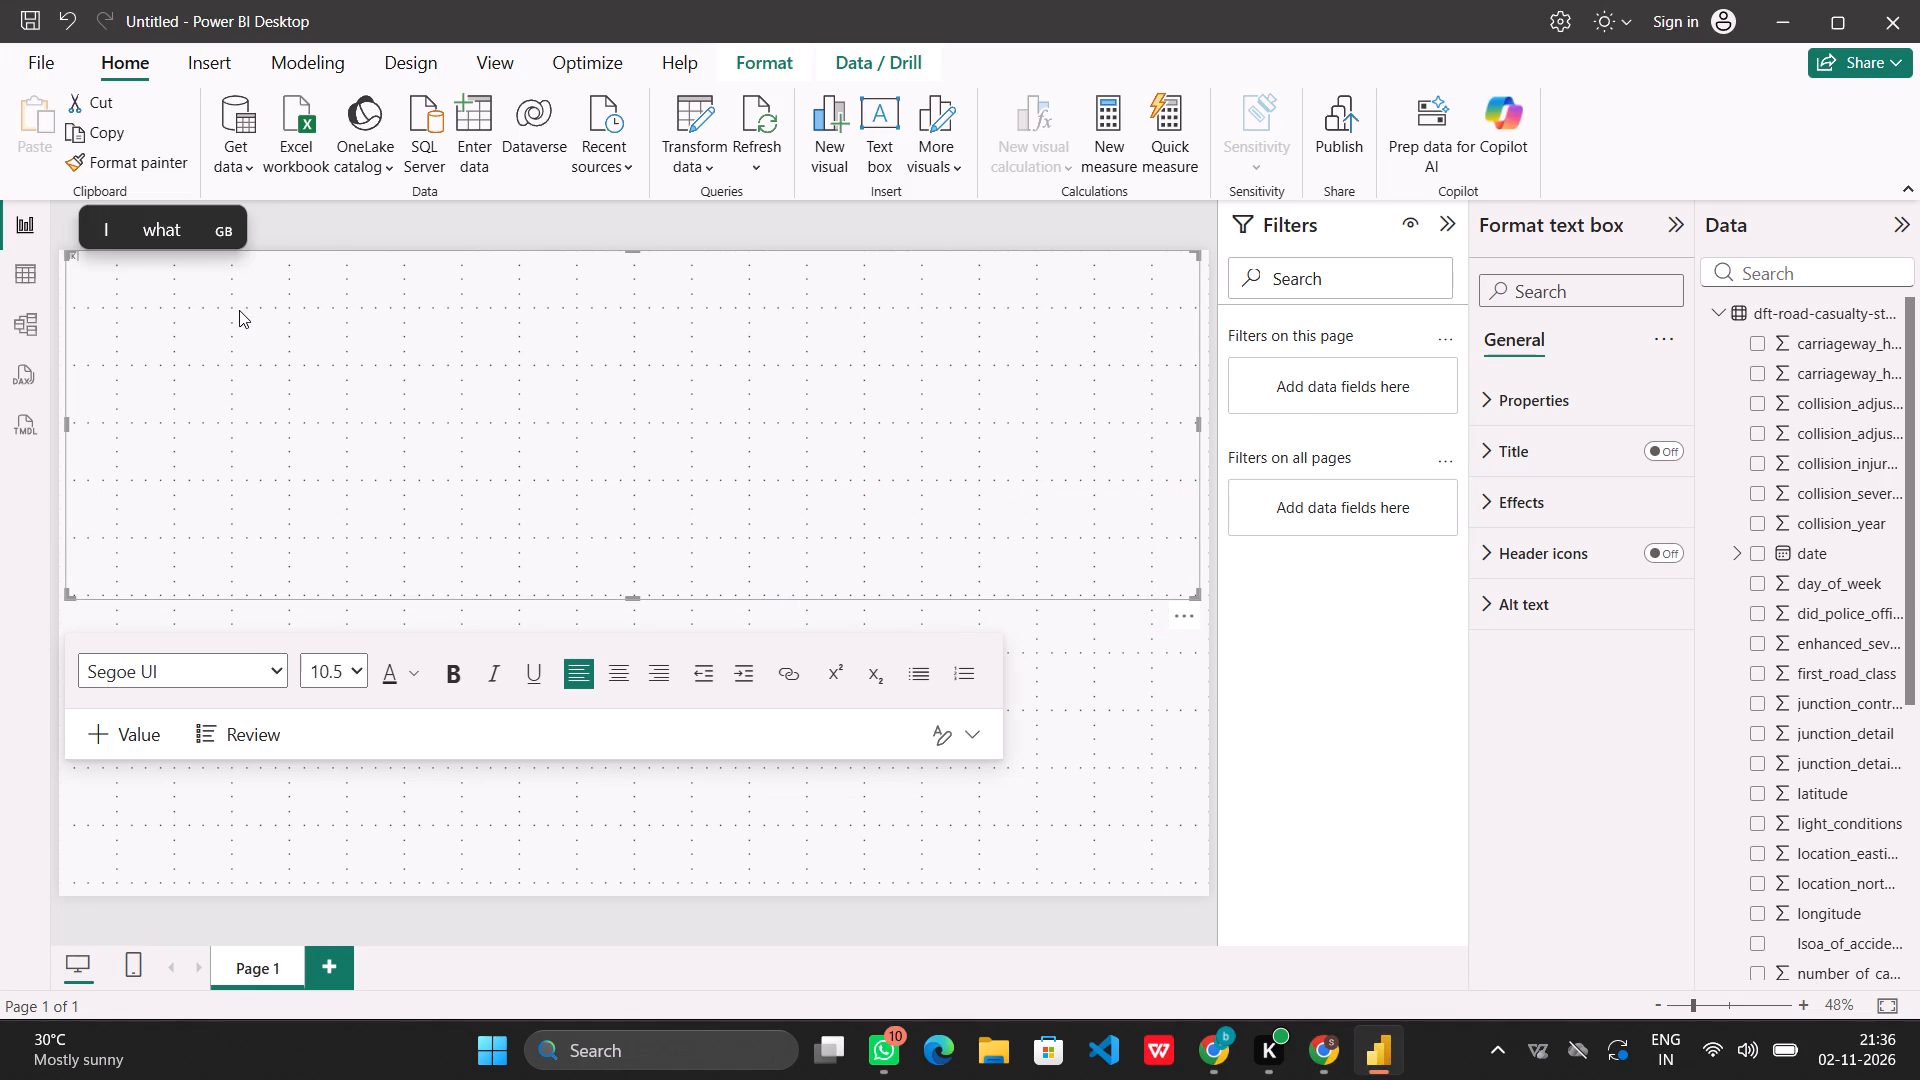
{"action": "key", "text": "r"}
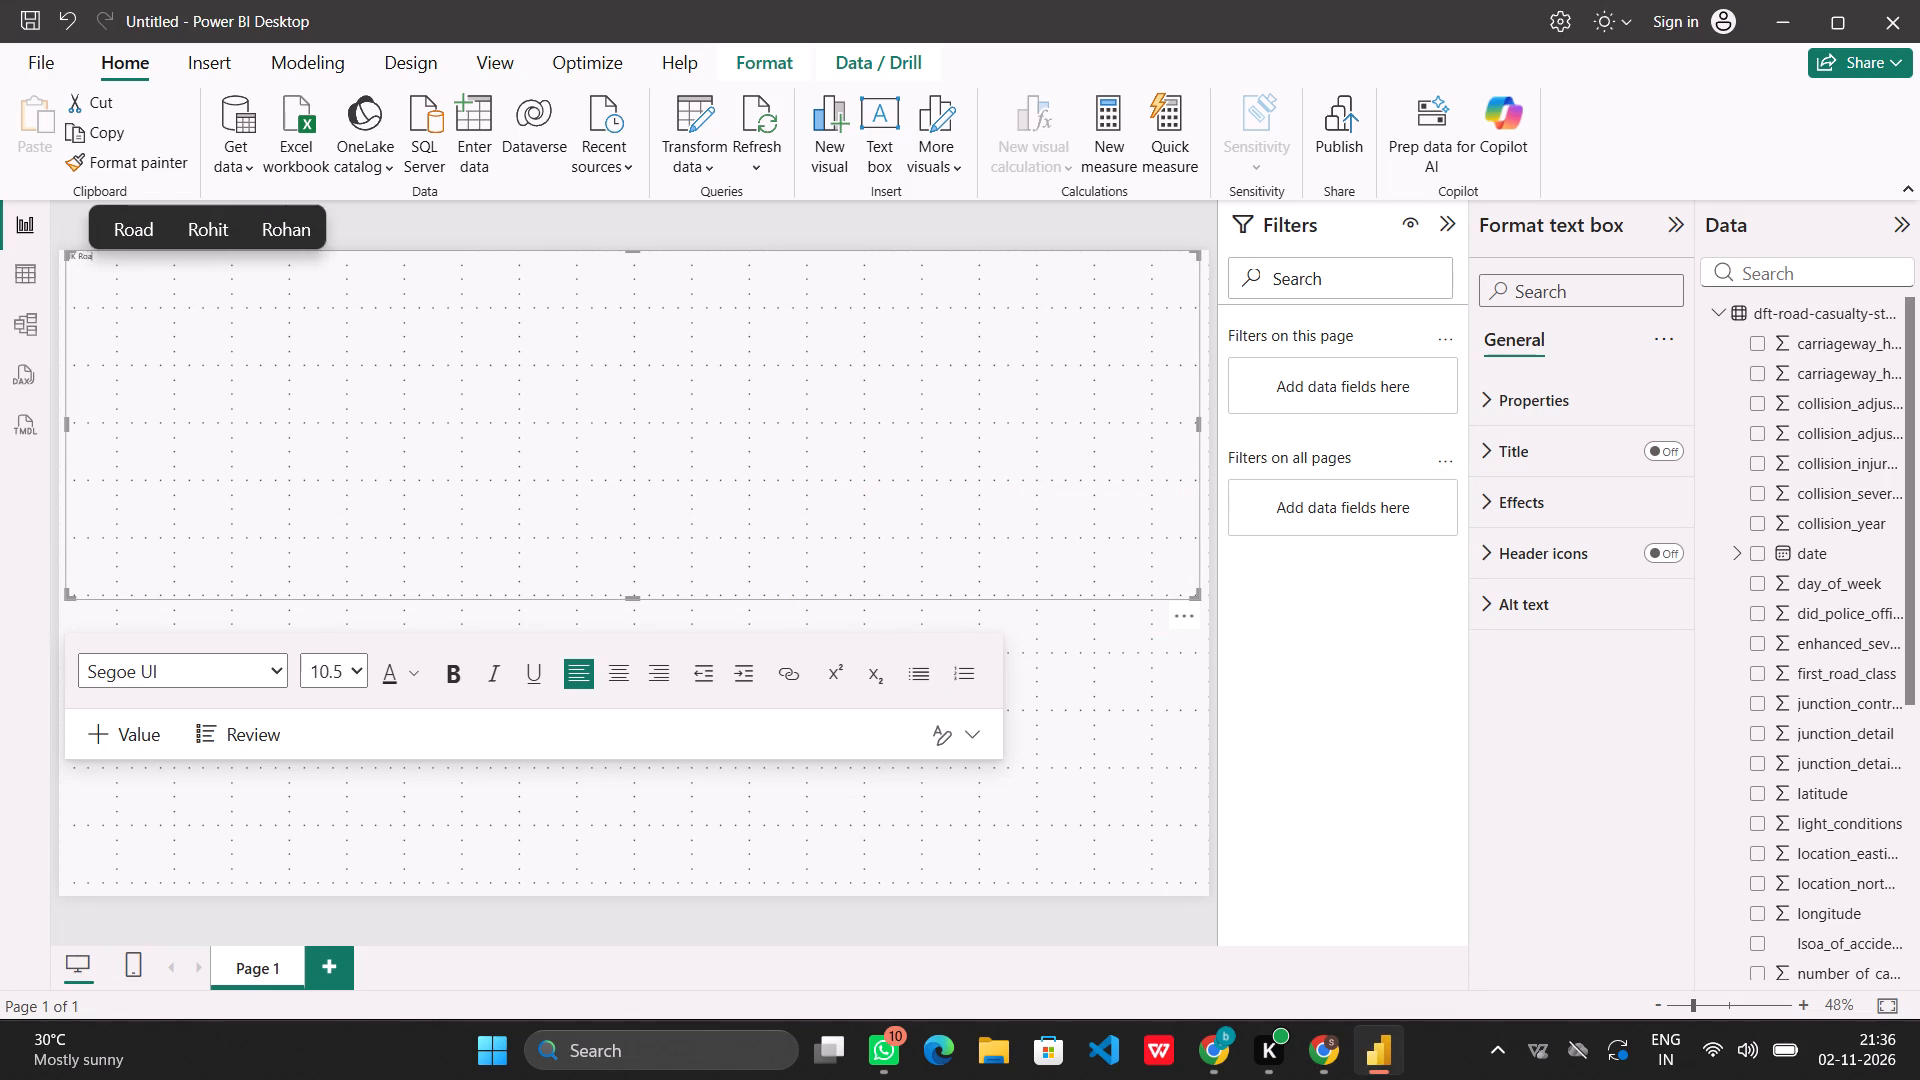
{"action": "key", "text": "a"}
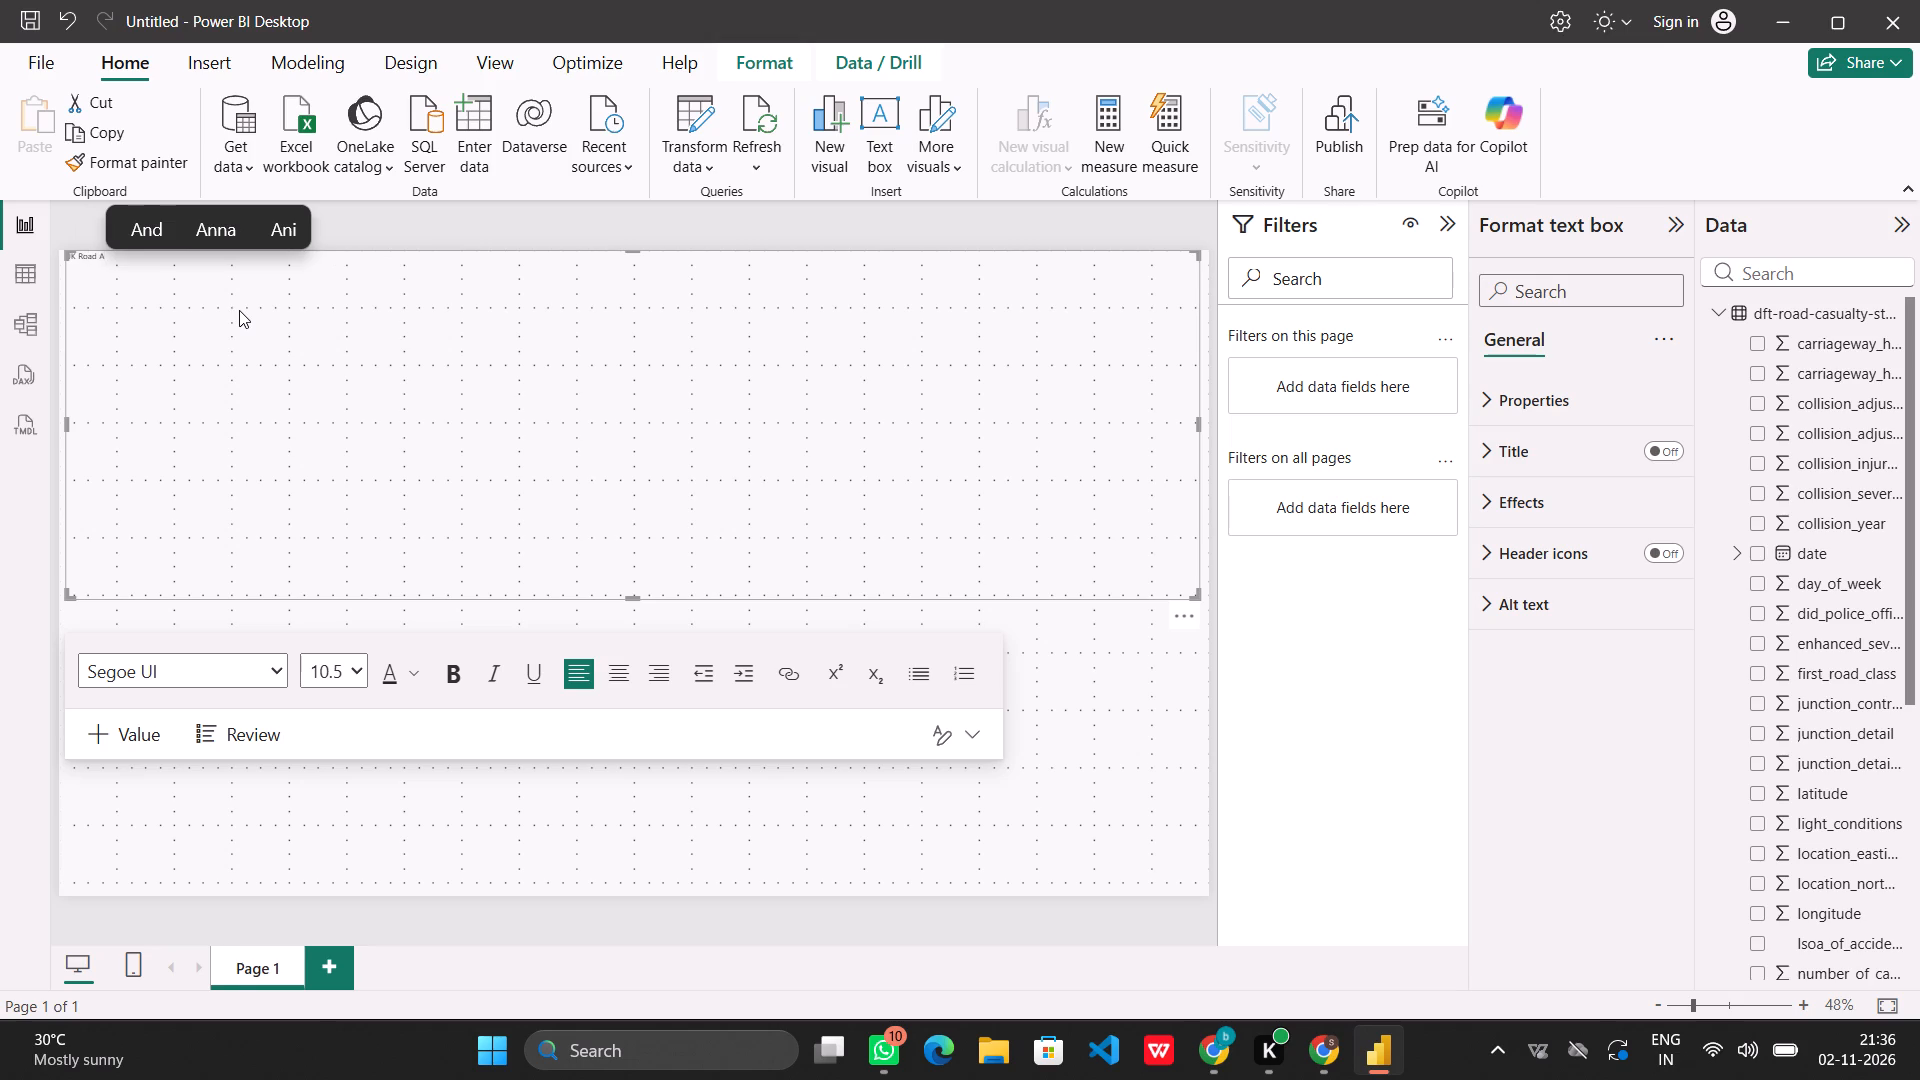
{"action": "type", "text": "cciden"}
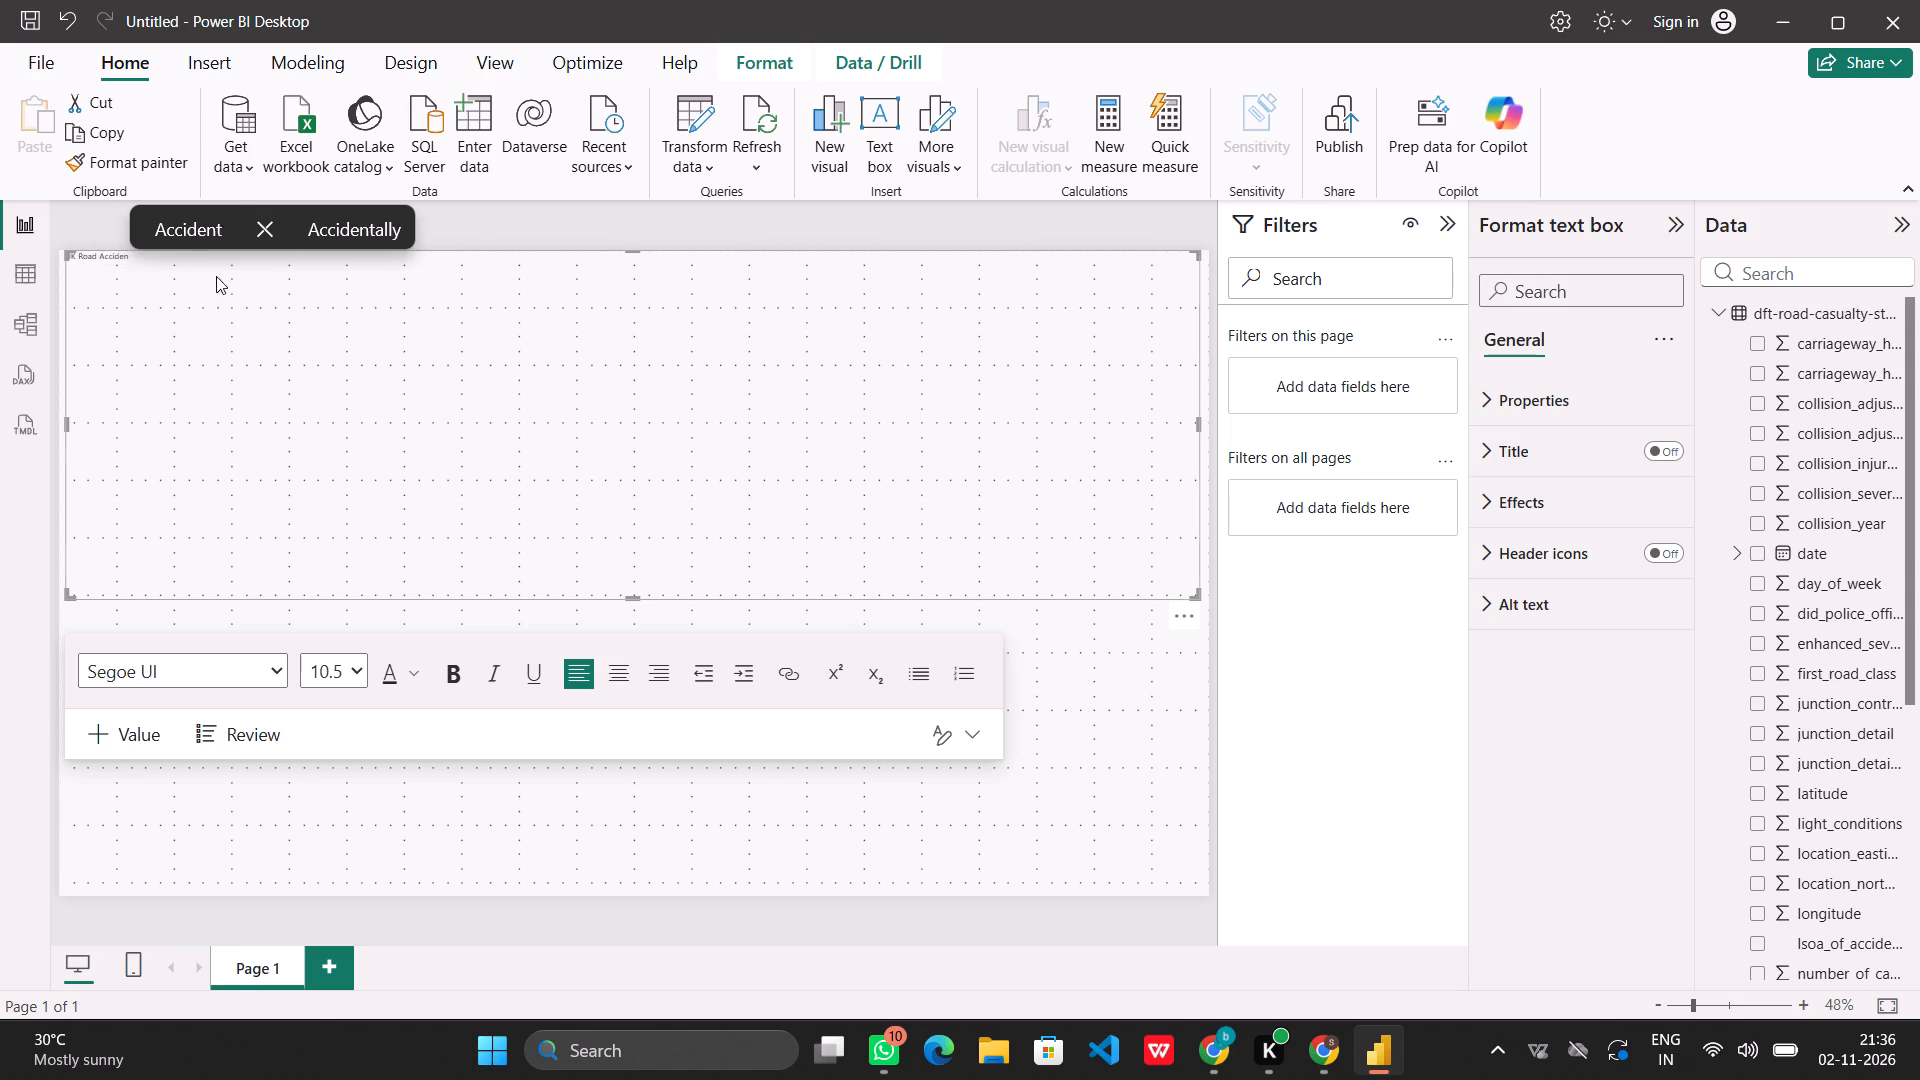
{"action": "left_click", "coordinate": [191, 232]}
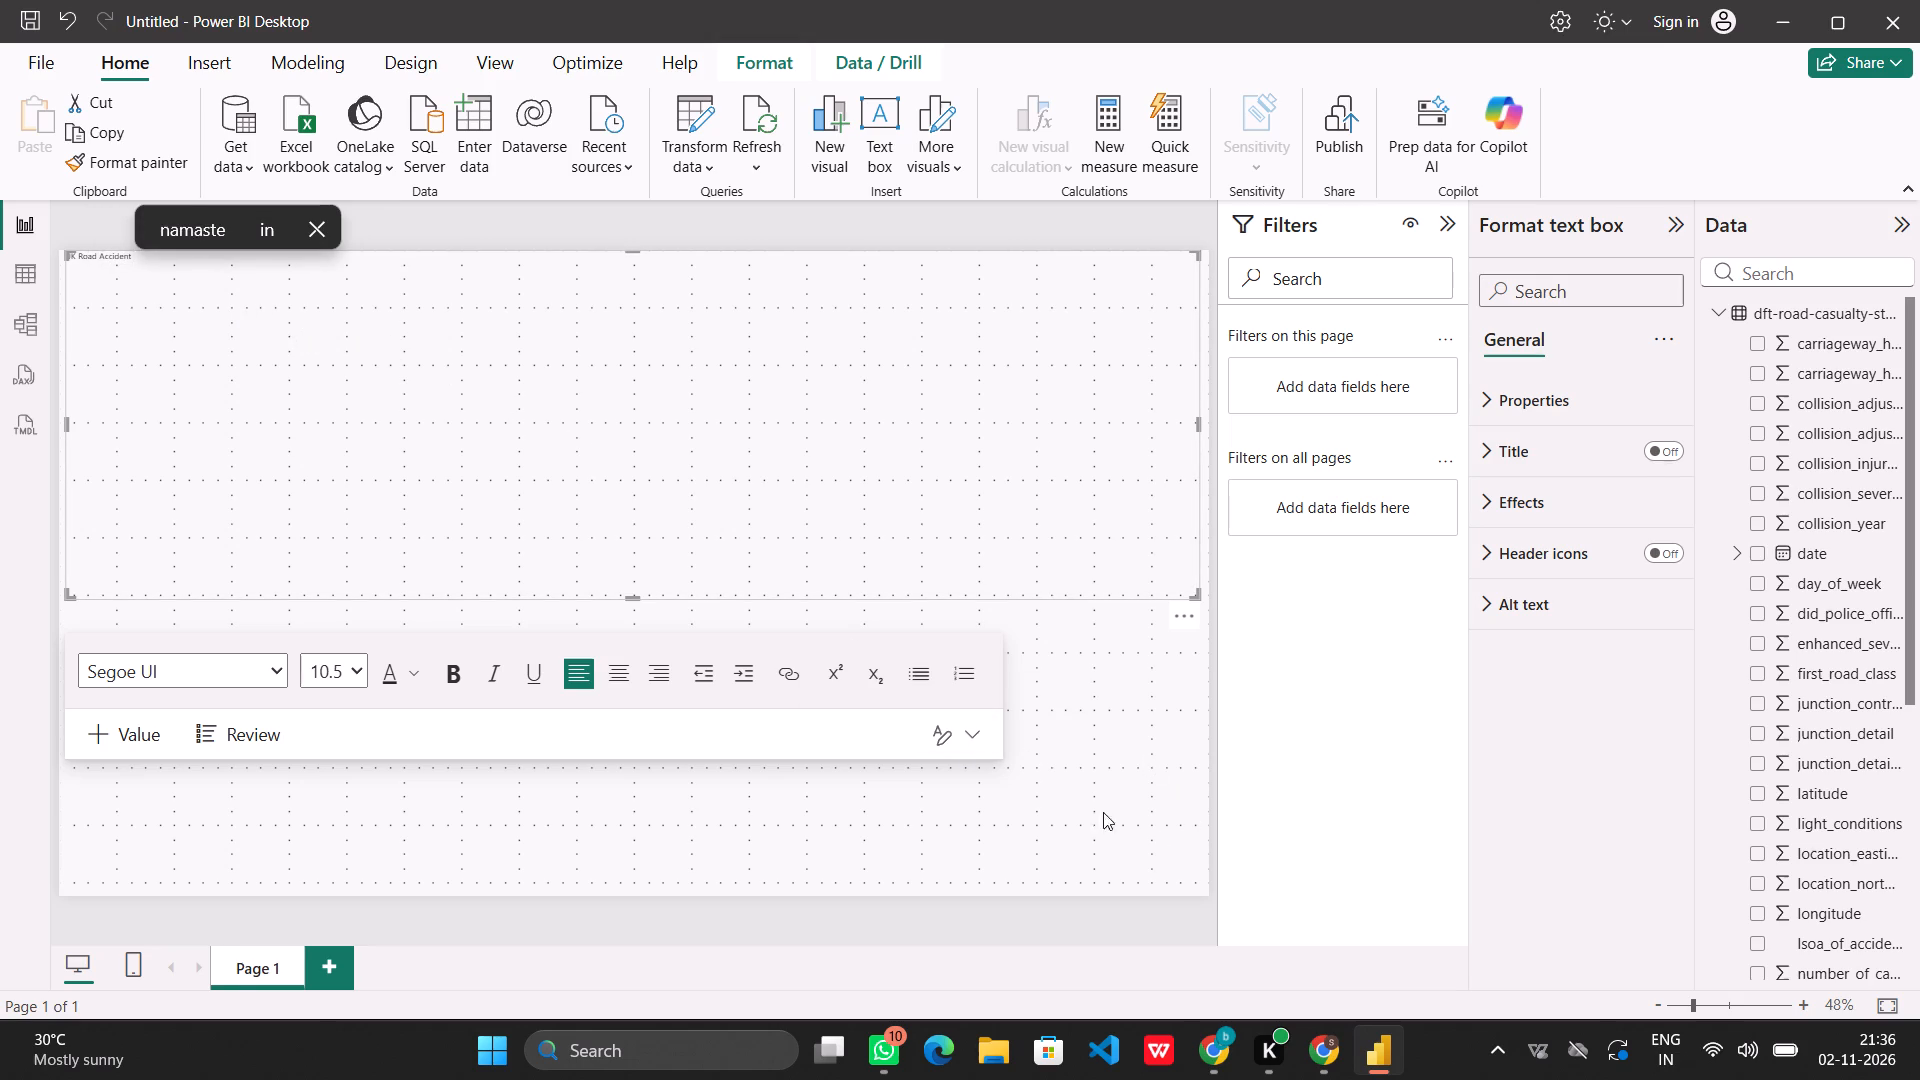
{"action": "left_click", "coordinate": [1317, 1058]}
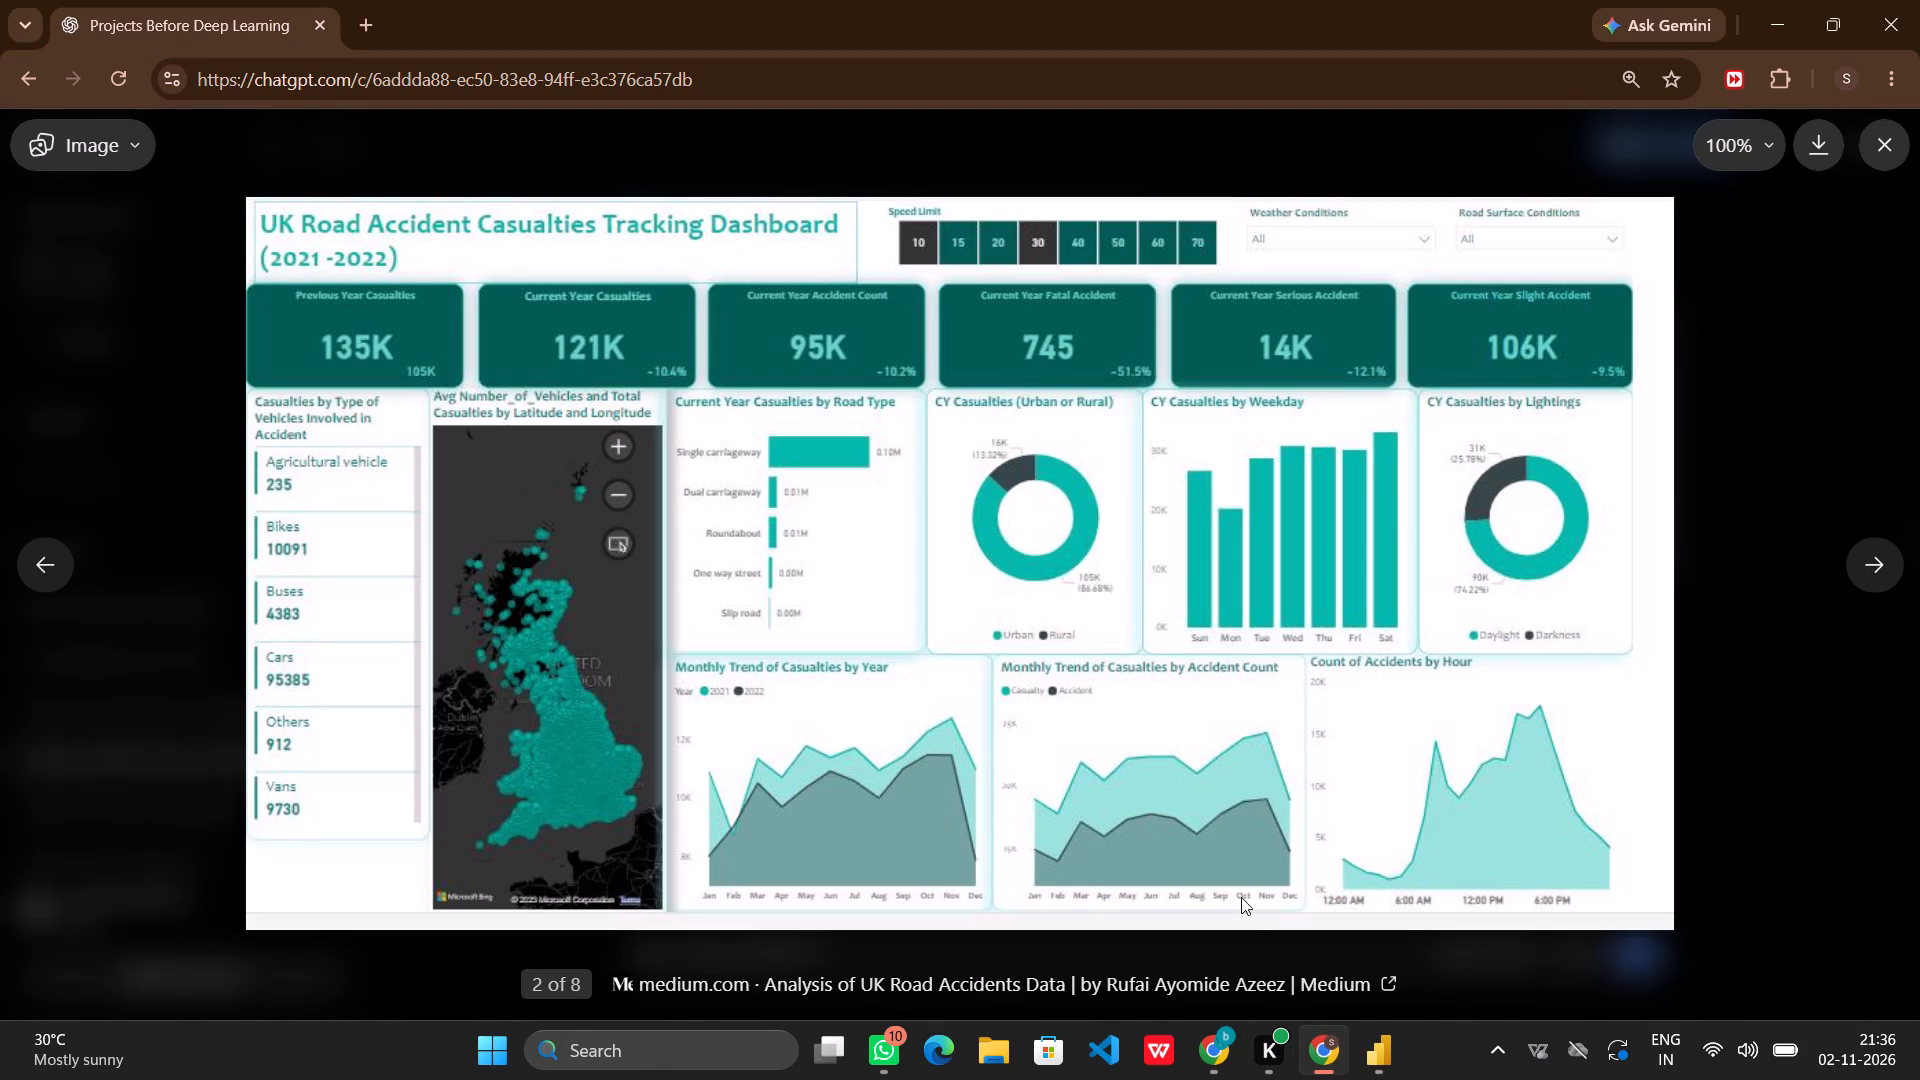
{"action": "left_click", "coordinate": [1373, 1054]}
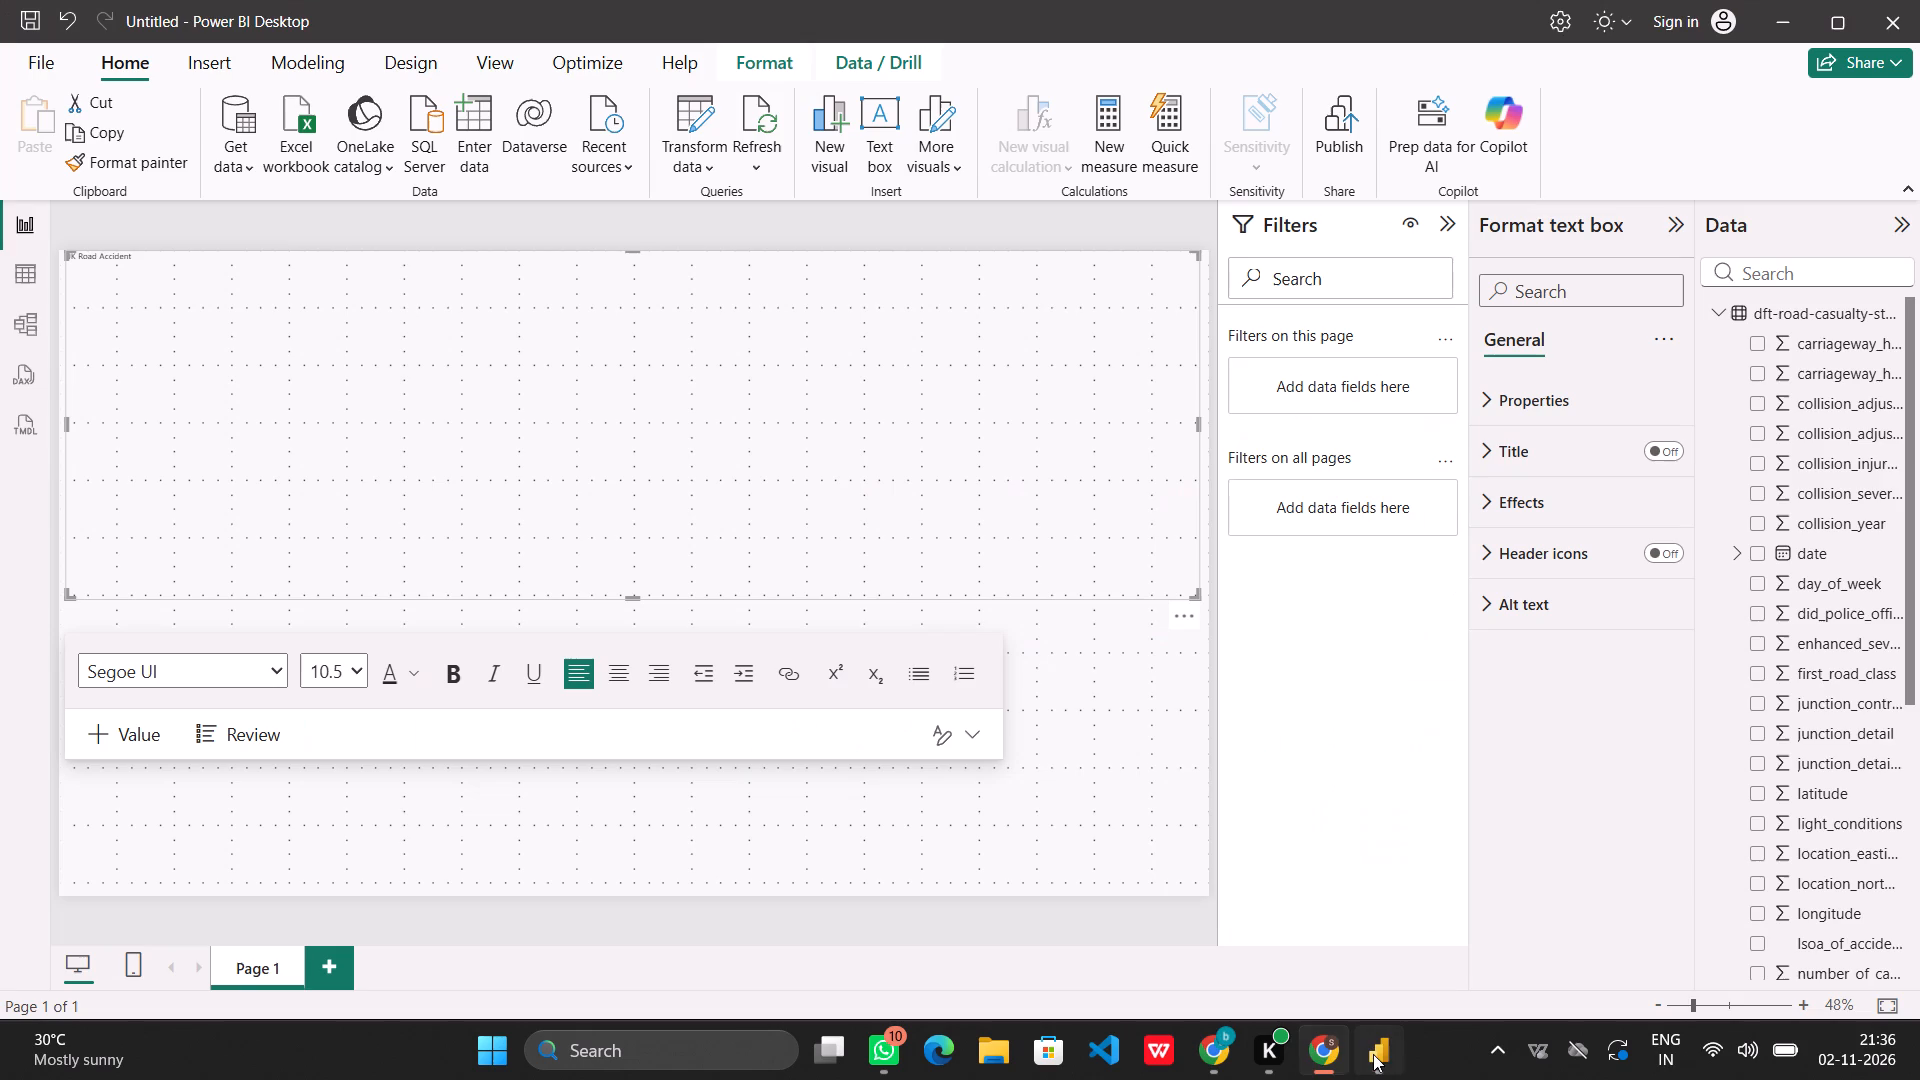
{"action": "type", "text": "dat"}
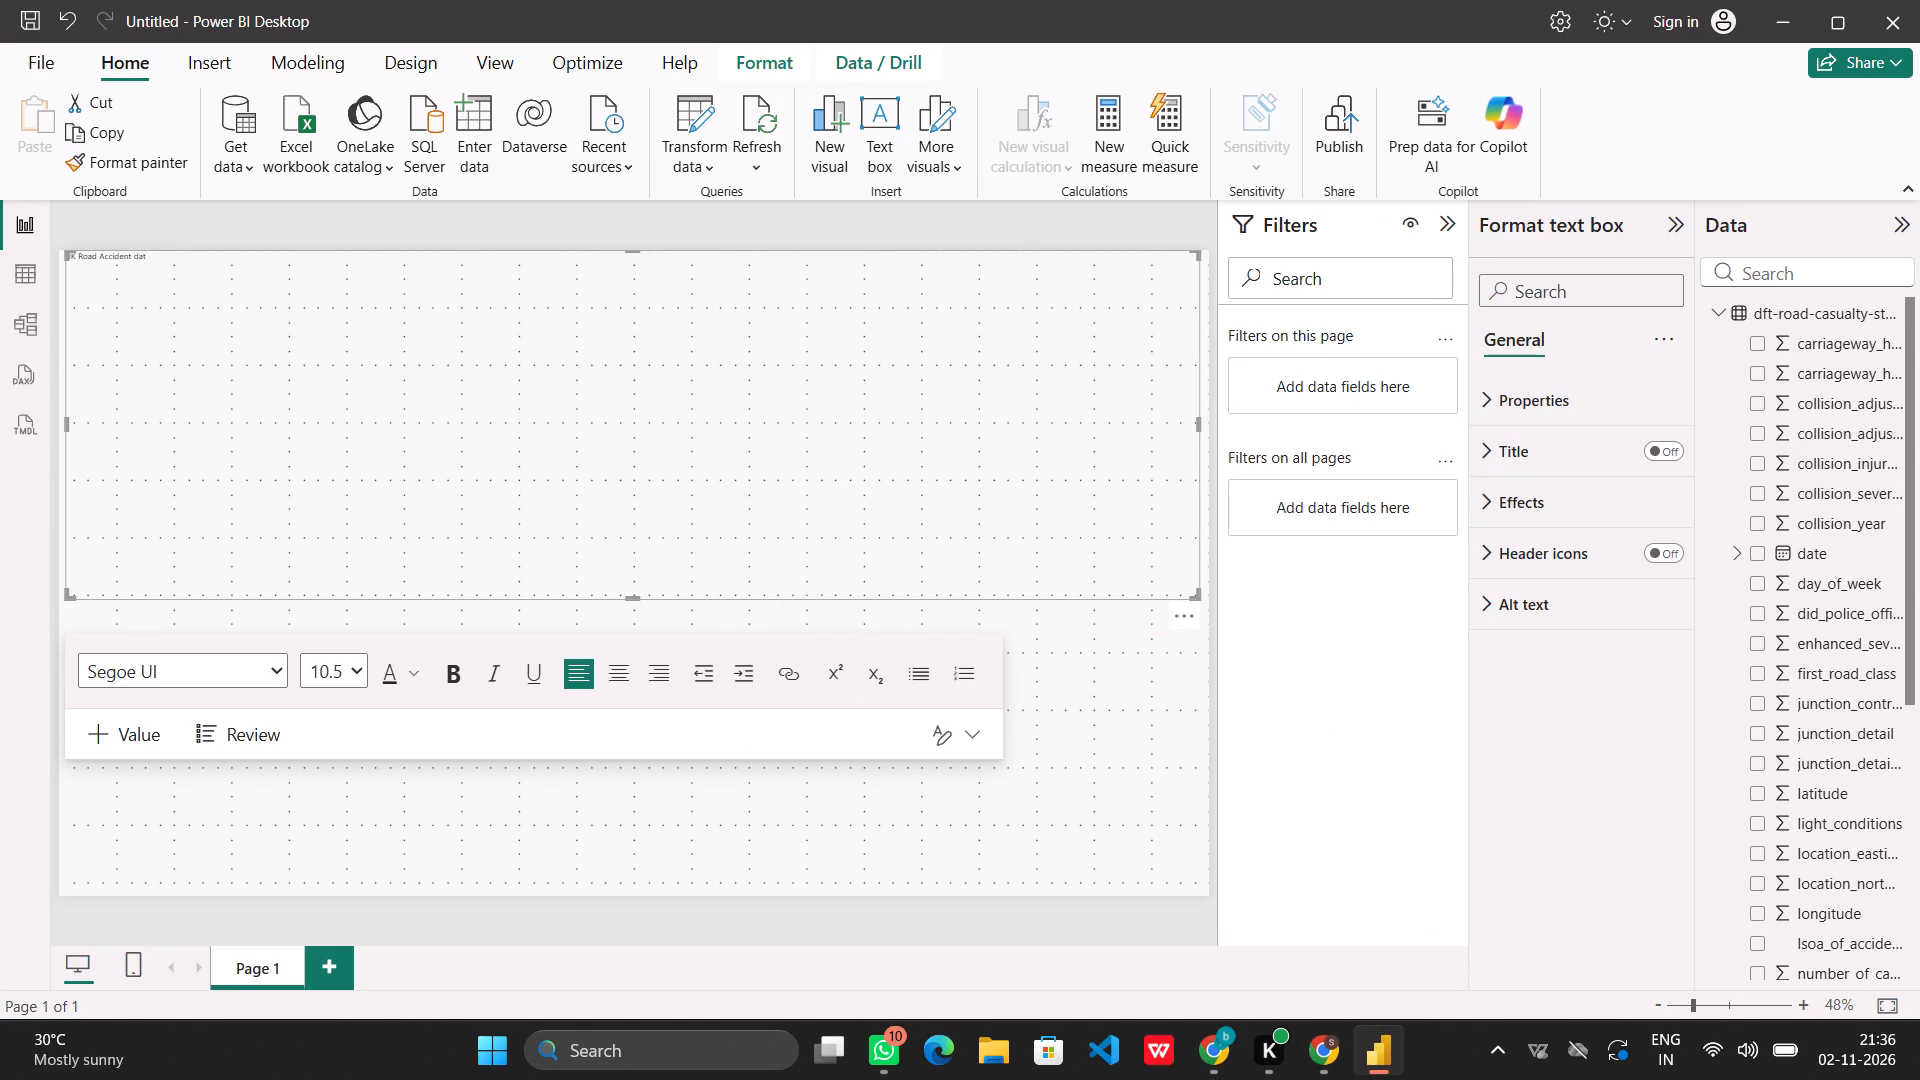
{"action": "type", "text": "aset"}
{"action": "key", "text": "space"}
{"action": "key", "text": "a"}
{"action": "type", "text": "sh"}
Format the whole title text with font size 44, centred alignment and black font colour.
{"action": "left_click_drag", "start_coordinate": [249, 264], "coordinate": [191, 261]}
{"action": "left_click_drag", "start_coordinate": [191, 261], "coordinate": [63, 259]}
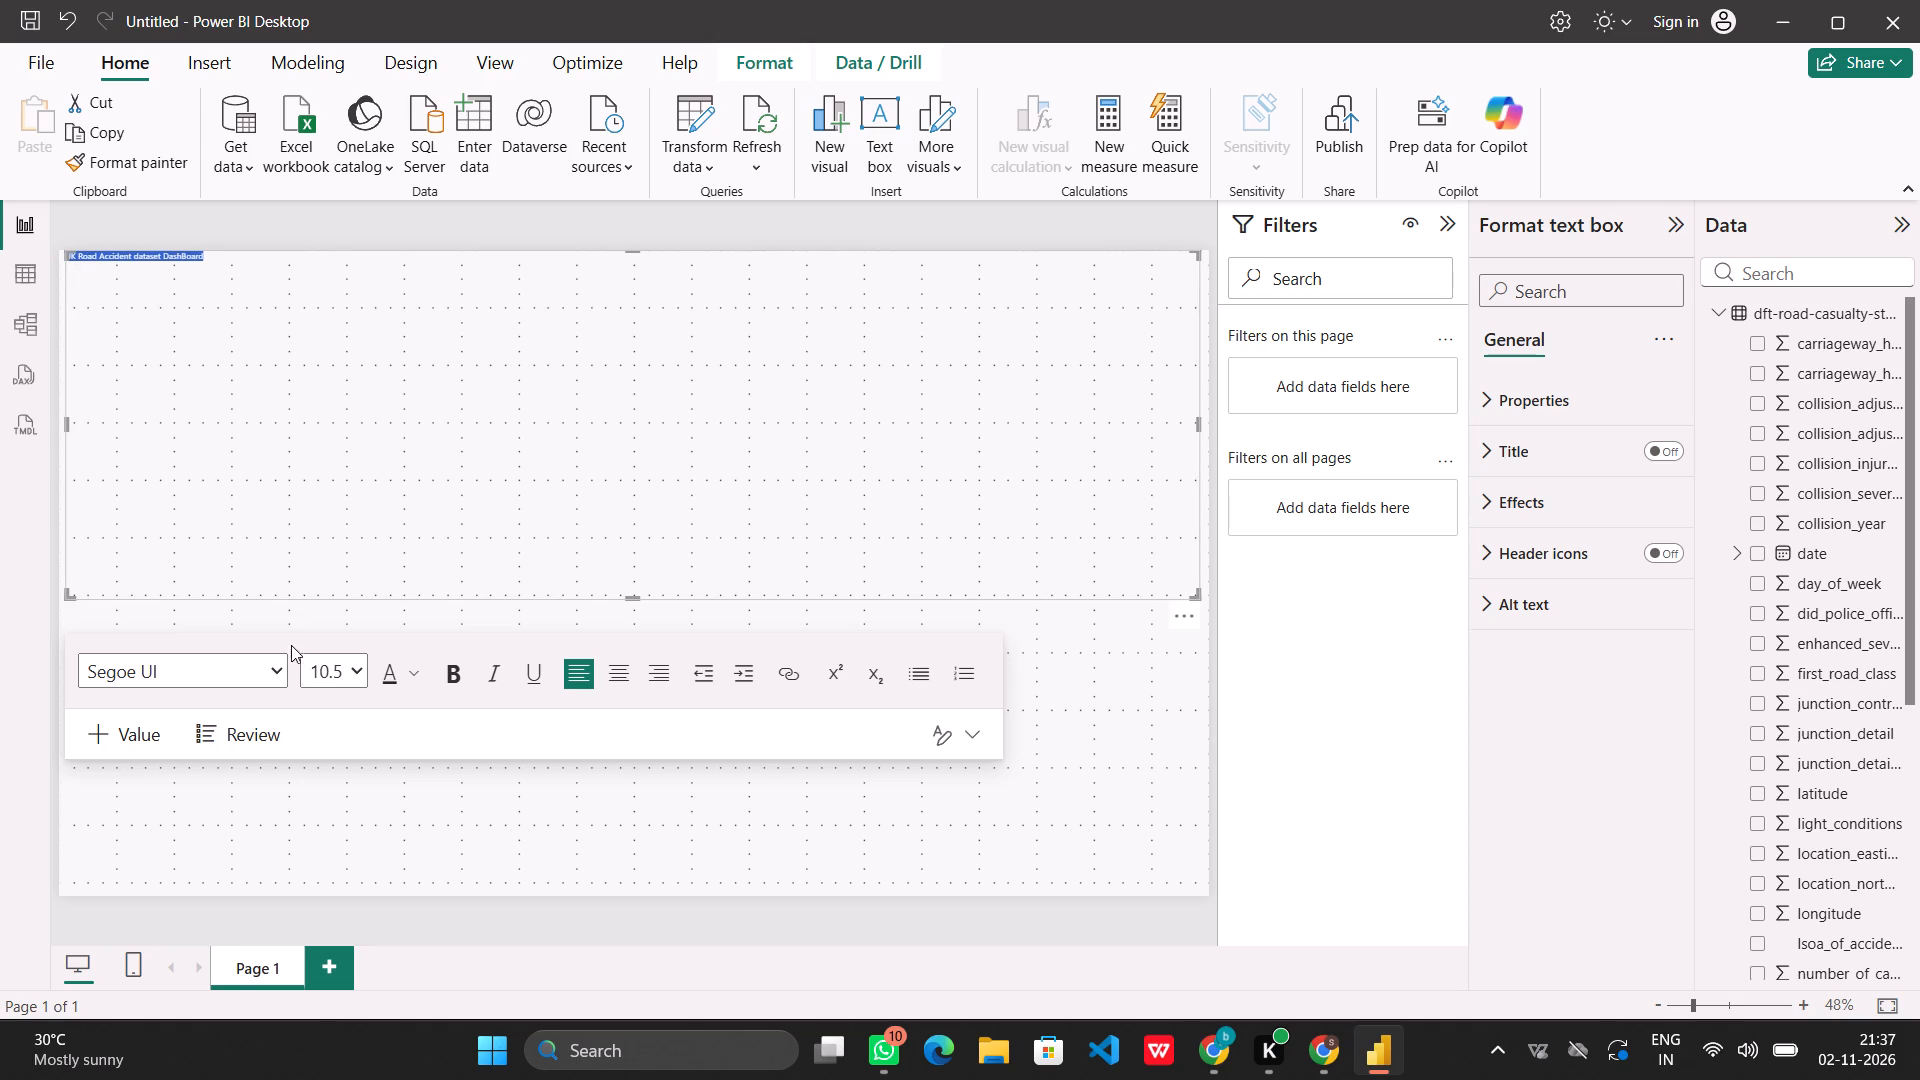
{"action": "left_click", "coordinate": [351, 665]}
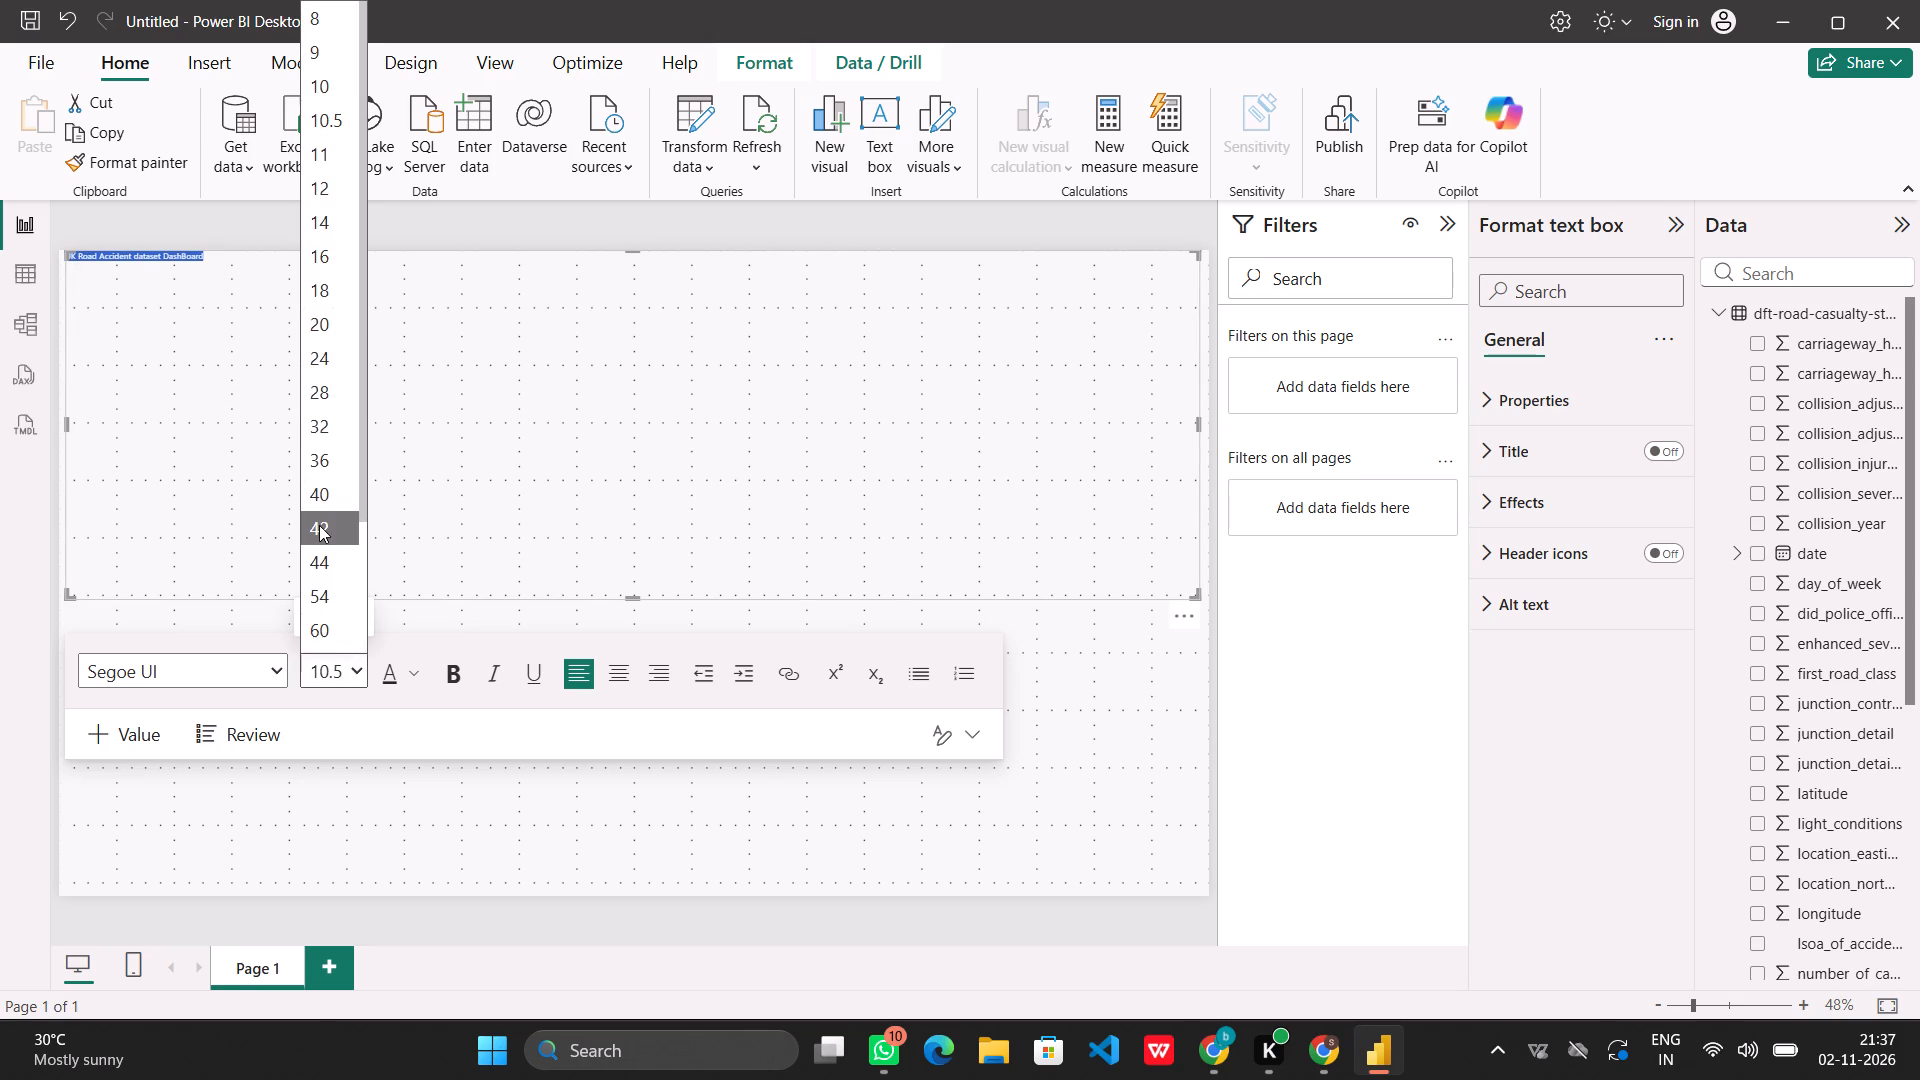
{"action": "left_click", "coordinate": [335, 560]}
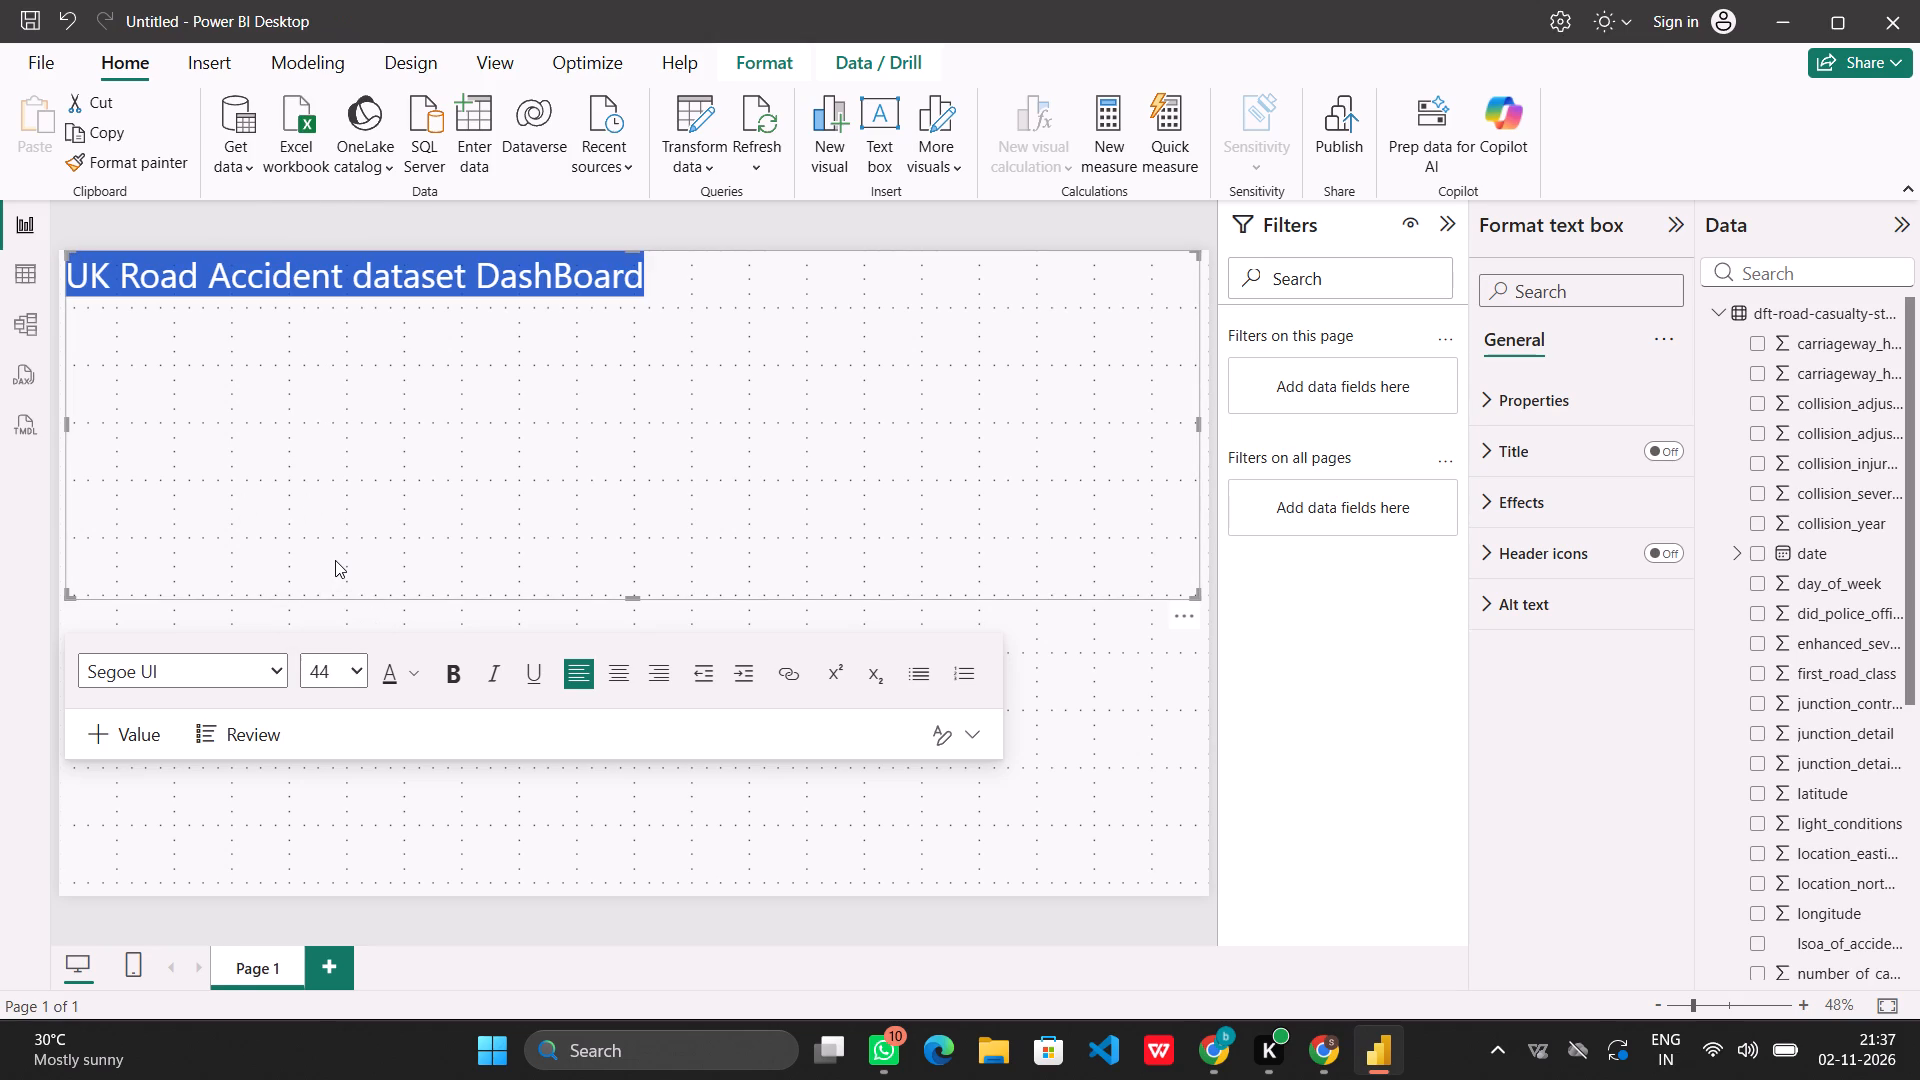
{"action": "left_click", "coordinate": [617, 674]}
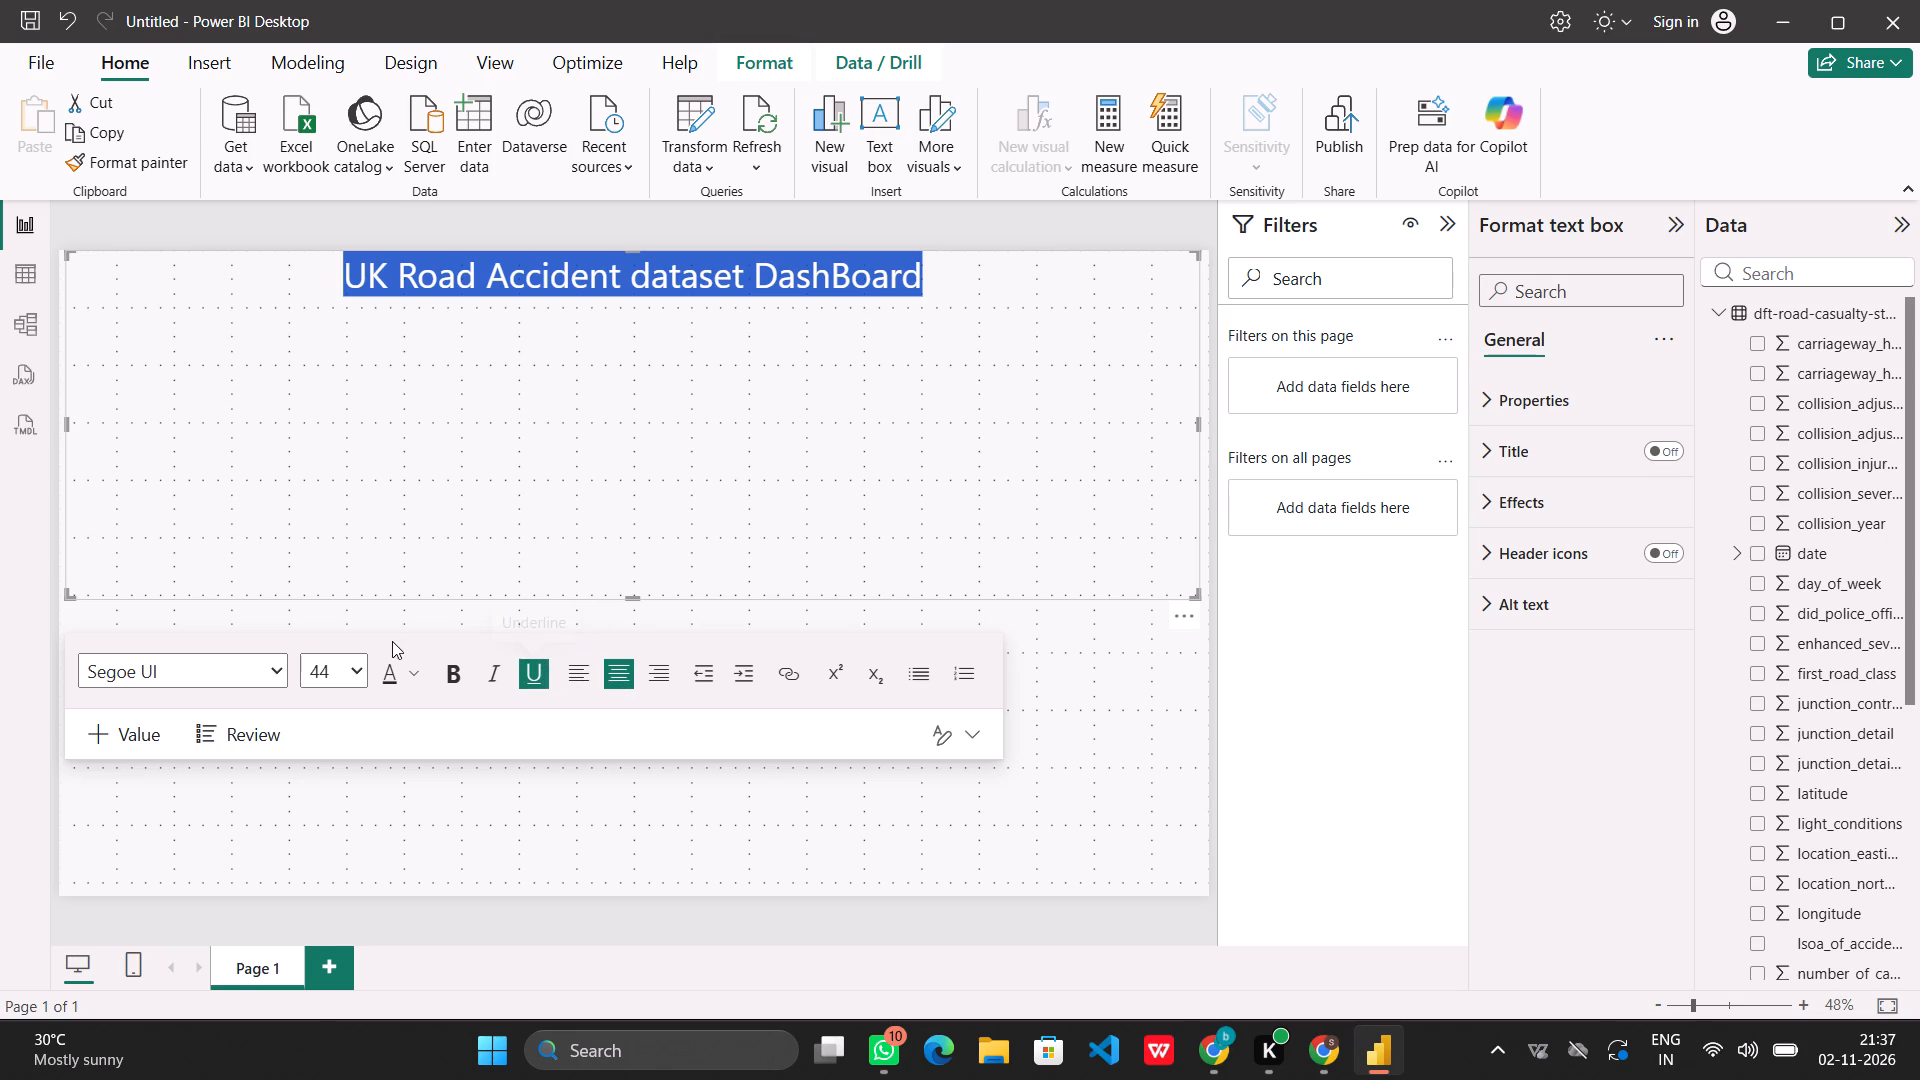
{"action": "left_click", "coordinate": [406, 680]}
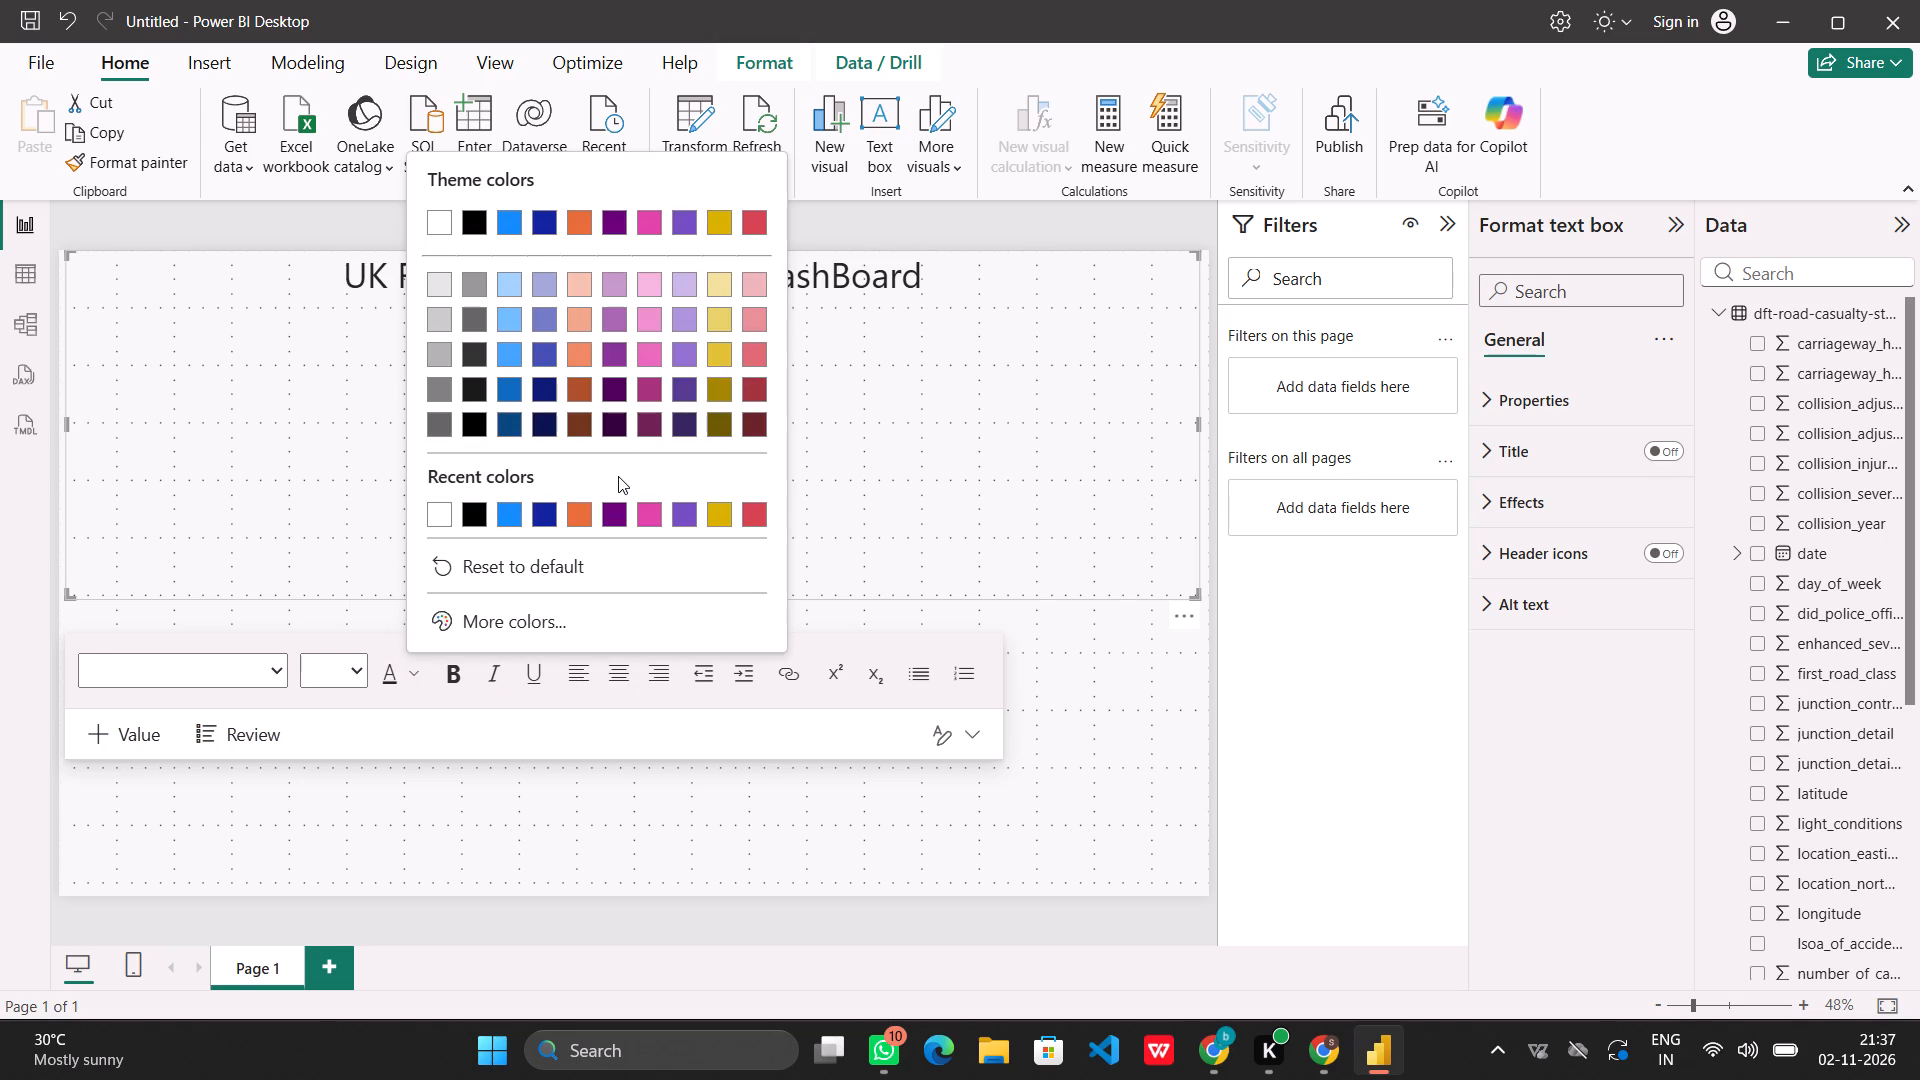
{"action": "left_click", "coordinate": [472, 517]}
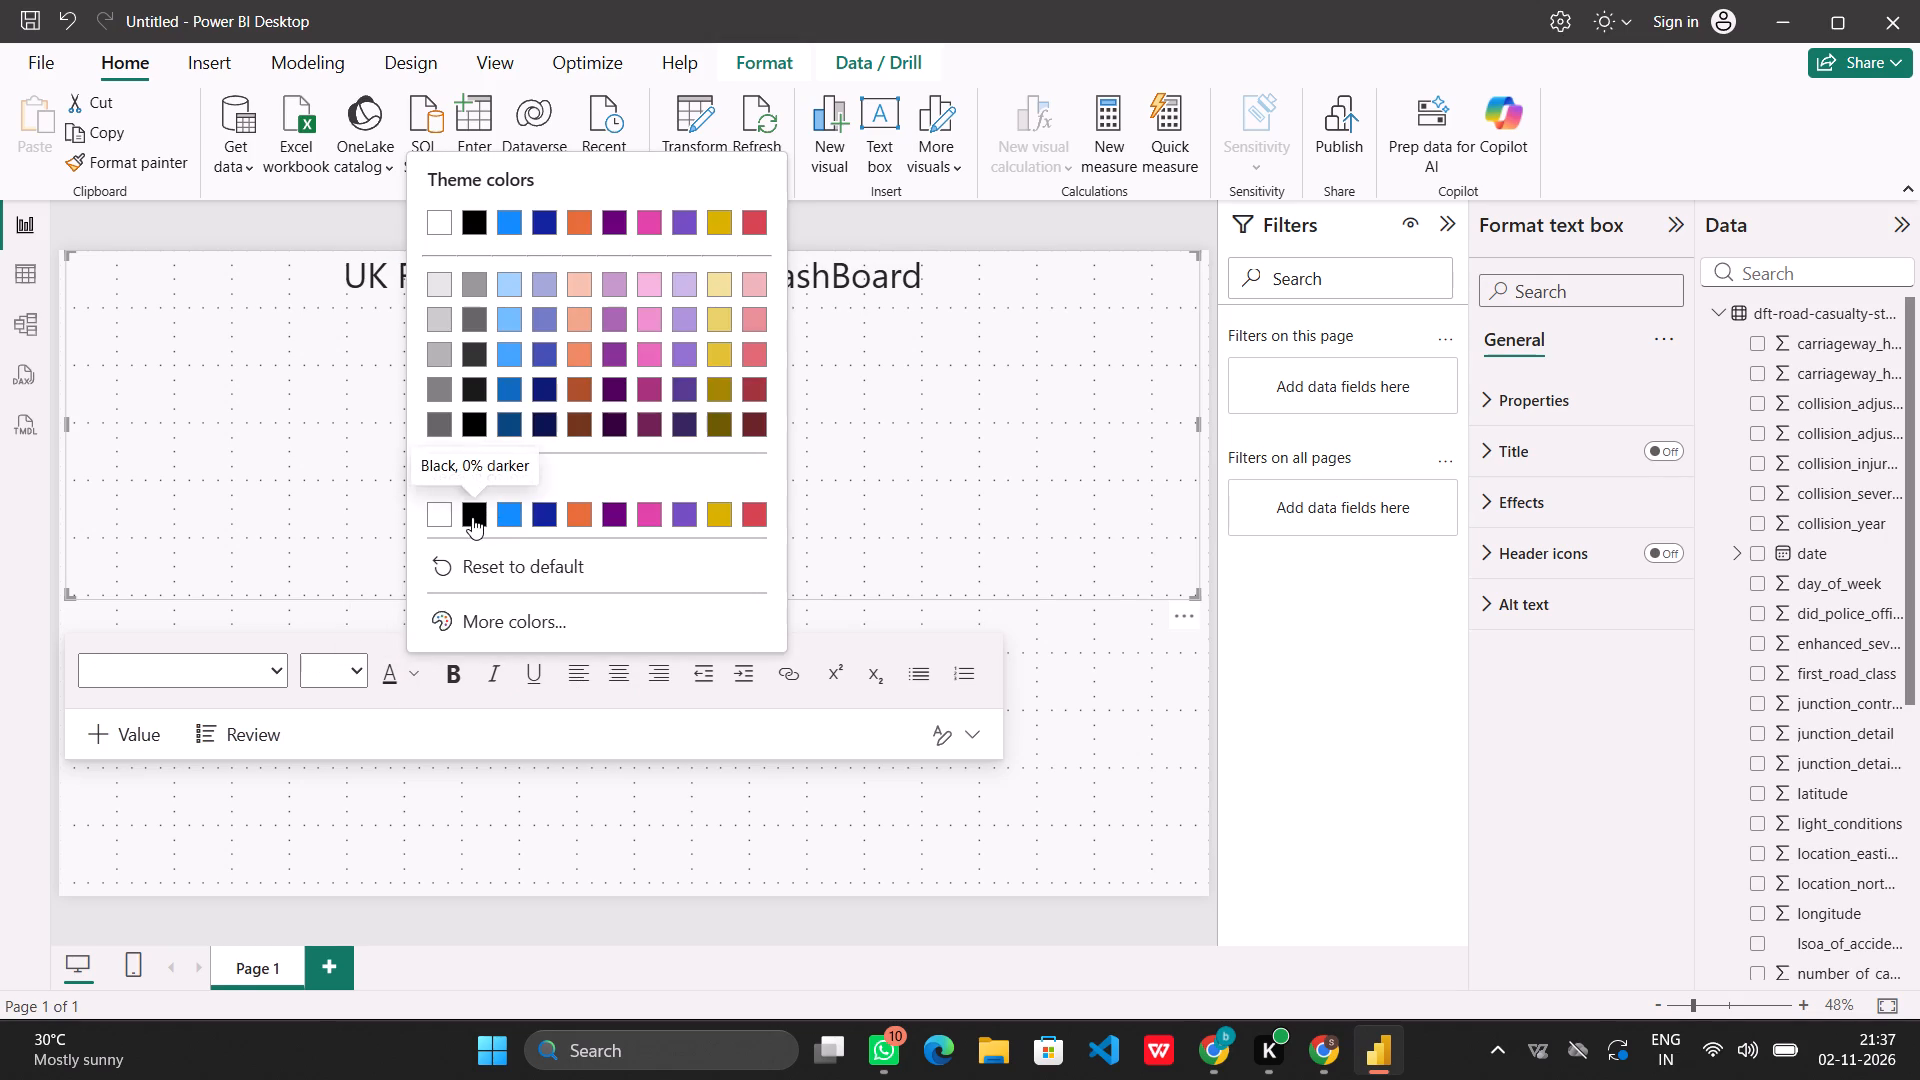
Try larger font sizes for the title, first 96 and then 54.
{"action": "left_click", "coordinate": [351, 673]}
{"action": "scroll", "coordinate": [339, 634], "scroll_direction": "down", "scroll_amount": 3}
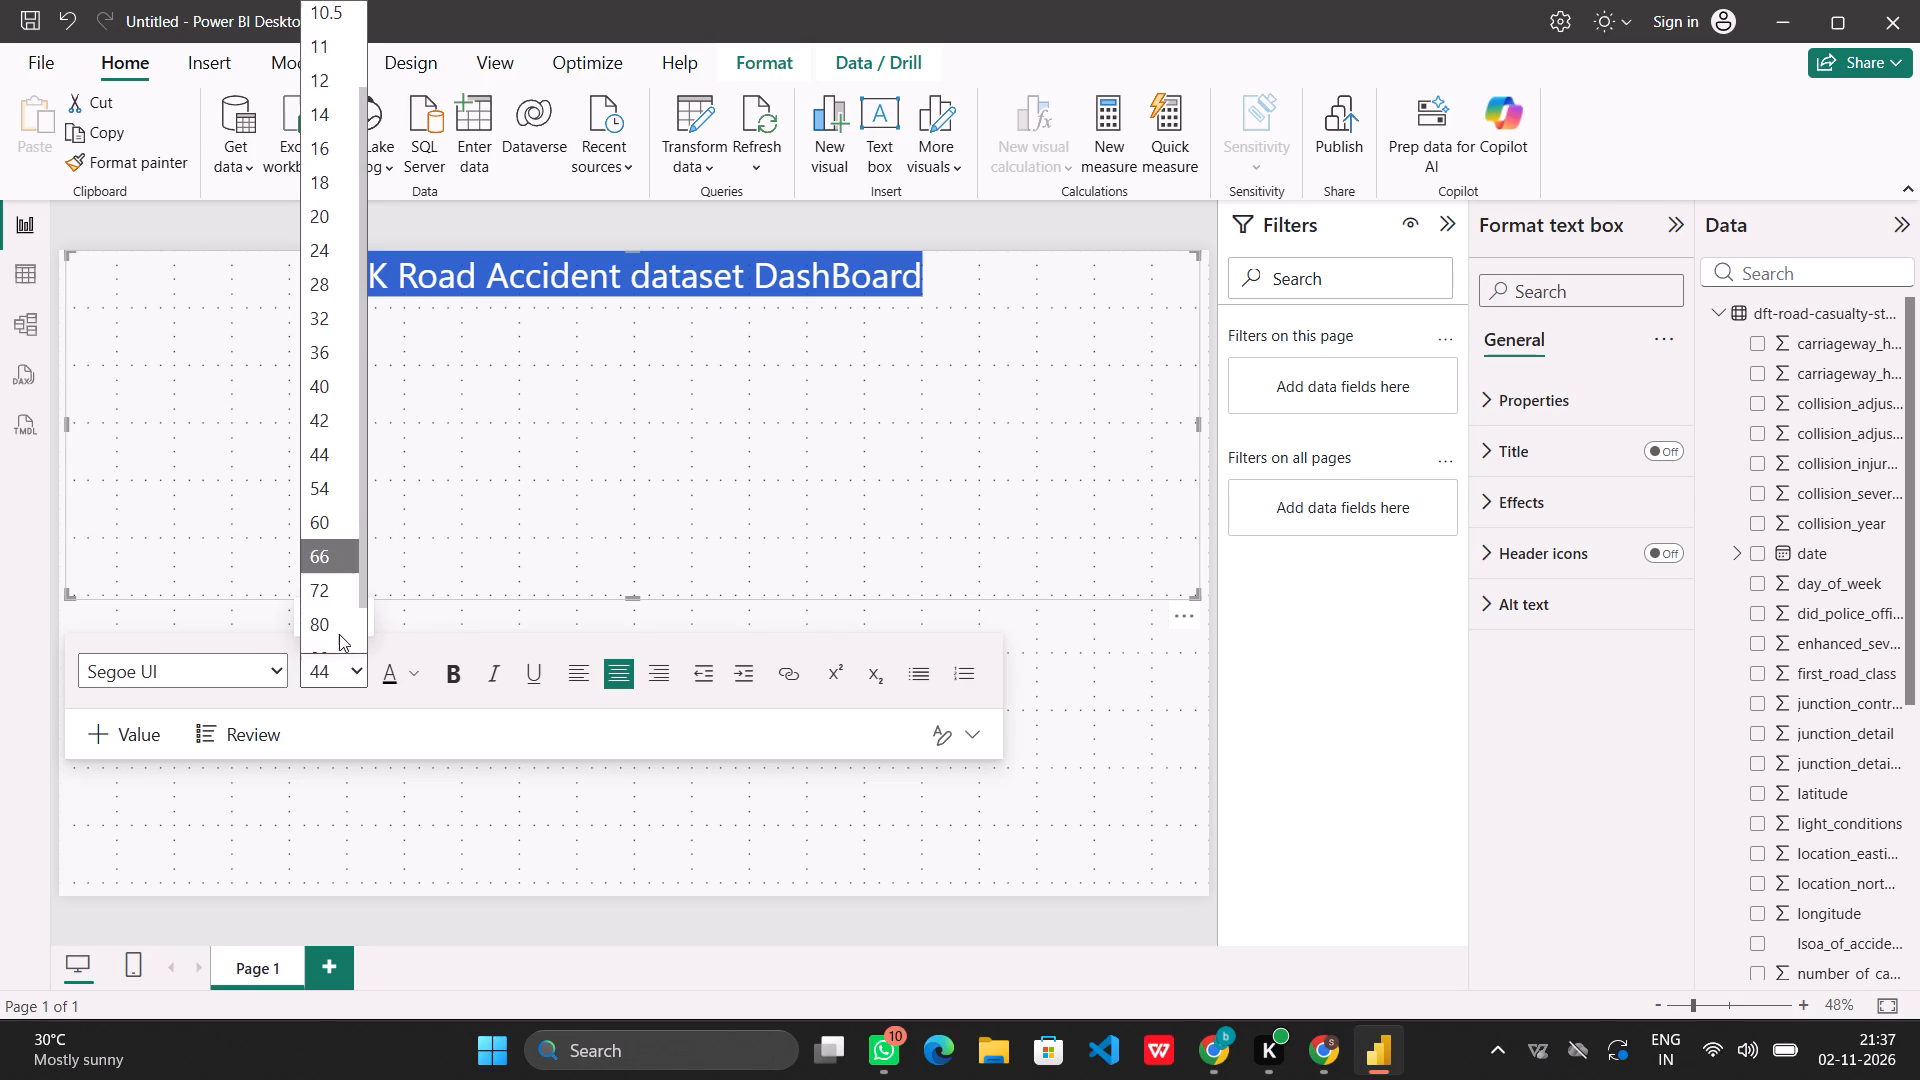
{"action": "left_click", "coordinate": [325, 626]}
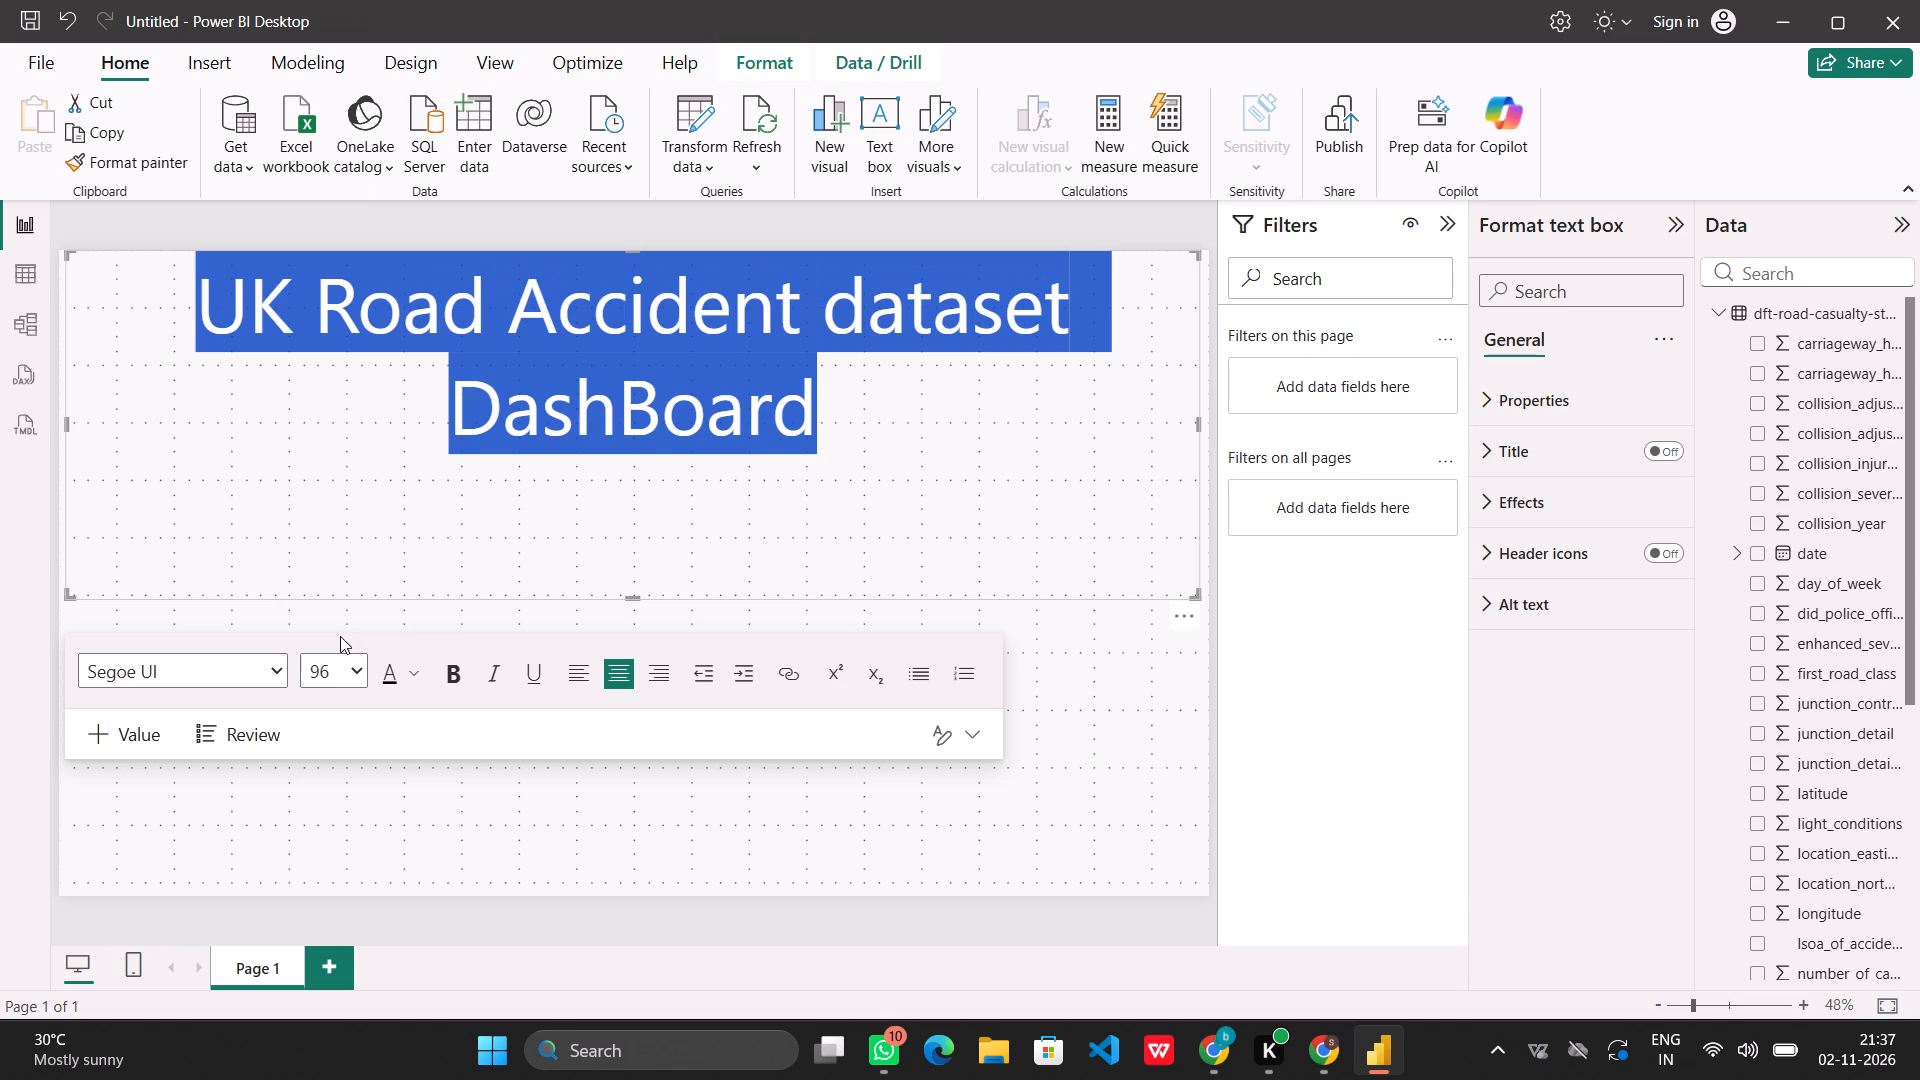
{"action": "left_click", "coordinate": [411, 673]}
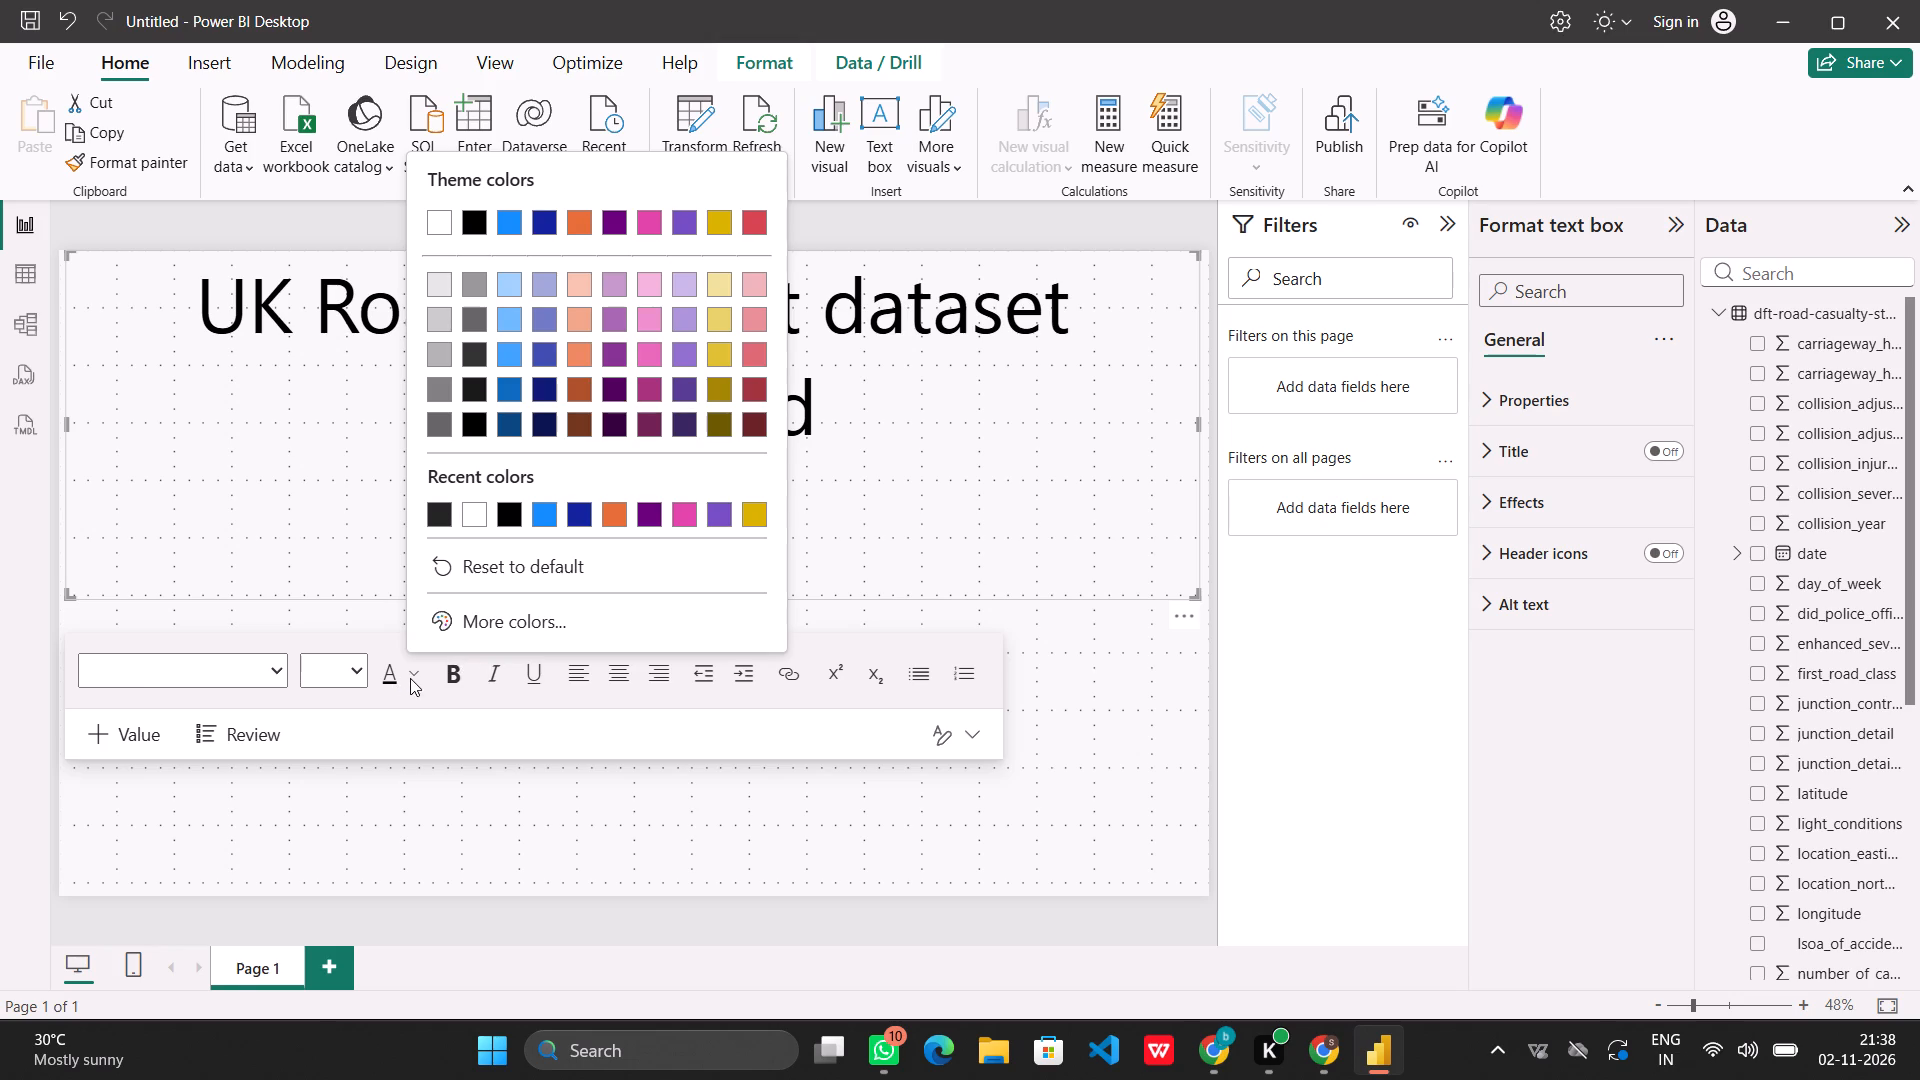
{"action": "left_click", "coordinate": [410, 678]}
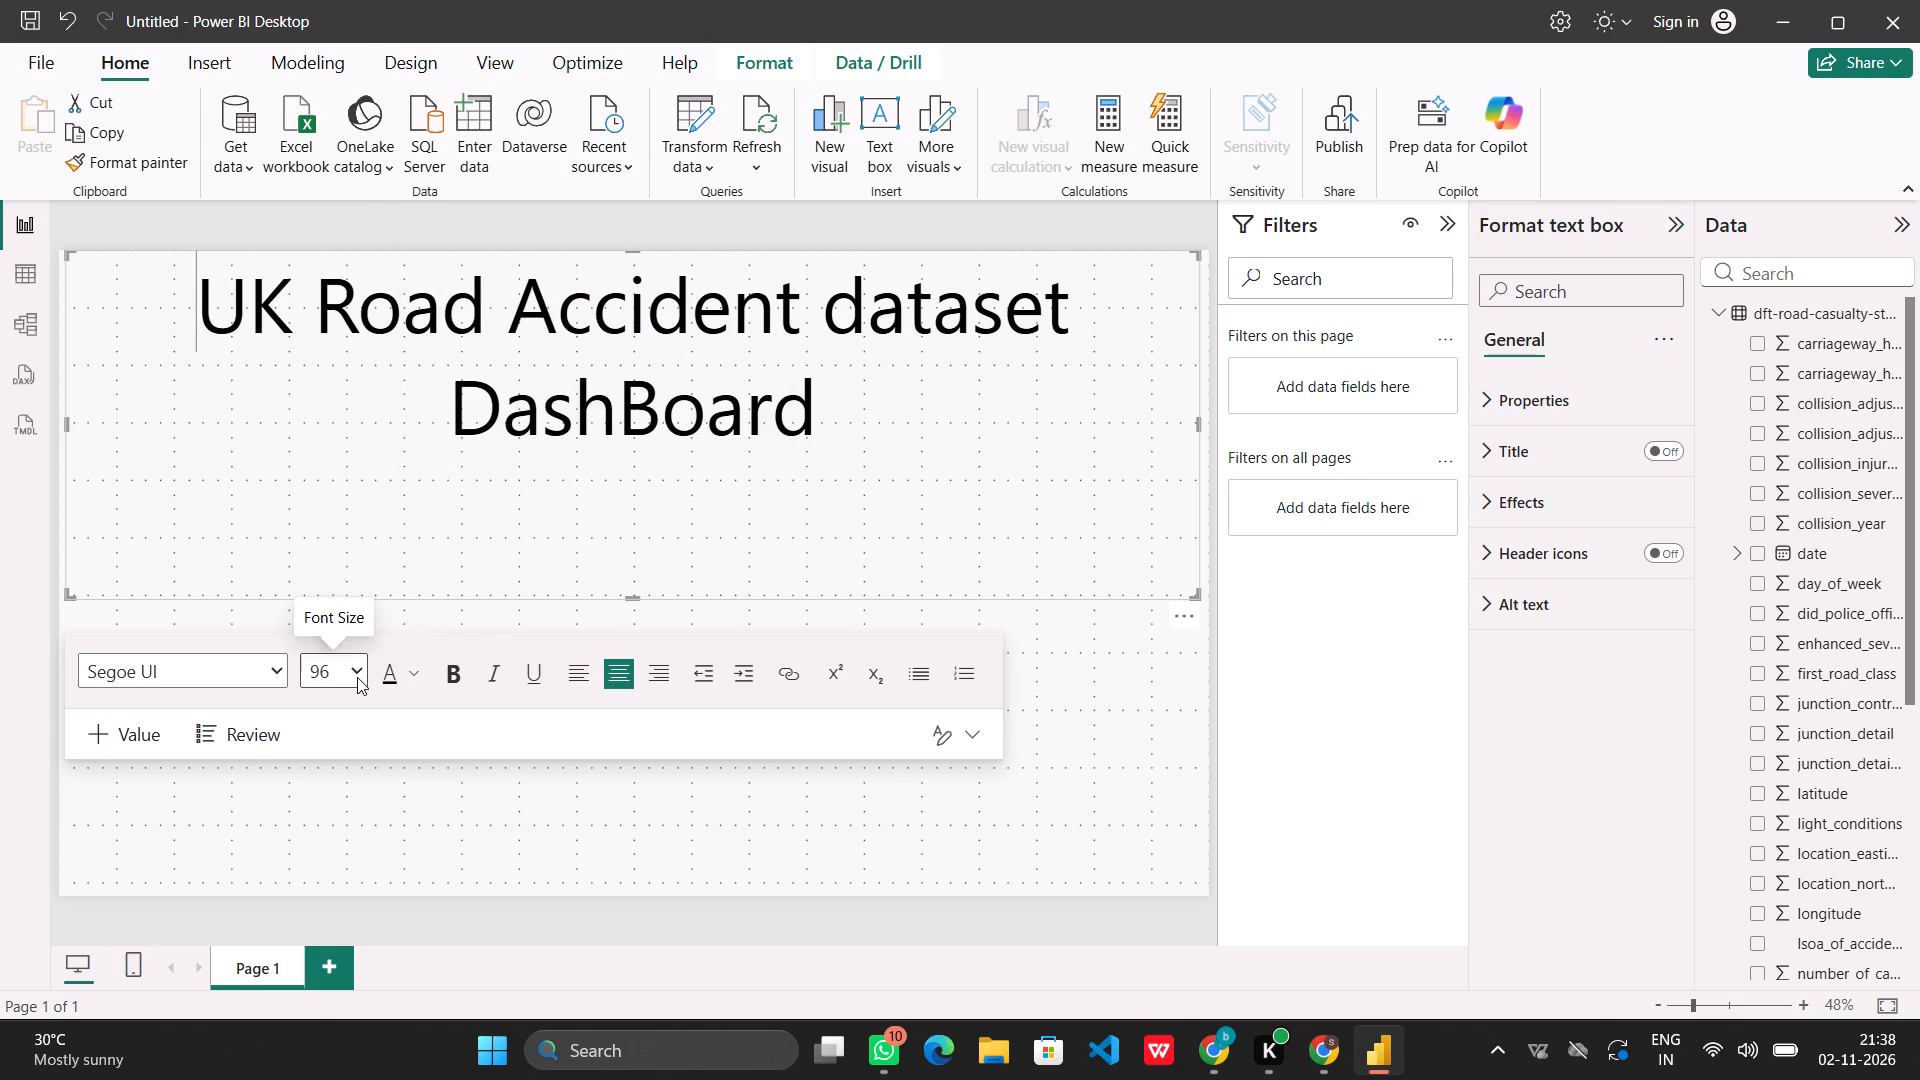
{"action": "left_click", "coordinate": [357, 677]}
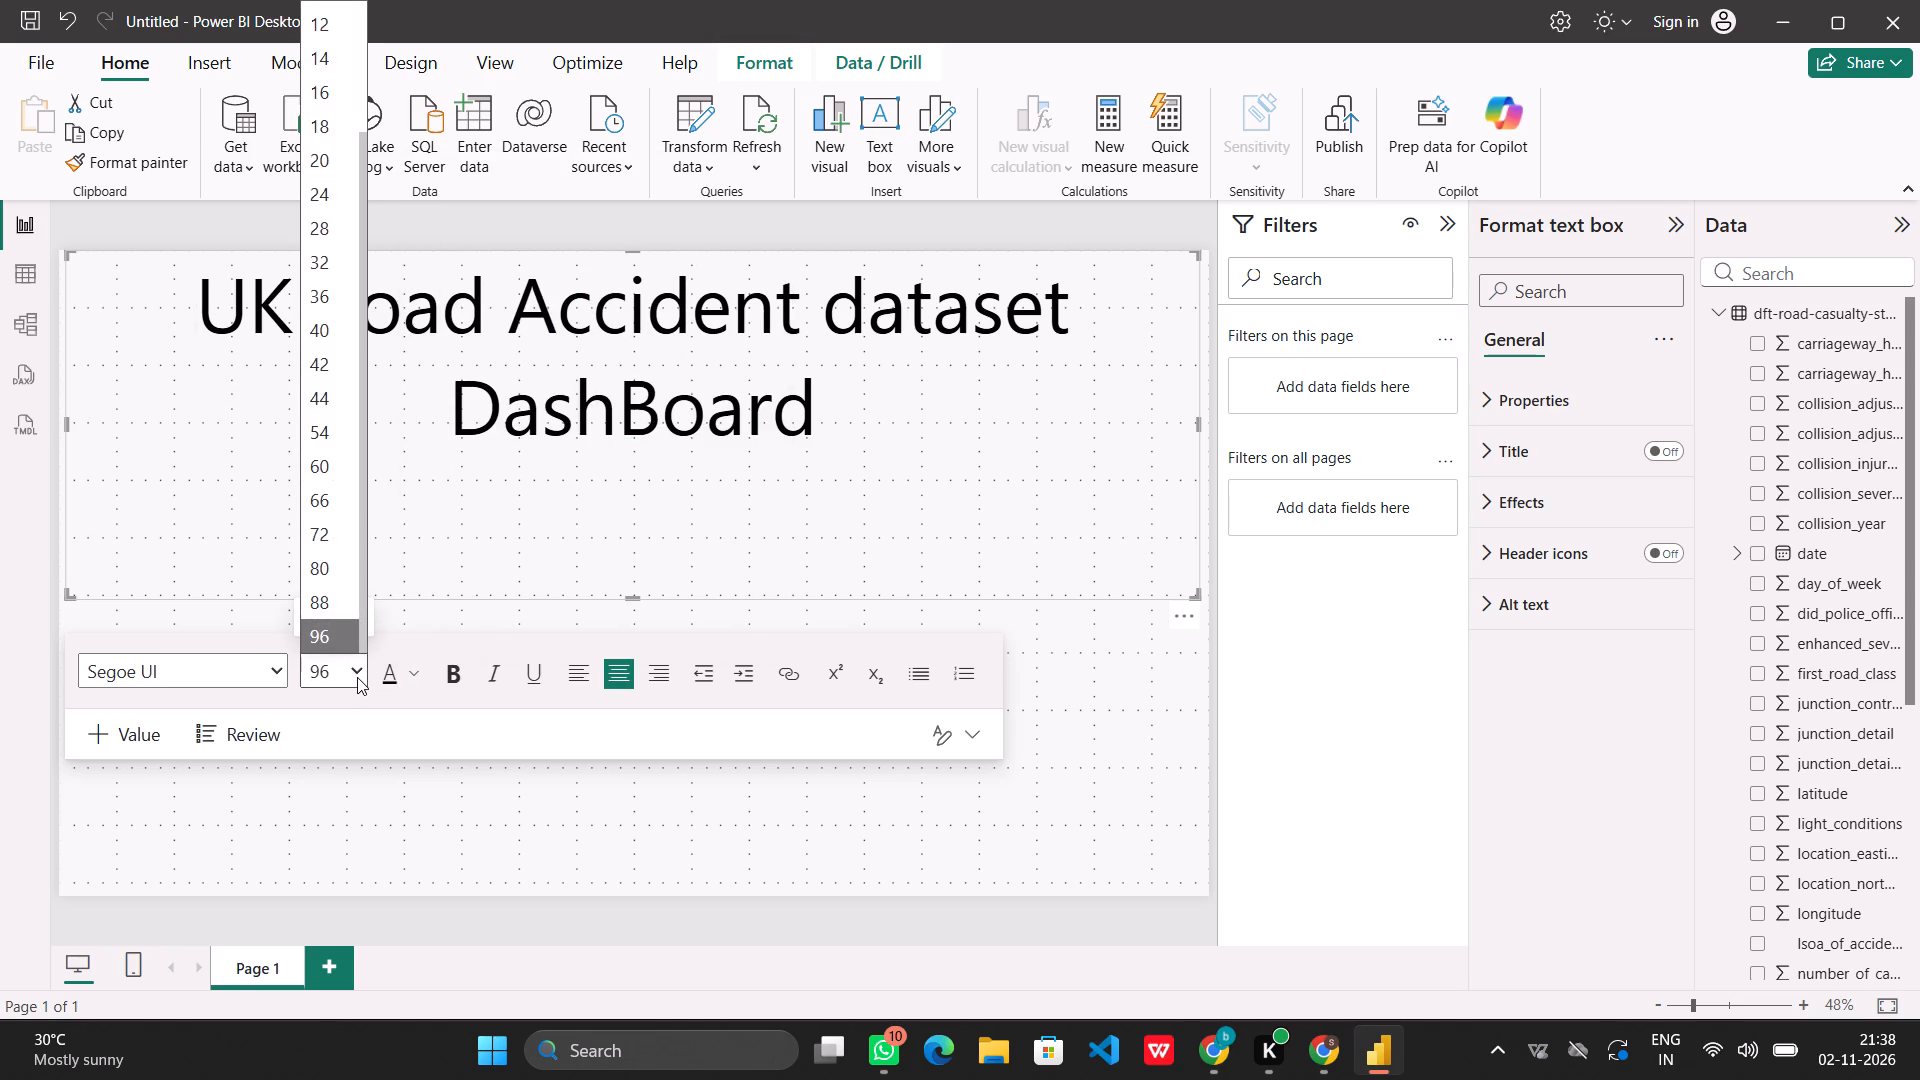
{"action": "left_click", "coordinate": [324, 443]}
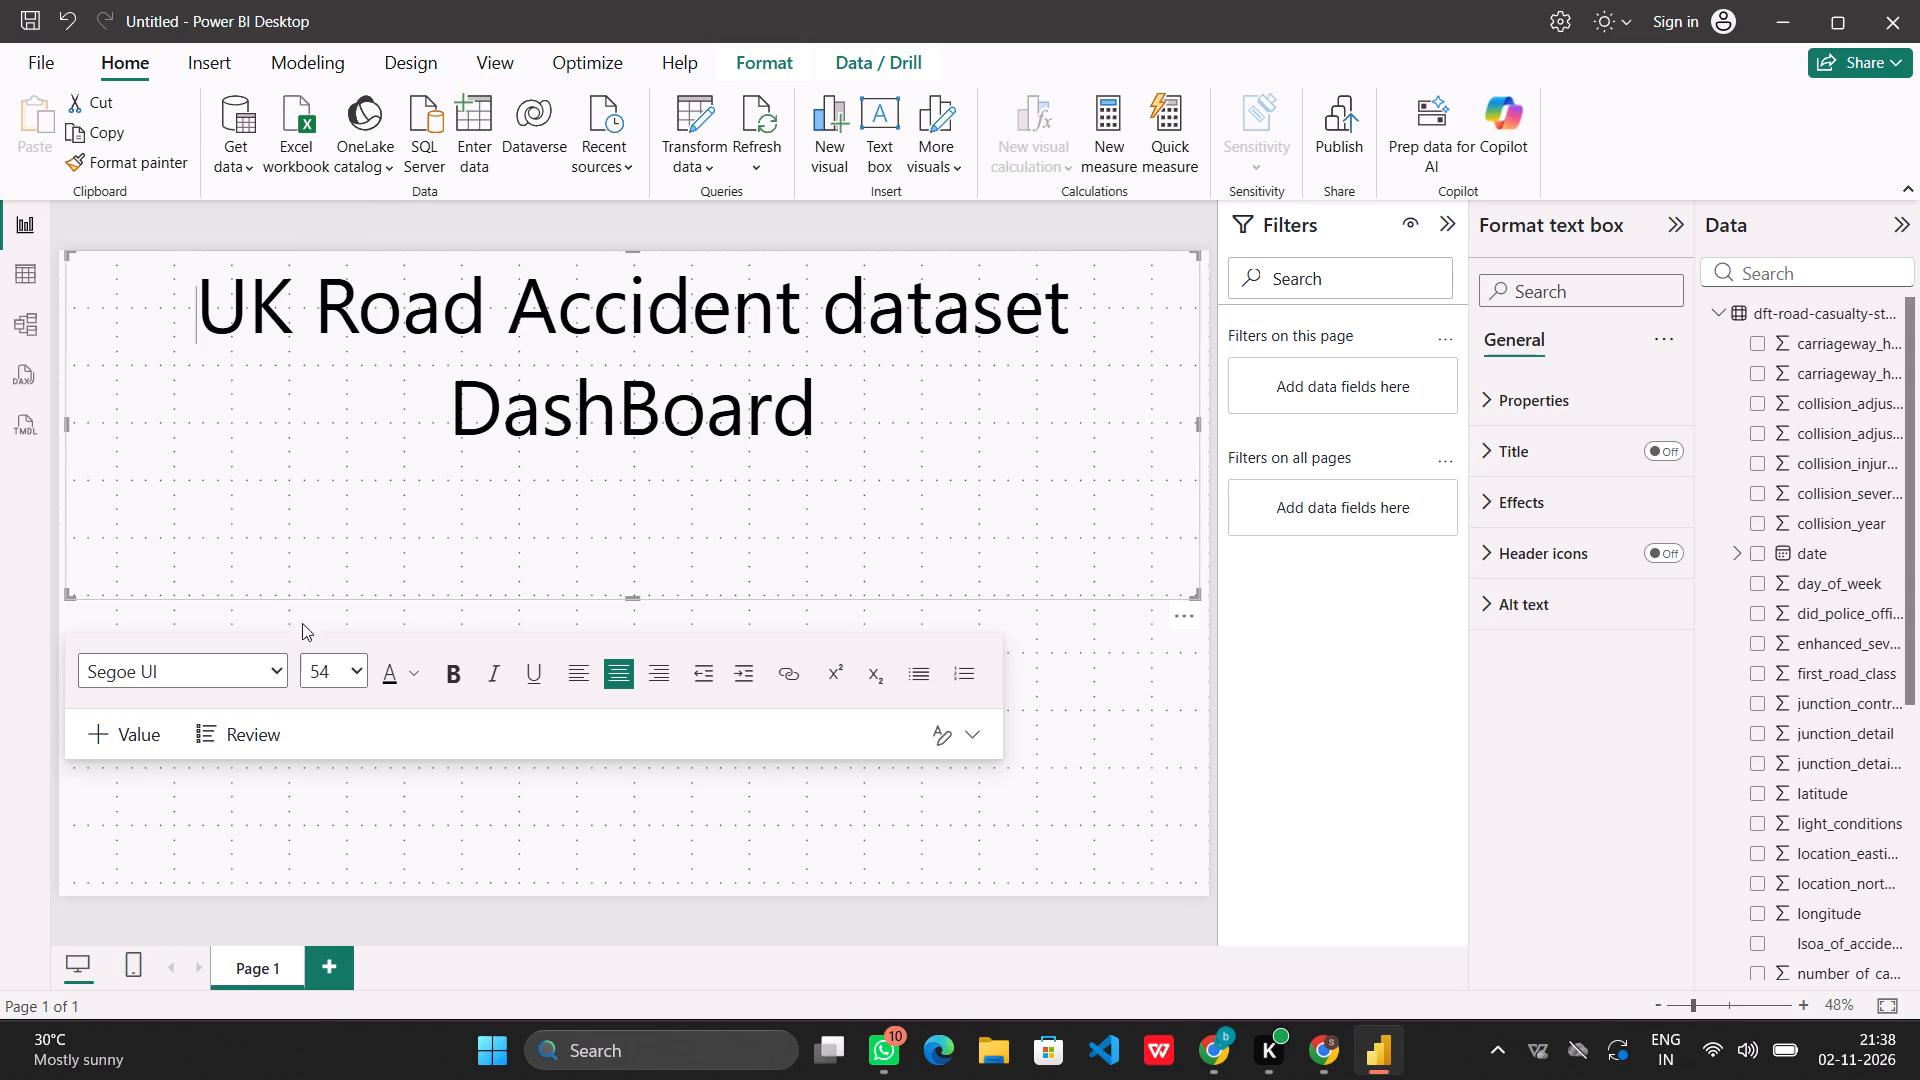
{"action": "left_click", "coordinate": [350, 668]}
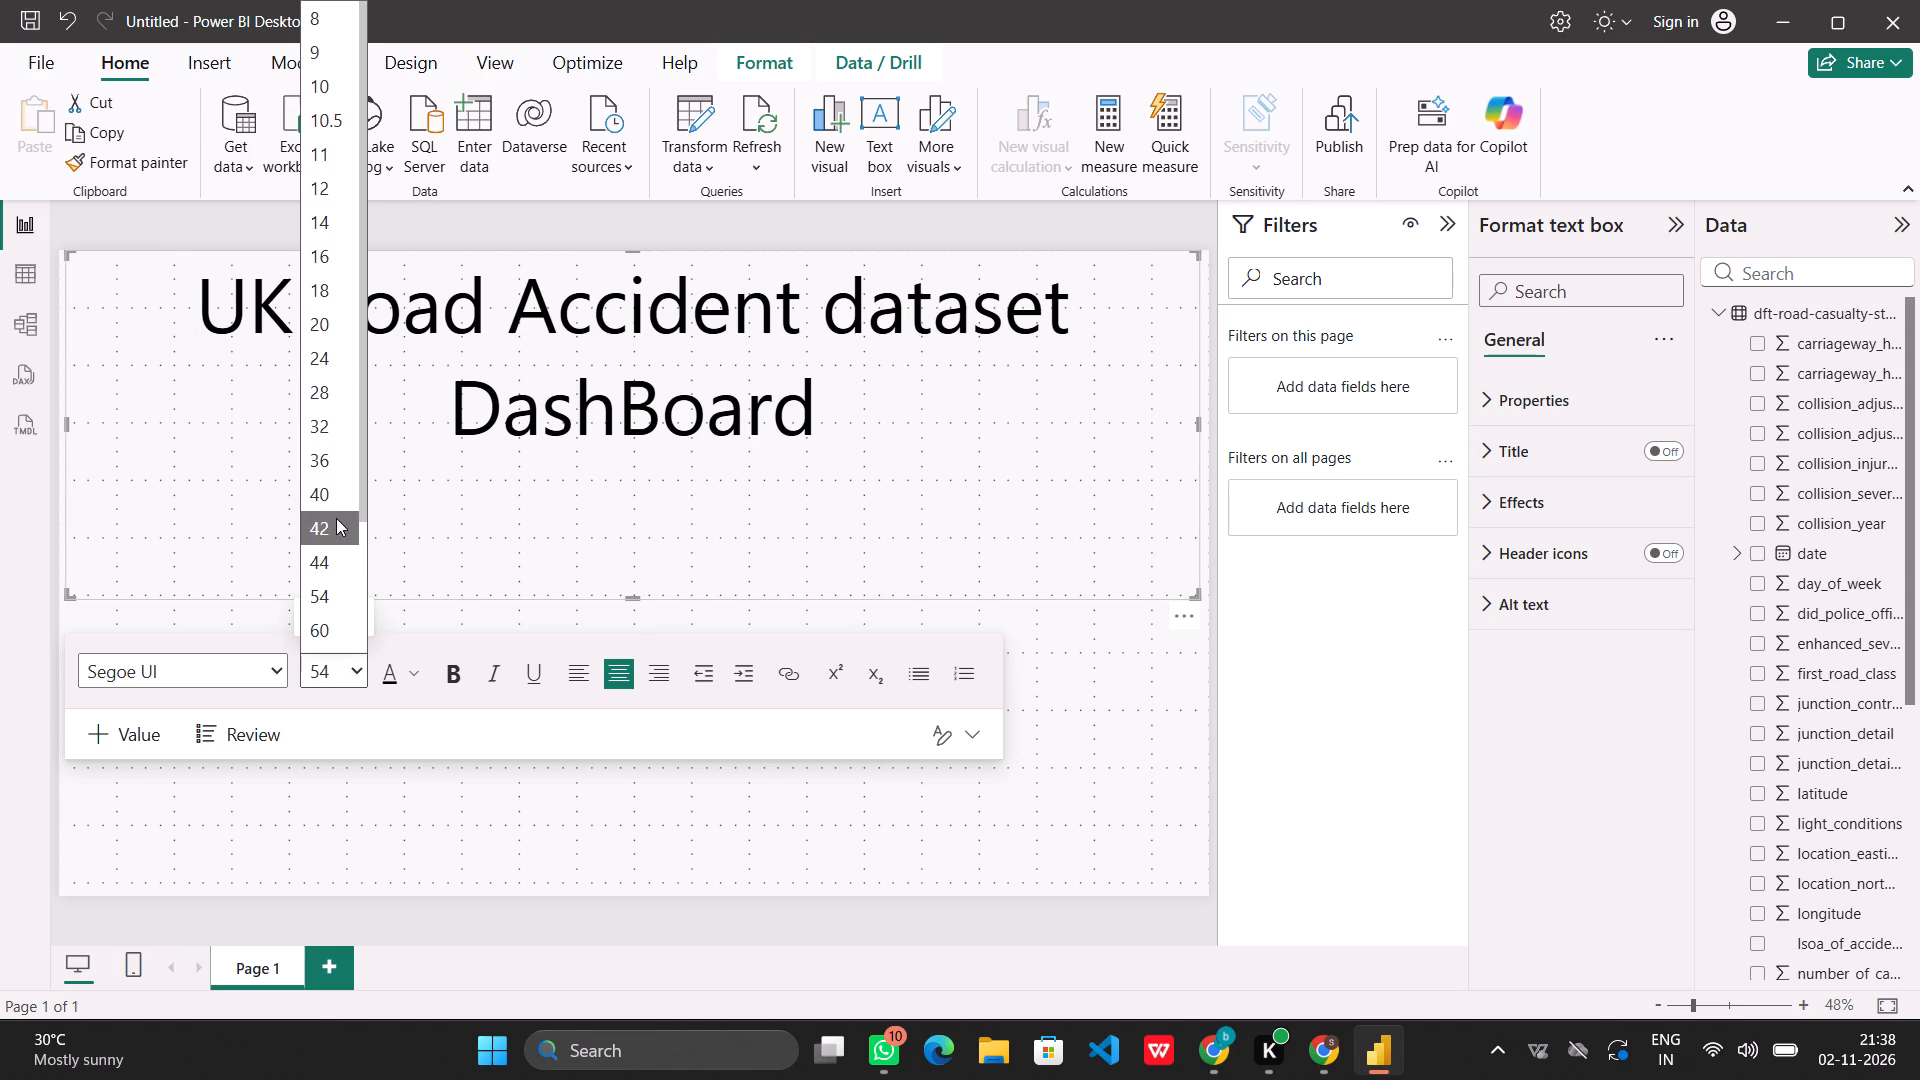
Set the whole title text to font size 44 and align it left.
{"action": "left_click_drag", "start_coordinate": [856, 417], "coordinate": [722, 410]}
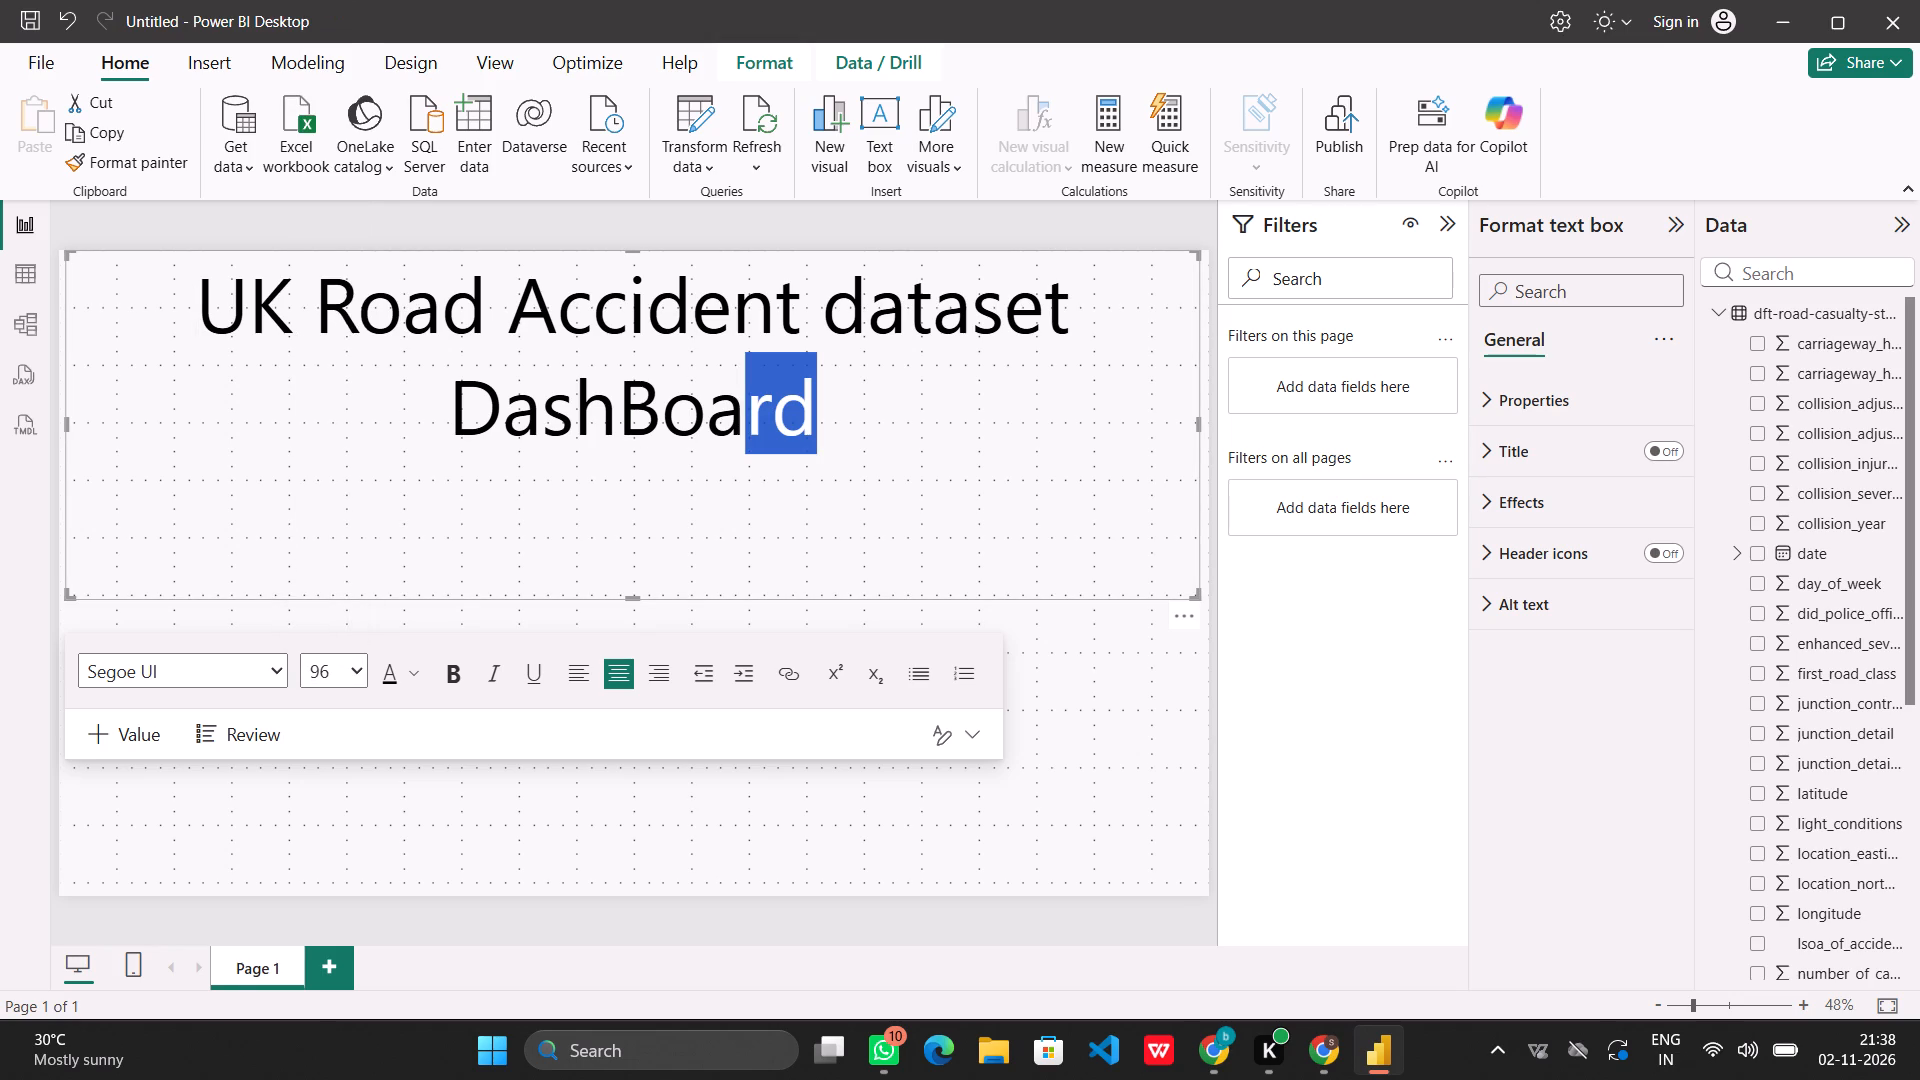
{"action": "left_click_drag", "start_coordinate": [722, 410], "coordinate": [191, 301]}
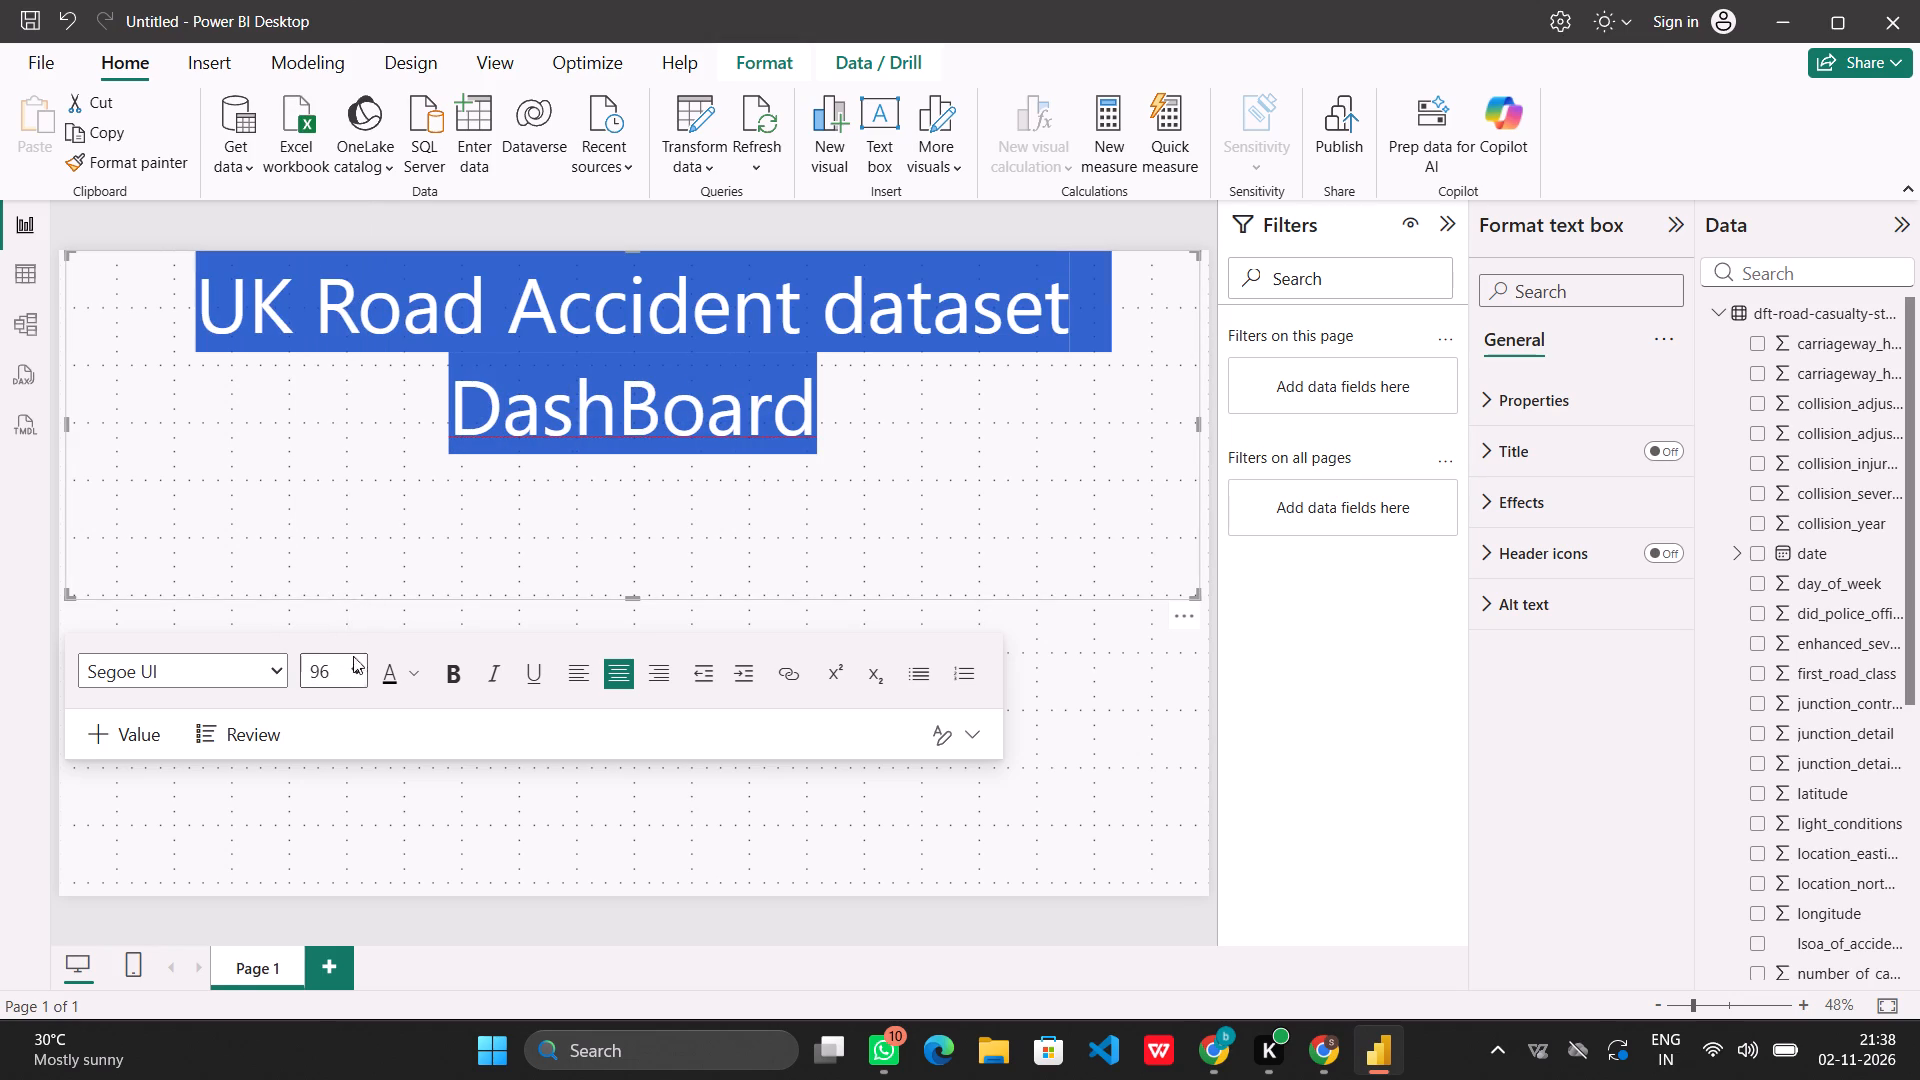
{"action": "left_click", "coordinate": [354, 672]}
{"action": "left_click", "coordinate": [323, 411]}
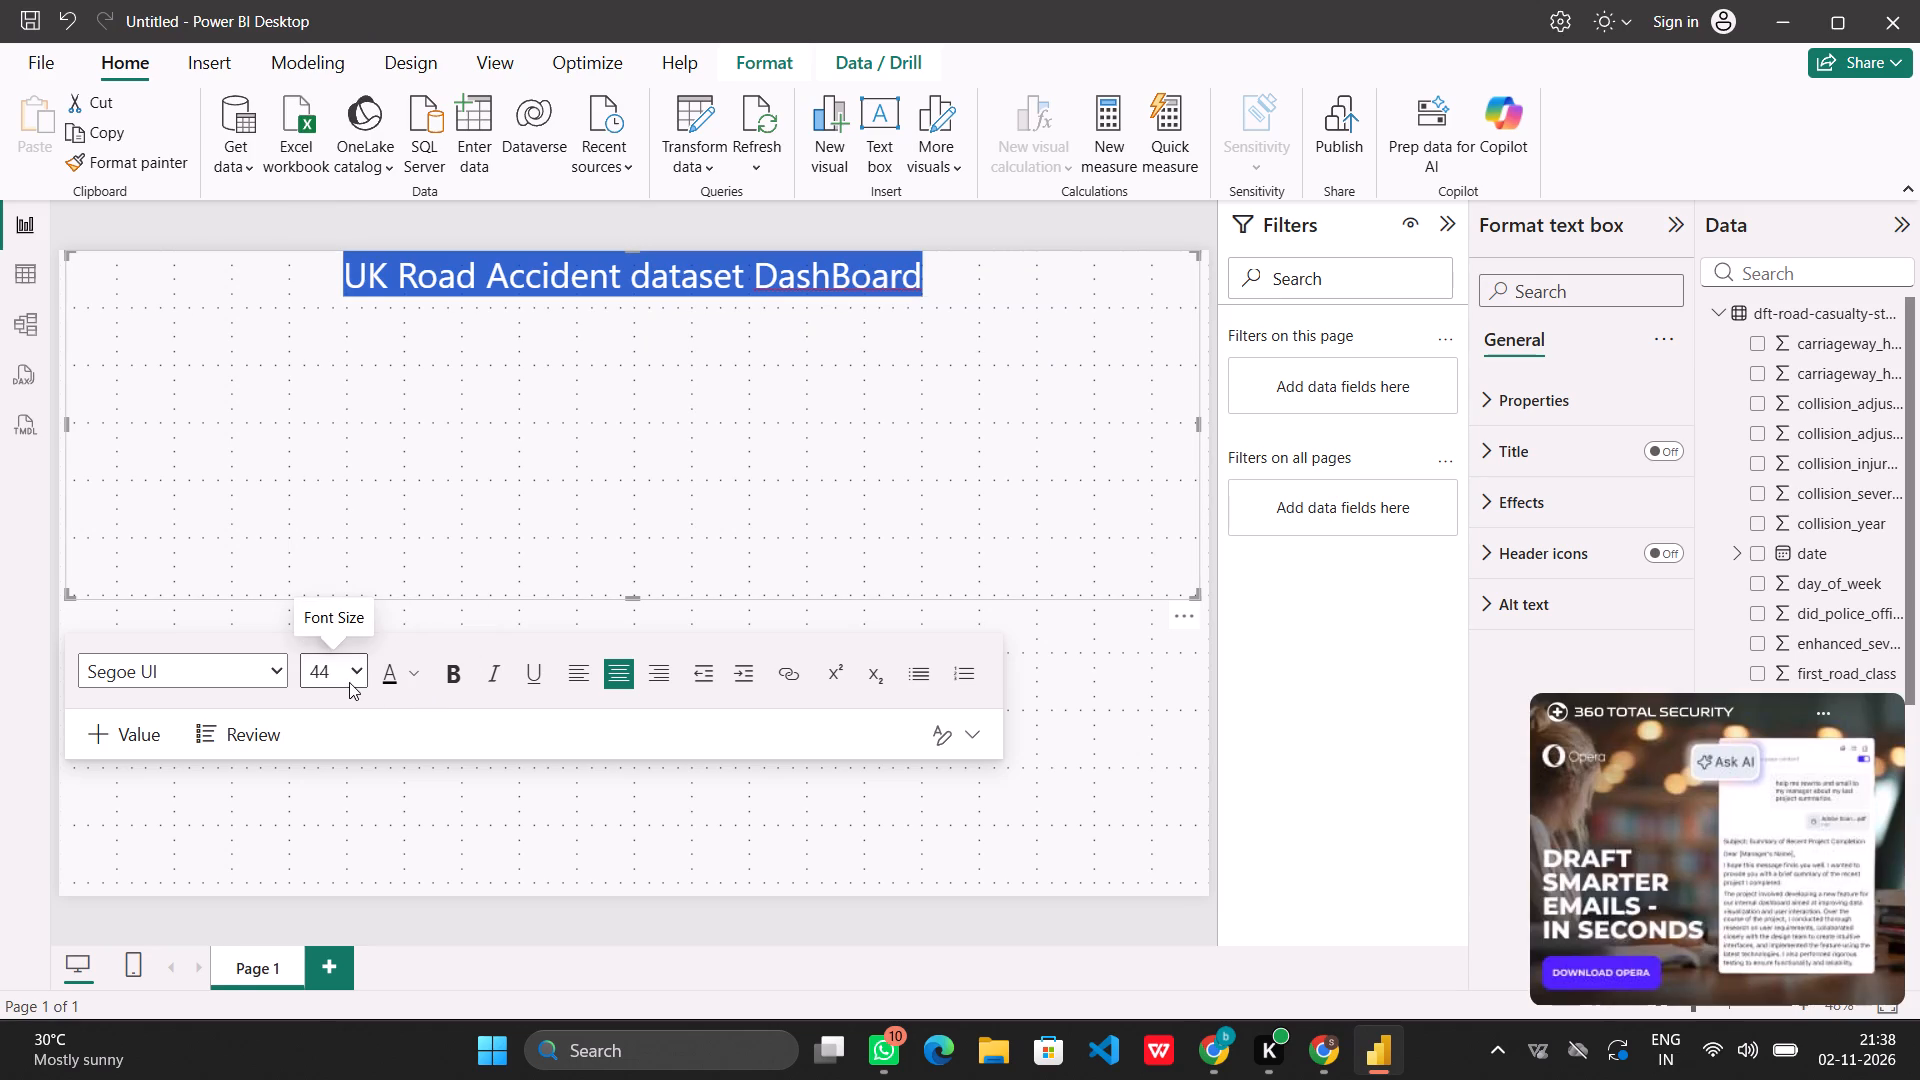
{"action": "left_click", "coordinate": [358, 678]}
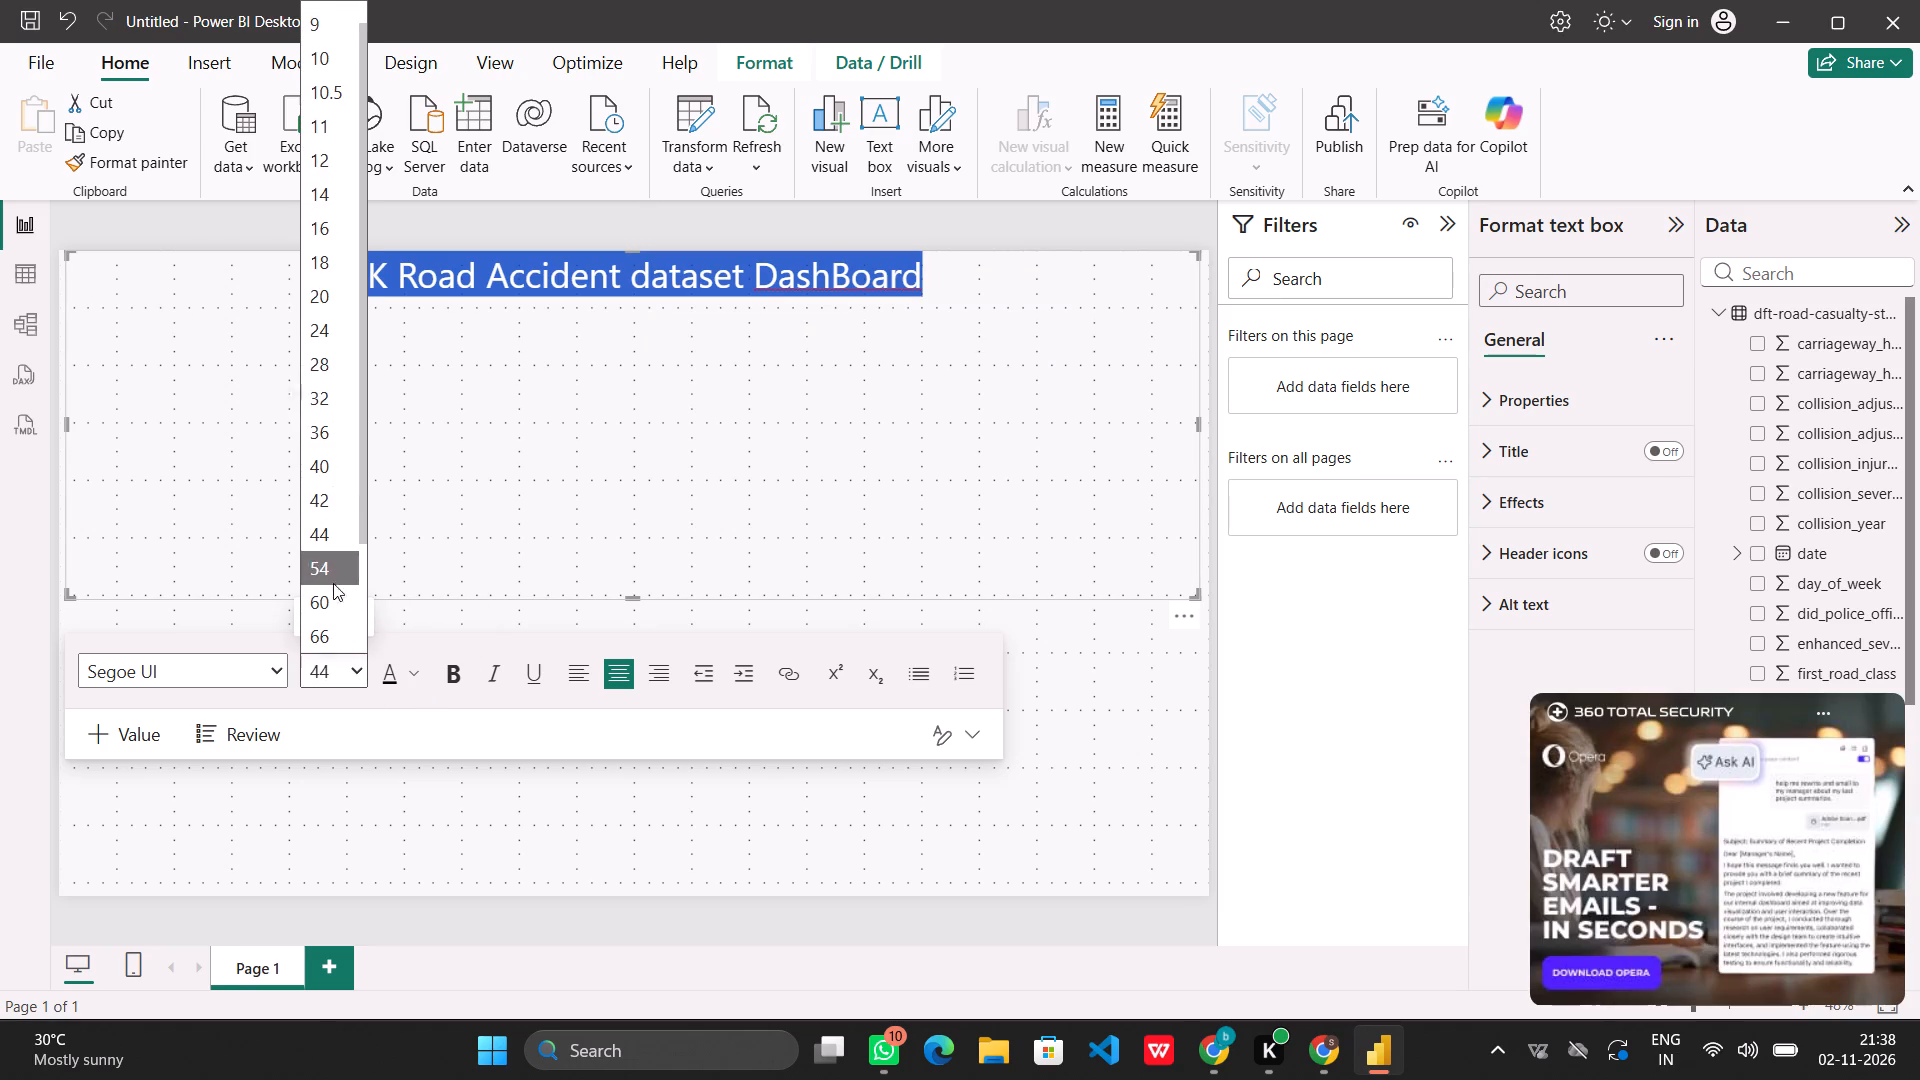
{"action": "scroll", "coordinate": [345, 566], "scroll_direction": "down", "scroll_amount": 1}
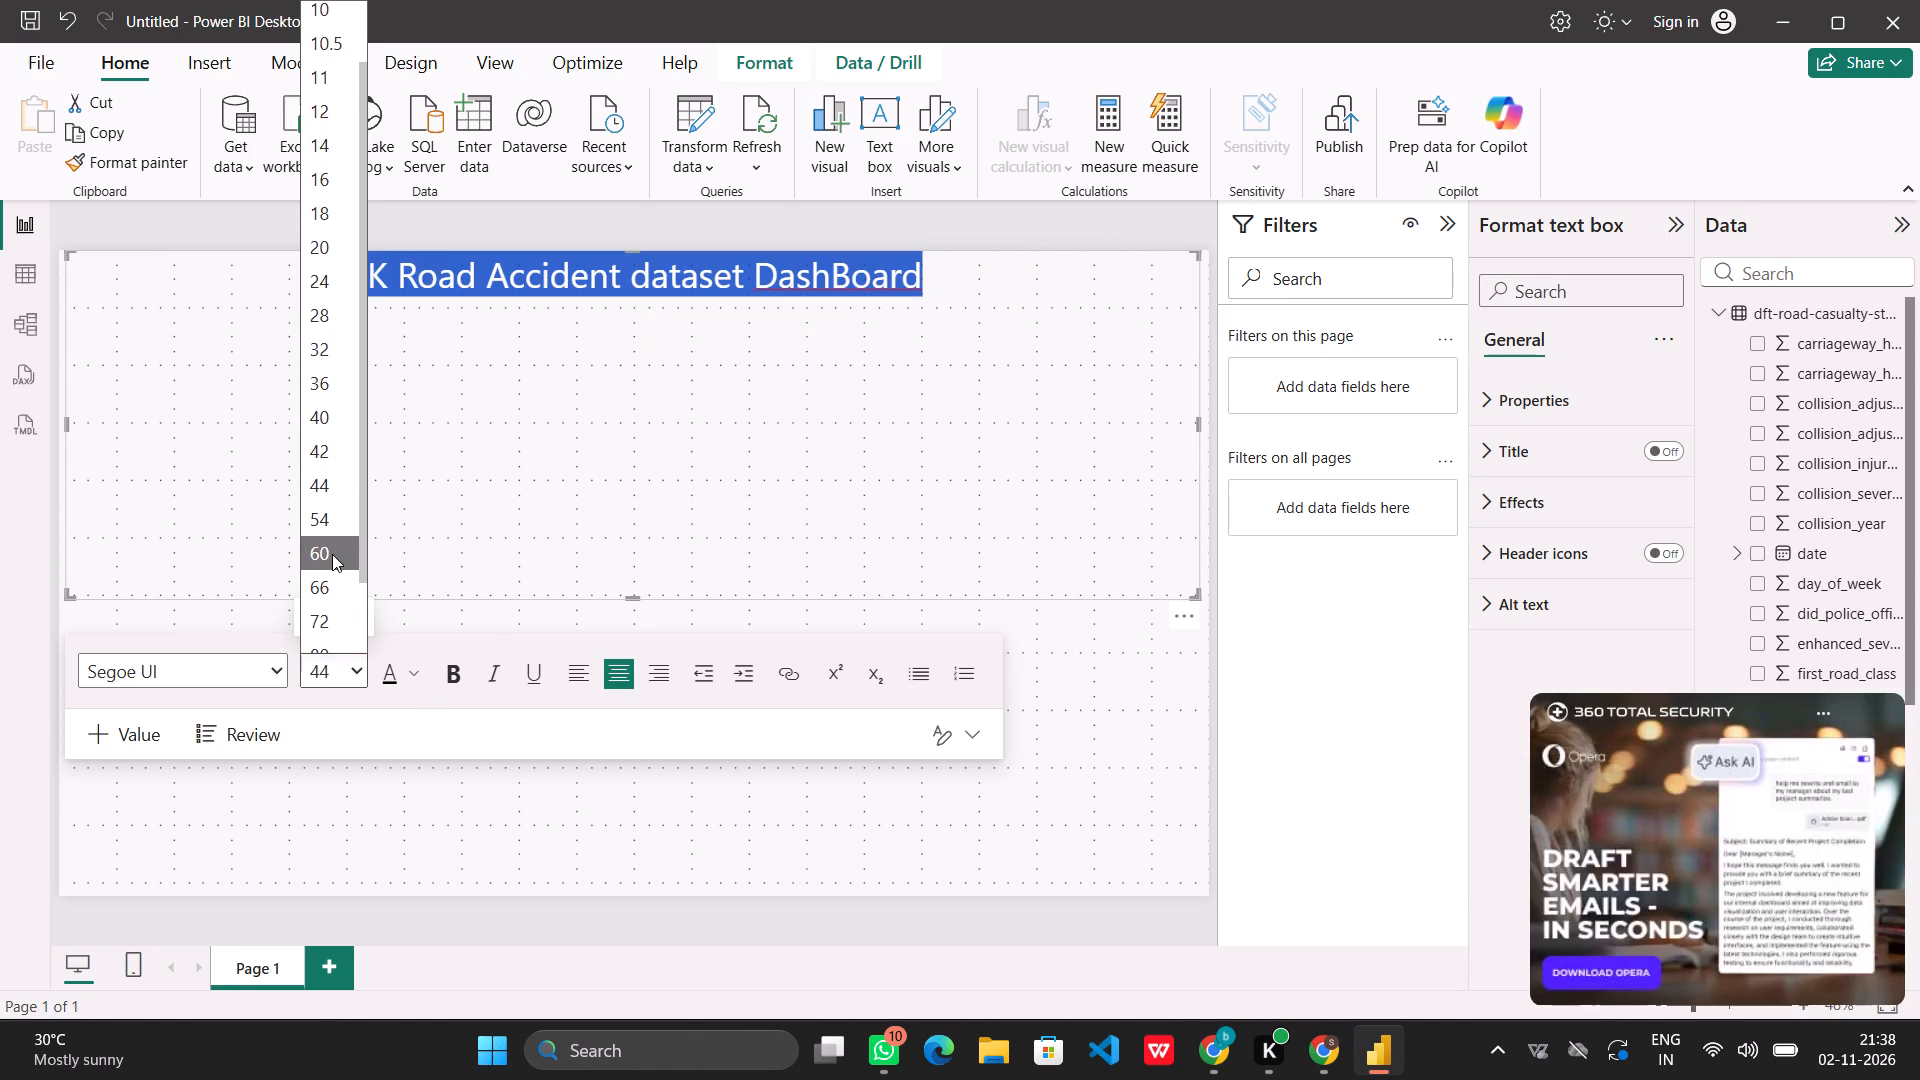
{"action": "left_click", "coordinate": [328, 483]}
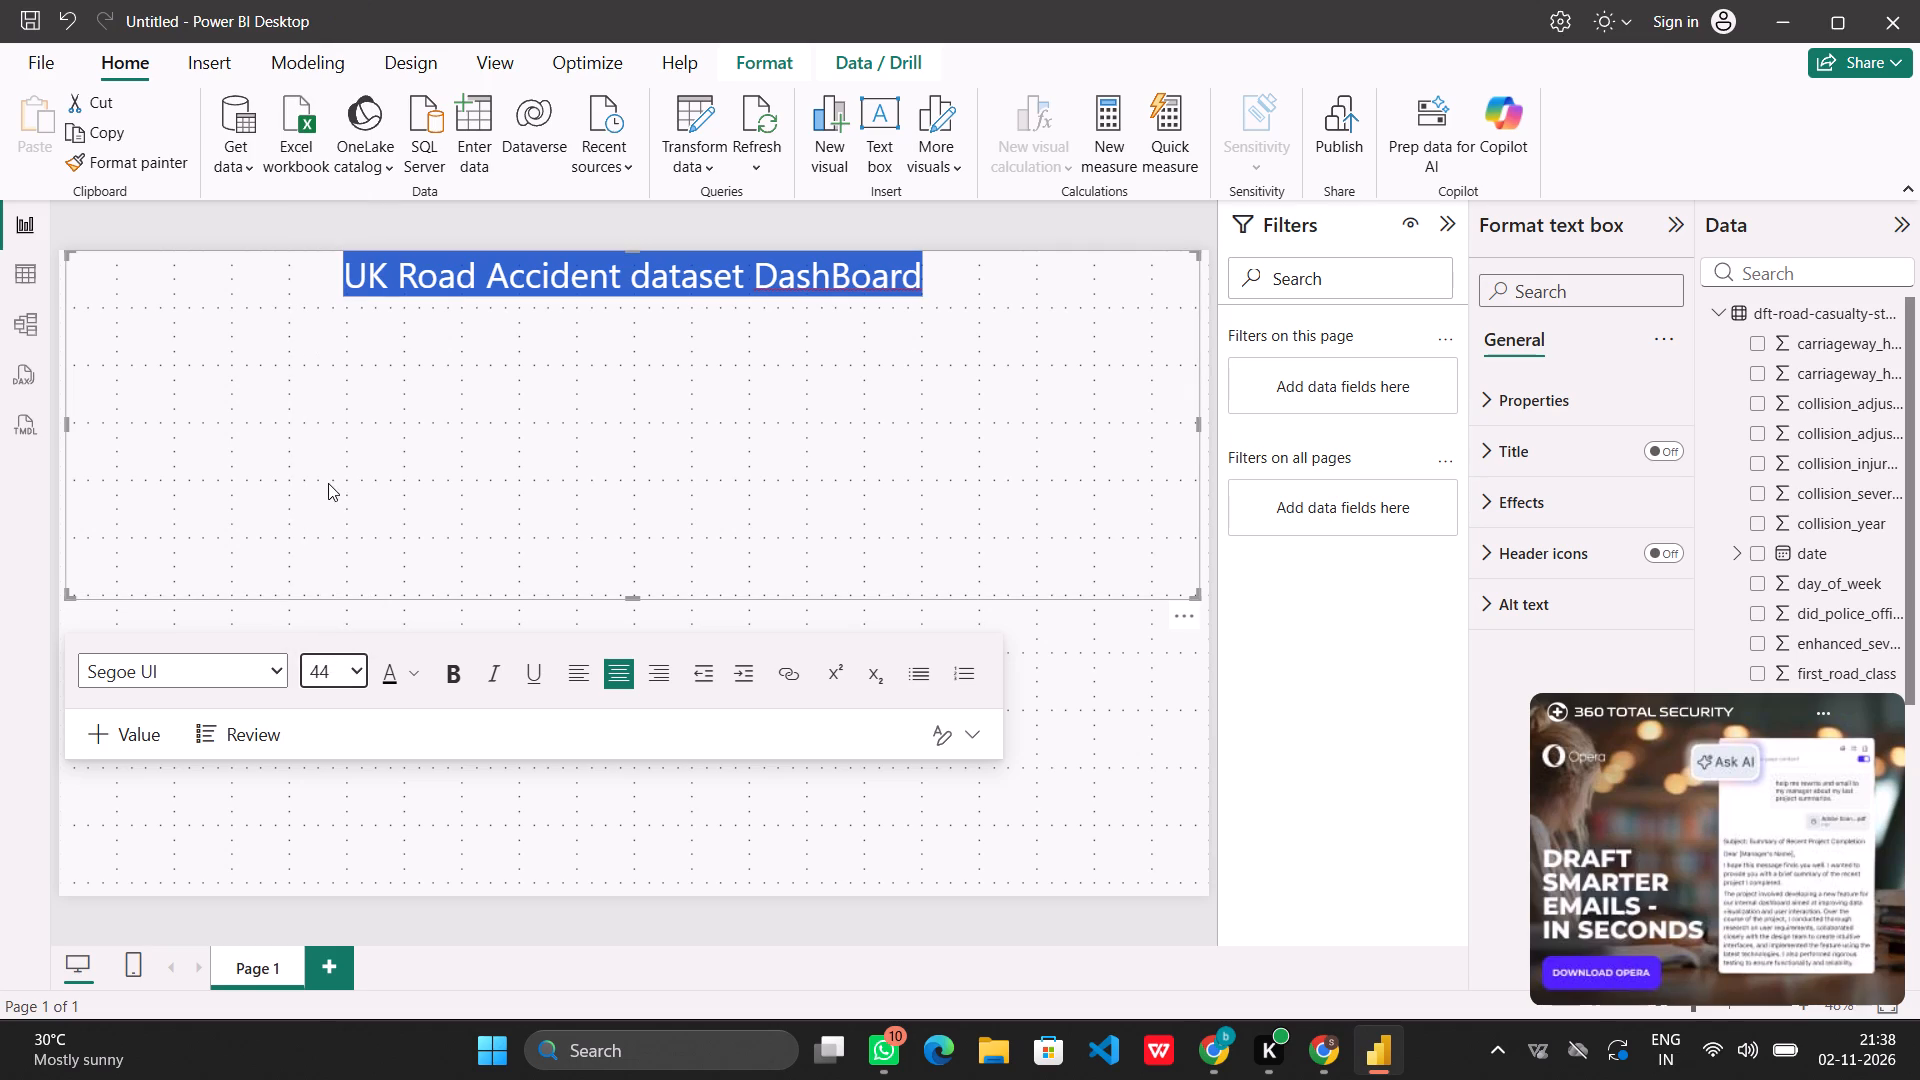
{"action": "left_click", "coordinate": [588, 667]}
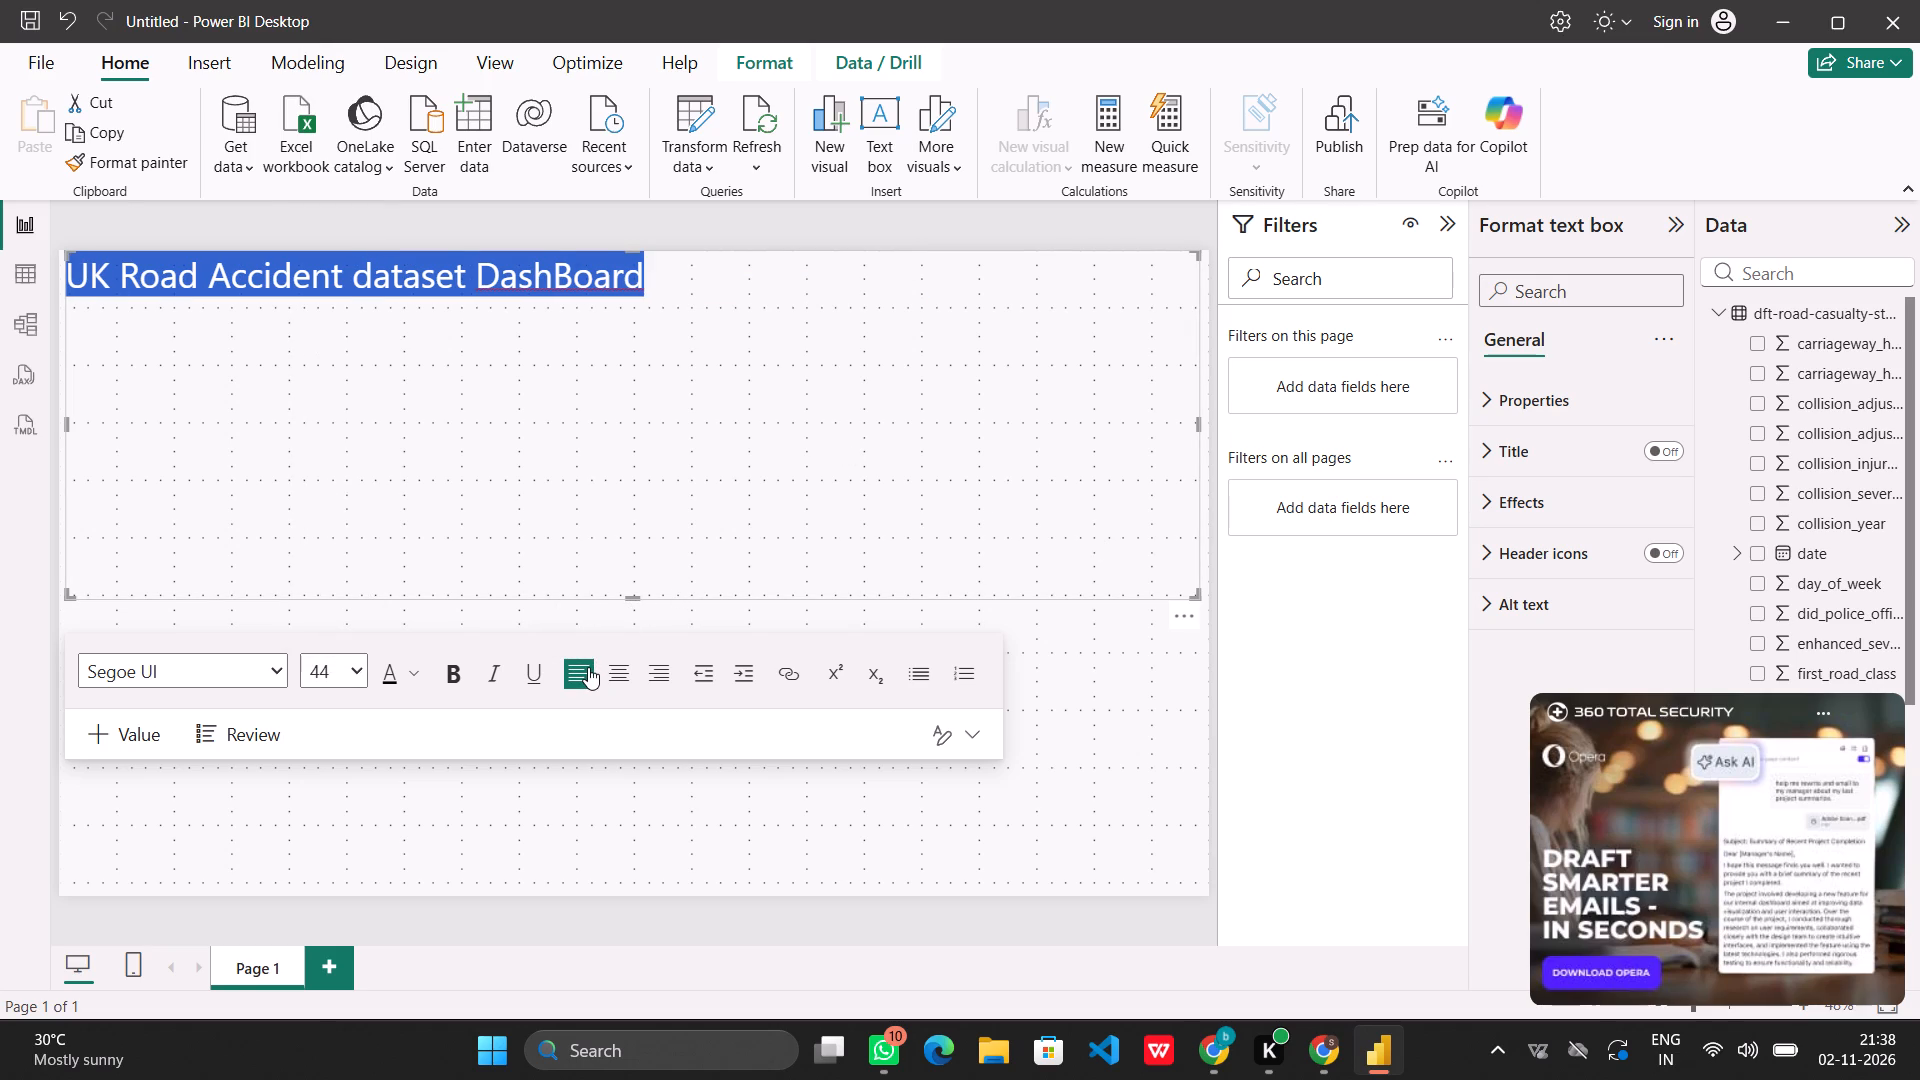
Reduce the text box's height so it fits closely around the single title line, keeping its full width.
{"action": "left_click", "coordinate": [639, 602]}
{"action": "left_click", "coordinate": [625, 381]}
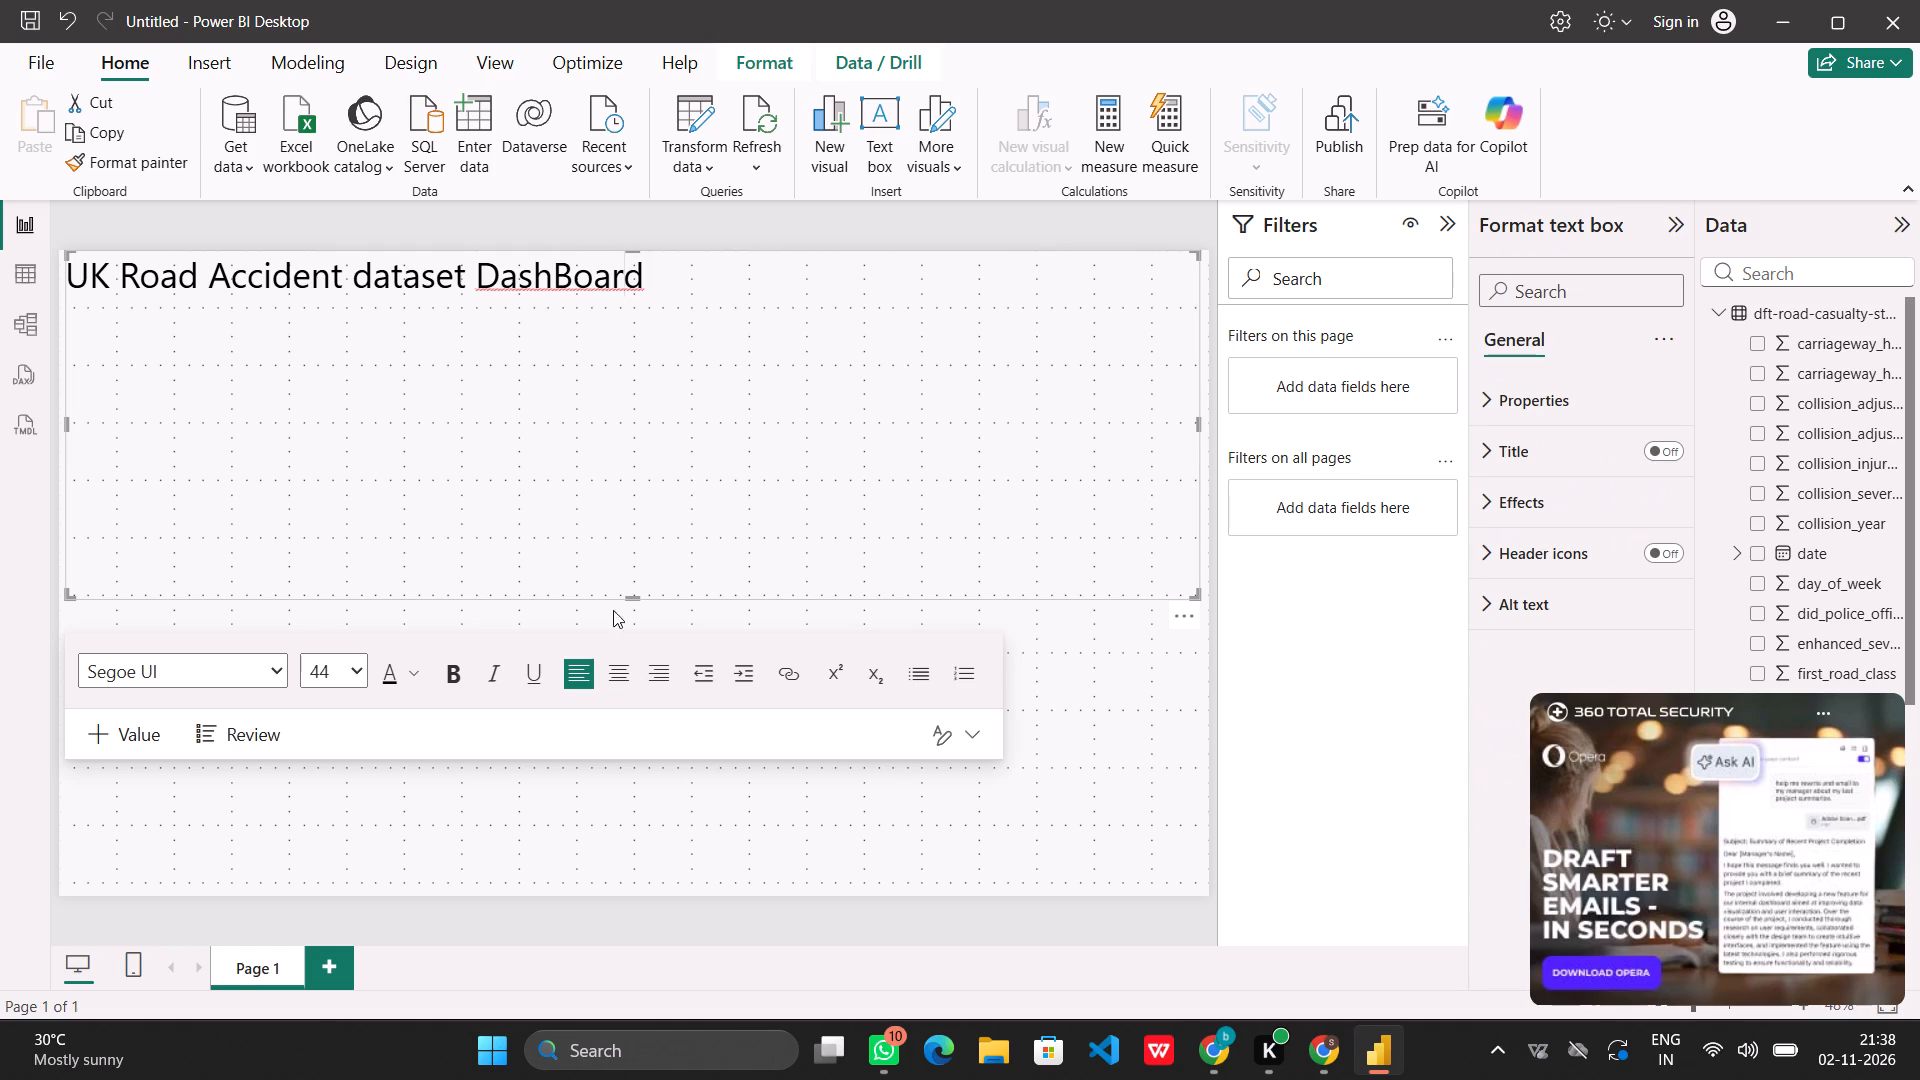
{"action": "left_click_drag", "start_coordinate": [636, 595], "coordinate": [597, 298]}
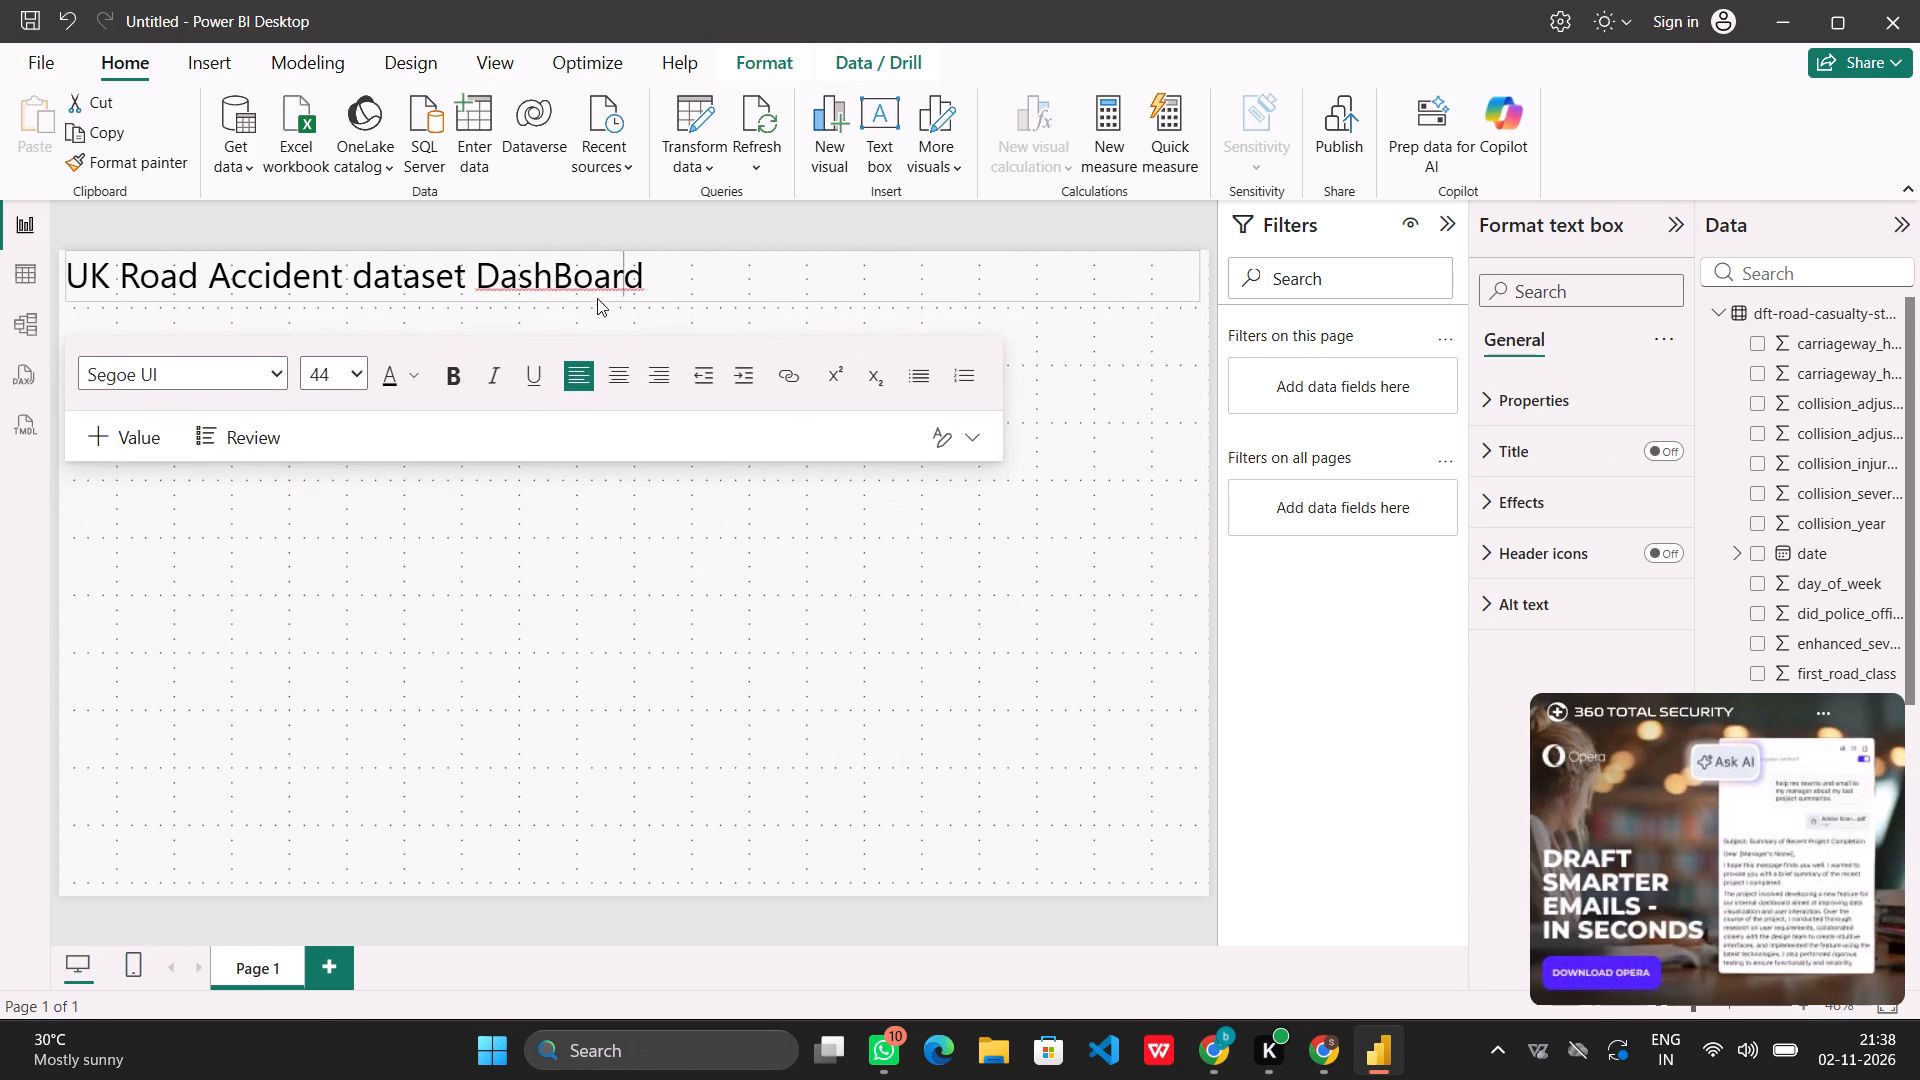
{"action": "left_click_drag", "start_coordinate": [597, 298], "coordinate": [597, 301]}
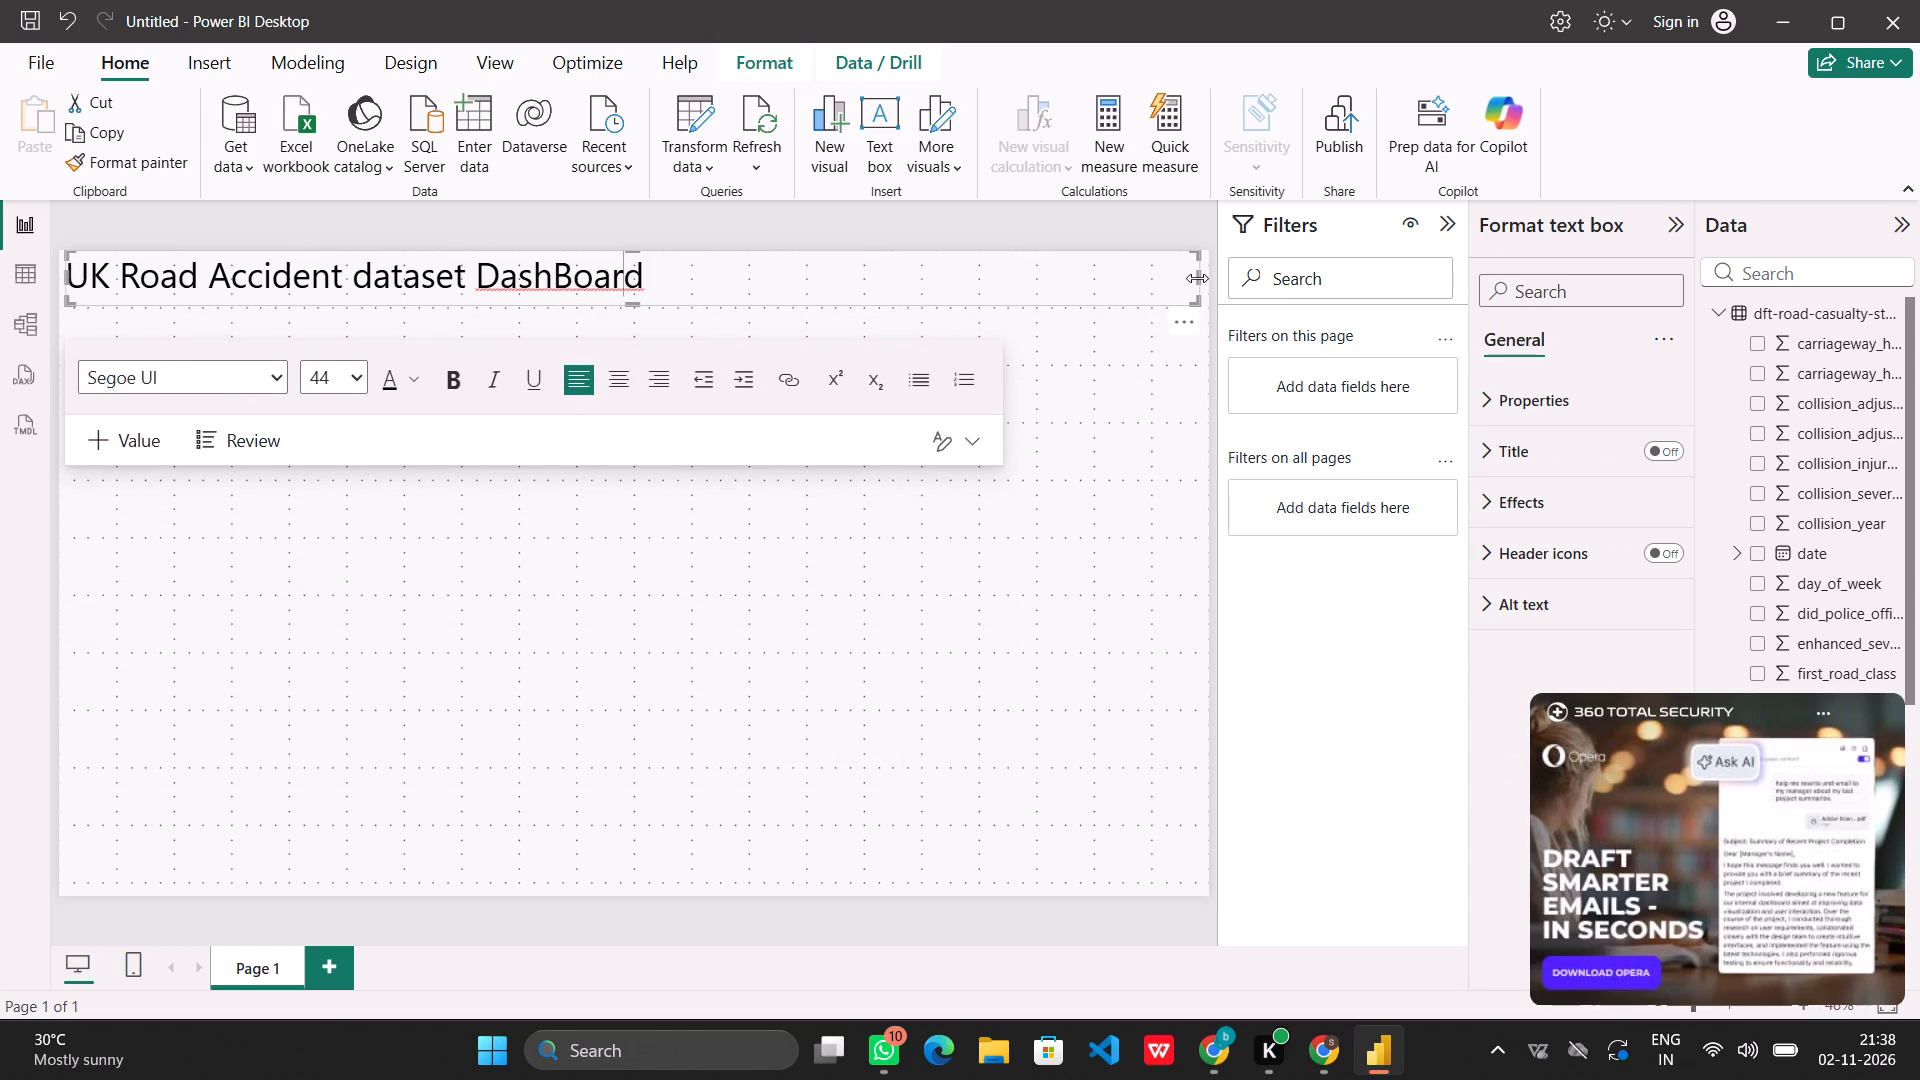
{"action": "left_click", "coordinate": [1111, 292]}
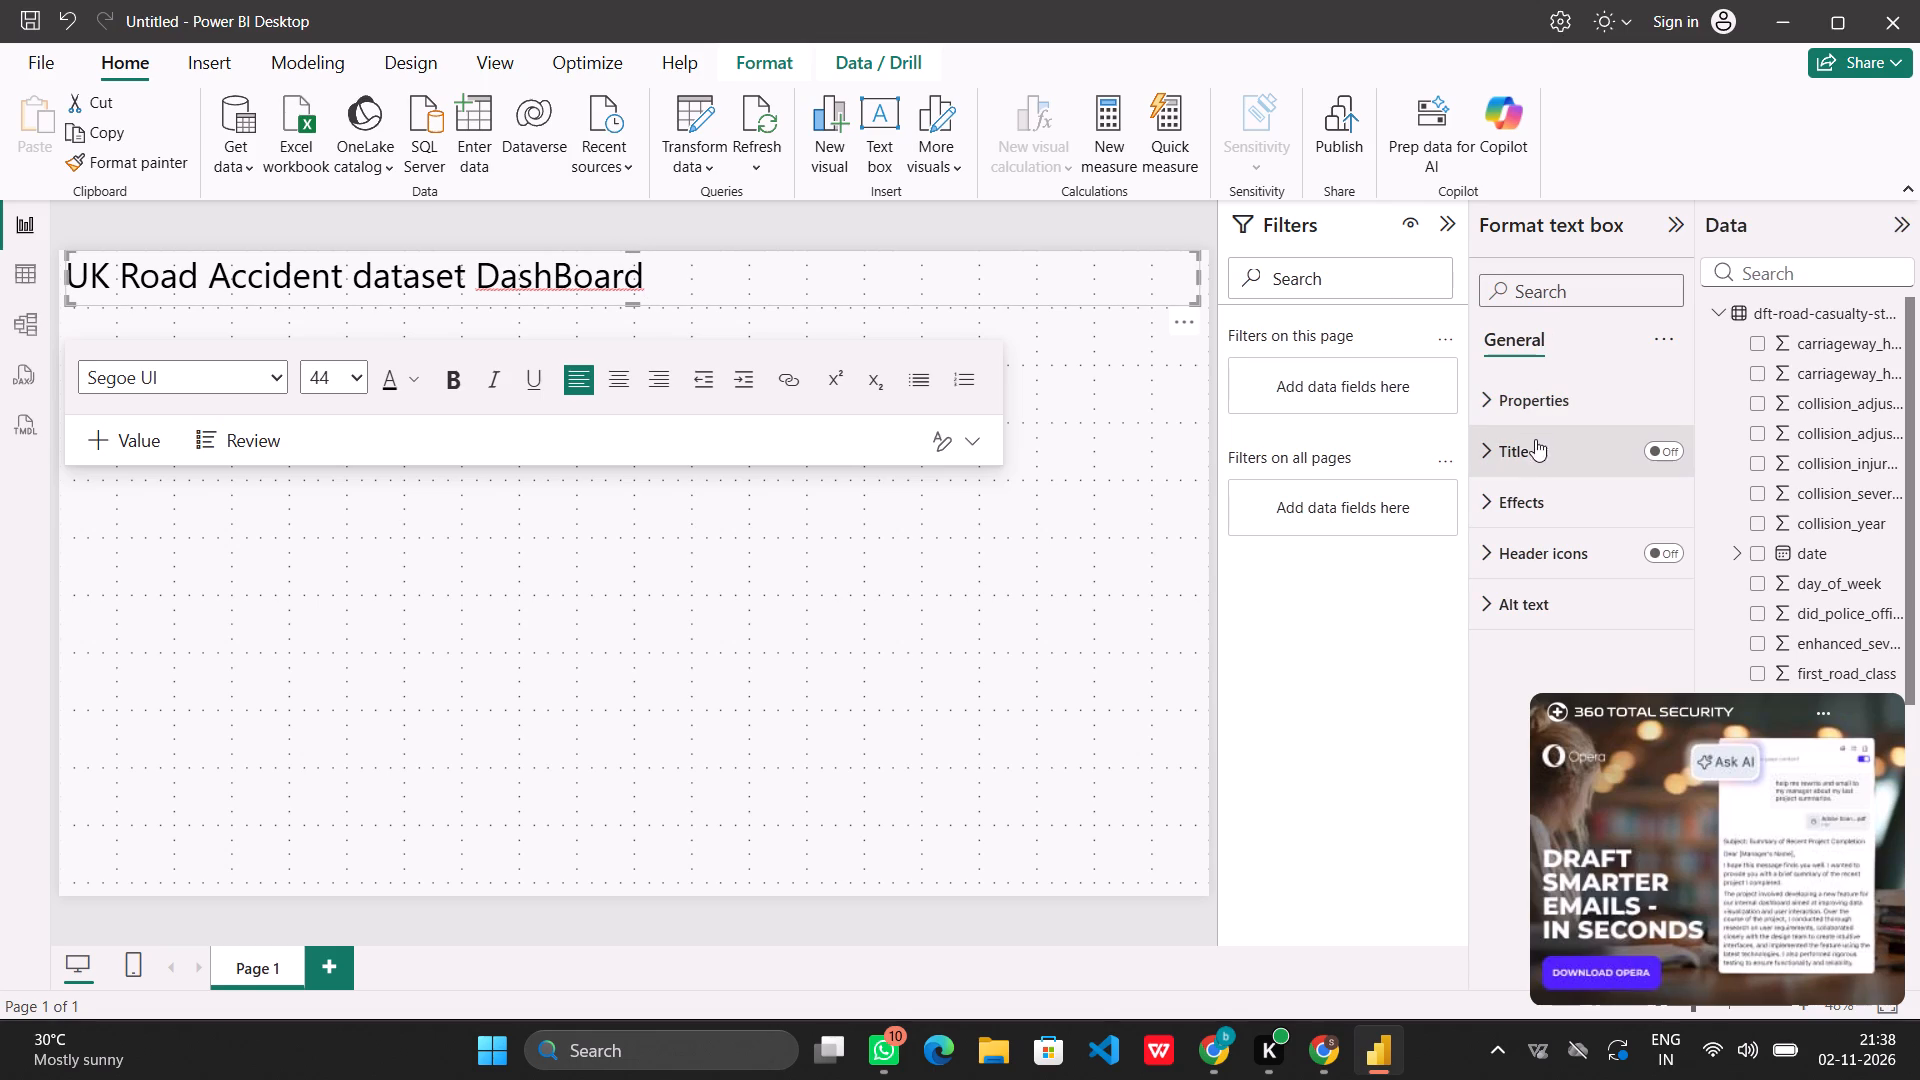
Turn on the Background effect for the title text box, dismissing the advertisement covering the formatting options.
{"action": "left_click", "coordinate": [1670, 451]}
{"action": "left_click", "coordinate": [1670, 451]}
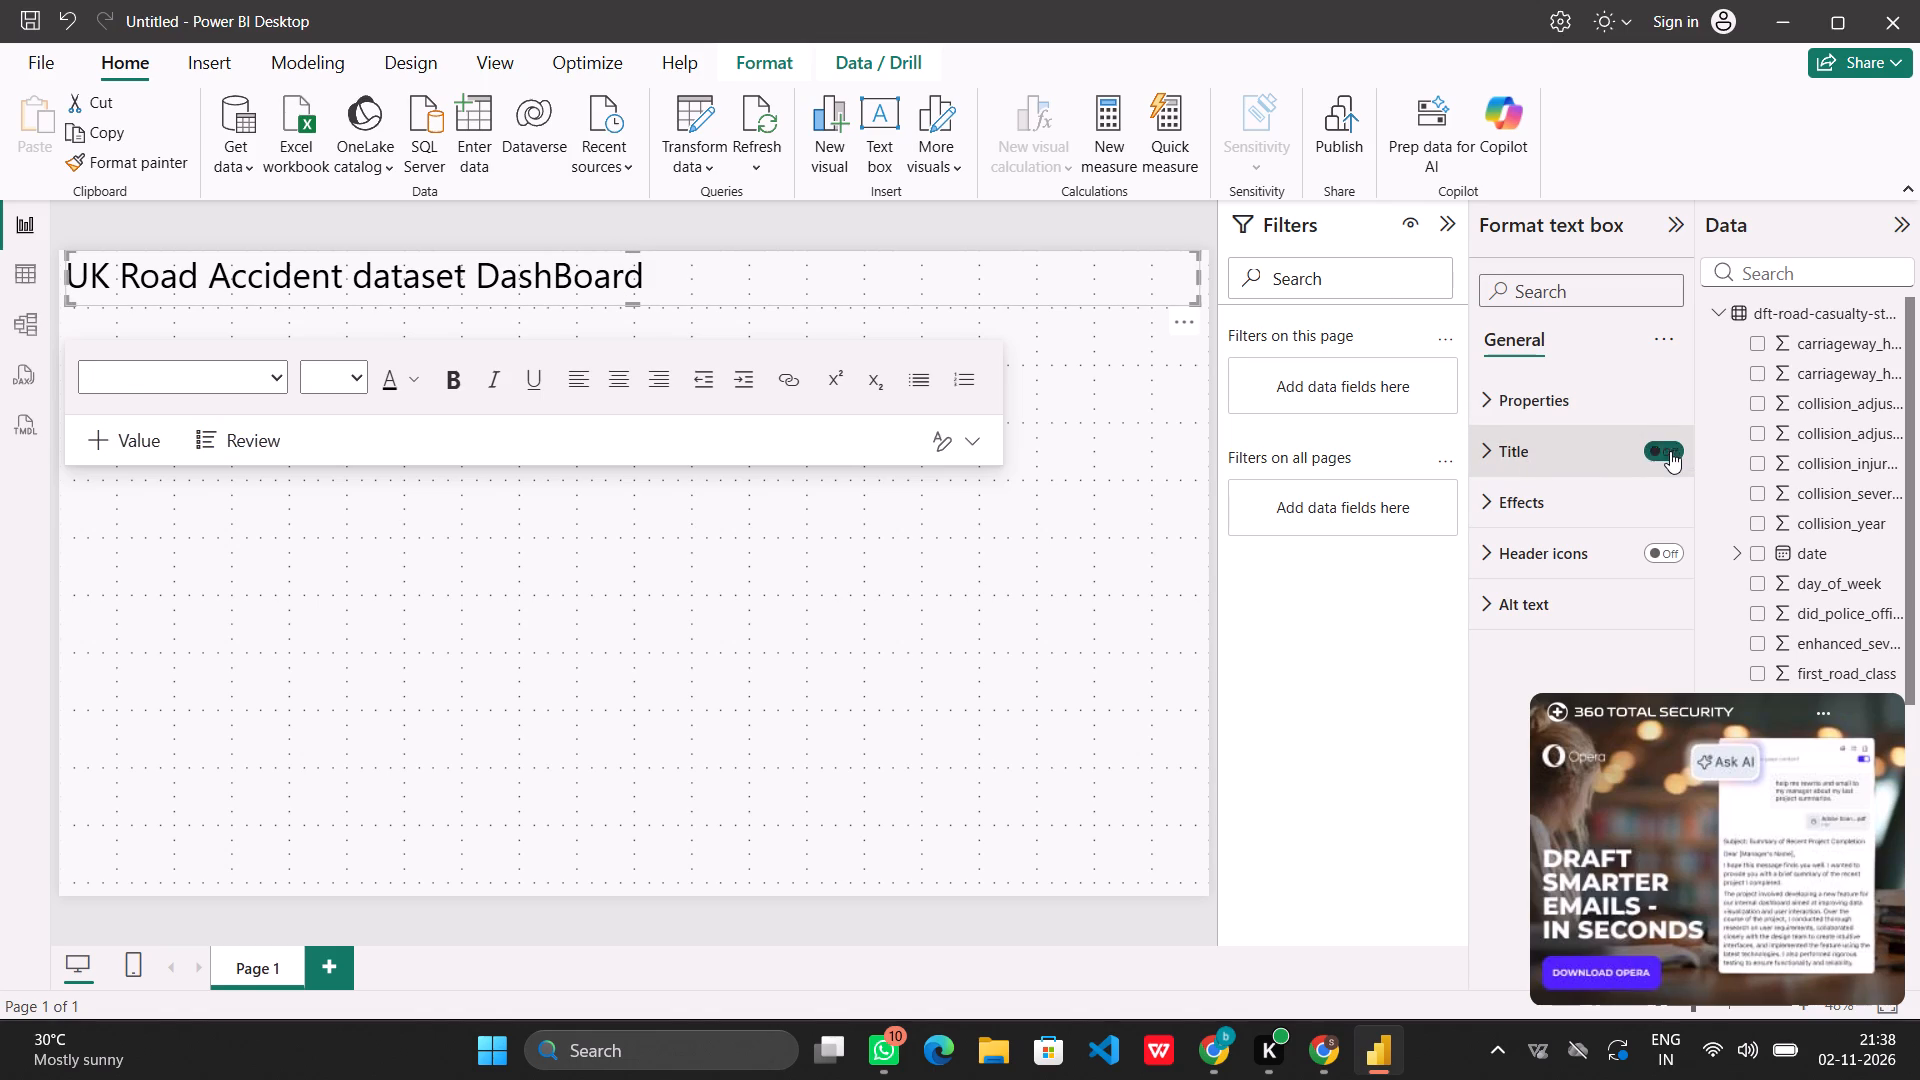
{"action": "left_click", "coordinate": [1524, 491]}
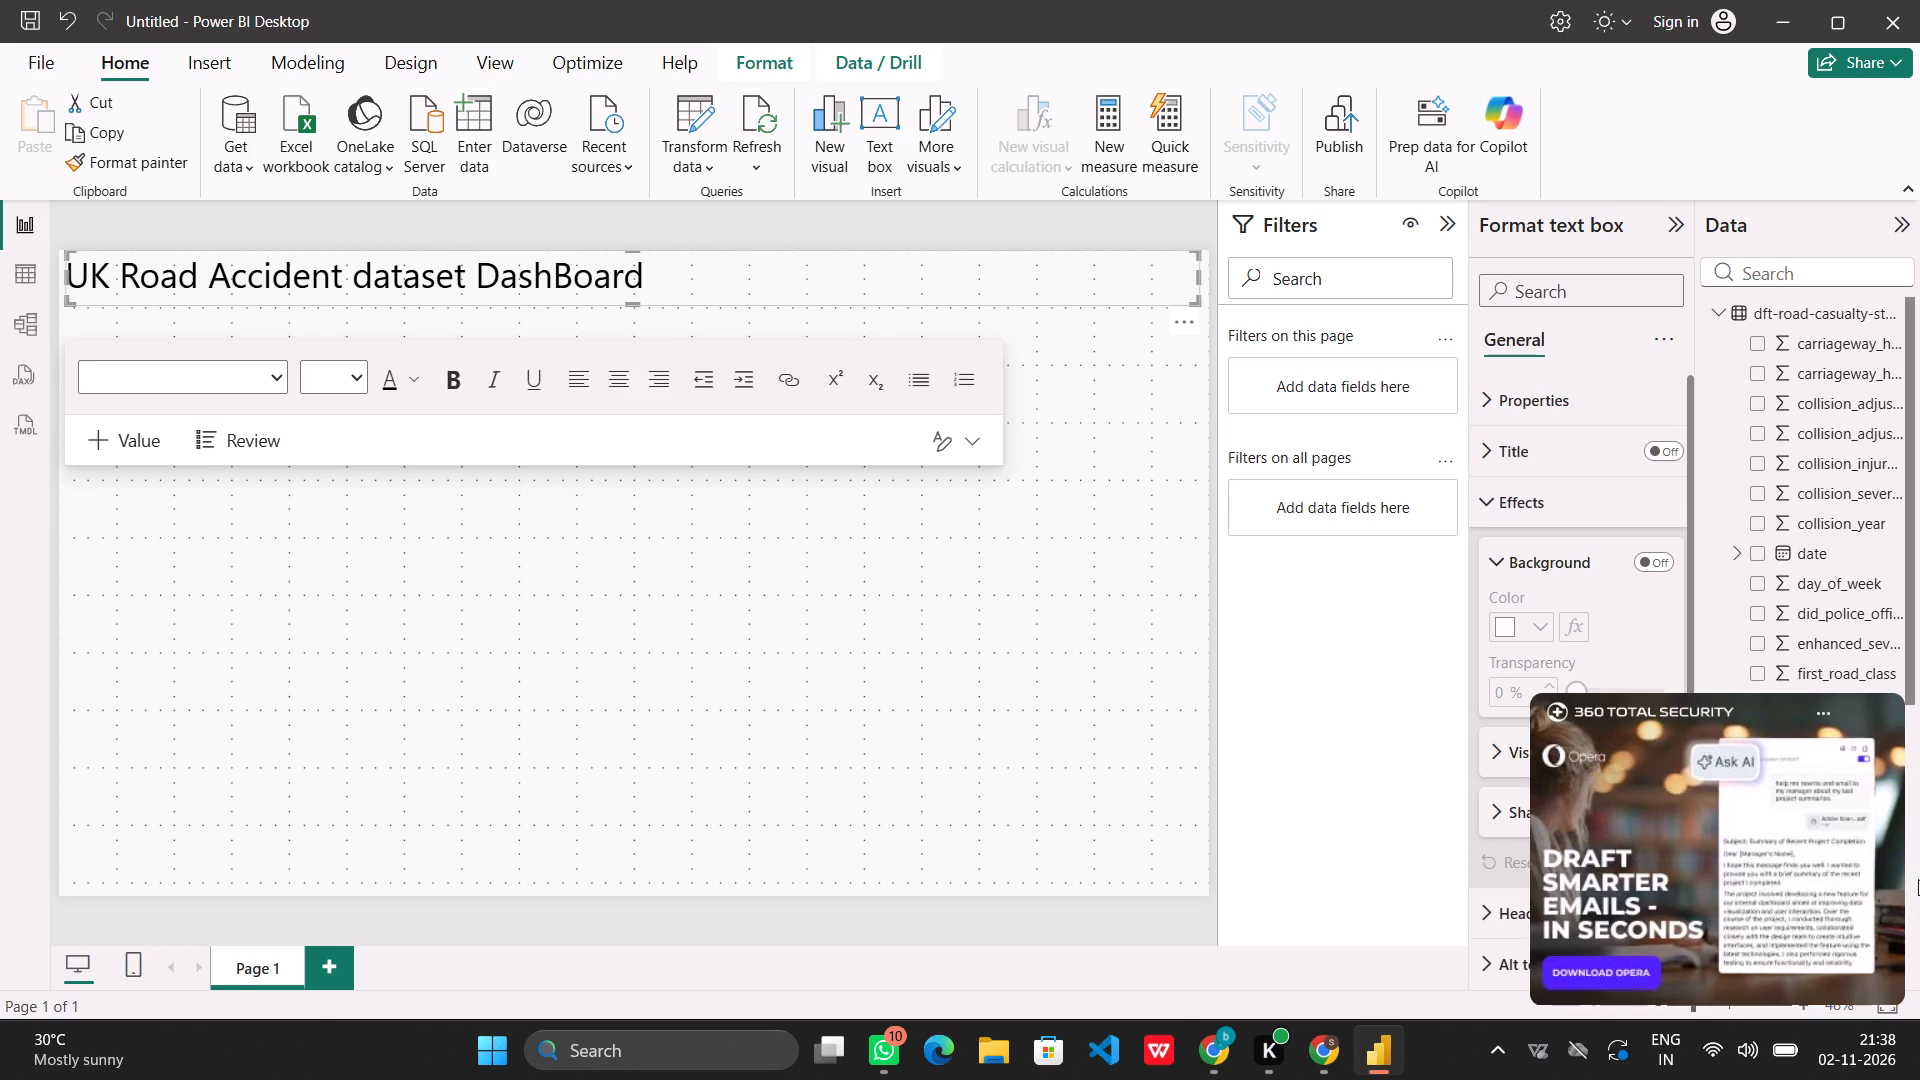
{"action": "left_click", "coordinate": [1874, 712]}
{"action": "left_click", "coordinate": [1661, 562]}
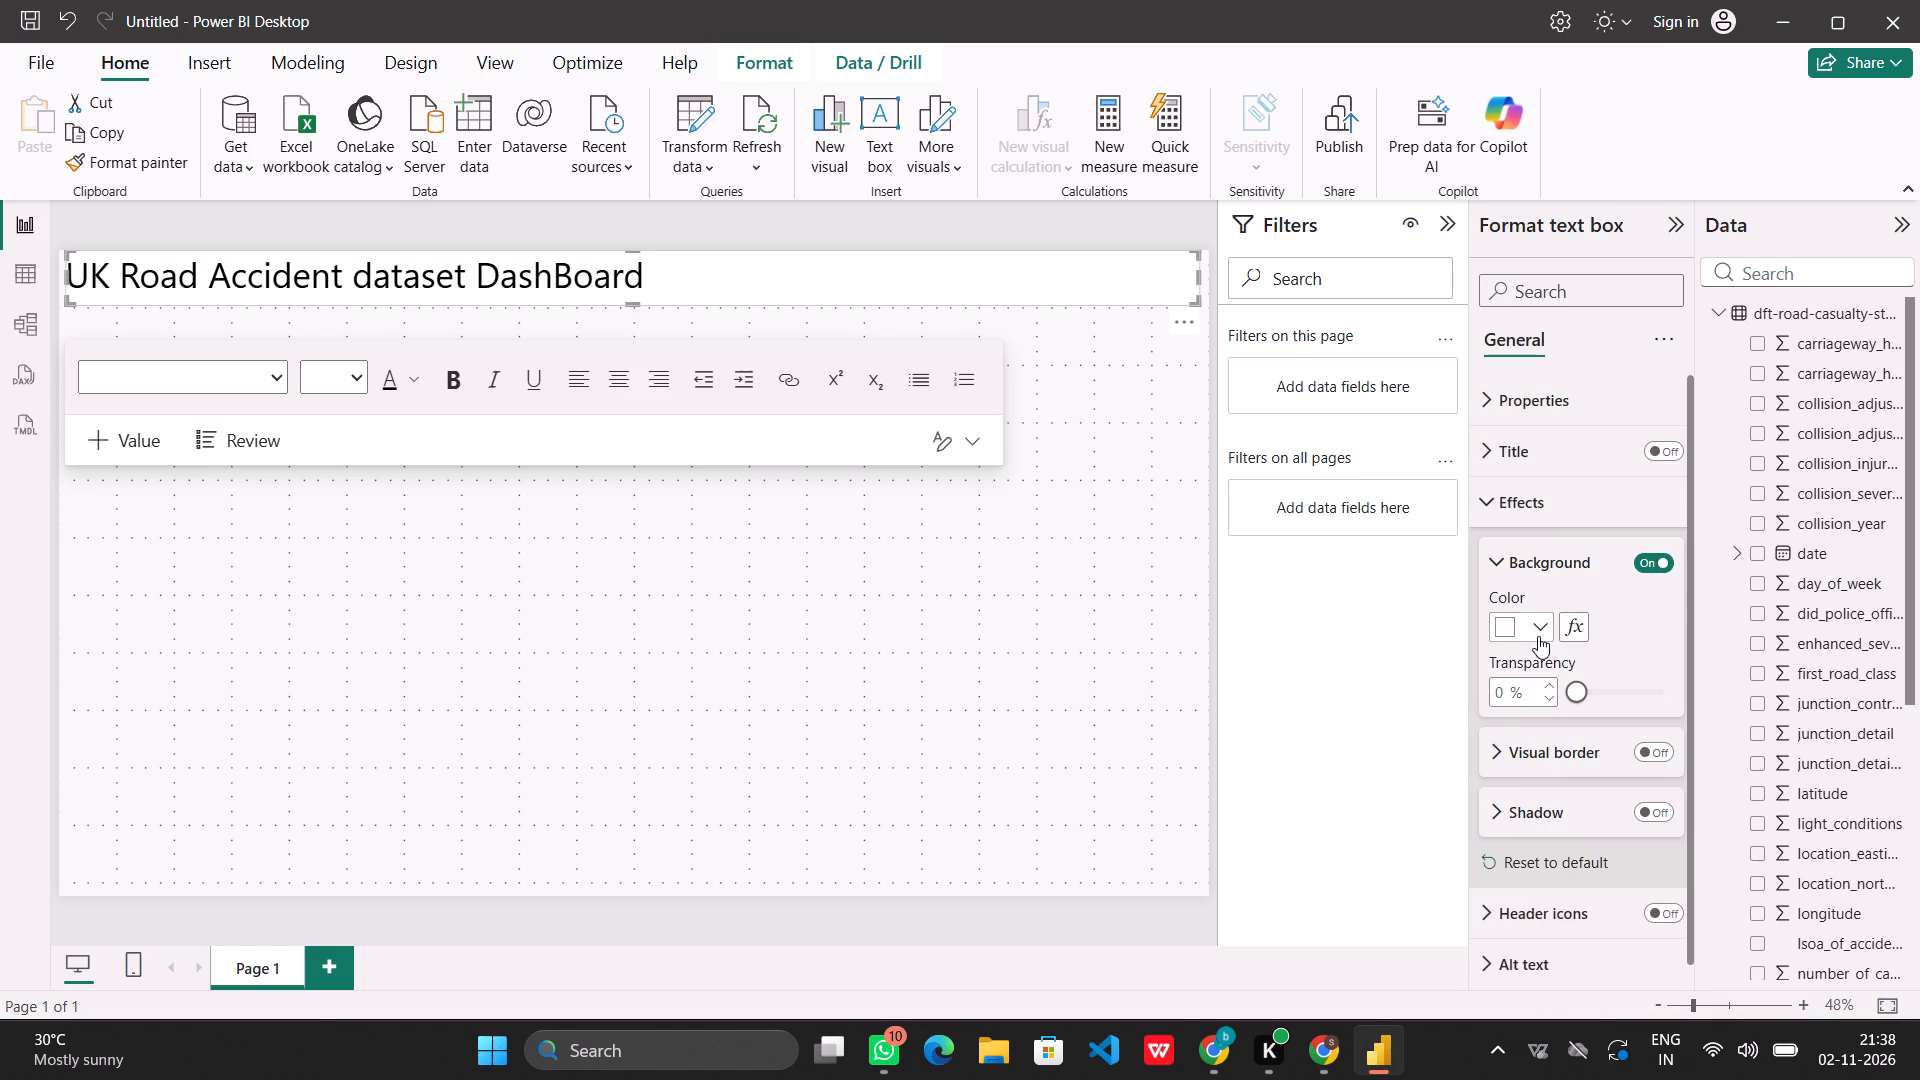
Open the text box's background colour choices and check the colours in the reference dashboard image in Chrome.
{"action": "left_click", "coordinate": [1539, 631]}
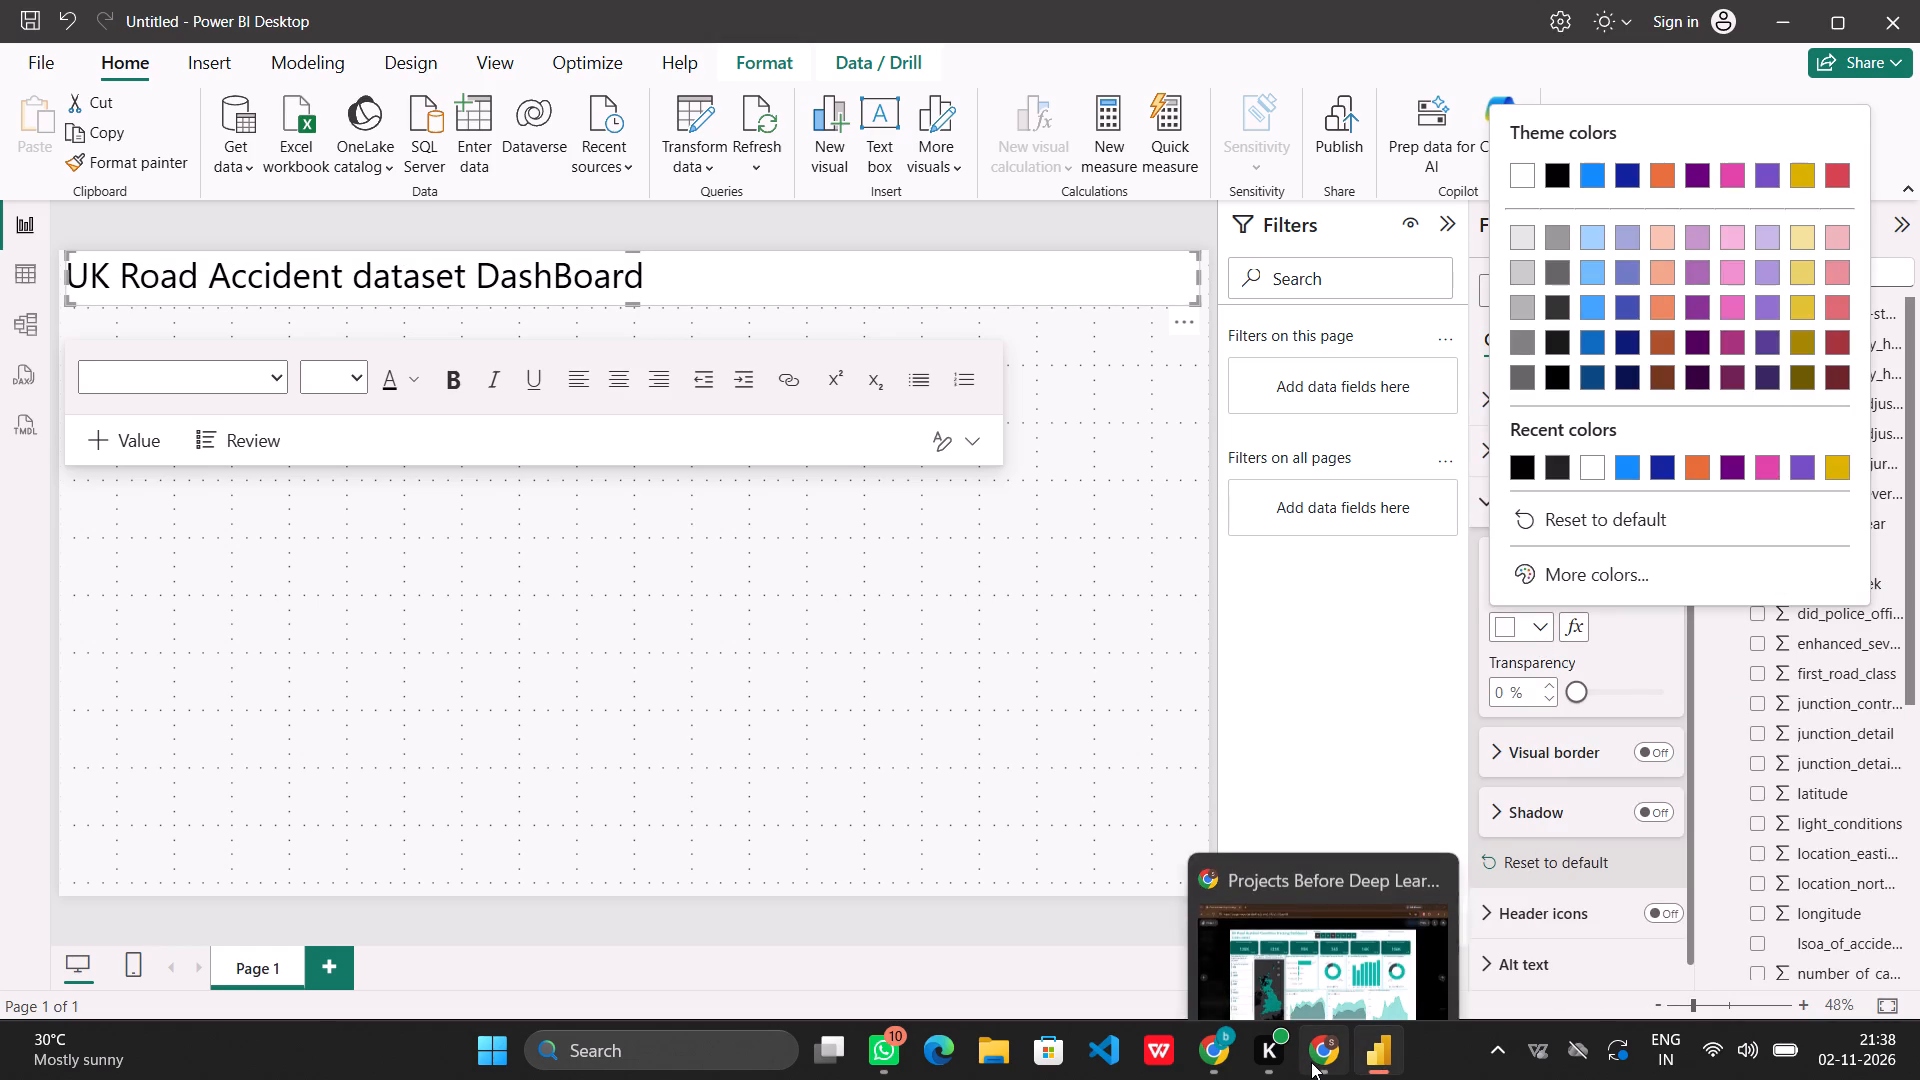
{"action": "left_click", "coordinate": [1311, 1062]}
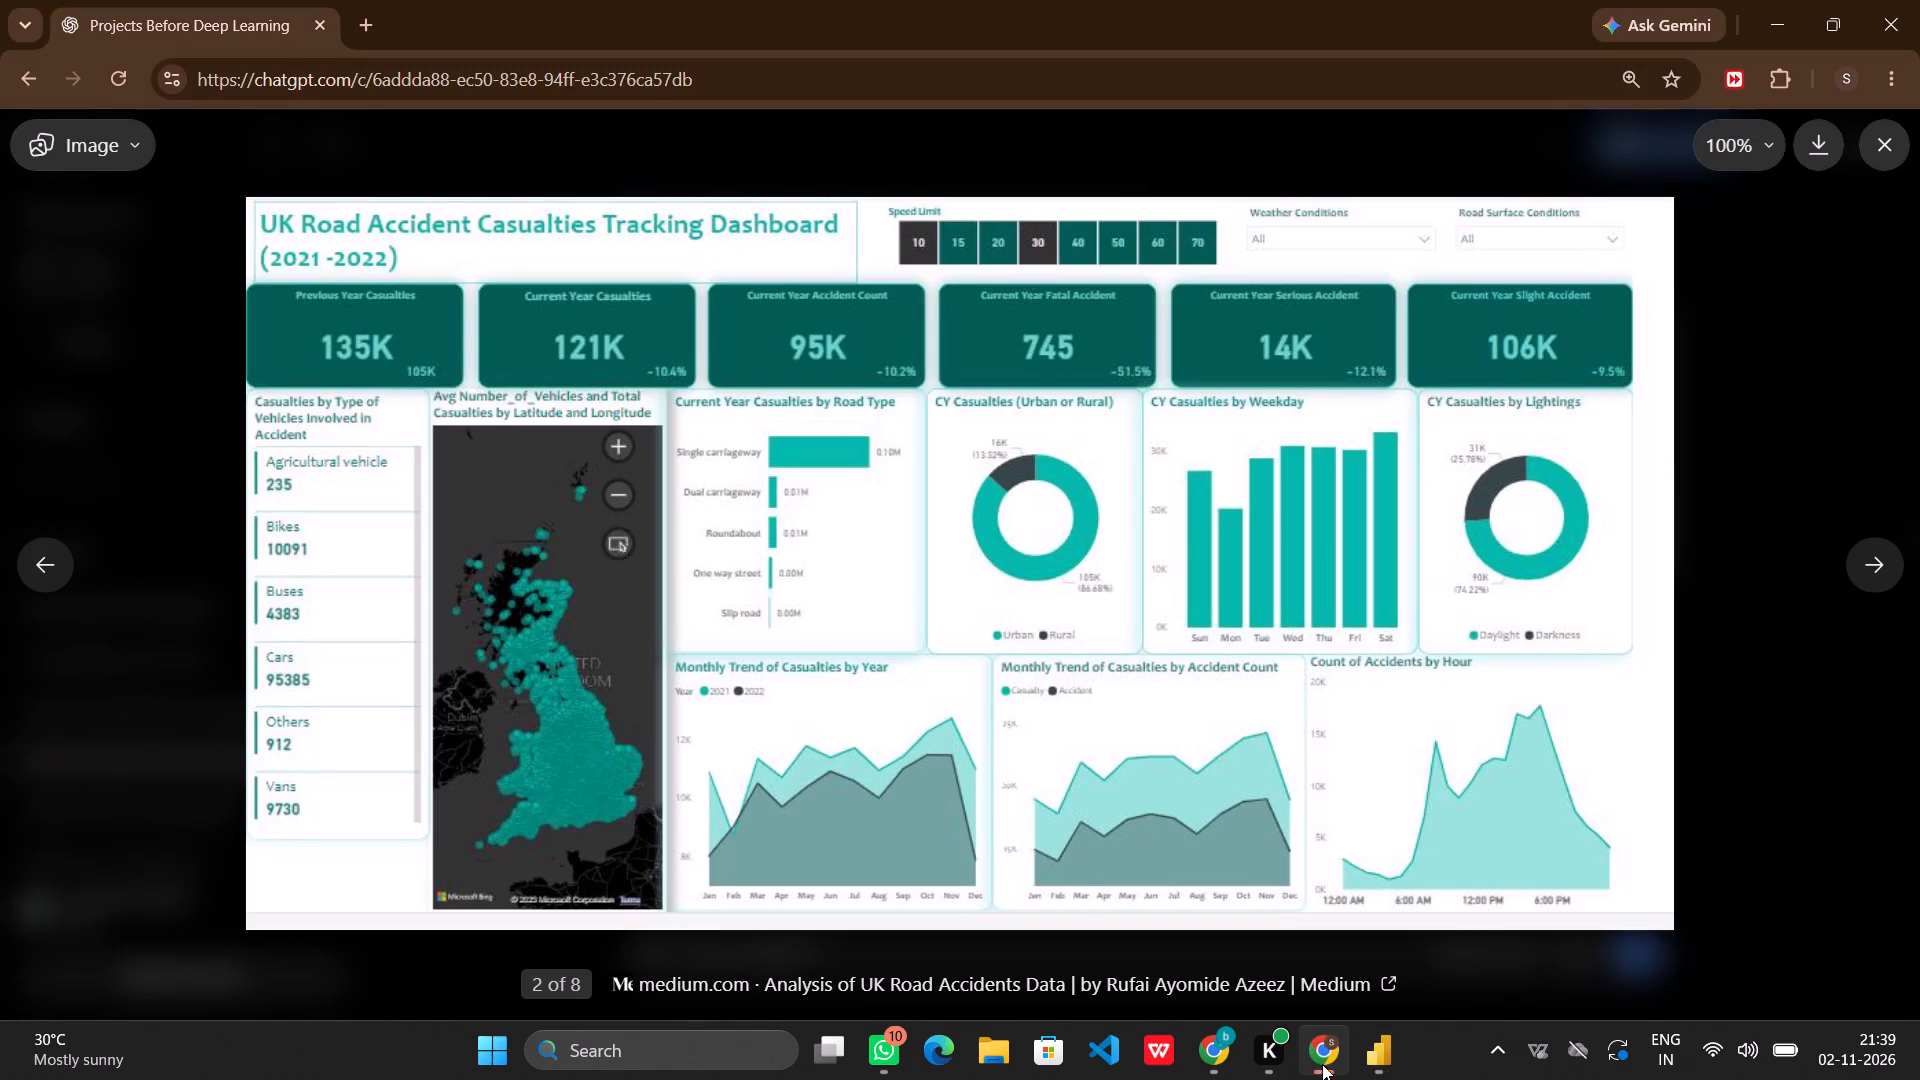
{"action": "left_click", "coordinate": [1364, 1058]}
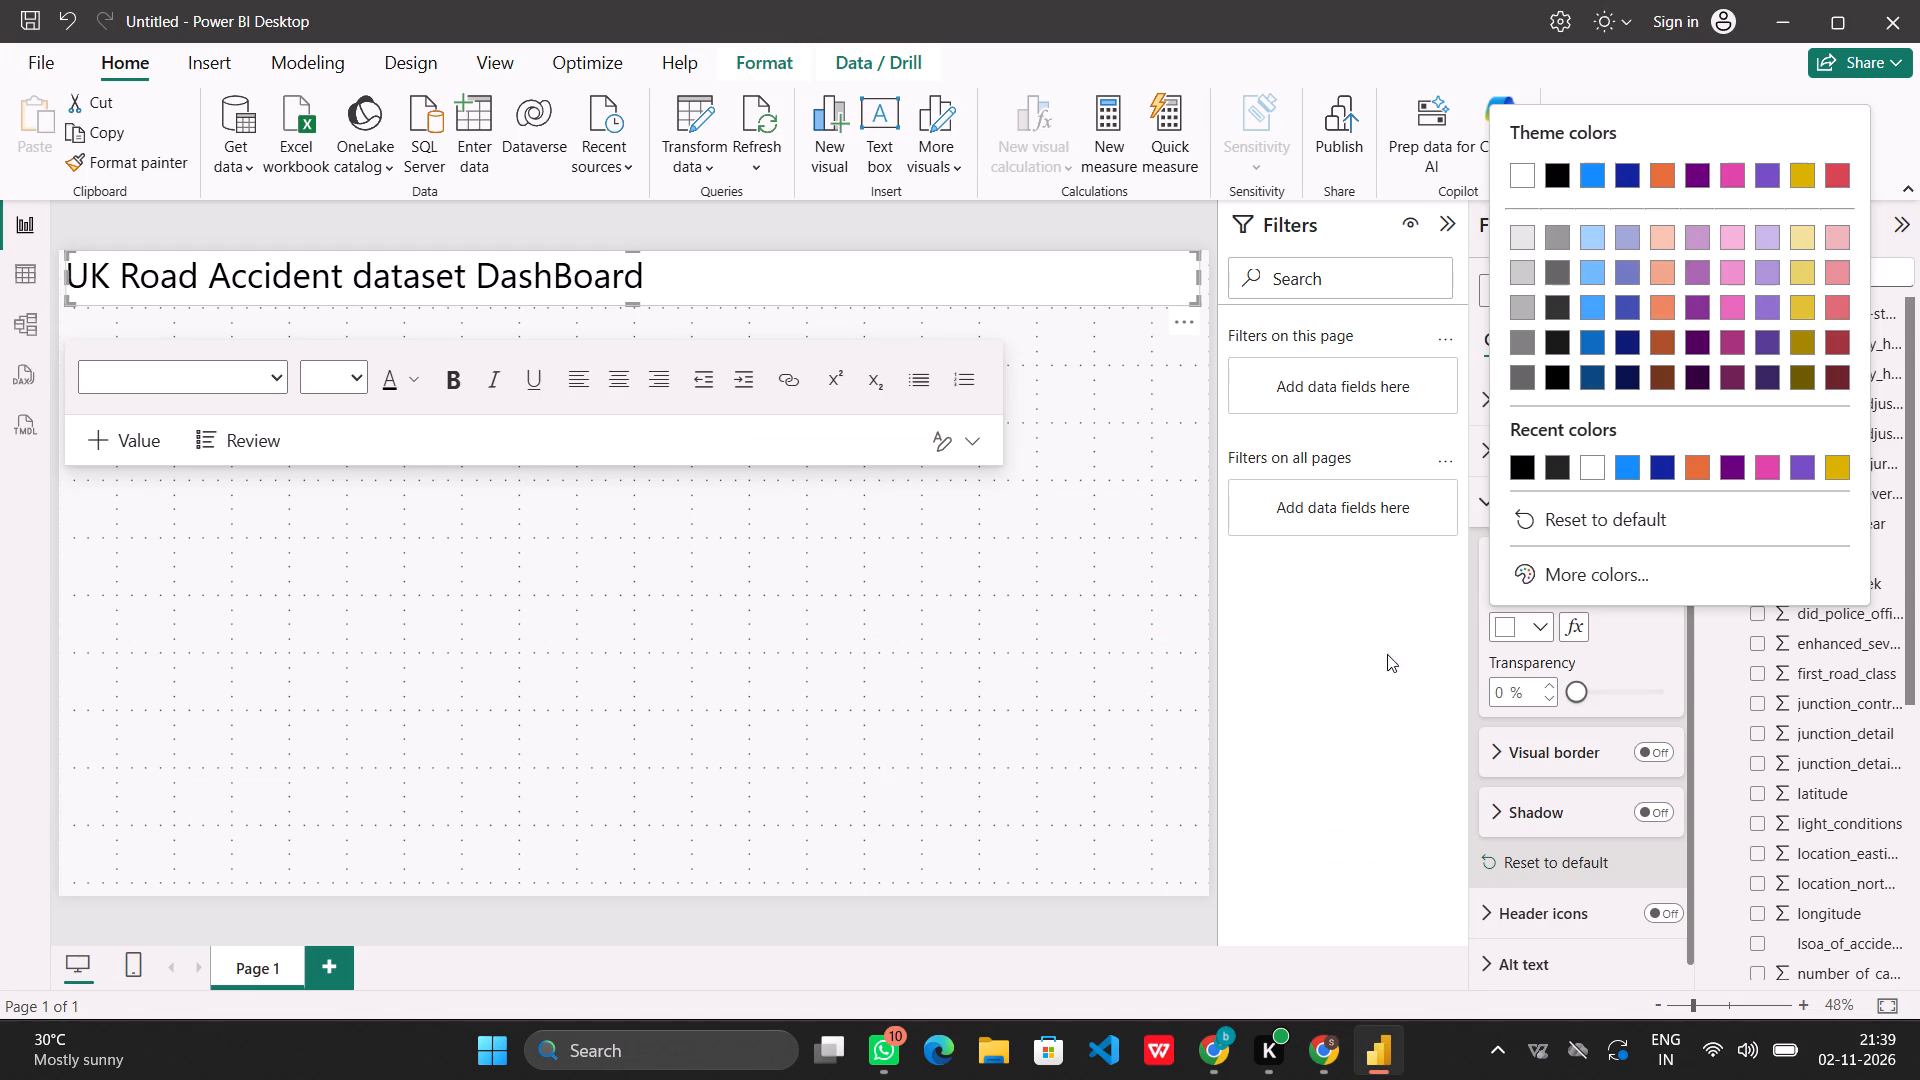
{"action": "left_click", "coordinate": [1380, 716]}
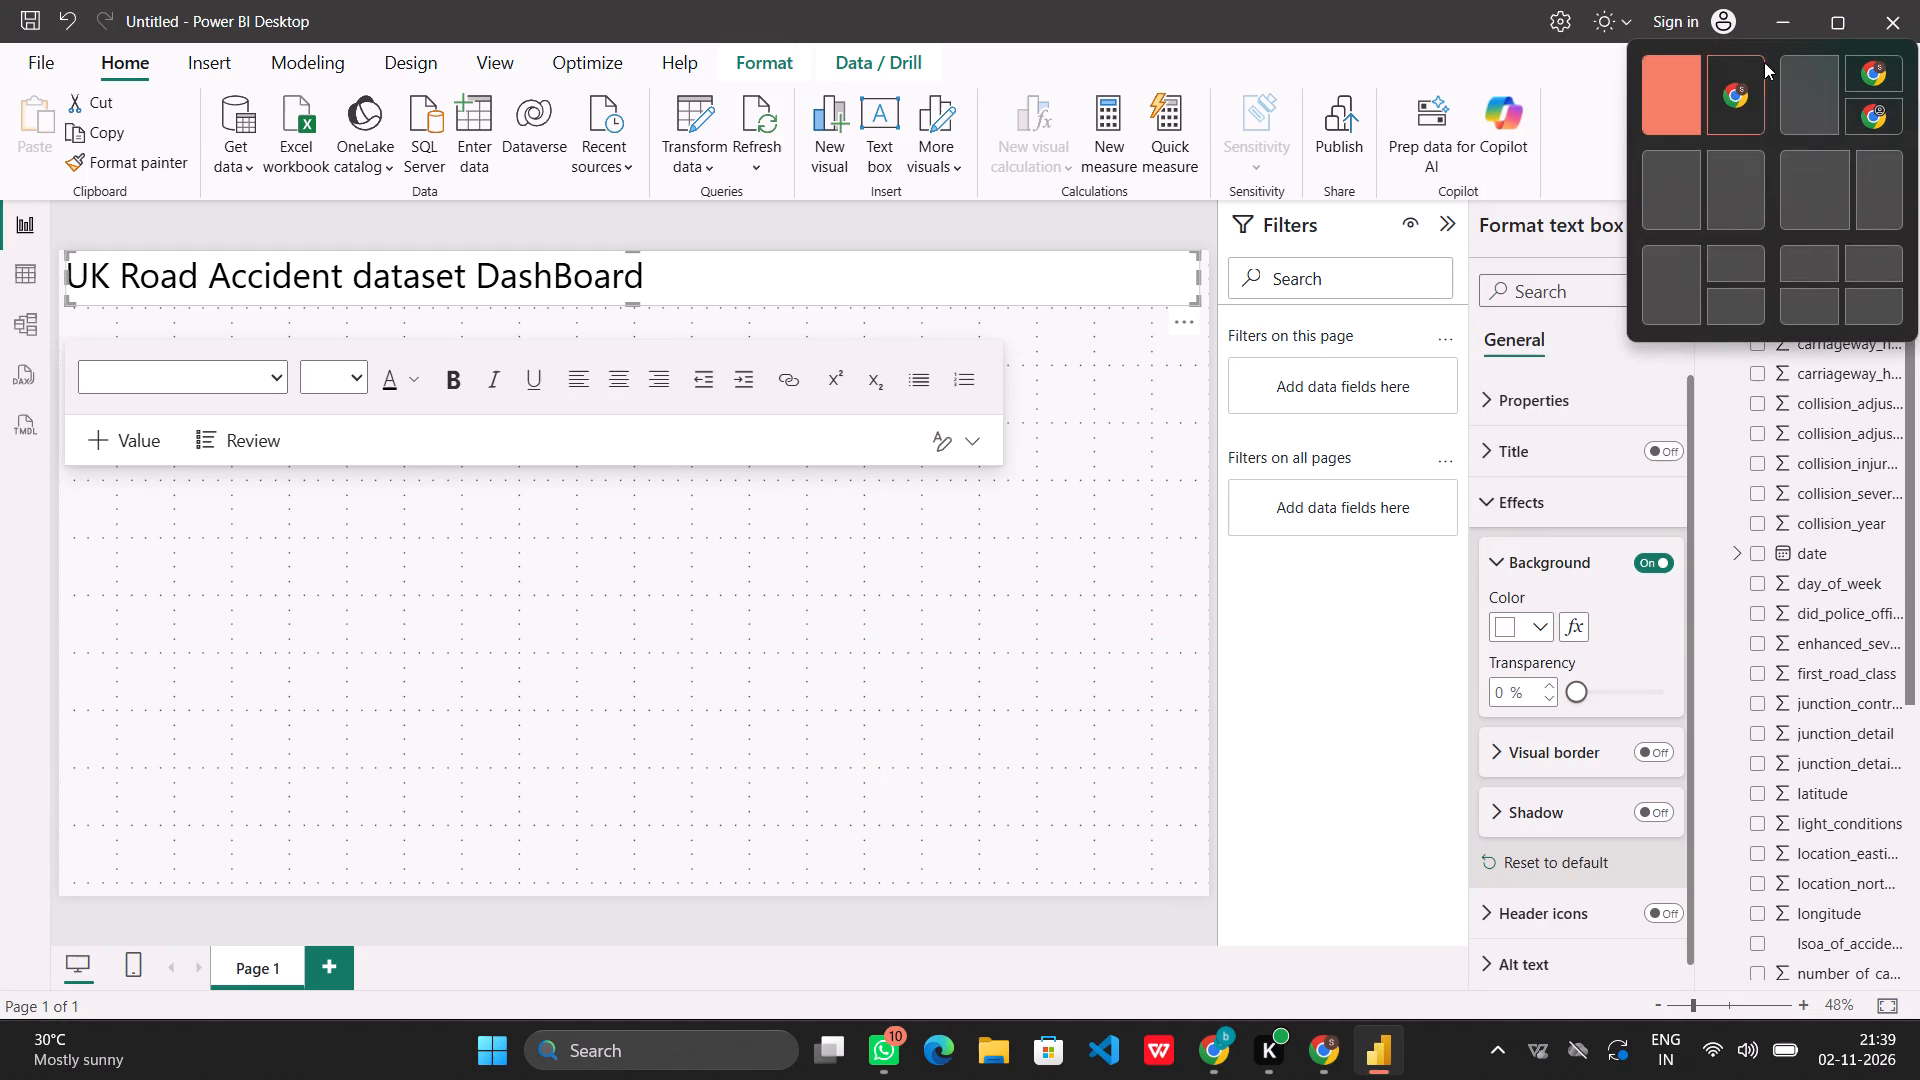
Snap Power BI Desktop into a side-by-side layout with the Chrome window showing the reference dashboard.
{"action": "left_click", "coordinate": [1737, 93]}
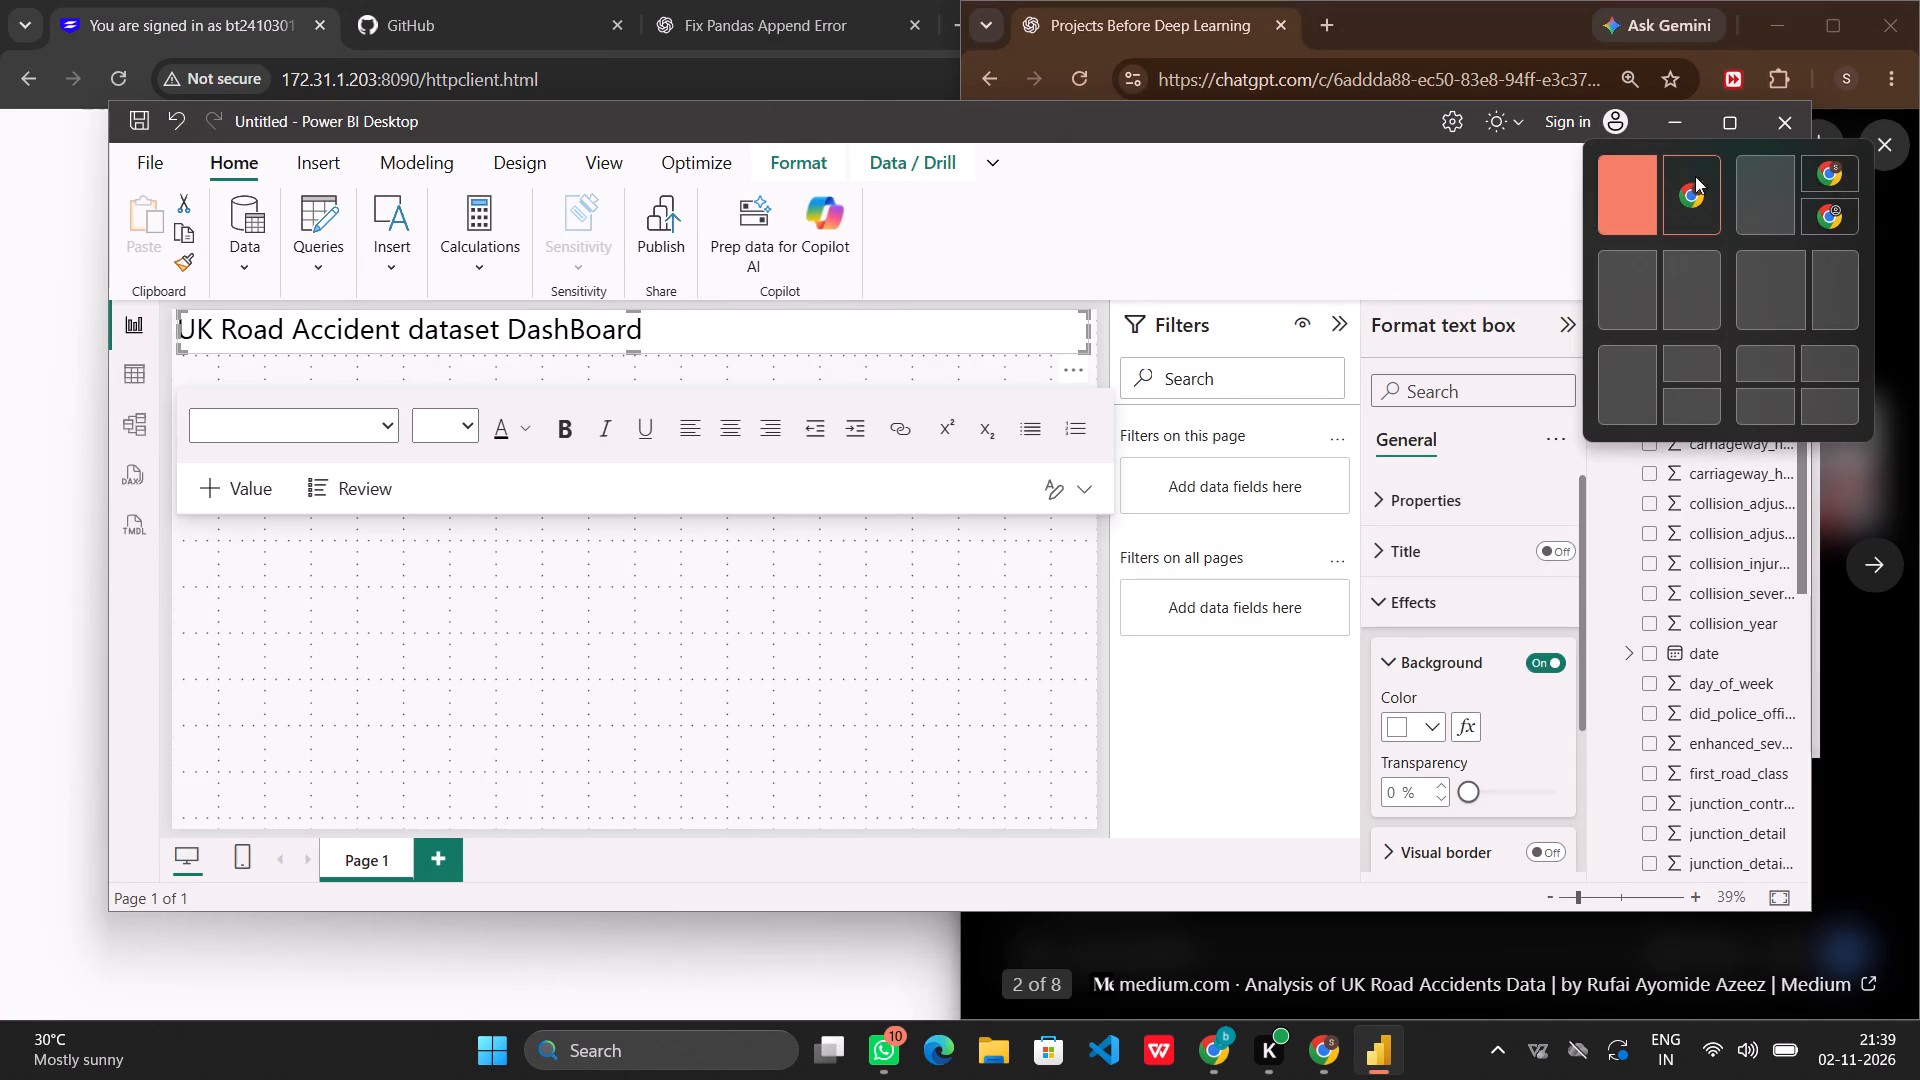
Place Chrome beside Power BI Desktop and collapse the Filters and Data panes to give the report canvas more room.
{"action": "left_click", "coordinate": [1692, 183]}
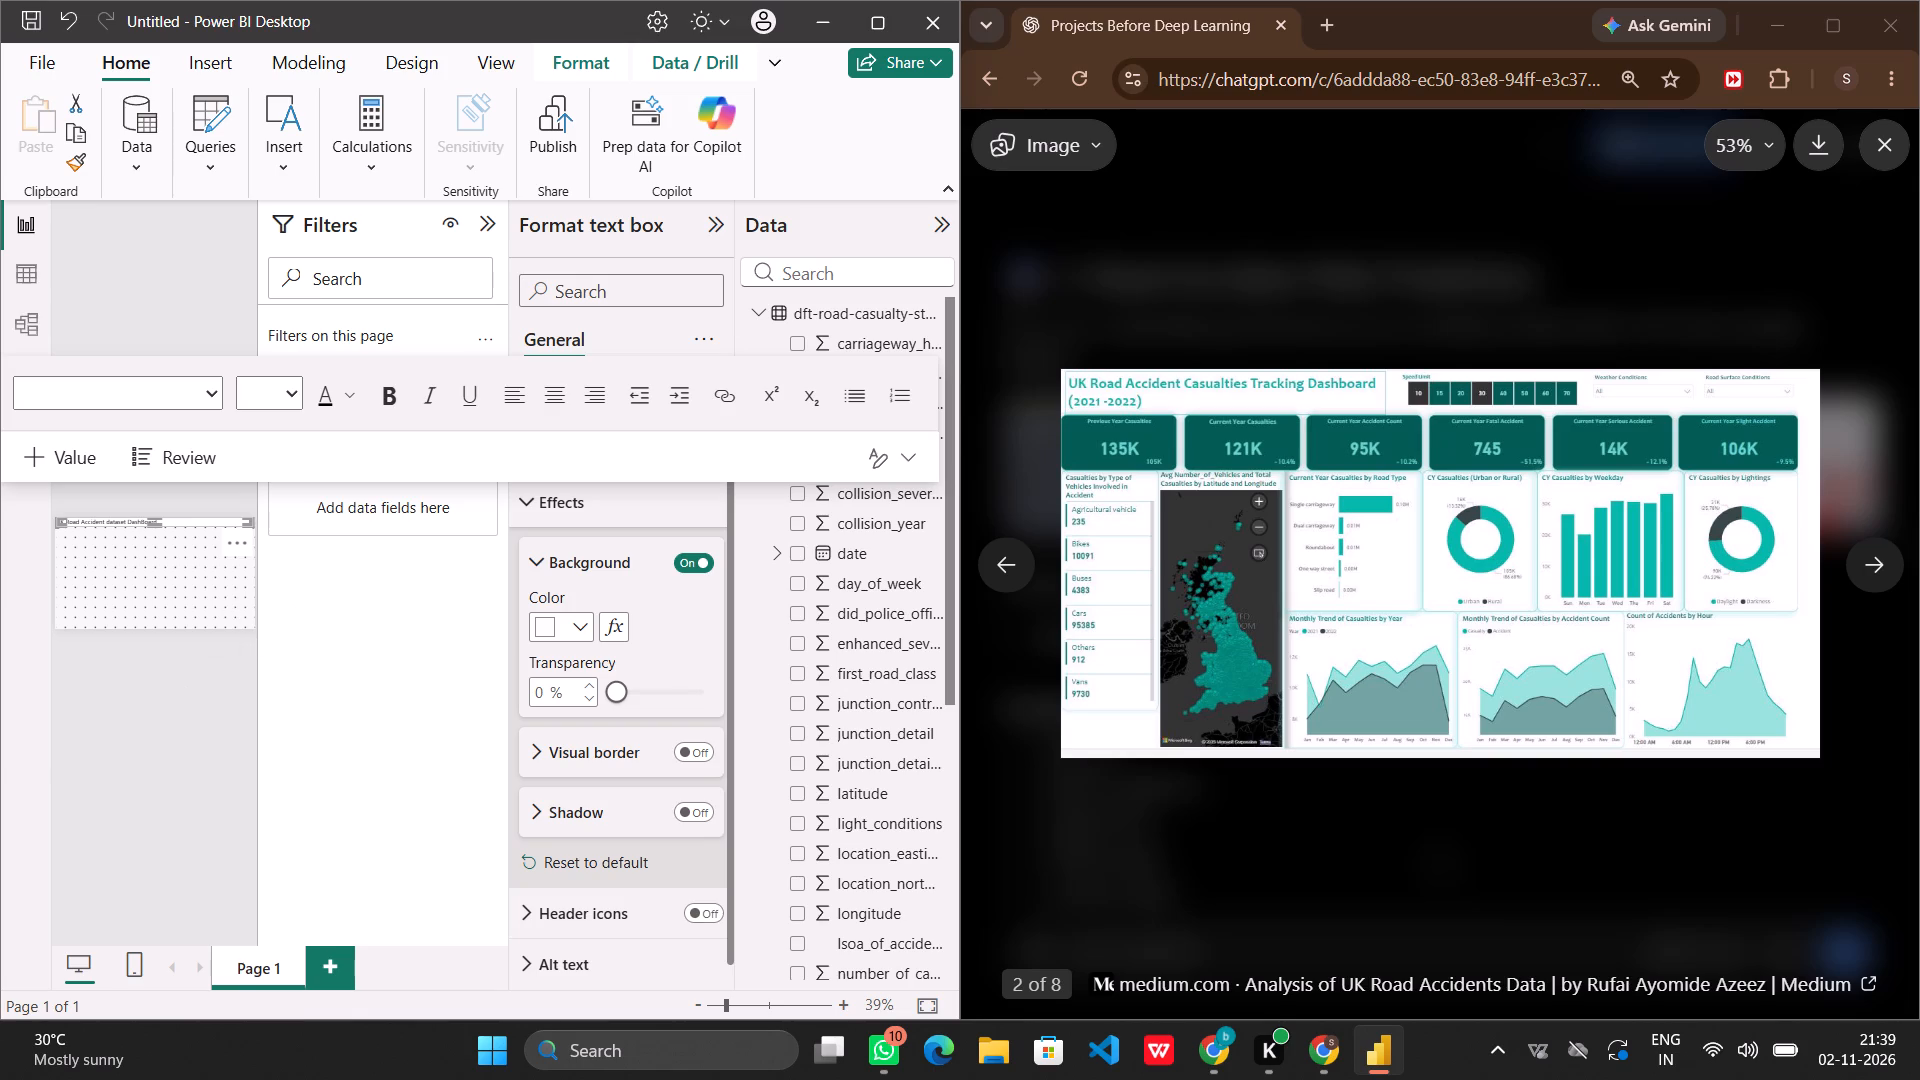
{"action": "left_click_drag", "start_coordinate": [260, 622], "coordinate": [308, 623]}
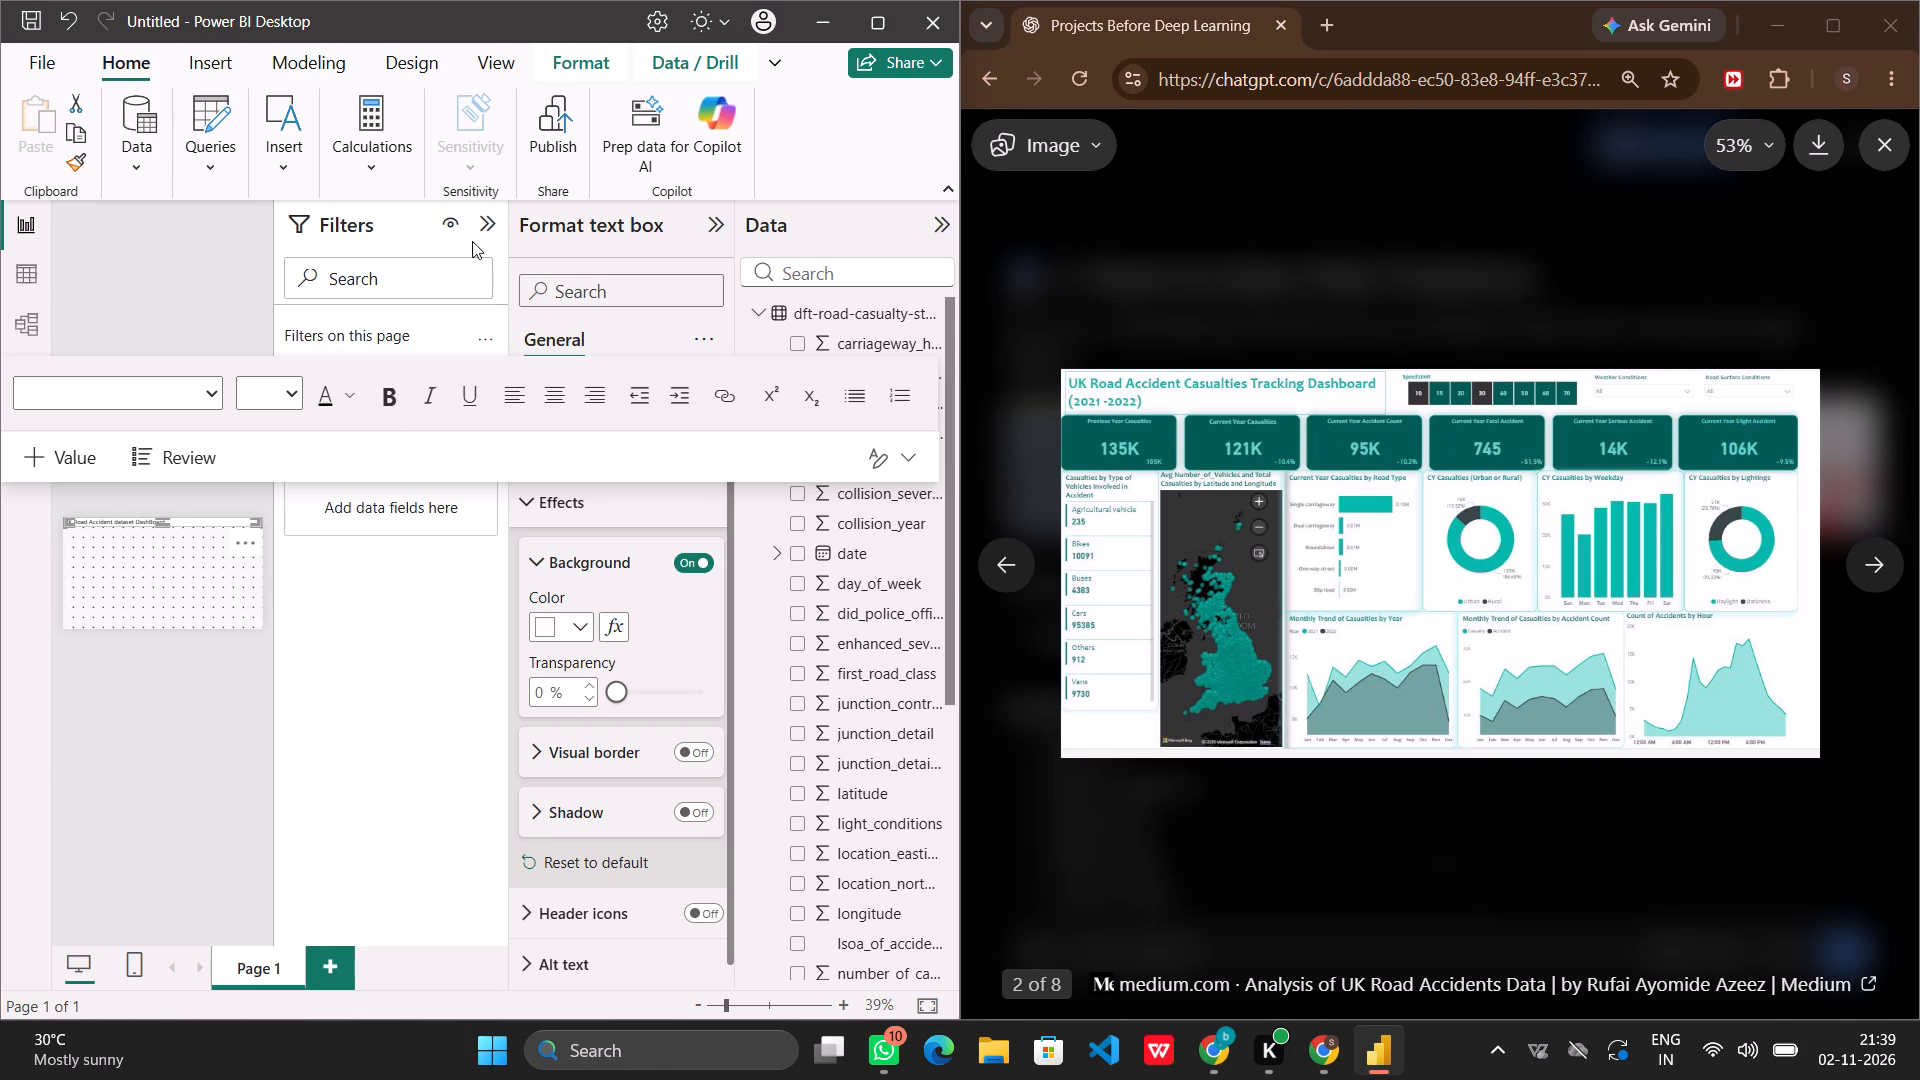
{"action": "left_click", "coordinate": [489, 220]}
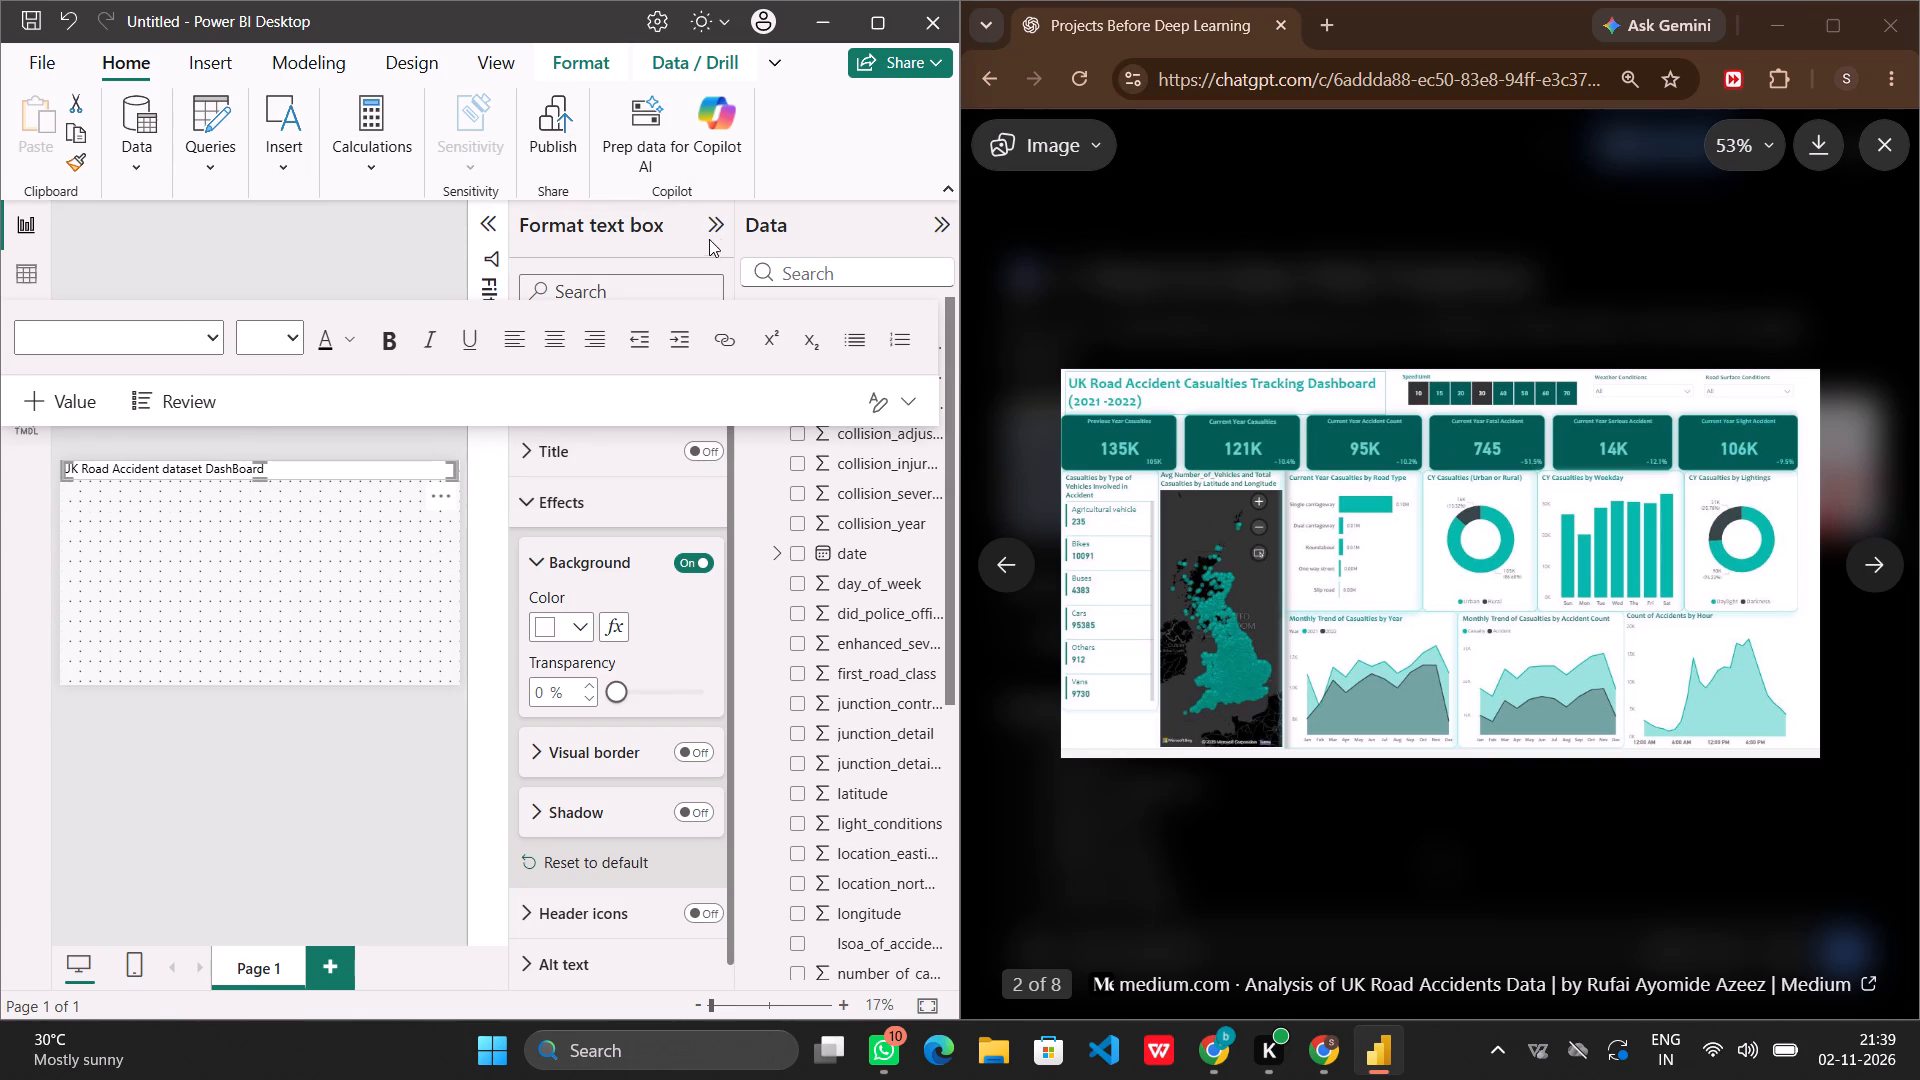
{"action": "left_click", "coordinate": [949, 224]}
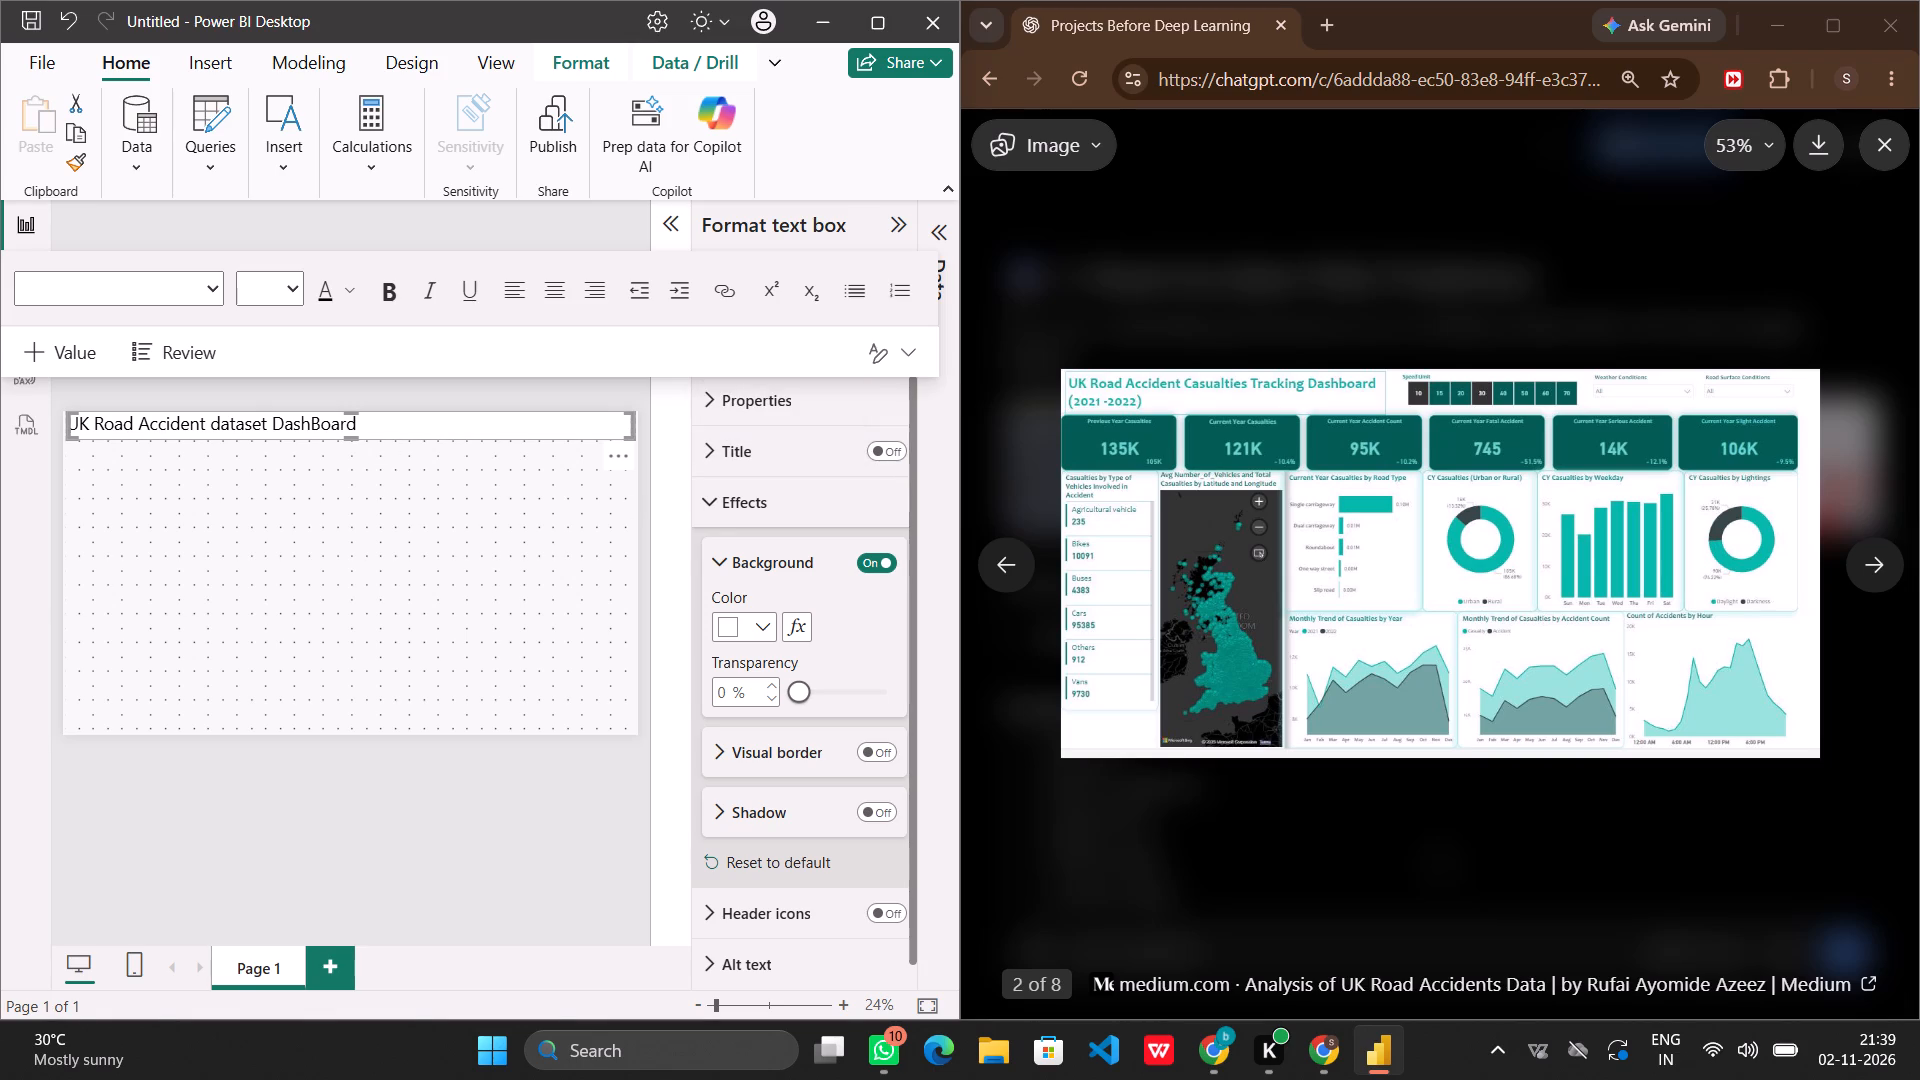
Set the font colour of the whole title "UK Road Accident dataset DashBoard" to light blue #70bbff (Theme color 1, 40% lighter).
{"action": "left_click_drag", "start_coordinate": [369, 425], "coordinate": [67, 424]}
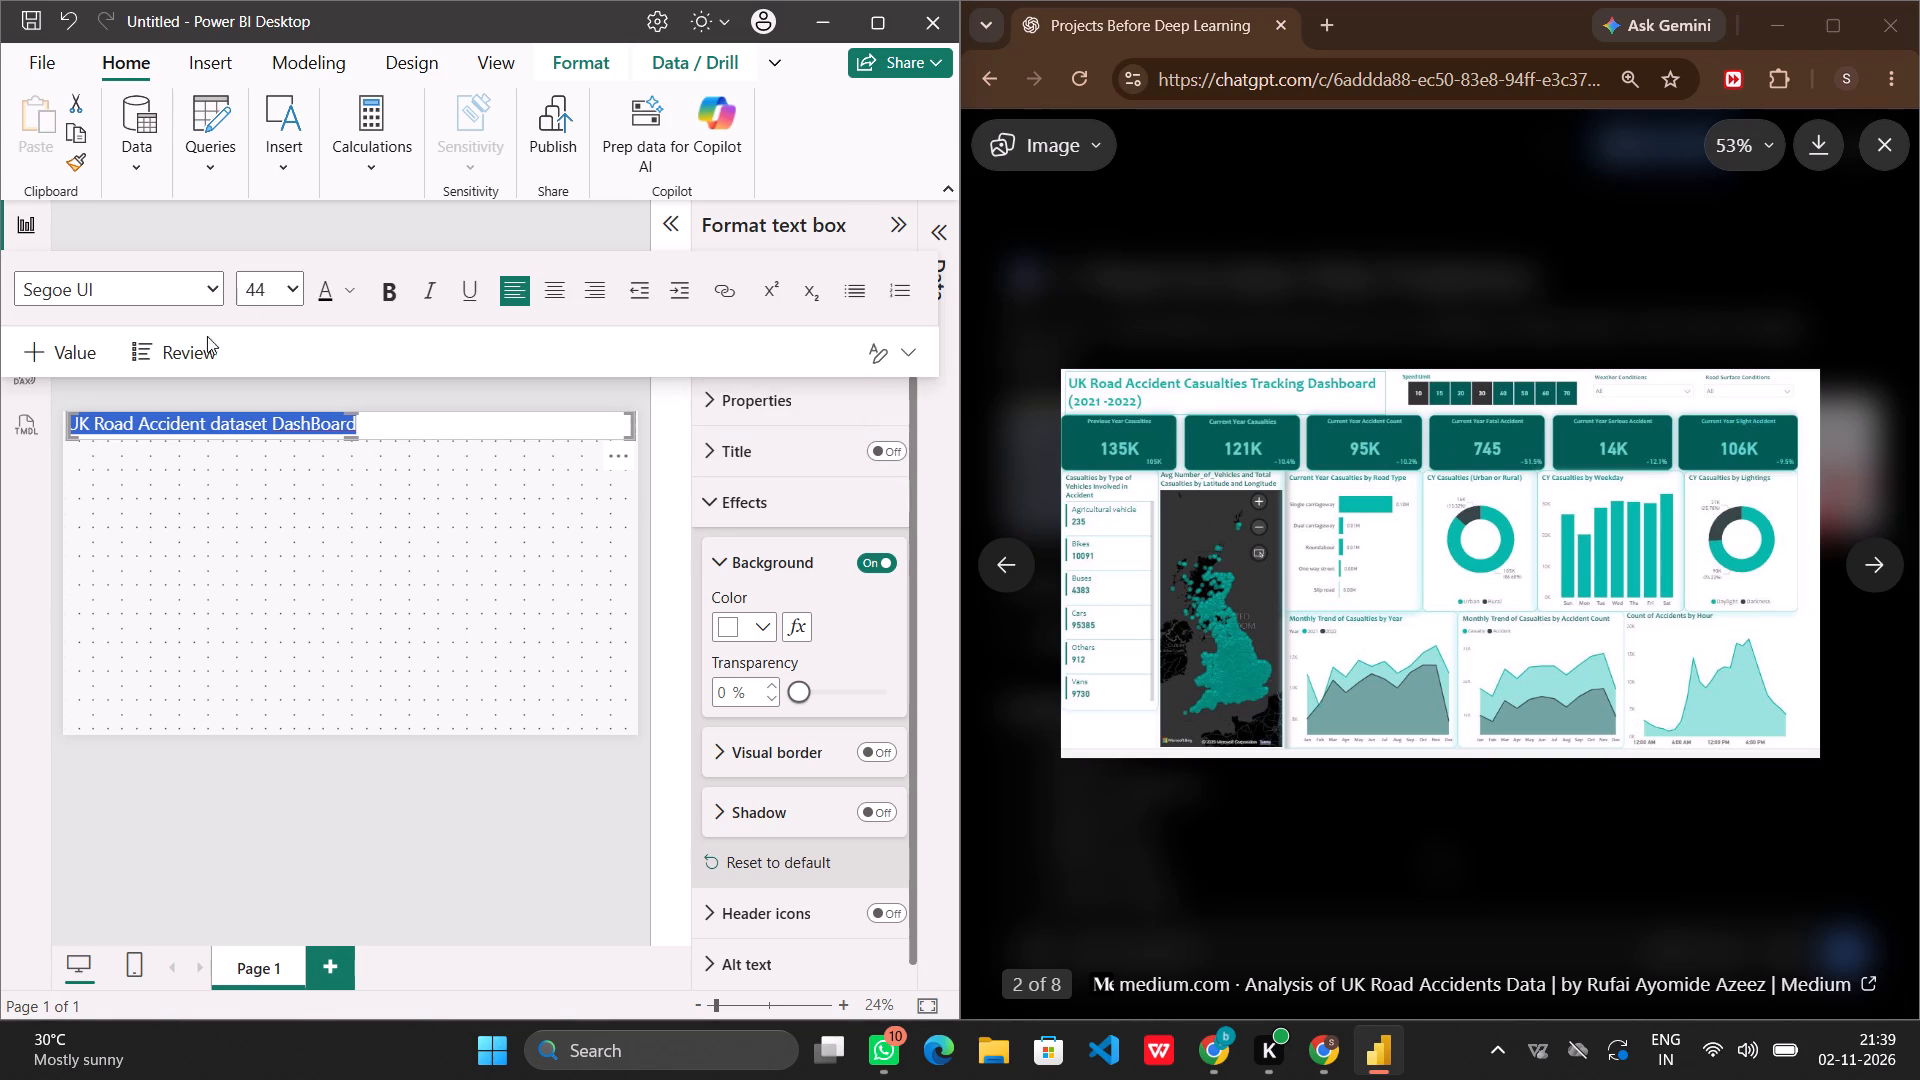
{"action": "left_click", "coordinate": [349, 284]}
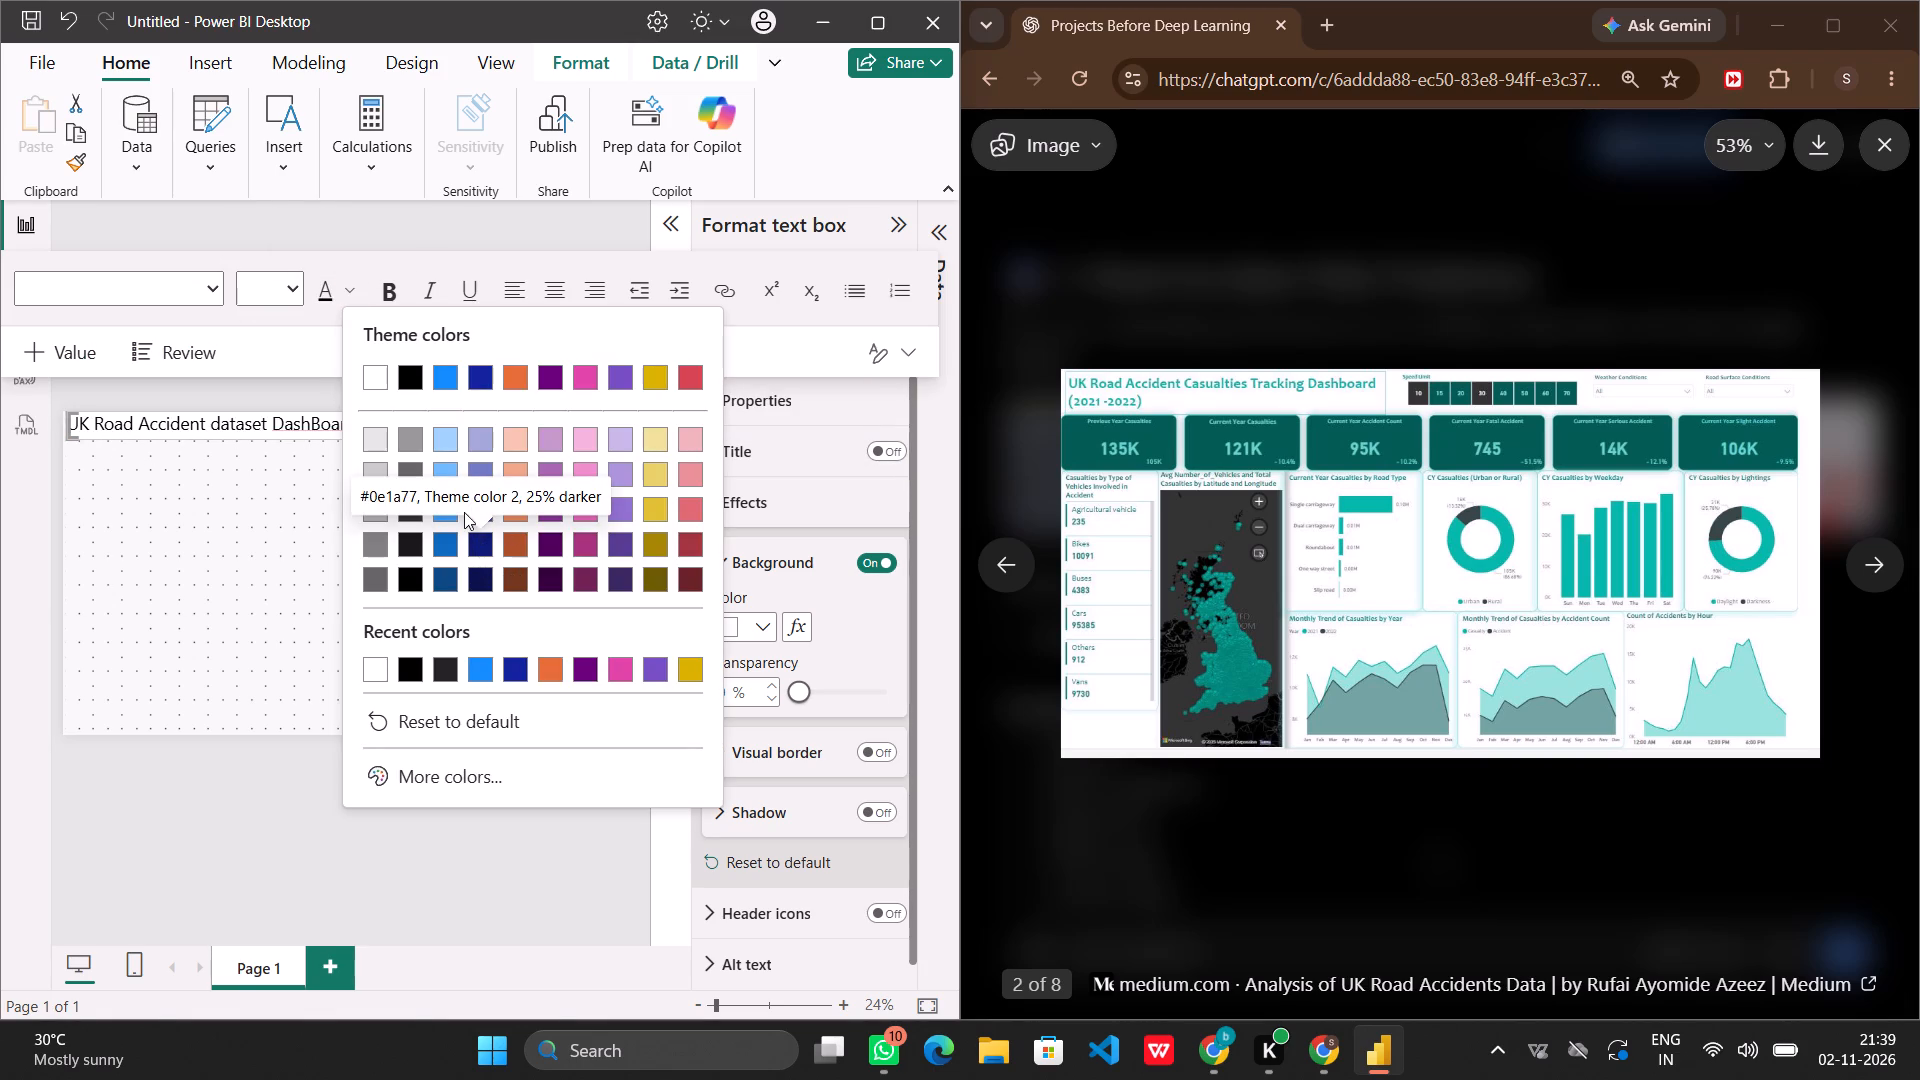
{"action": "left_click", "coordinate": [443, 475]}
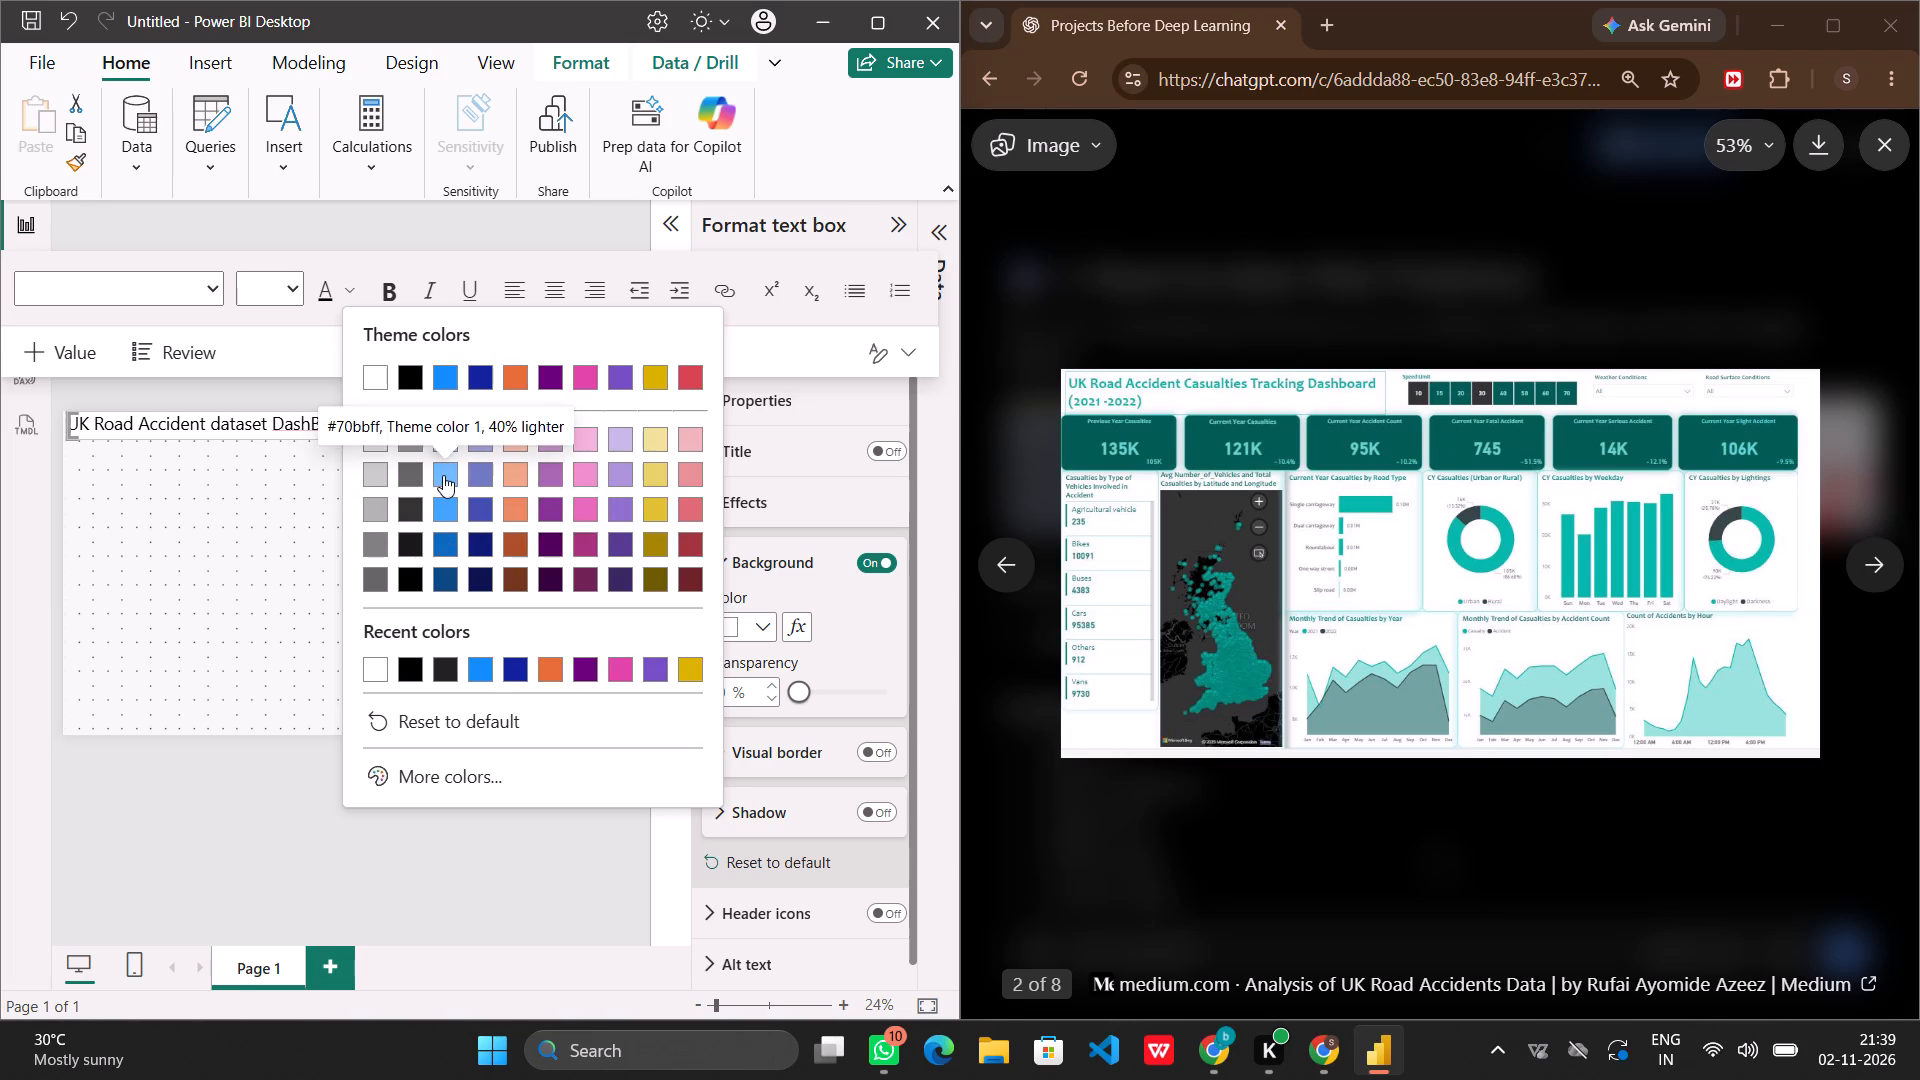
{"action": "left_click", "coordinate": [449, 541]}
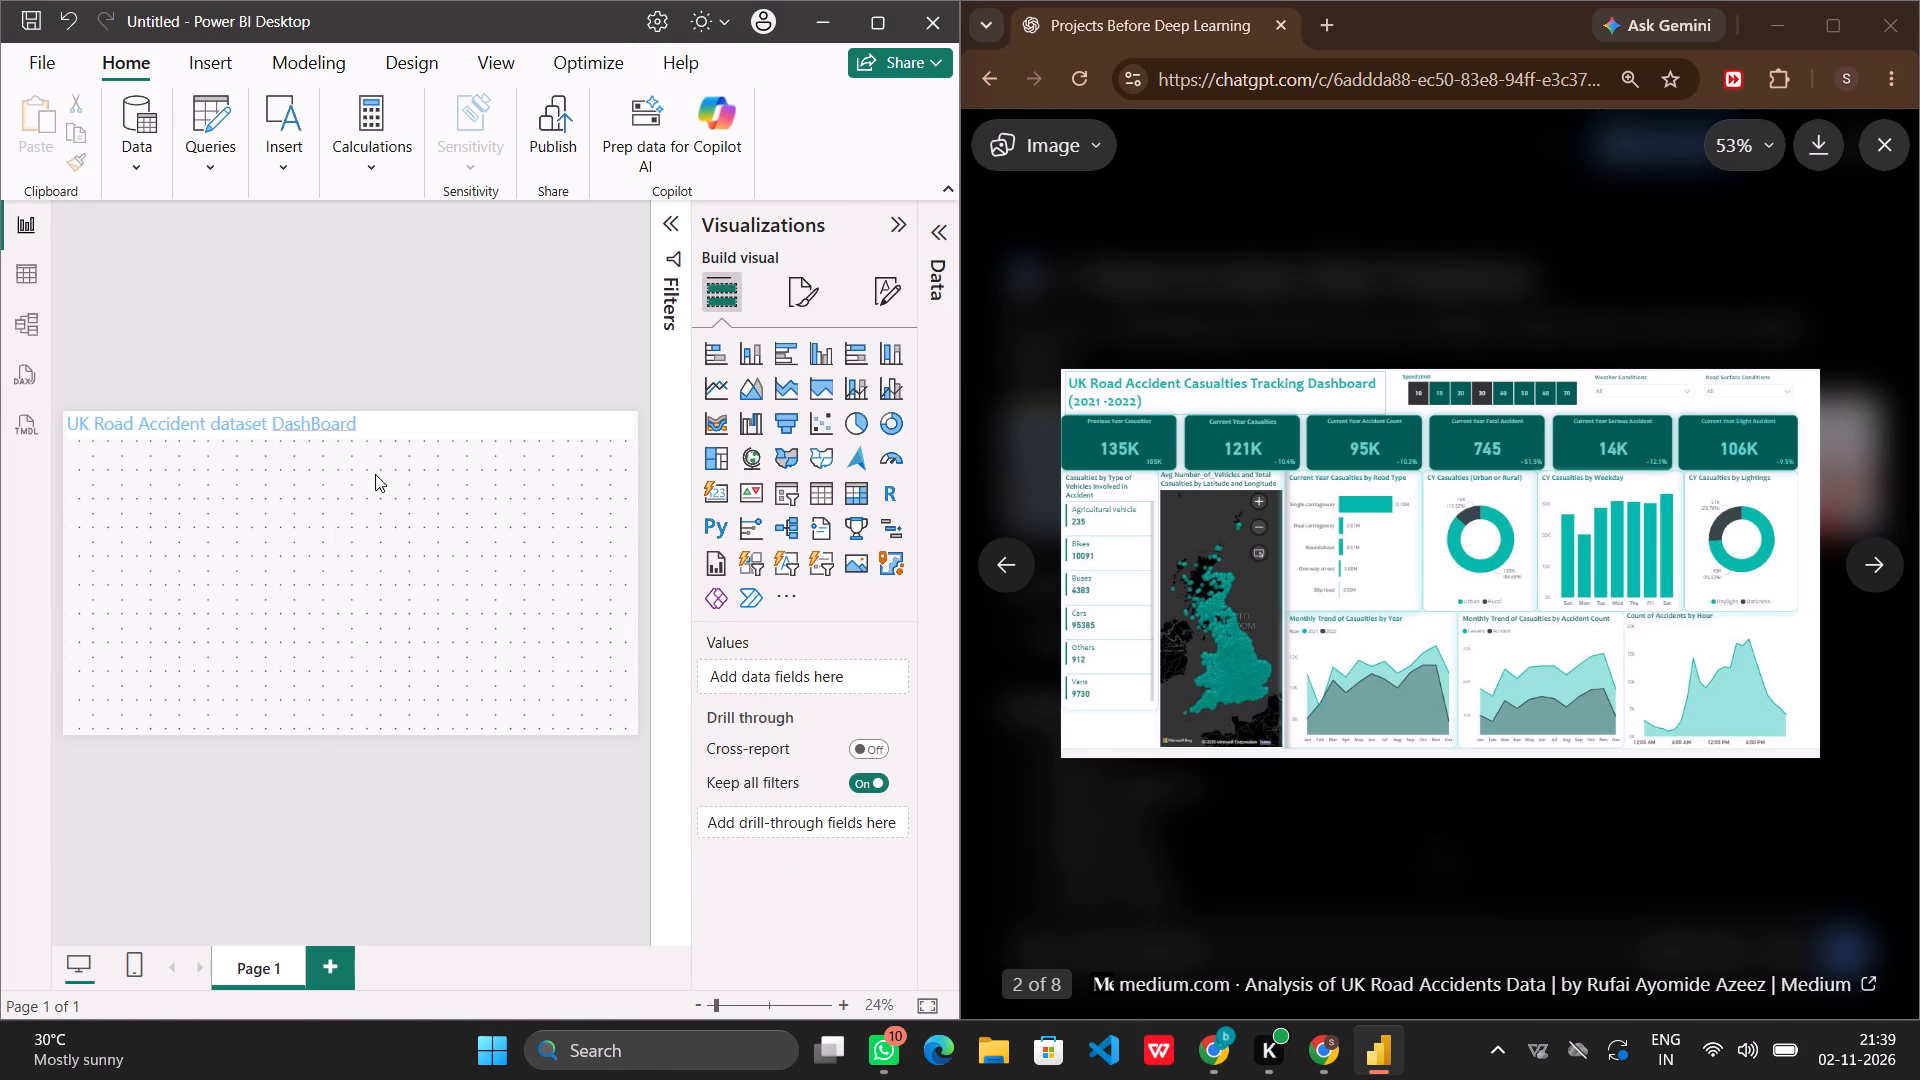
Make the entire dashboard title text bold.
{"action": "left_click_drag", "start_coordinate": [375, 424], "coordinate": [62, 414]}
{"action": "left_click", "coordinate": [393, 426]}
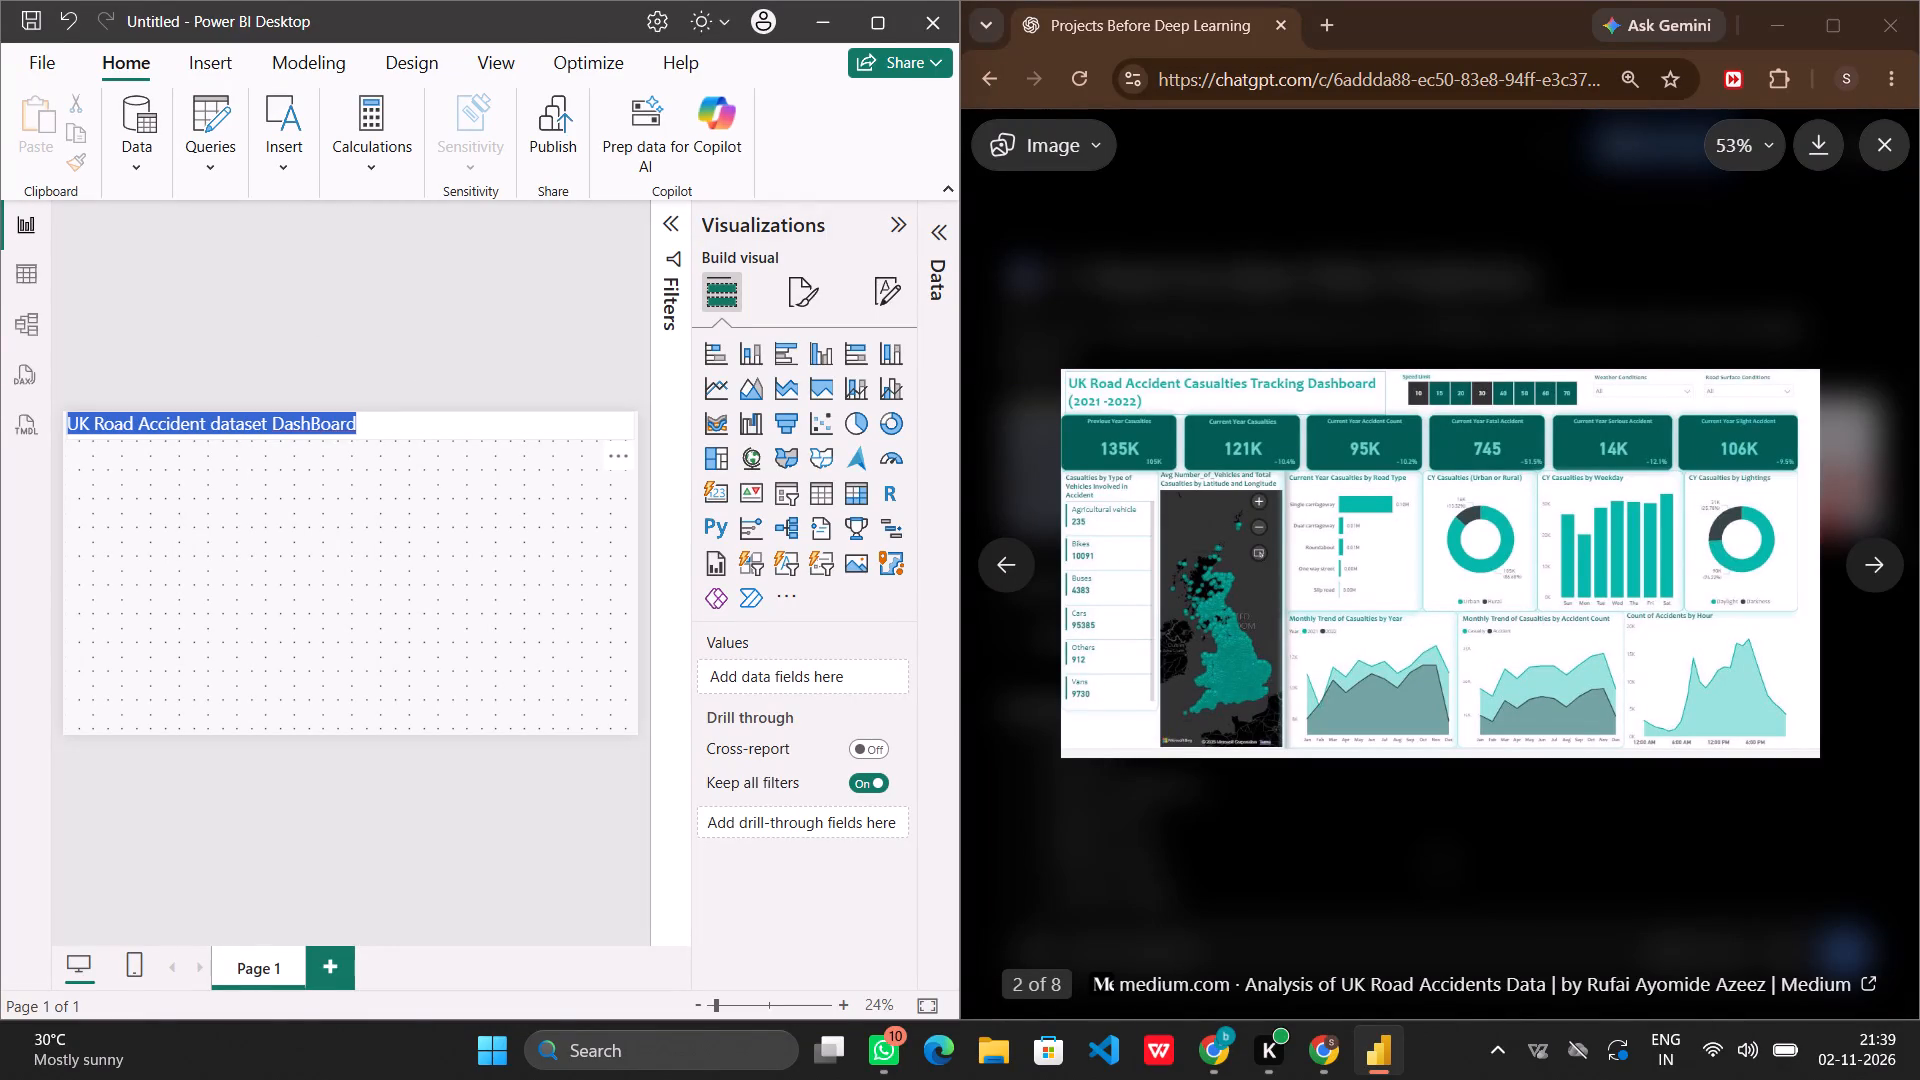
{"action": "left_click_drag", "start_coordinate": [393, 426], "coordinate": [73, 415]}
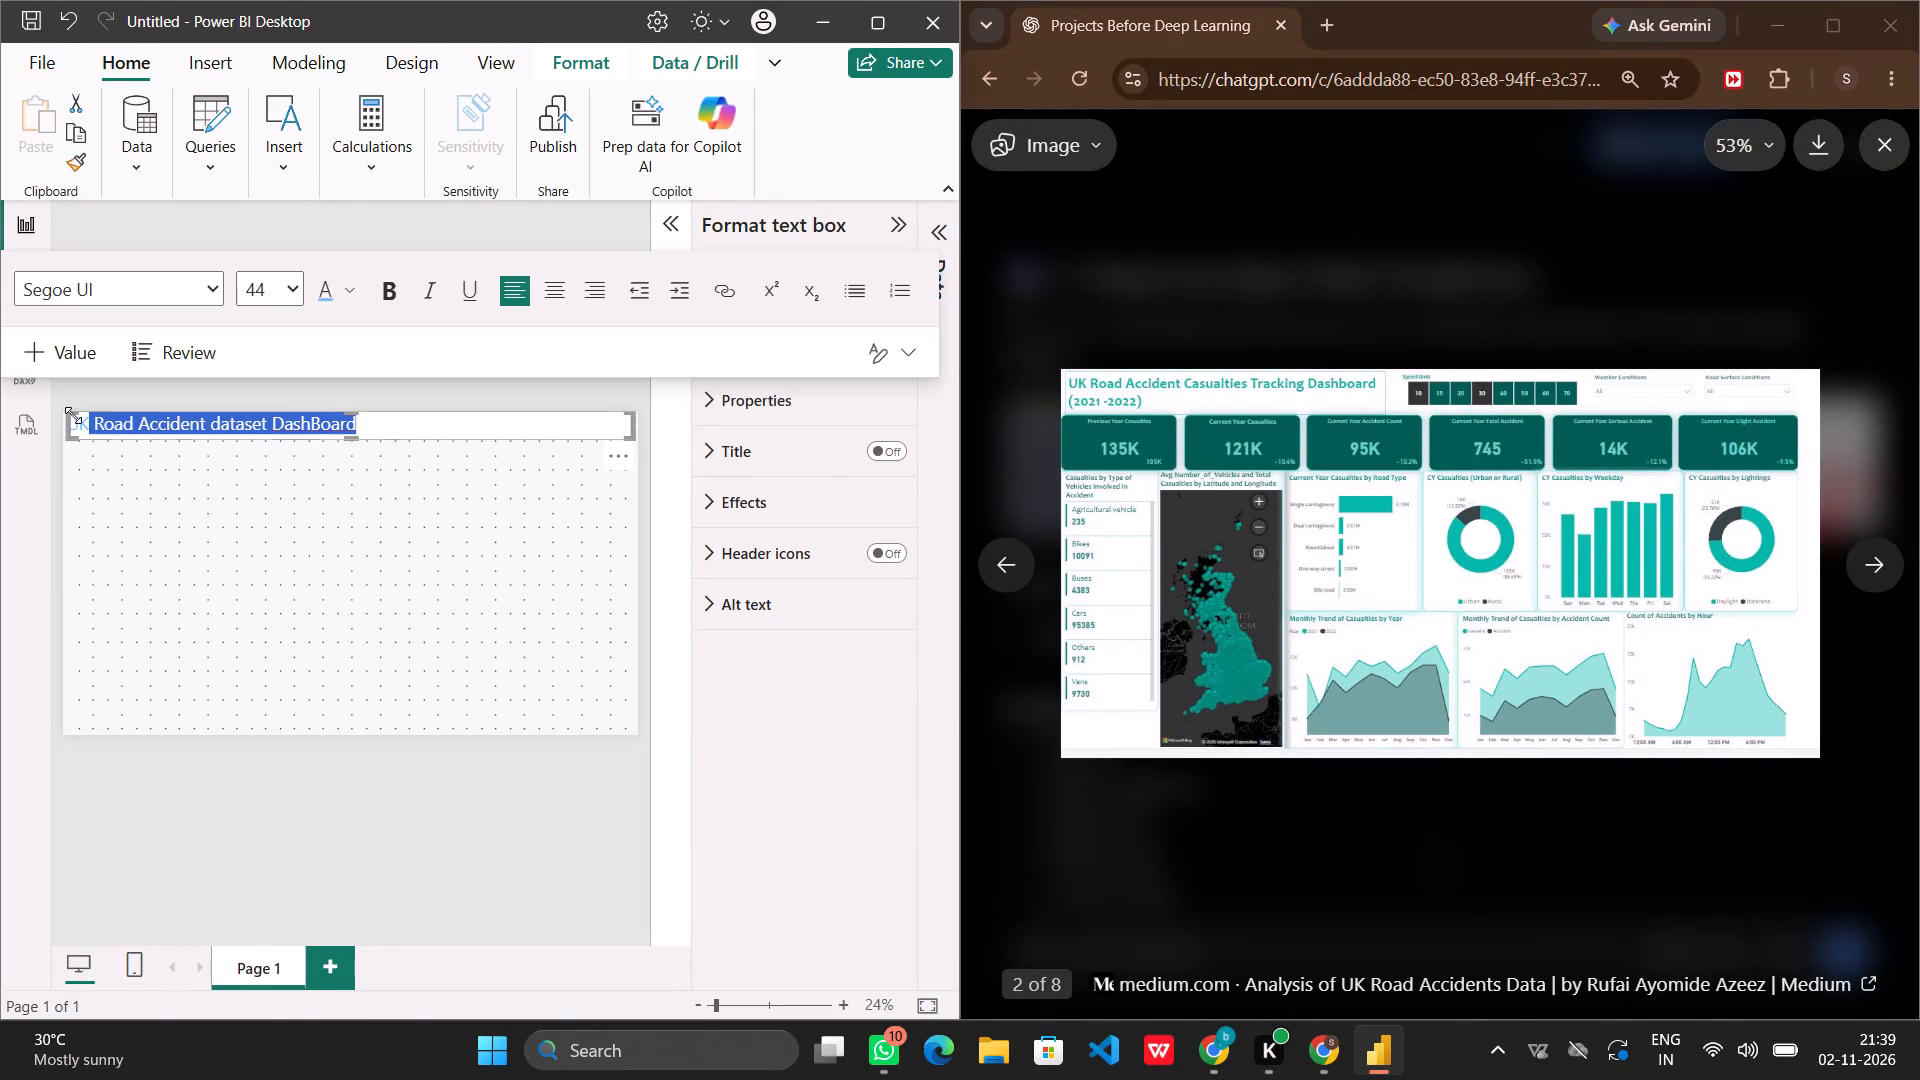
{"action": "left_click_drag", "start_coordinate": [73, 415], "coordinate": [62, 415]}
{"action": "left_click", "coordinate": [389, 291]}
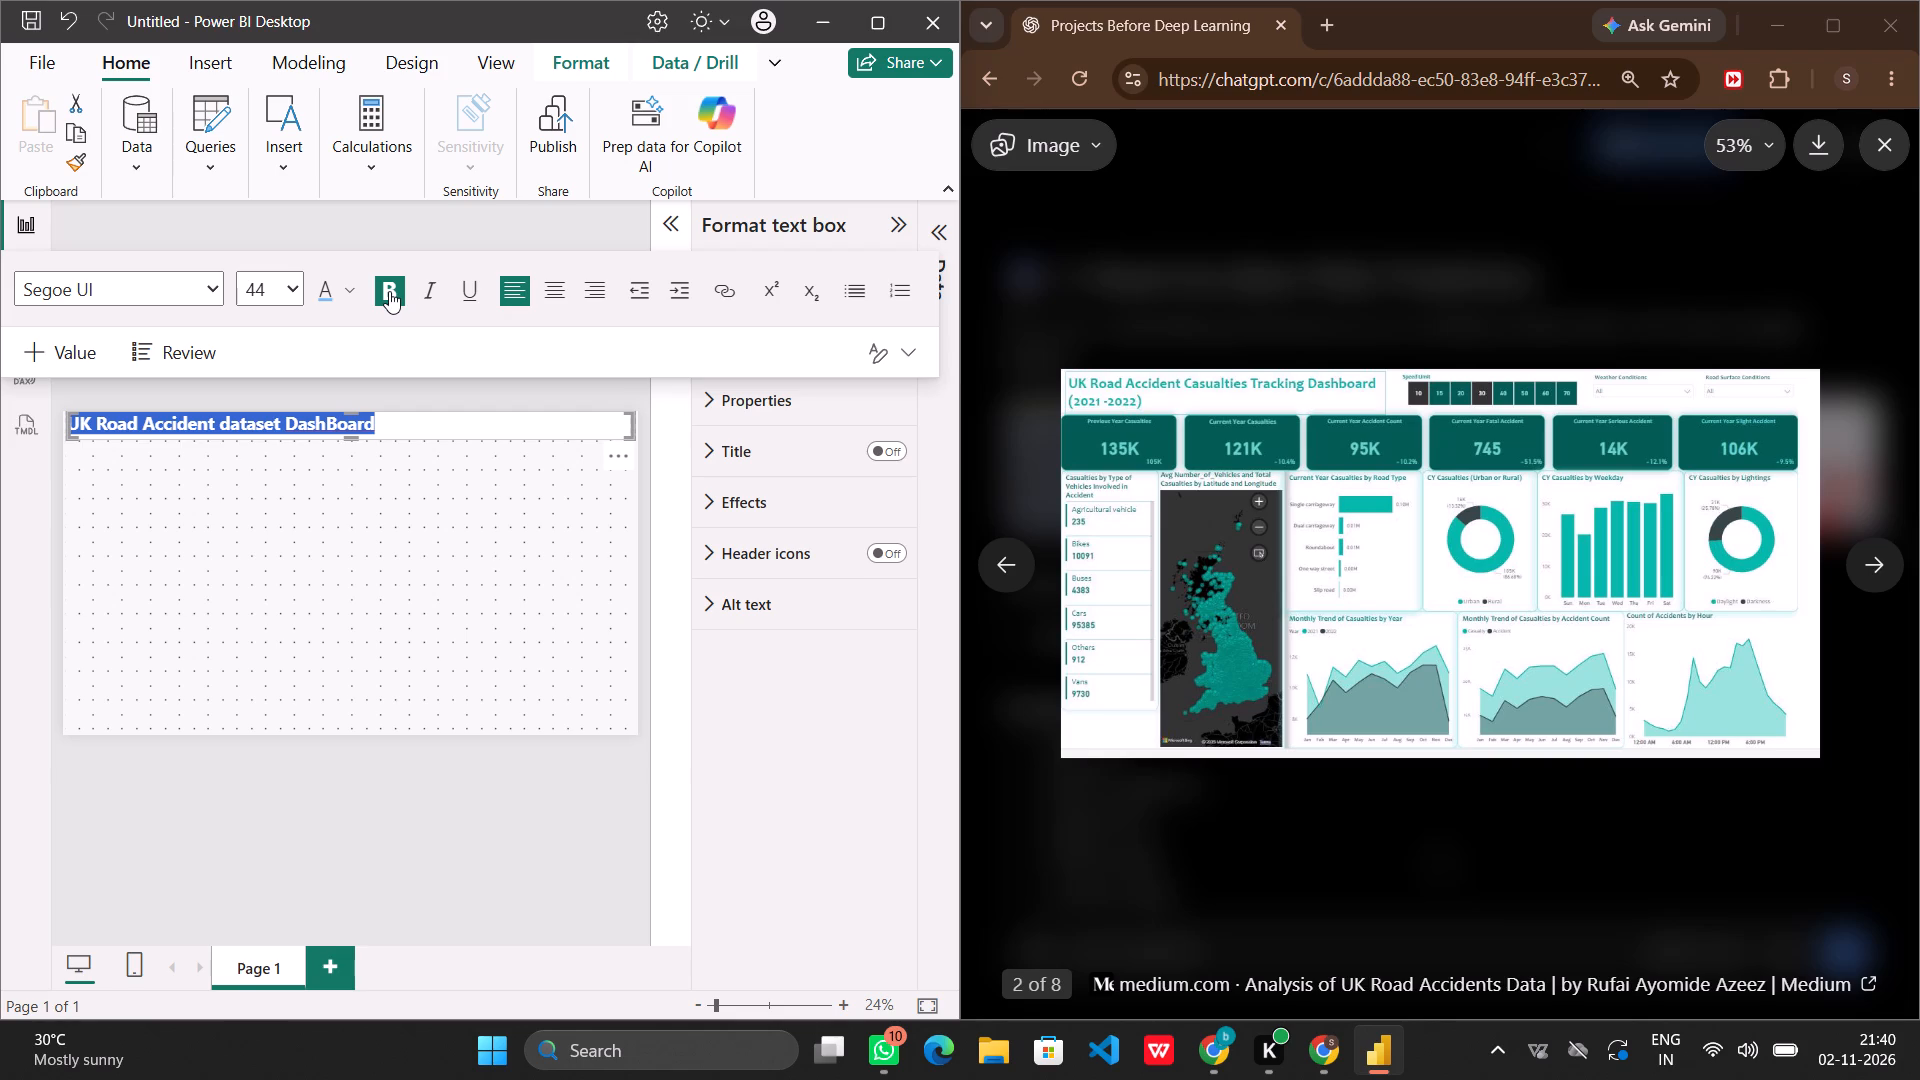
{"action": "left_click", "coordinate": [443, 488]}
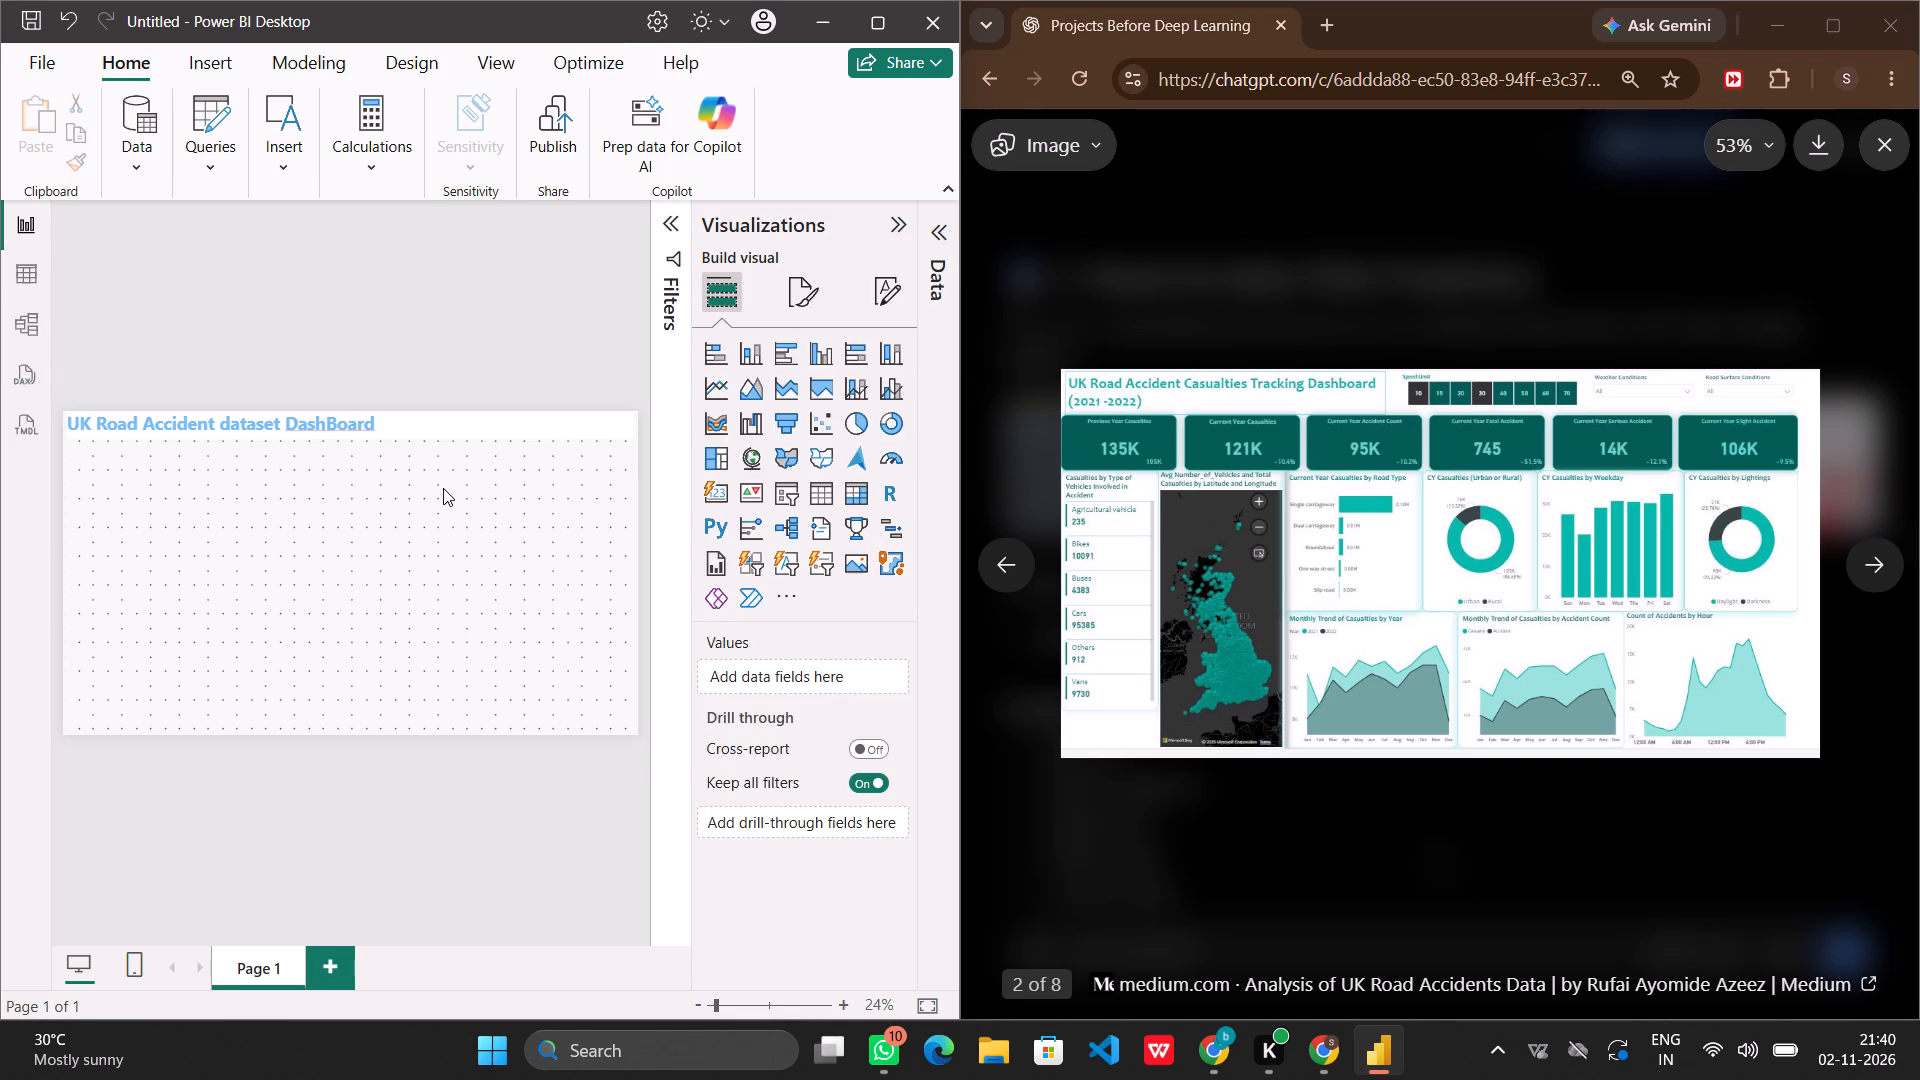
Narrow the title text box from its far edge so it ends just after the word "DashBoard".
{"action": "left_click", "coordinate": [501, 421]}
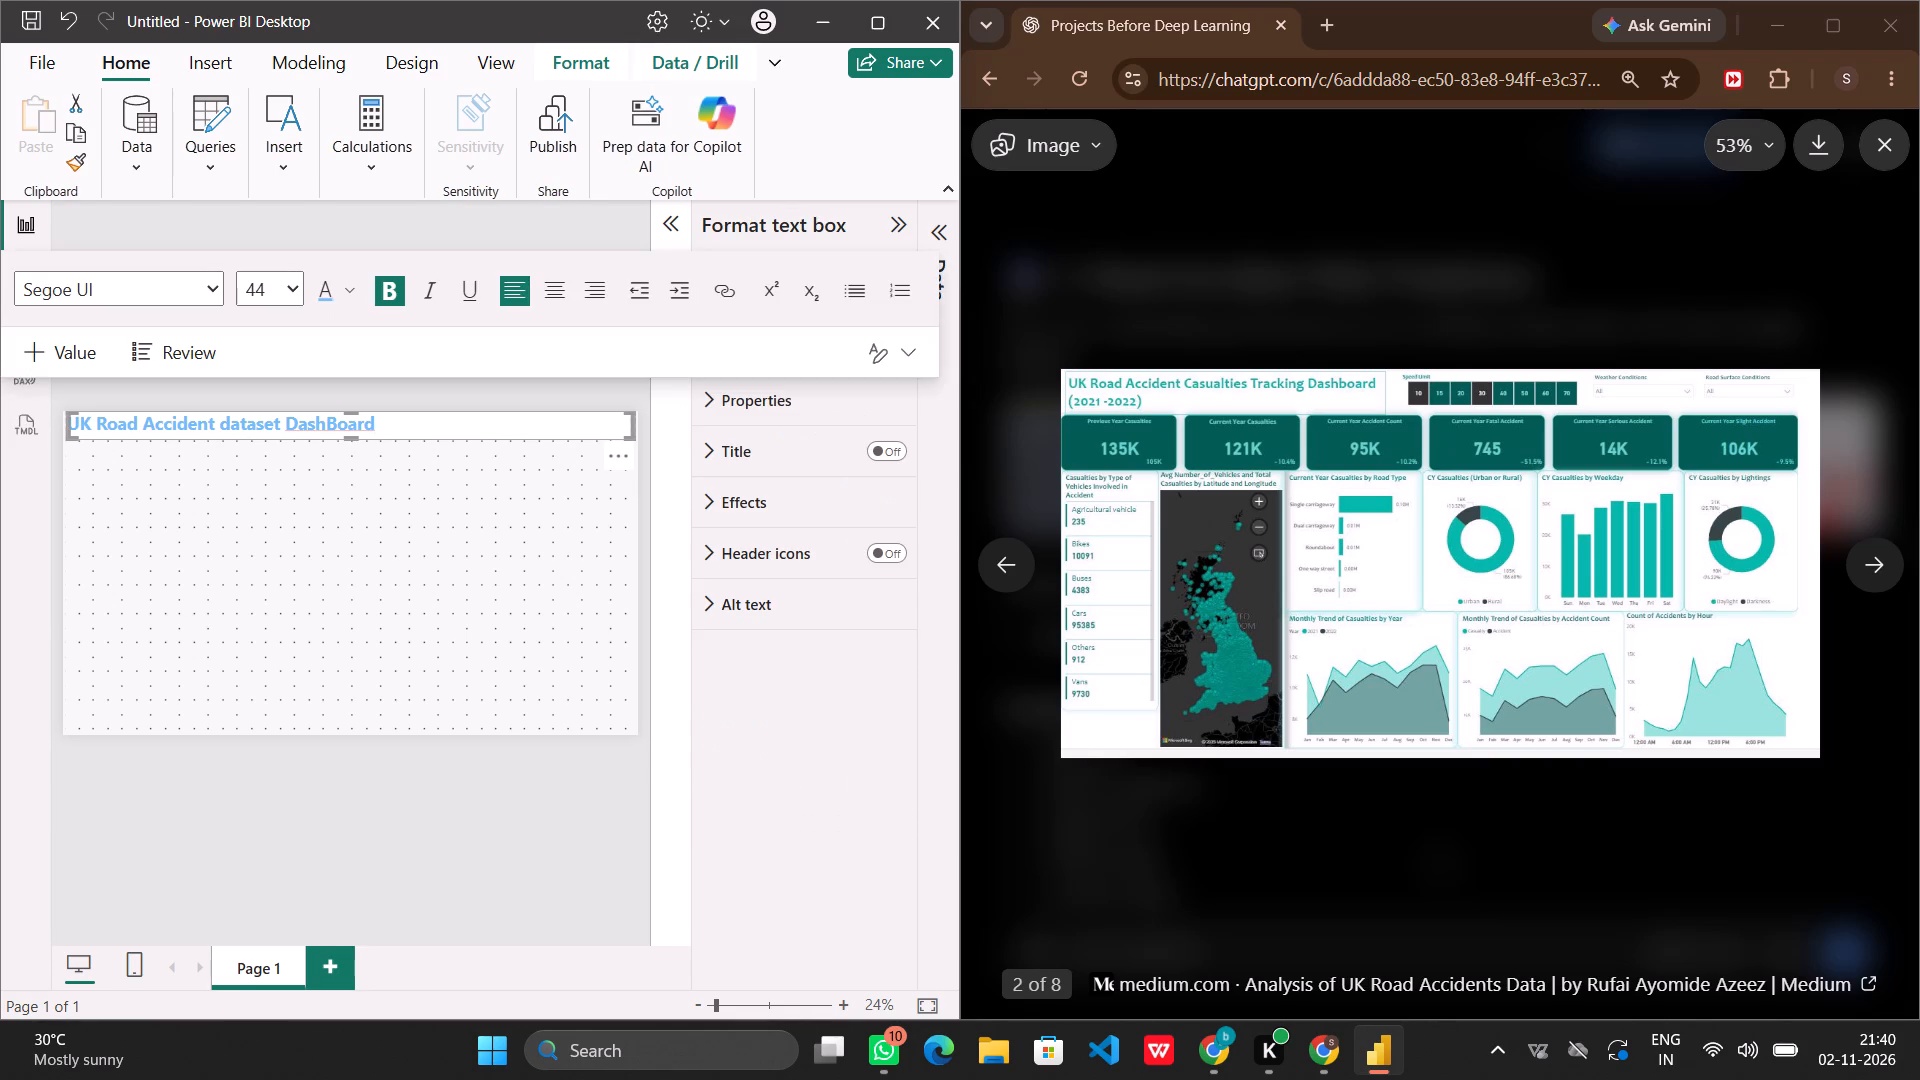
{"action": "left_click_drag", "start_coordinate": [632, 425], "coordinate": [447, 422]}
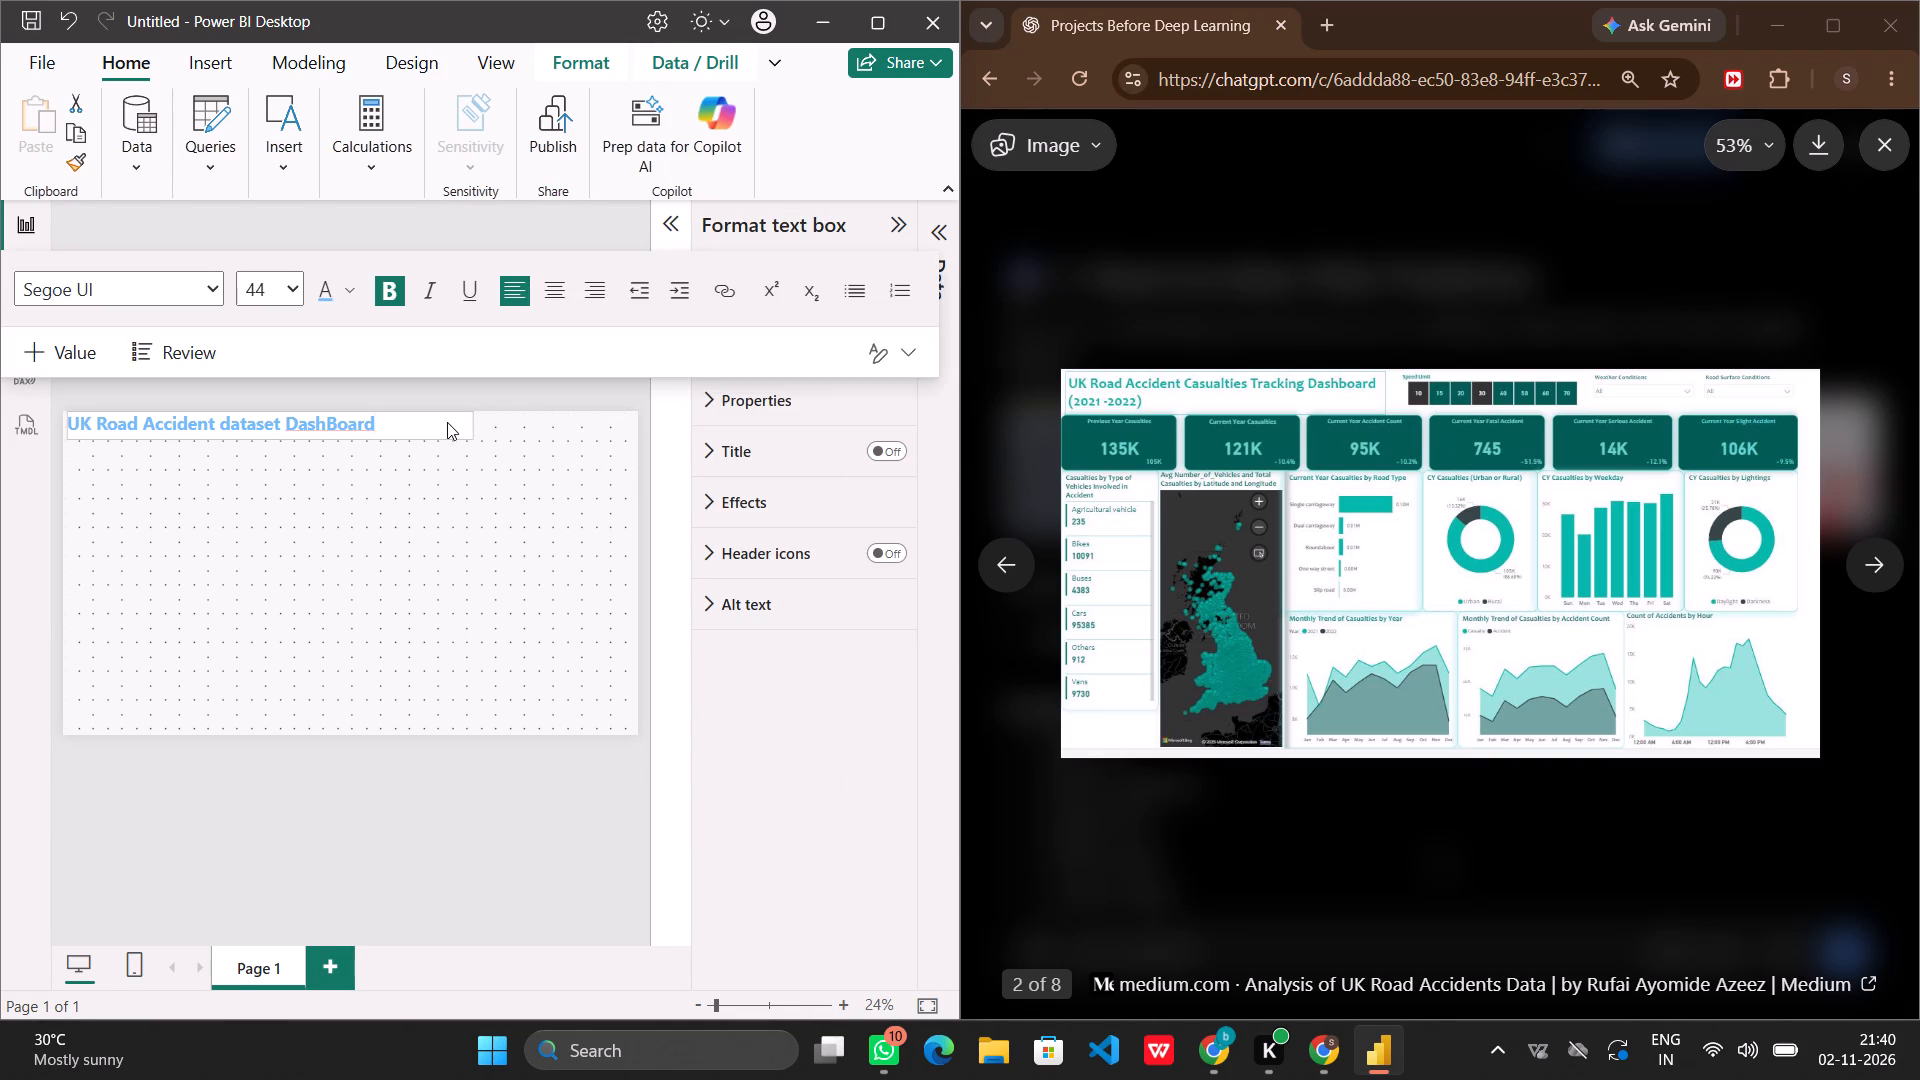
{"action": "left_click_drag", "start_coordinate": [447, 422], "coordinate": [379, 423]}
{"action": "left_click", "coordinate": [394, 509]}
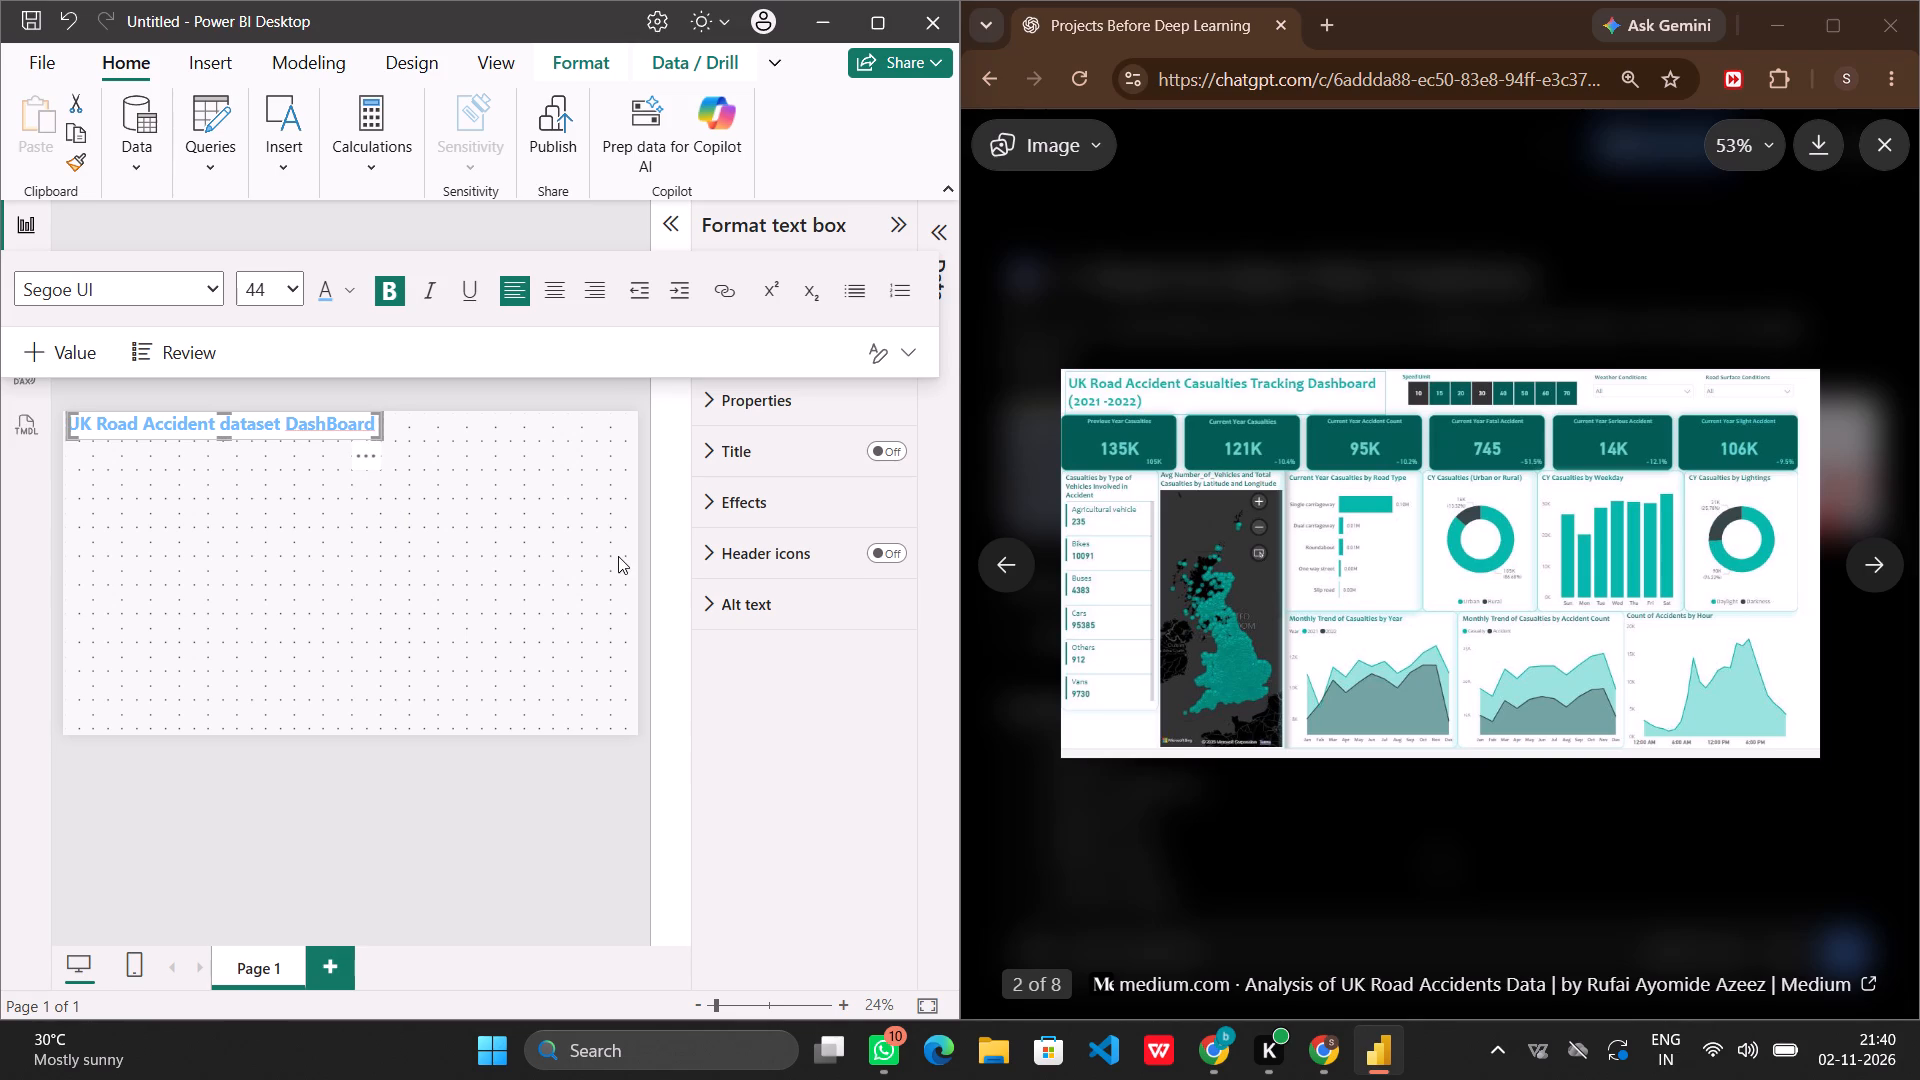
{"action": "left_click", "coordinate": [618, 556]}
{"action": "left_click", "coordinate": [470, 541]}
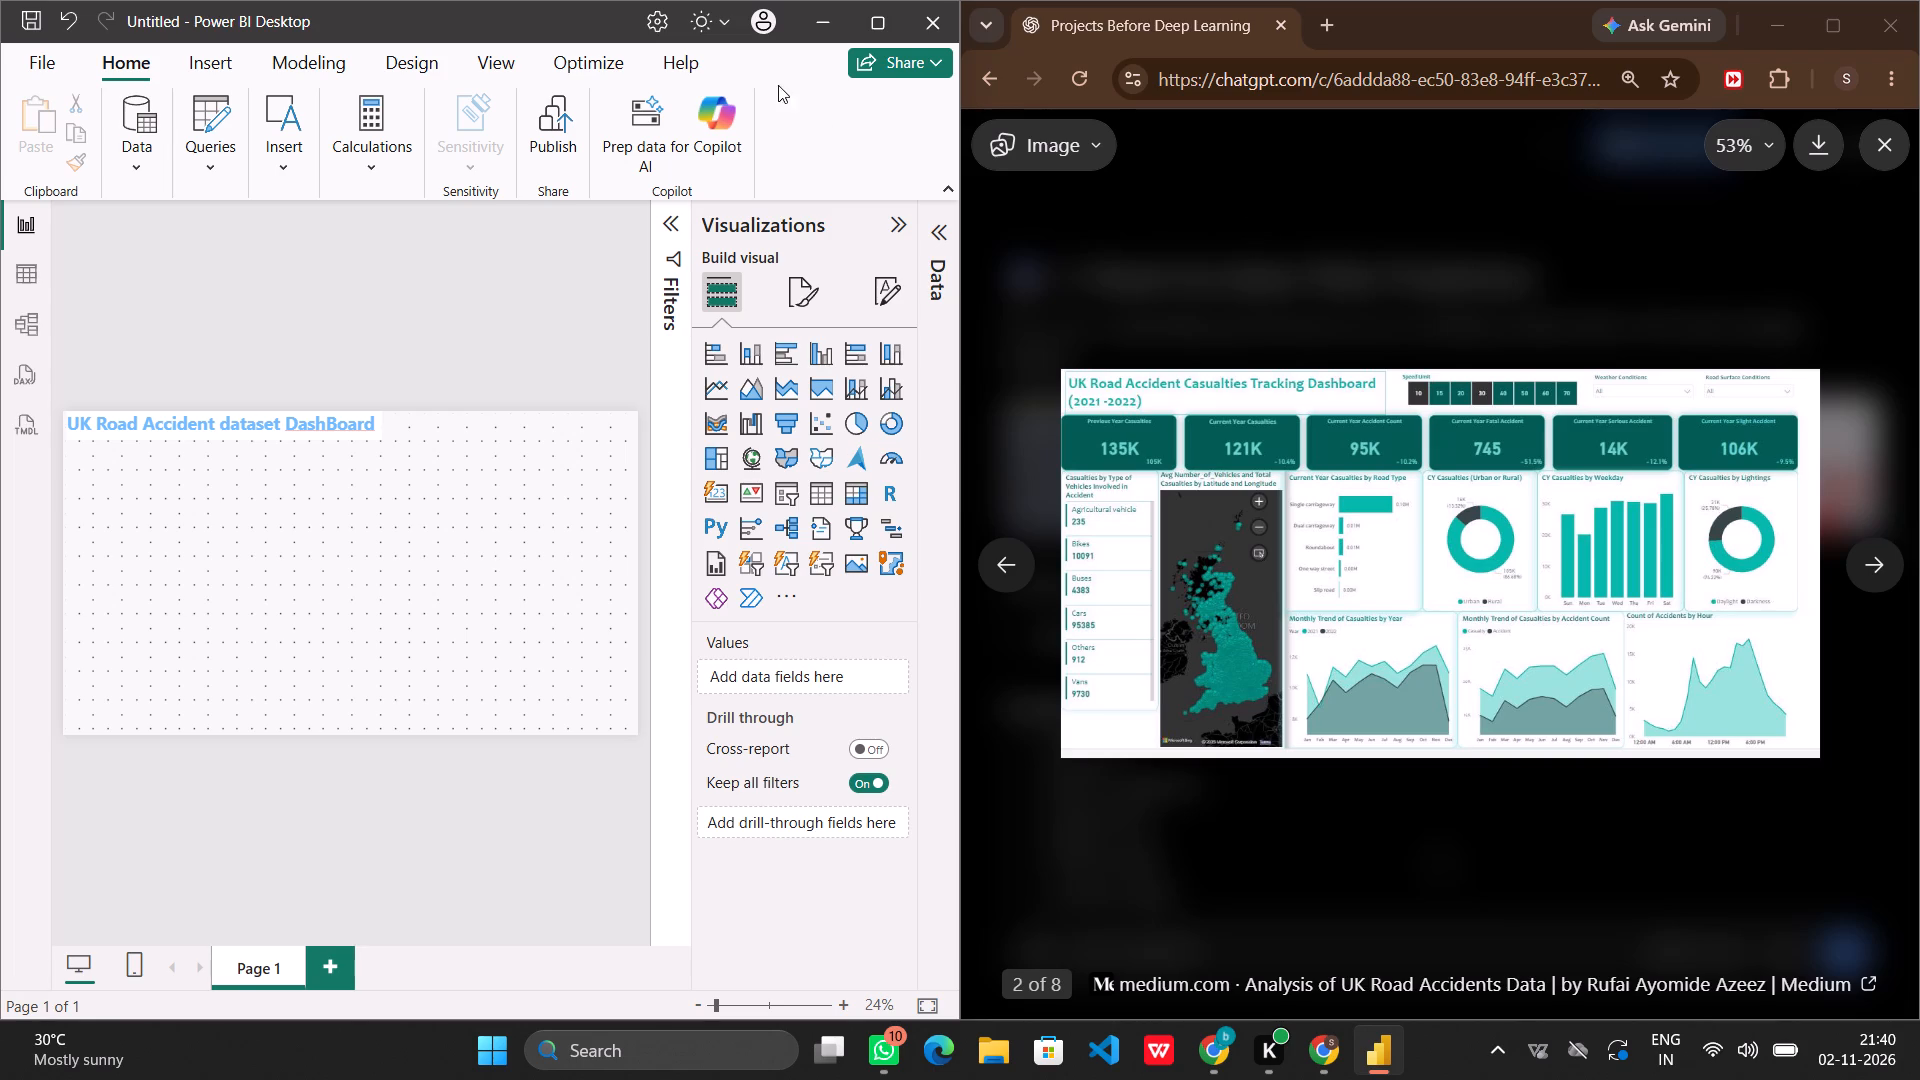
Maximize Power BI Desktop and Chrome, examine the reference dashboard's layout at full size, and return to the report in Power BI Desktop.
{"action": "left_click", "coordinate": [875, 16]}
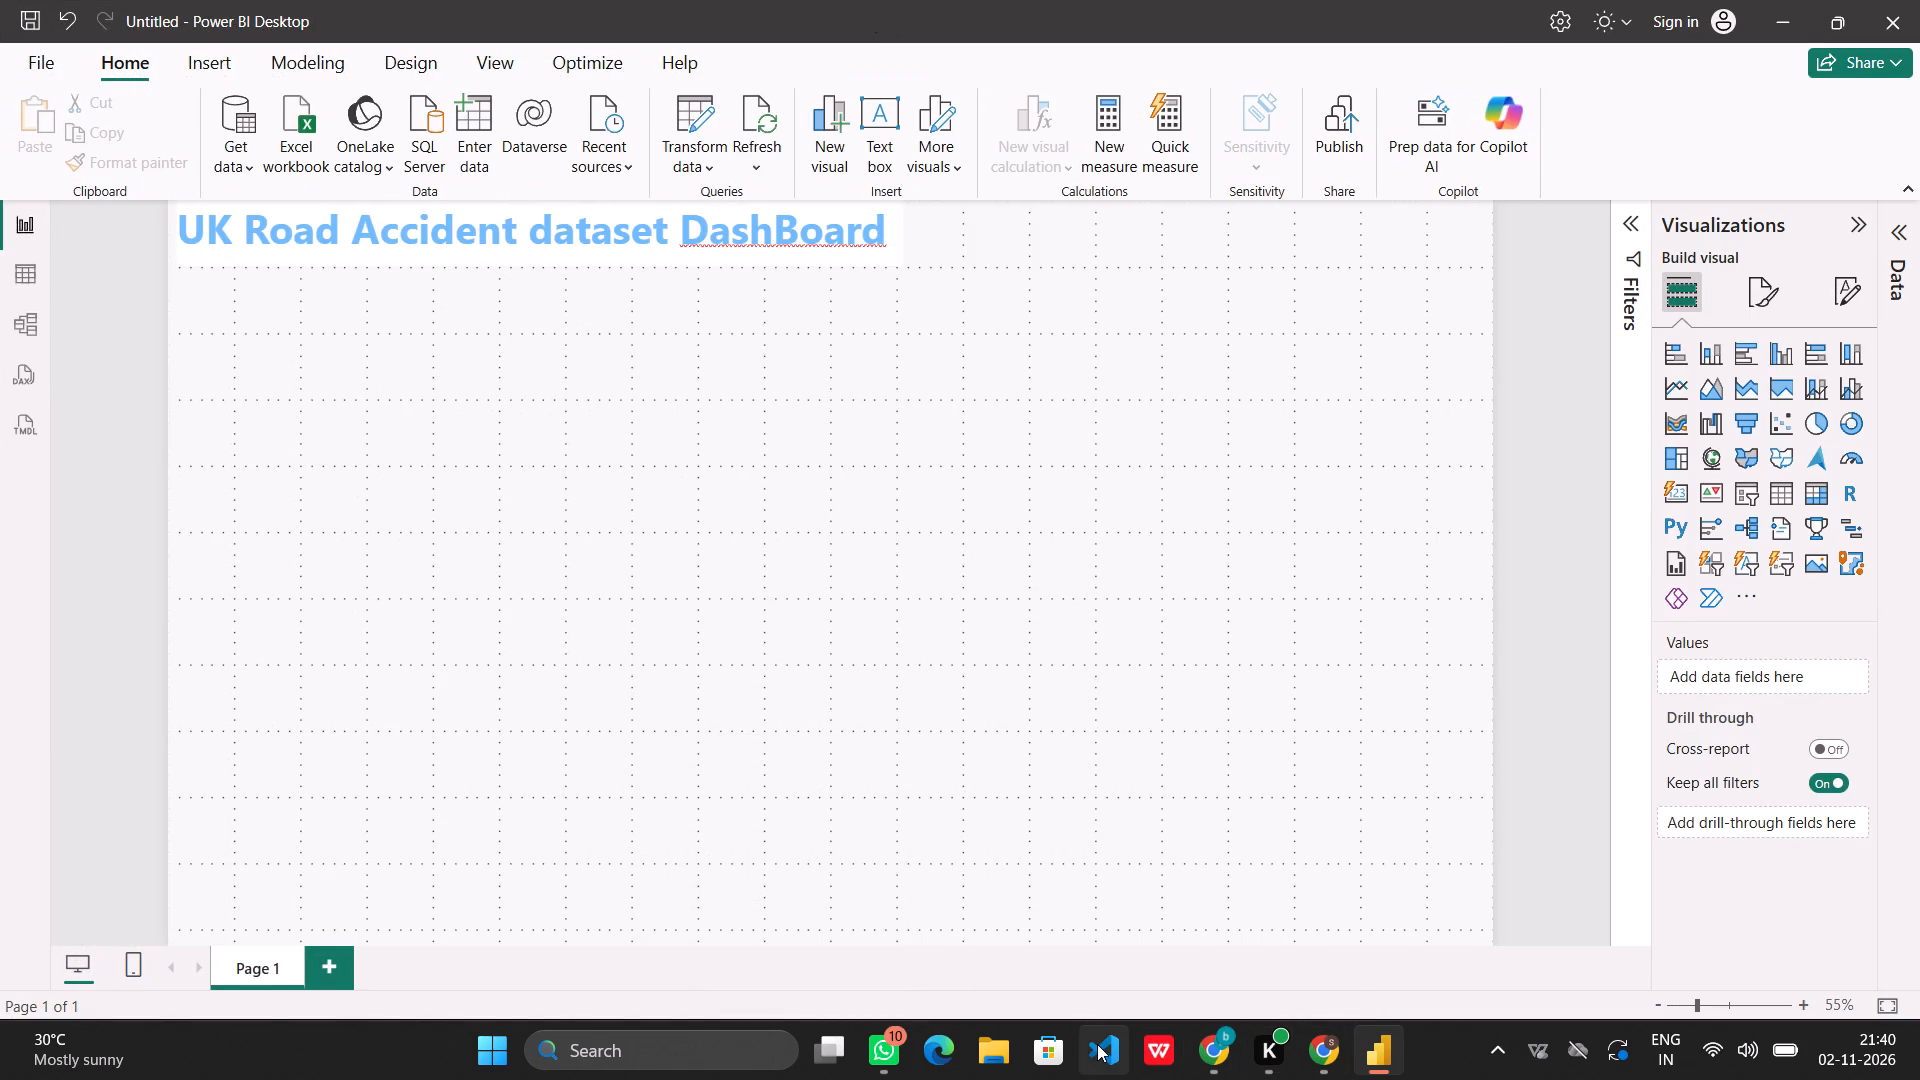
{"action": "left_click", "coordinate": [1327, 1061]}
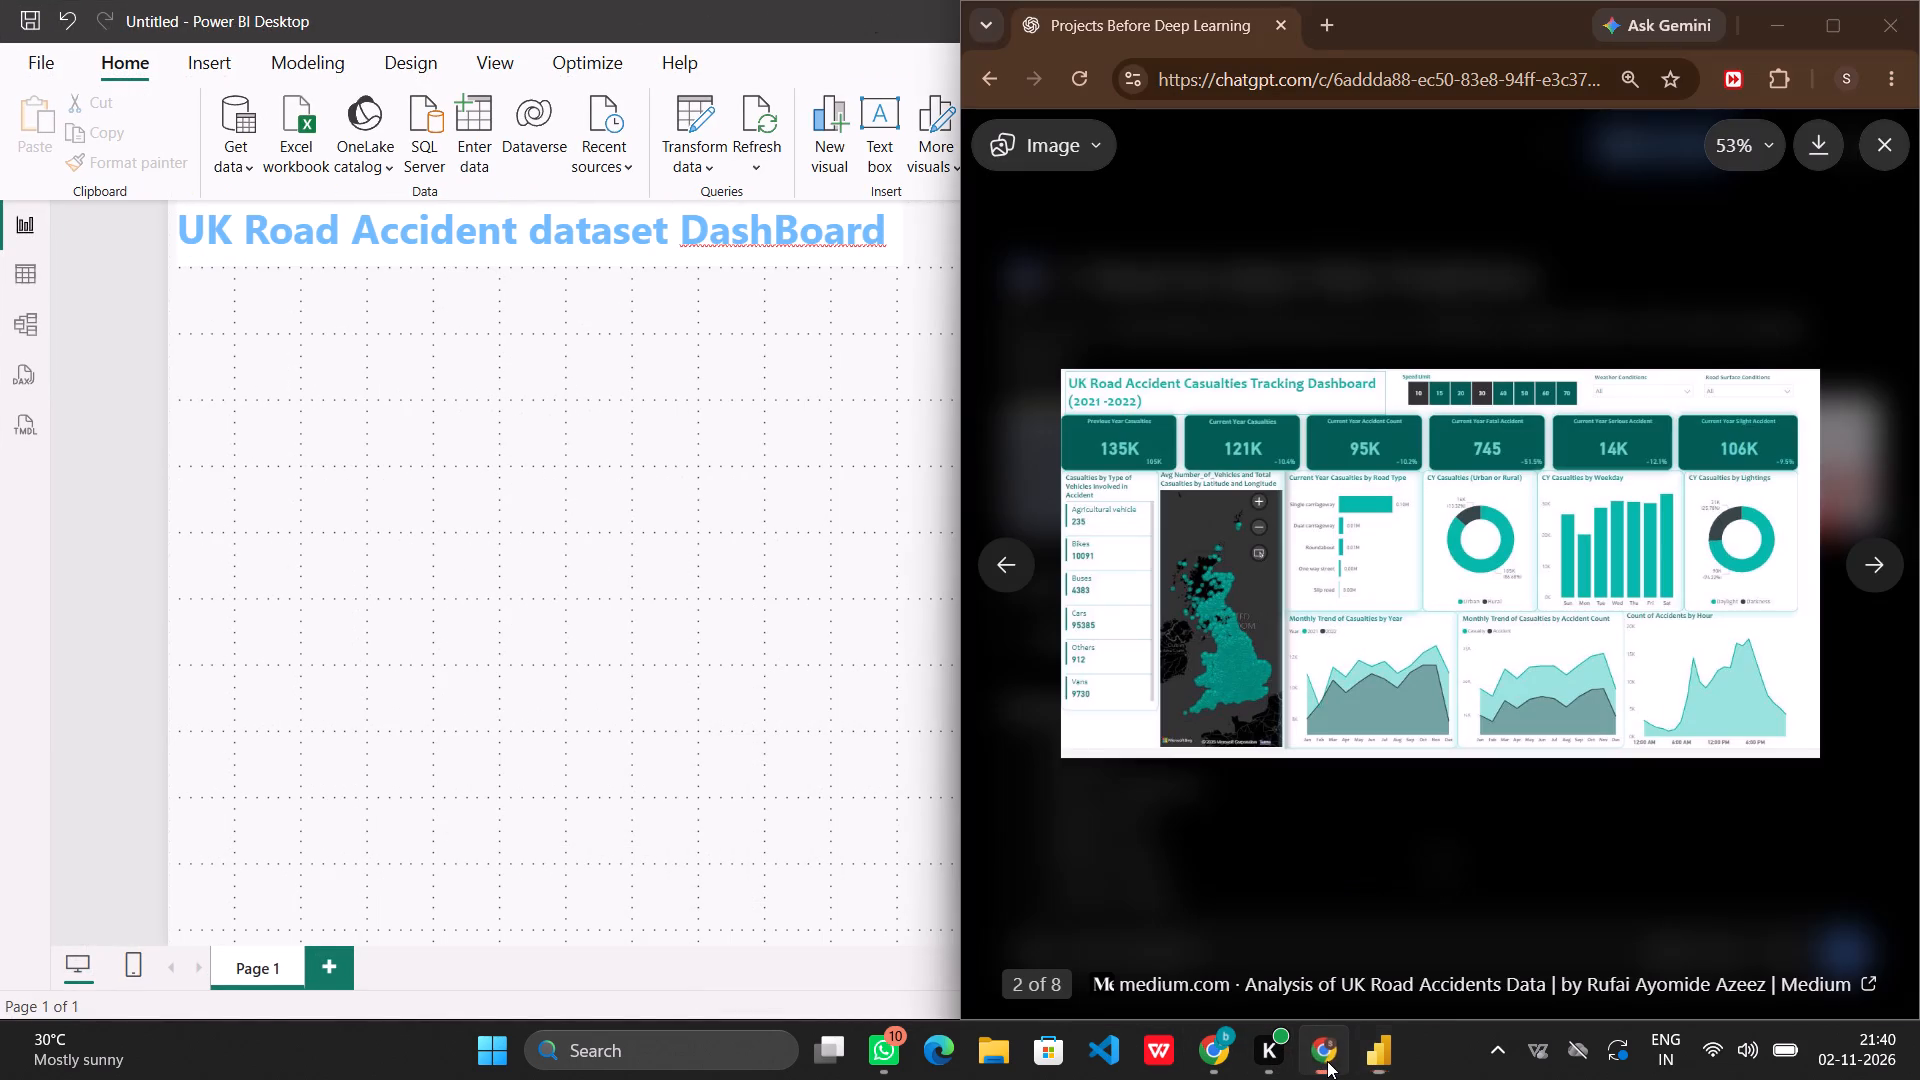
{"action": "left_click", "coordinate": [1829, 33]}
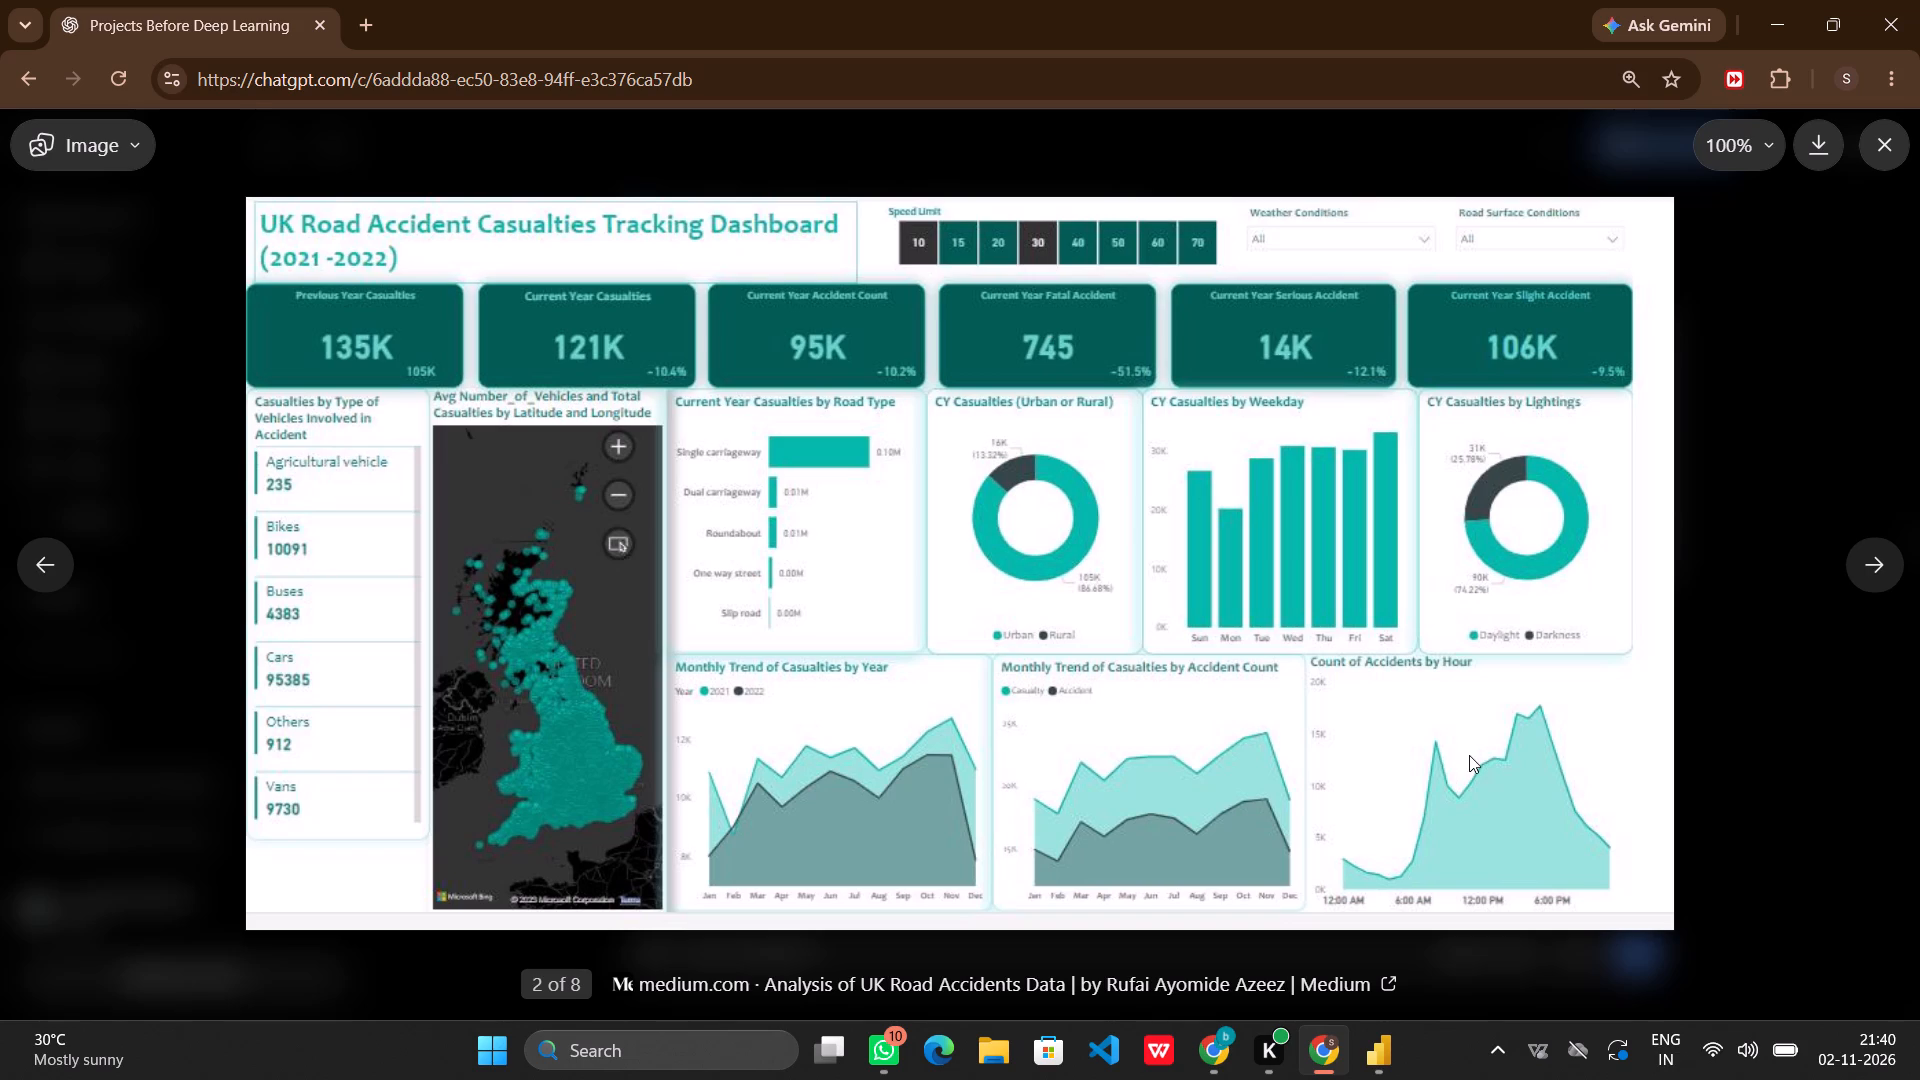
{"action": "left_click", "coordinate": [1400, 1061]}
{"action": "left_click", "coordinate": [651, 425]}
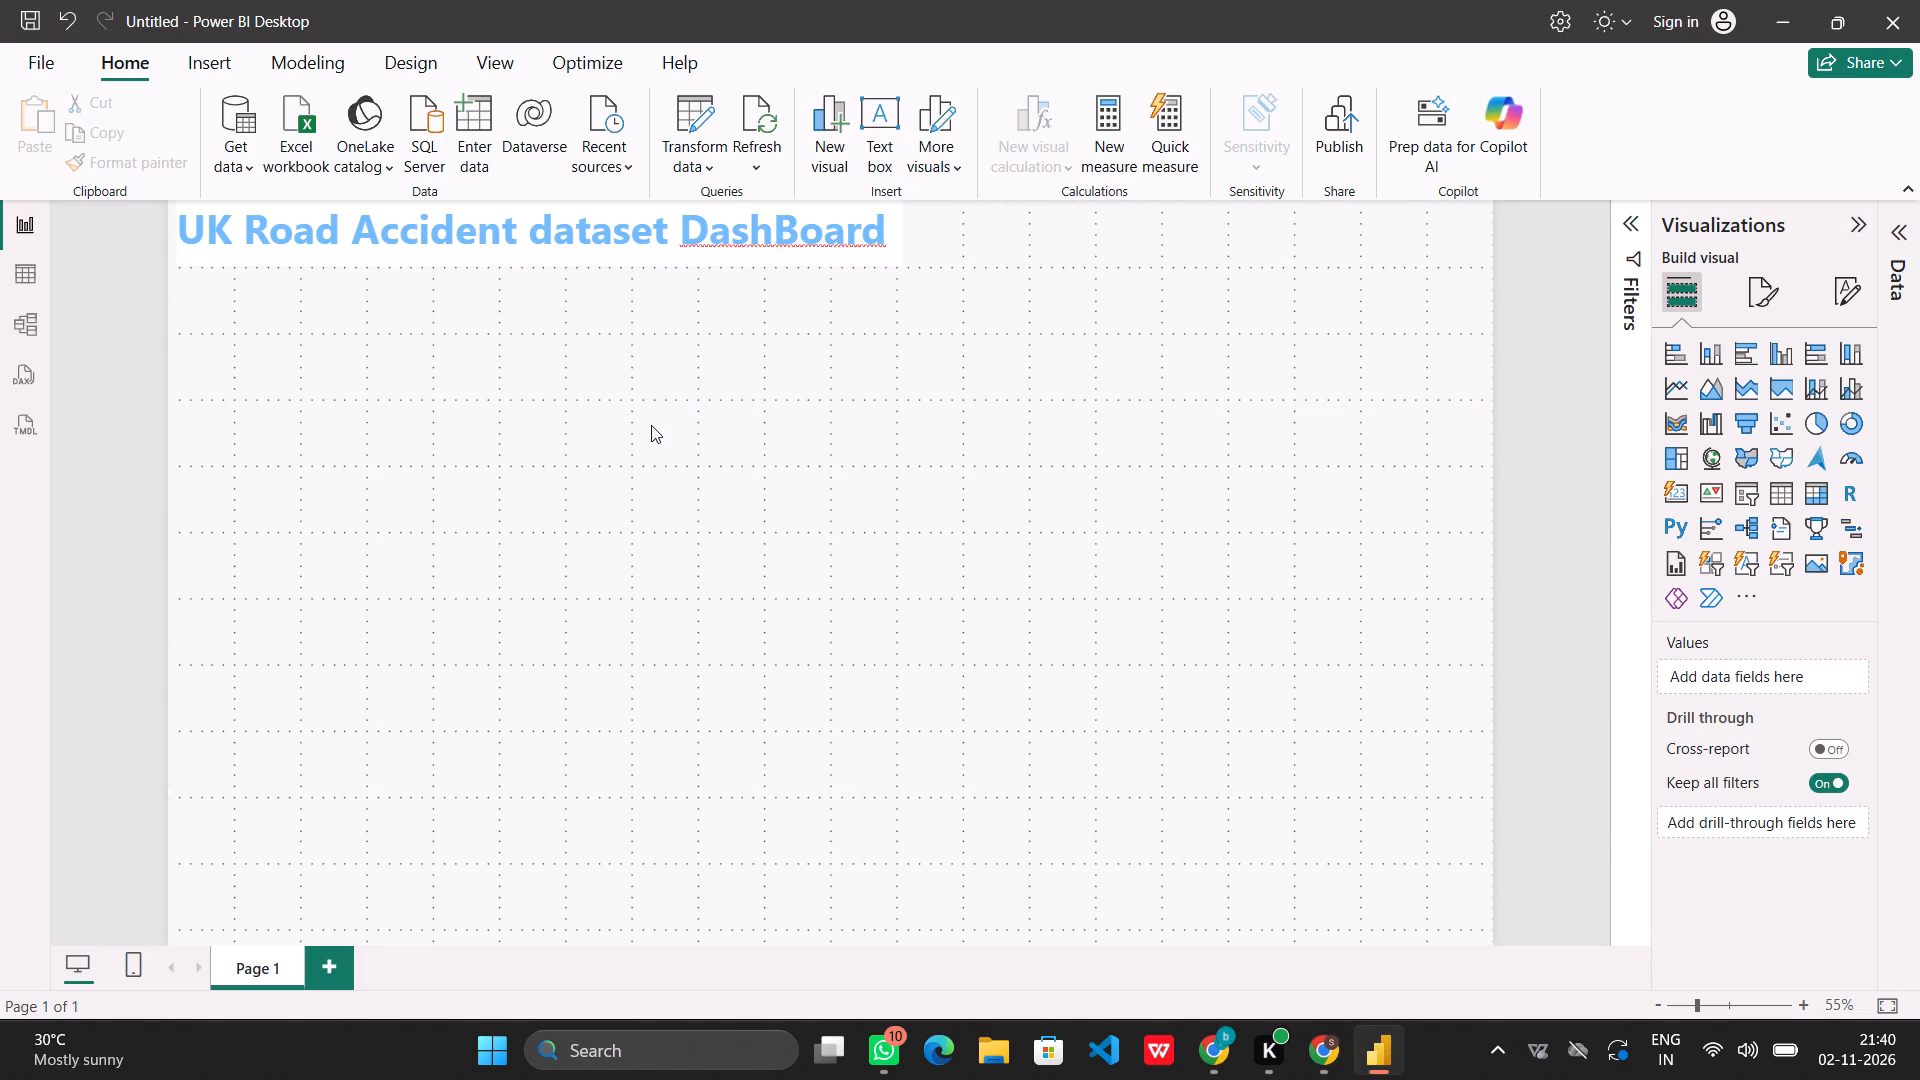
{"action": "left_click", "coordinate": [653, 252]}
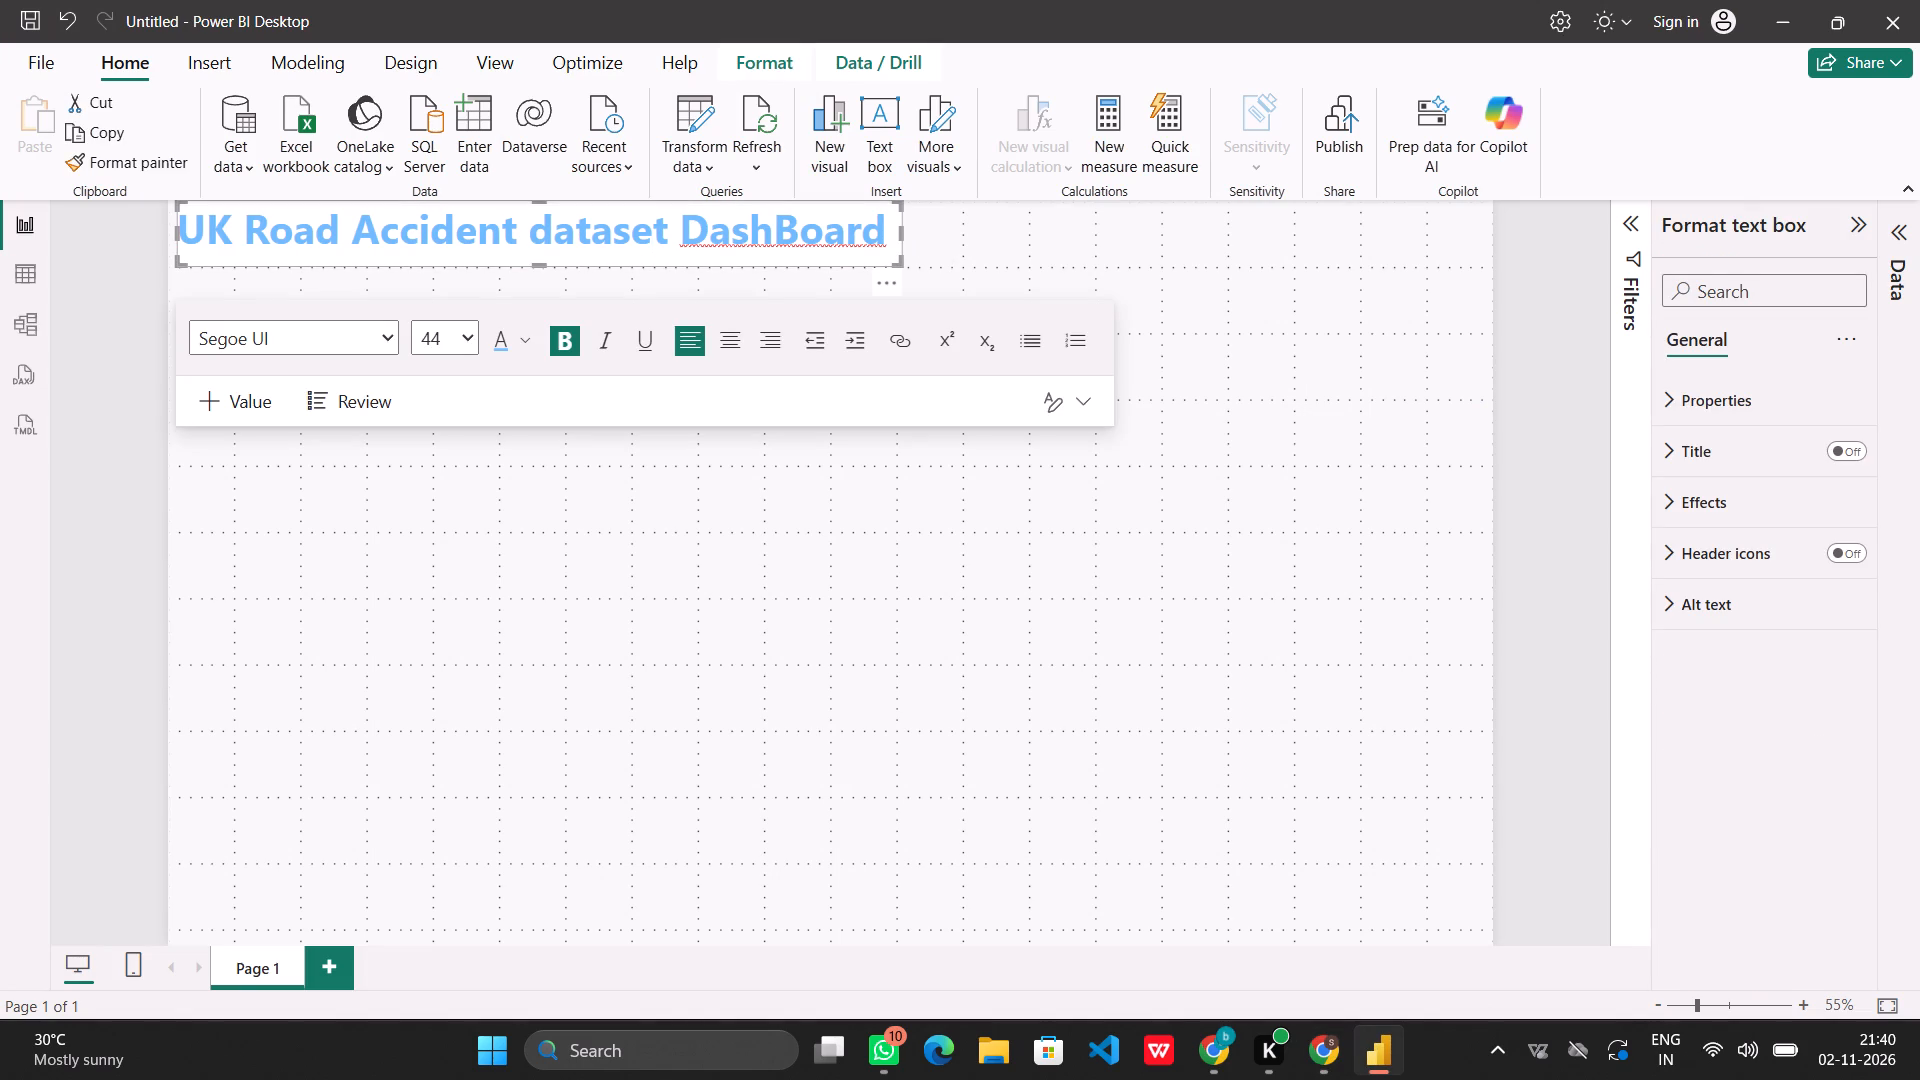
{"action": "left_click", "coordinate": [958, 235]}
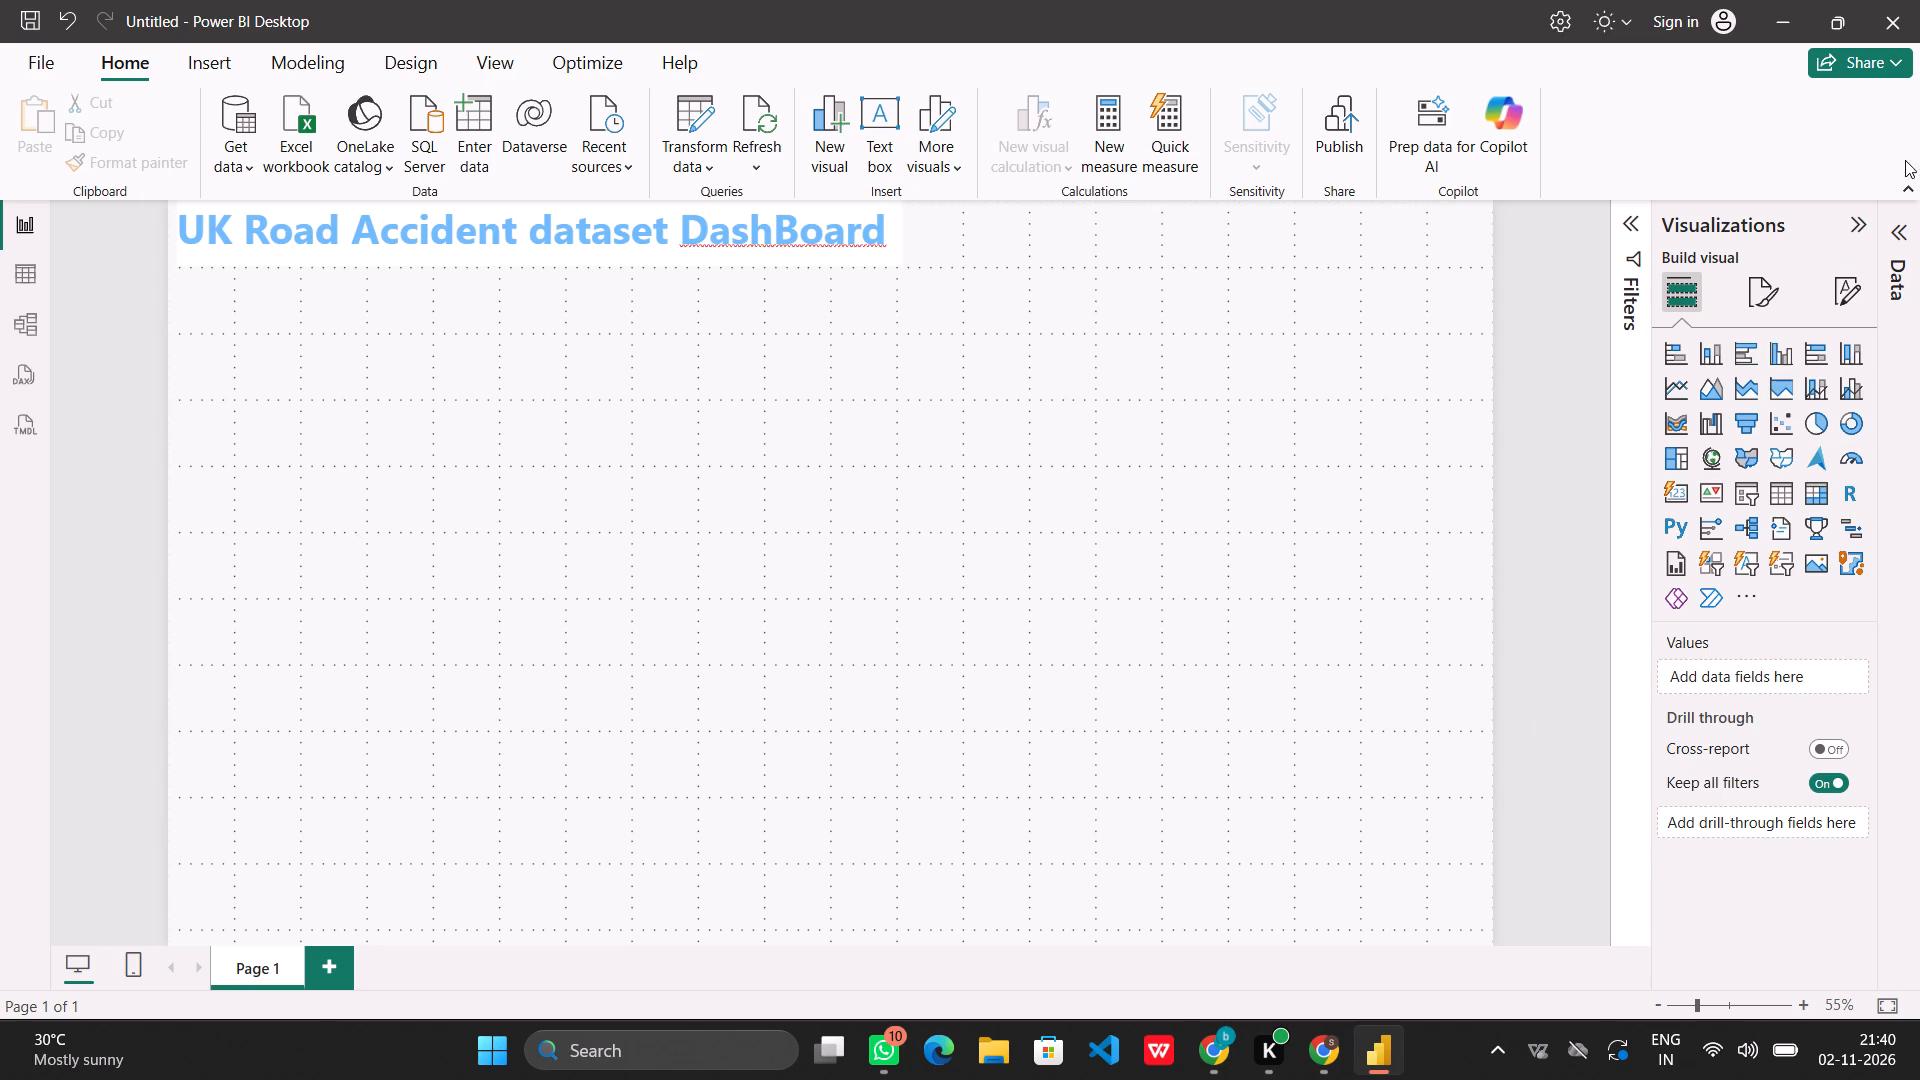
Expand the Data pane, add a slicer to the report page below the title, and assign the speed_limit field to it.
{"action": "left_click", "coordinate": [1905, 229]}
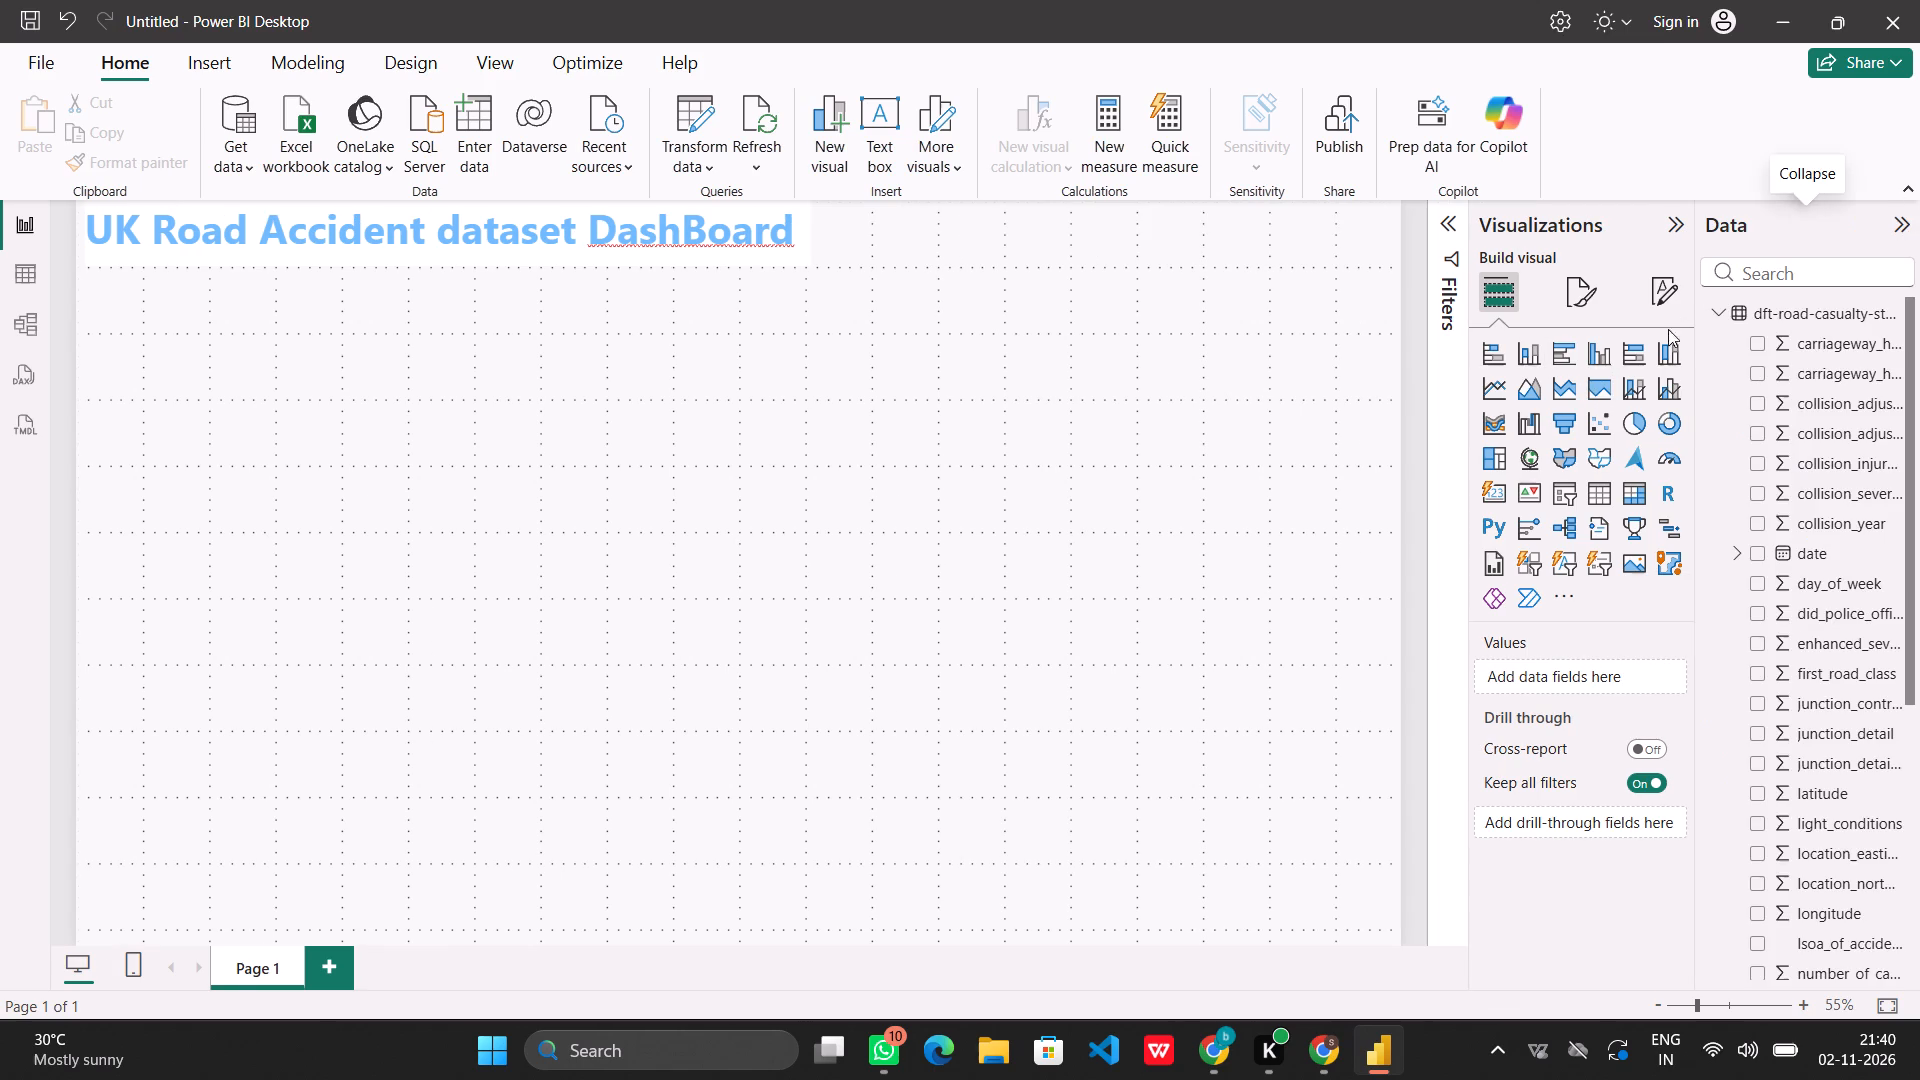
{"action": "left_click", "coordinate": [1556, 495]}
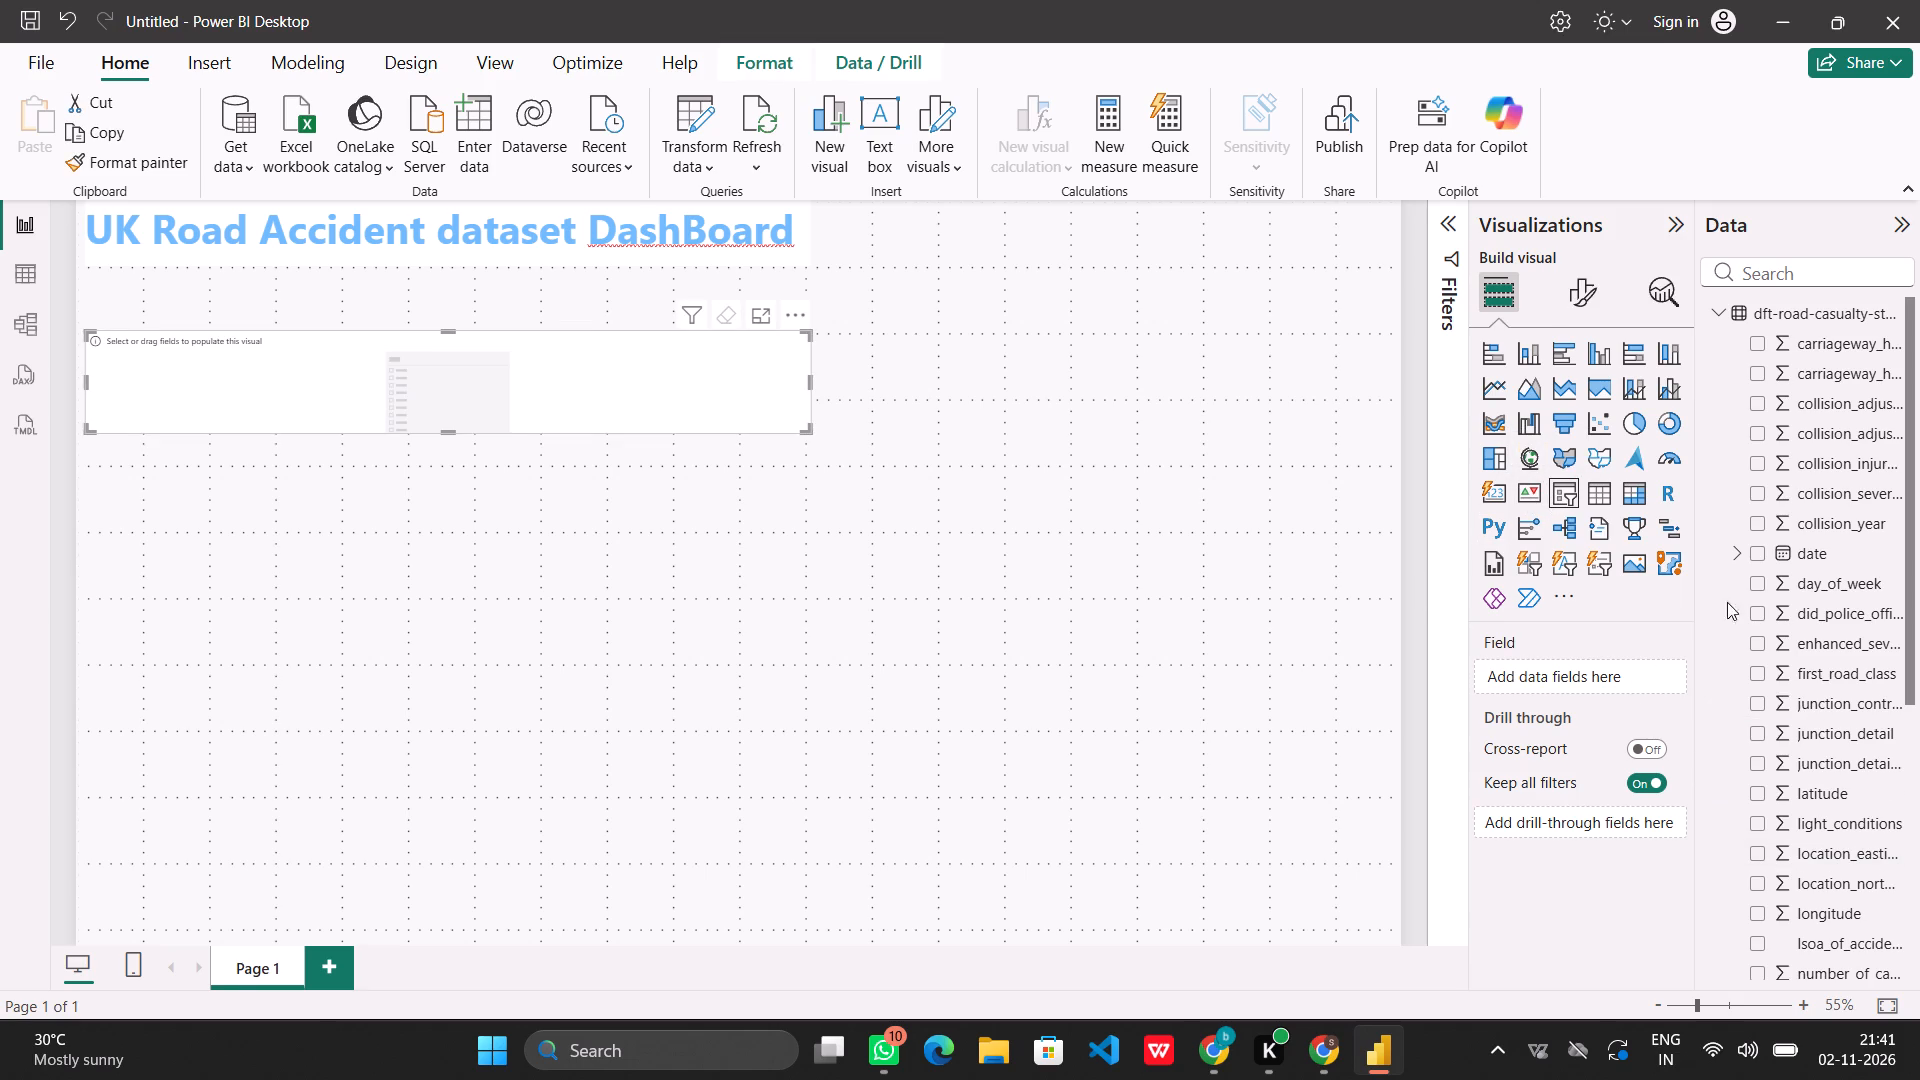
{"action": "scroll", "coordinate": [1856, 751], "scroll_direction": "down", "scroll_amount": 1}
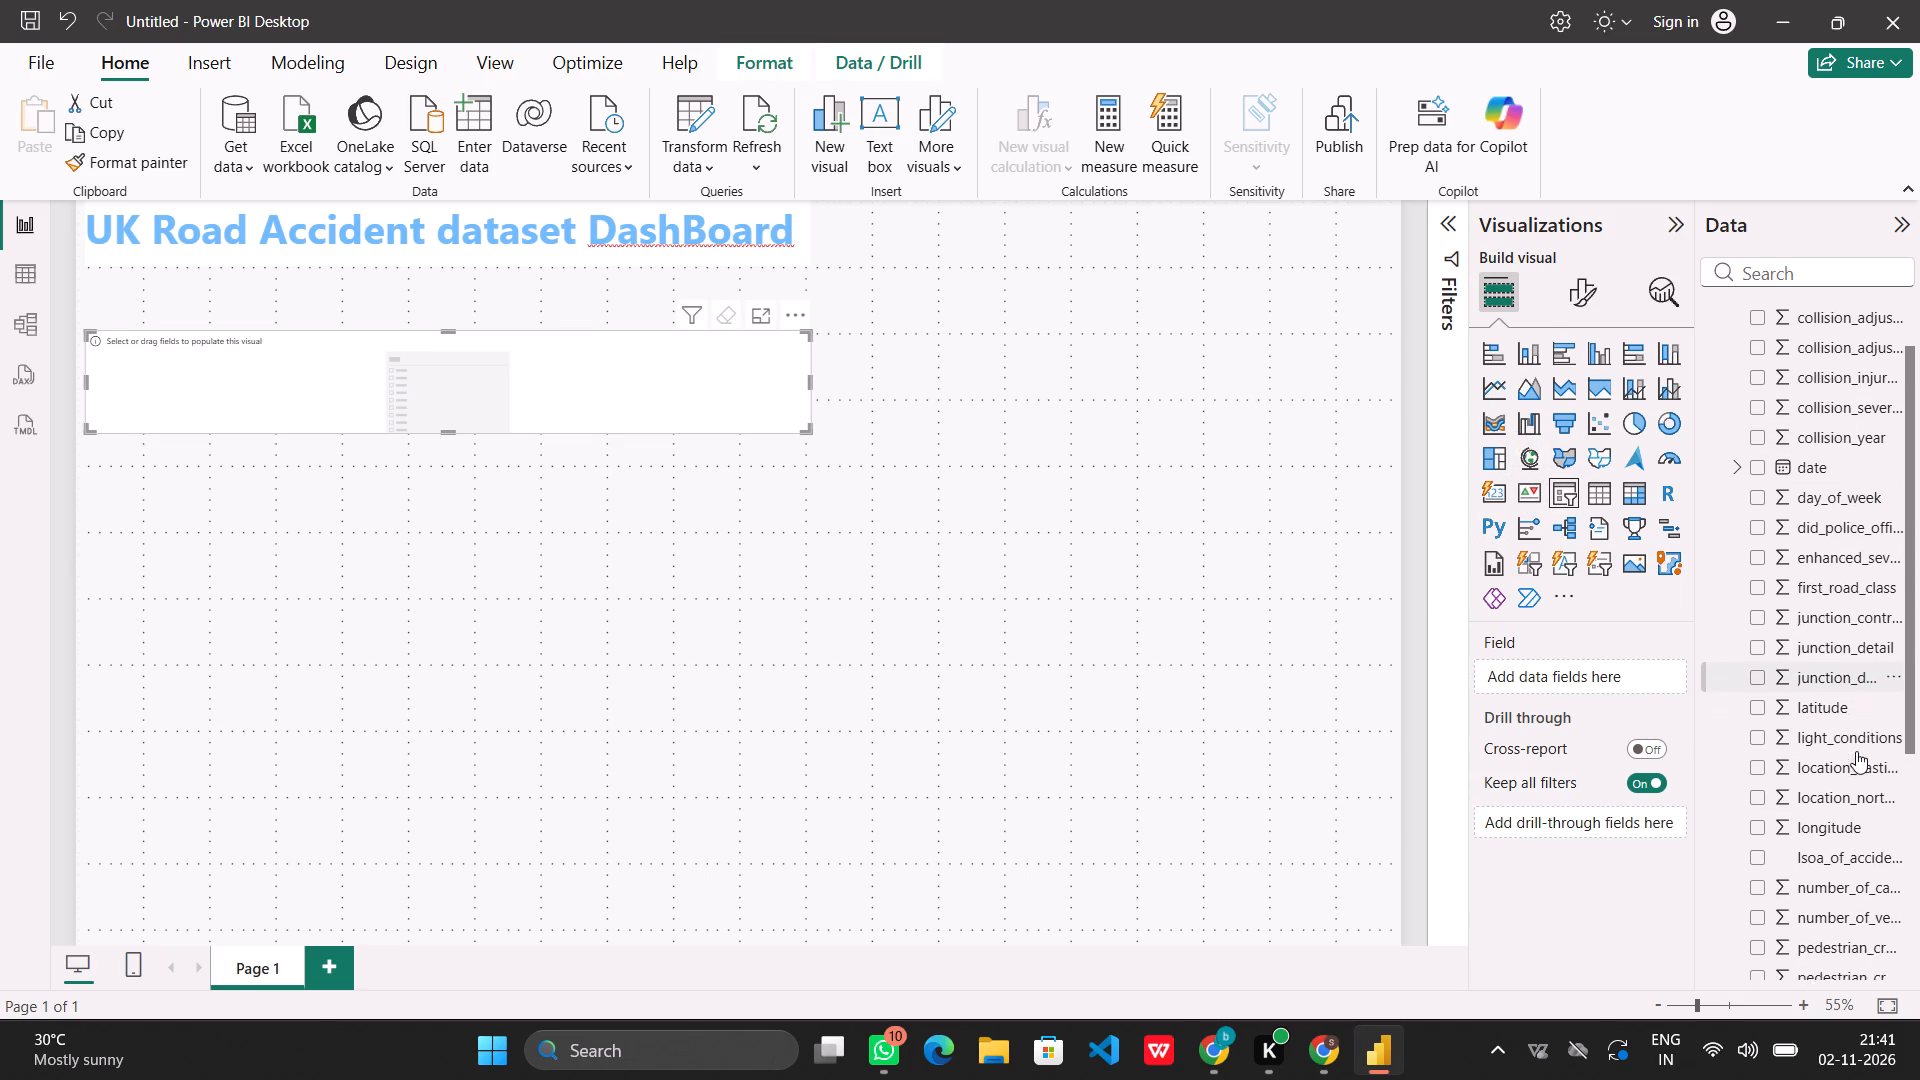
{"action": "scroll", "coordinate": [1856, 751], "scroll_direction": "down", "scroll_amount": 3}
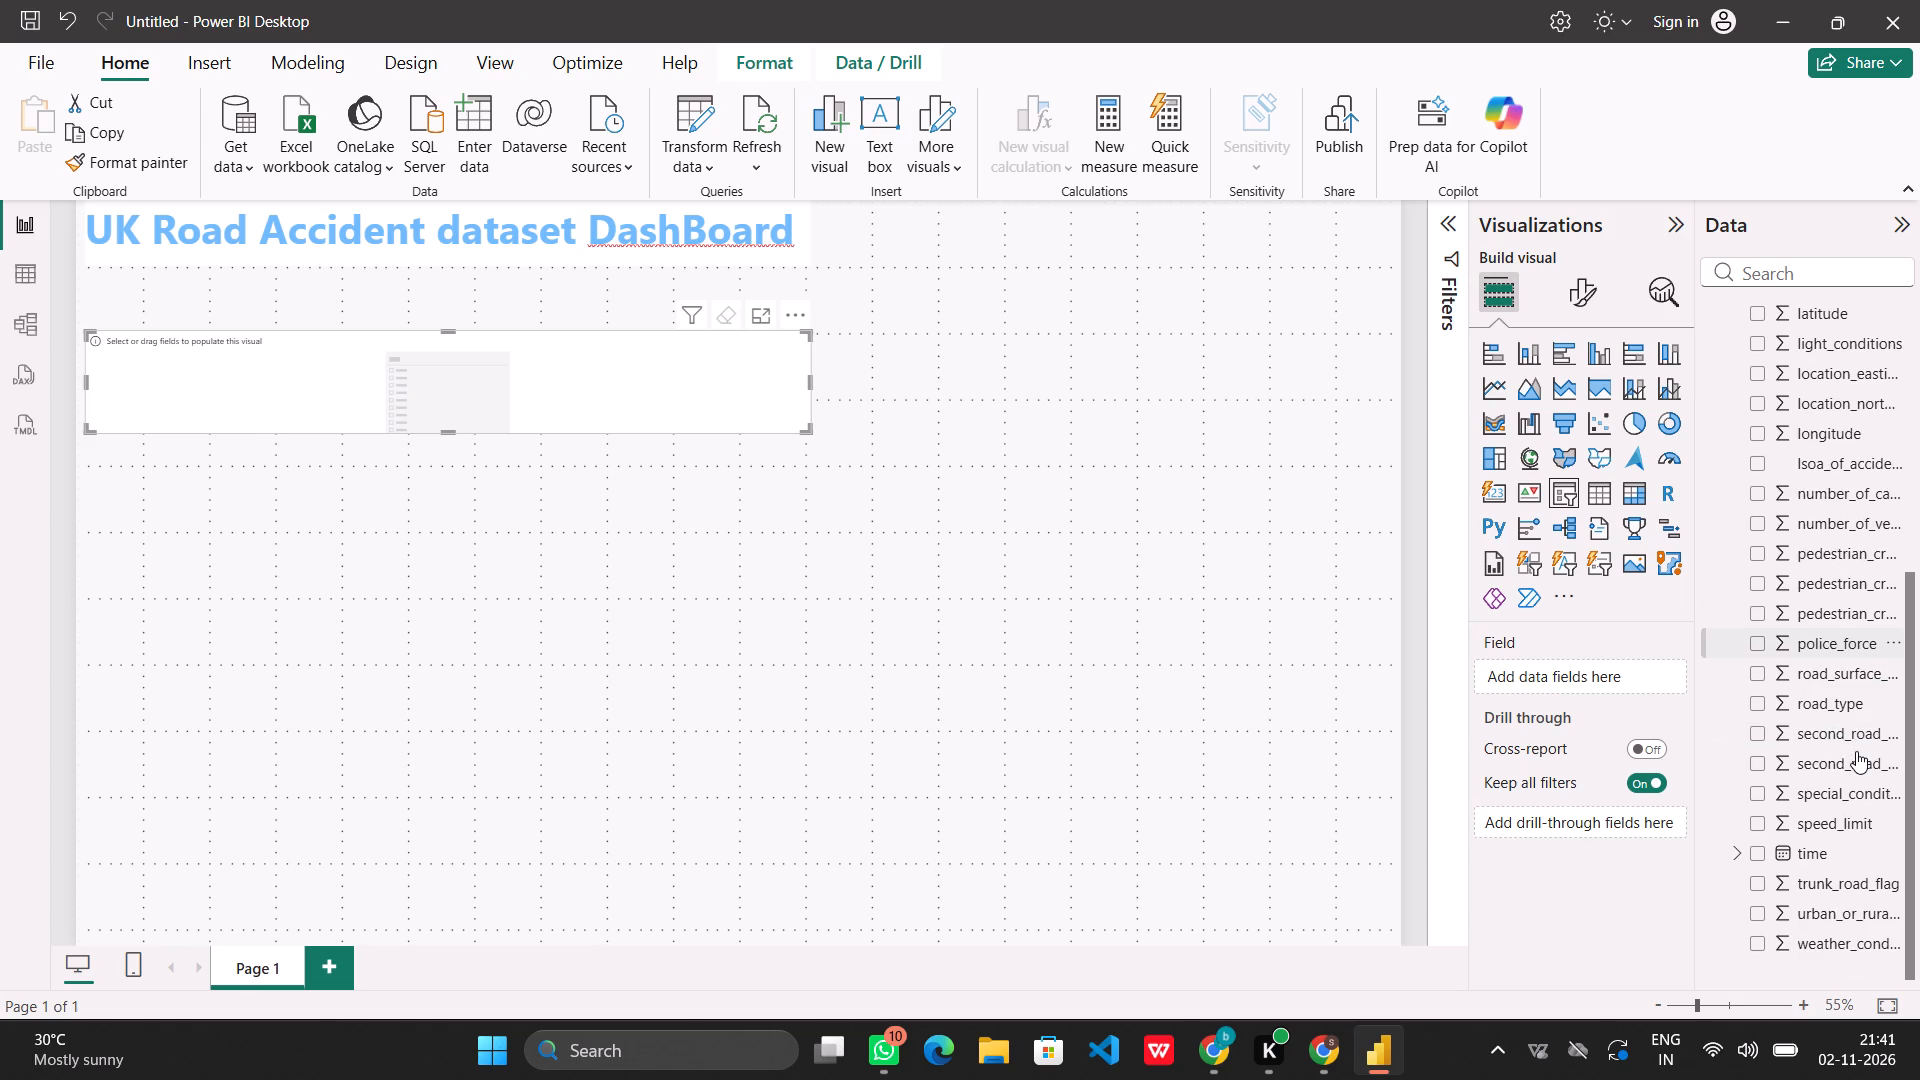
{"action": "scroll", "coordinate": [1856, 751], "scroll_direction": "down", "scroll_amount": 1}
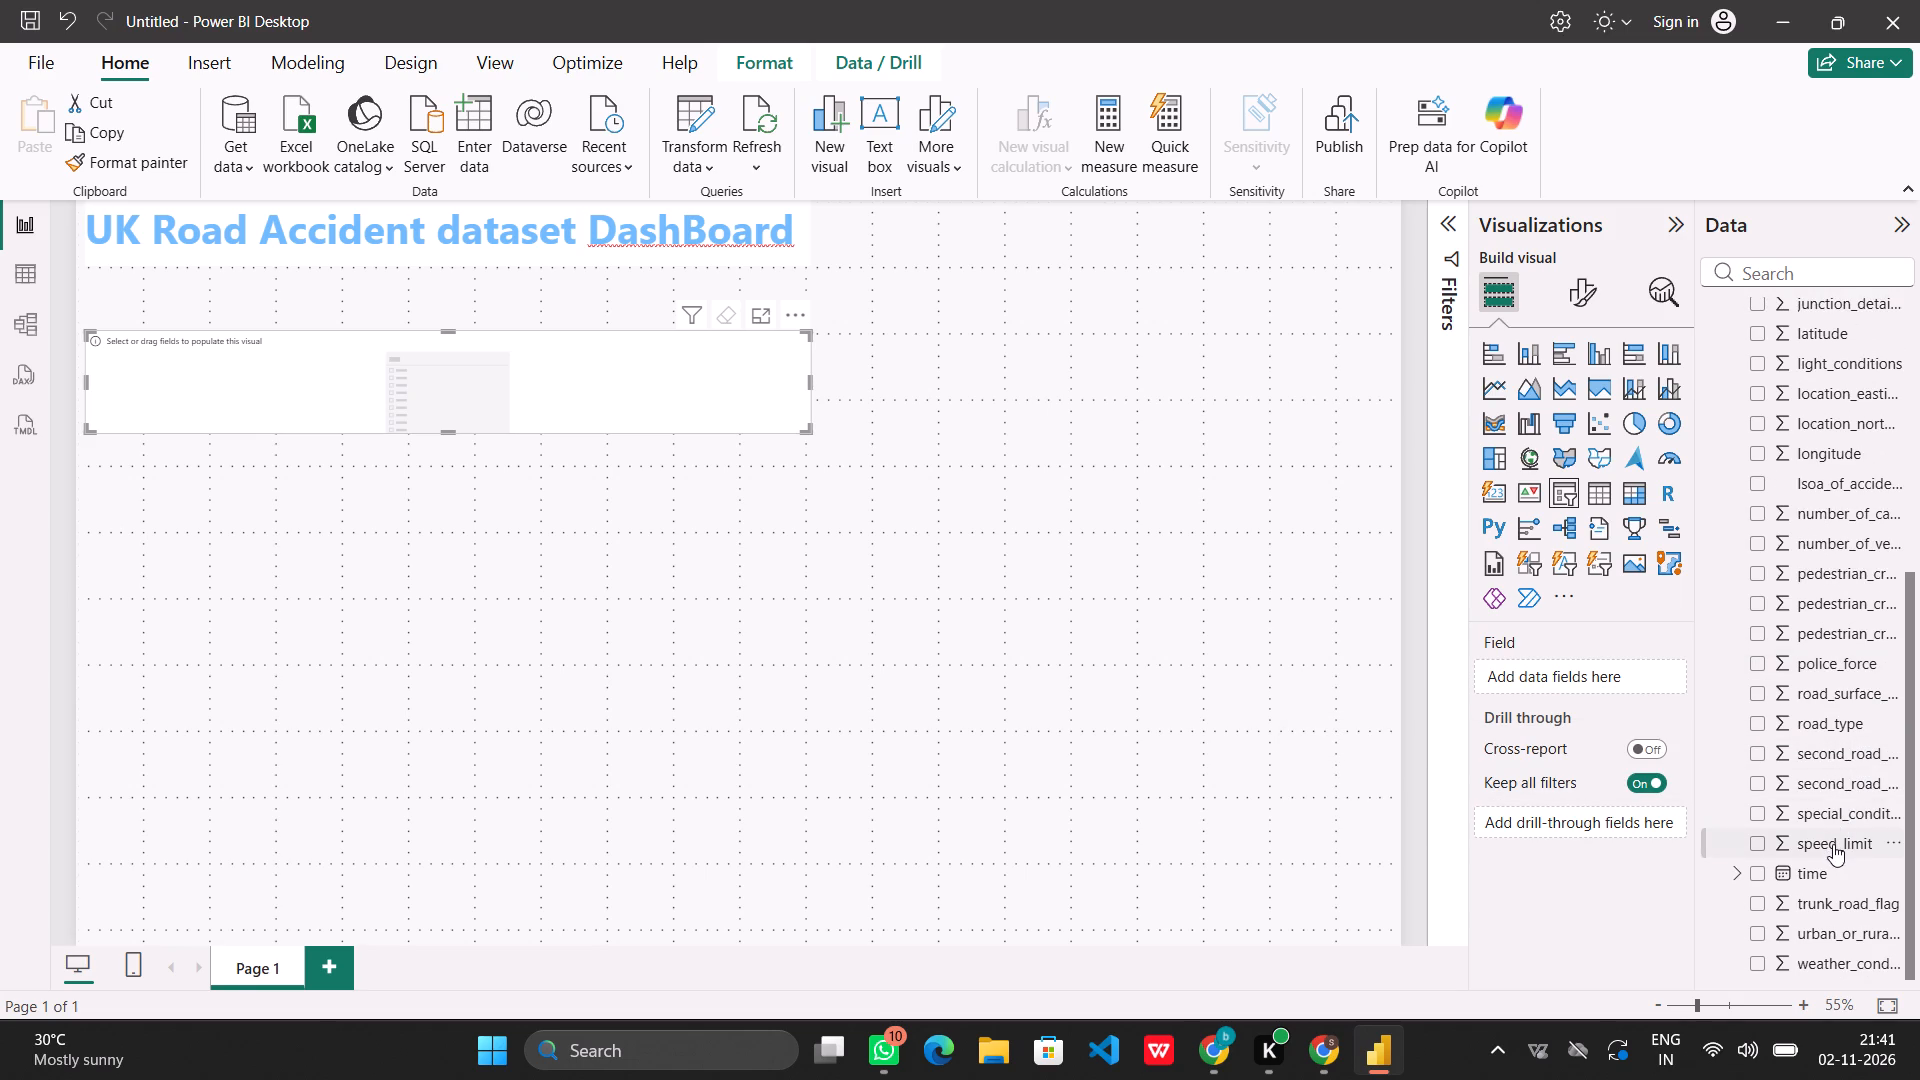
{"action": "left_click_drag", "start_coordinate": [1833, 844], "coordinate": [1592, 676]}
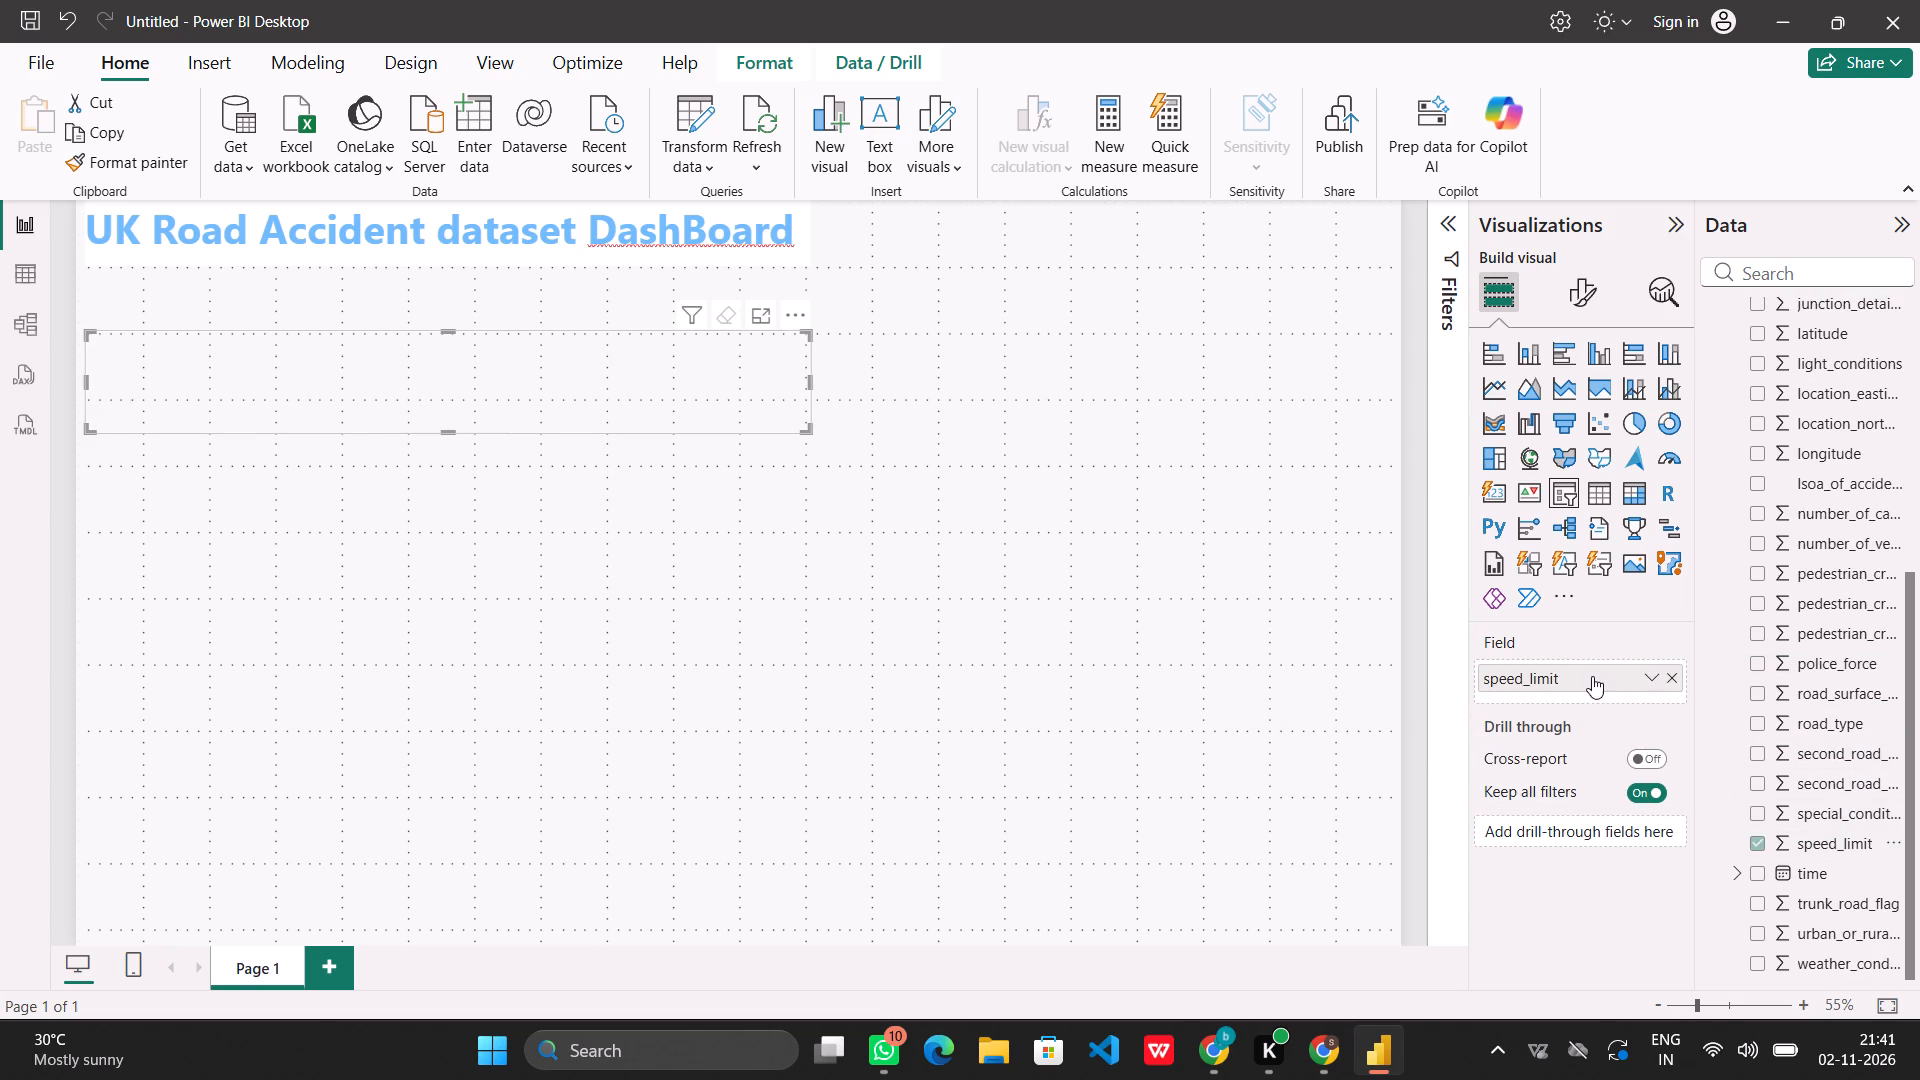
{"action": "left_click", "coordinate": [1656, 682]}
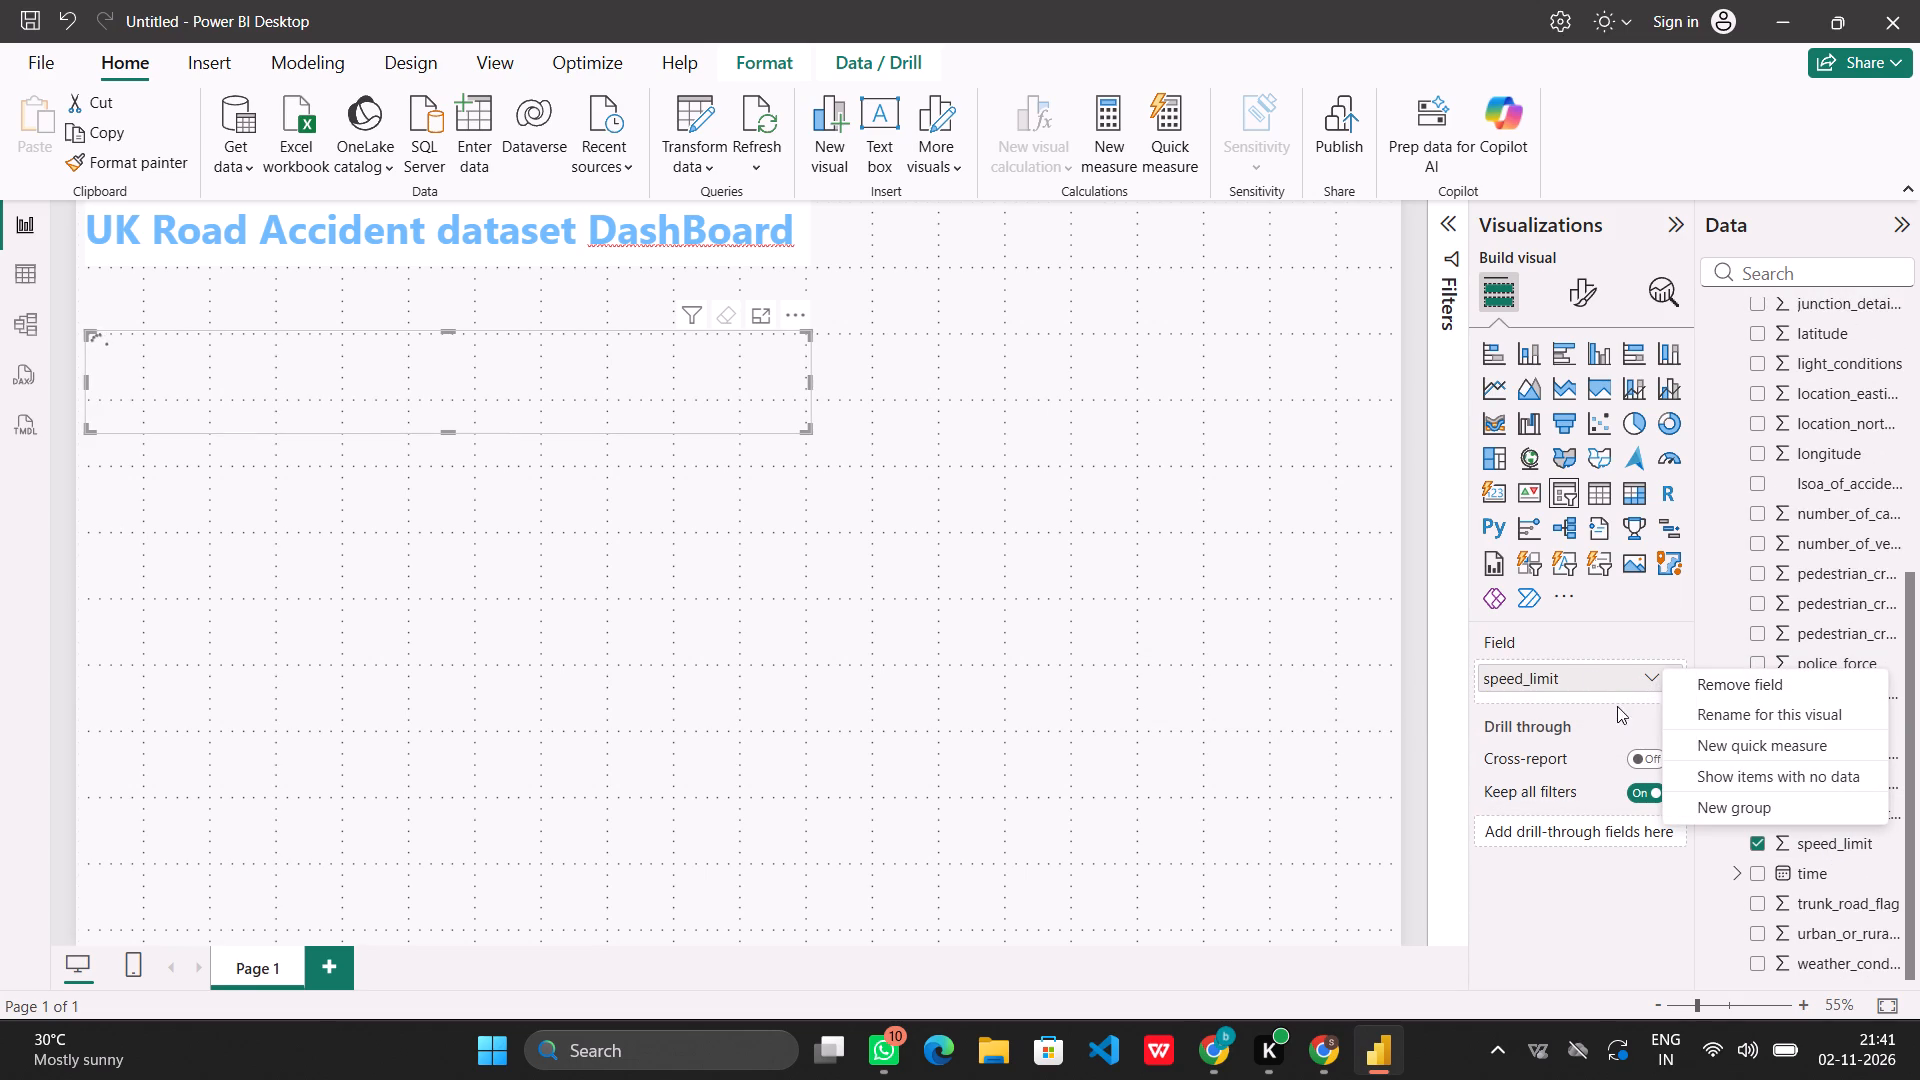
{"action": "left_click", "coordinate": [1619, 706]}
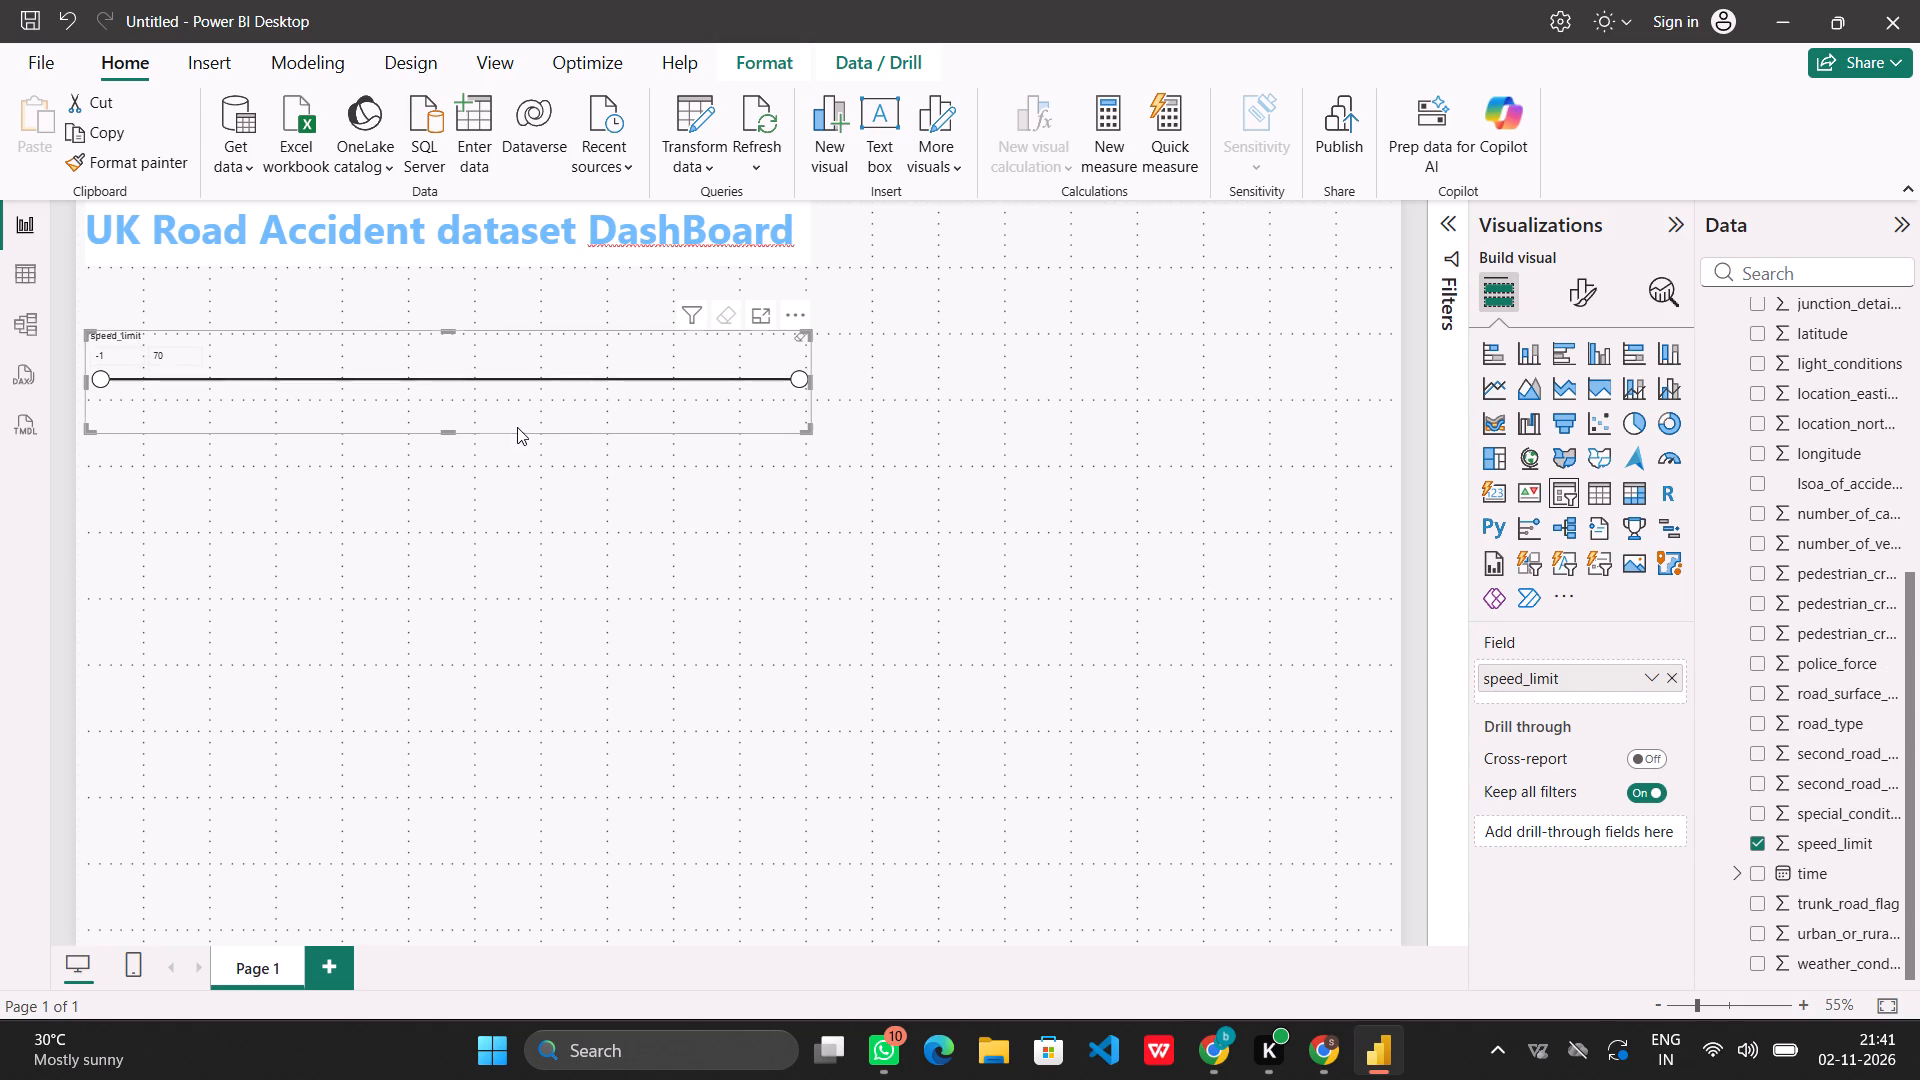
Set the speed_limit slicer's style to Tile.
{"action": "left_click", "coordinate": [1578, 290]}
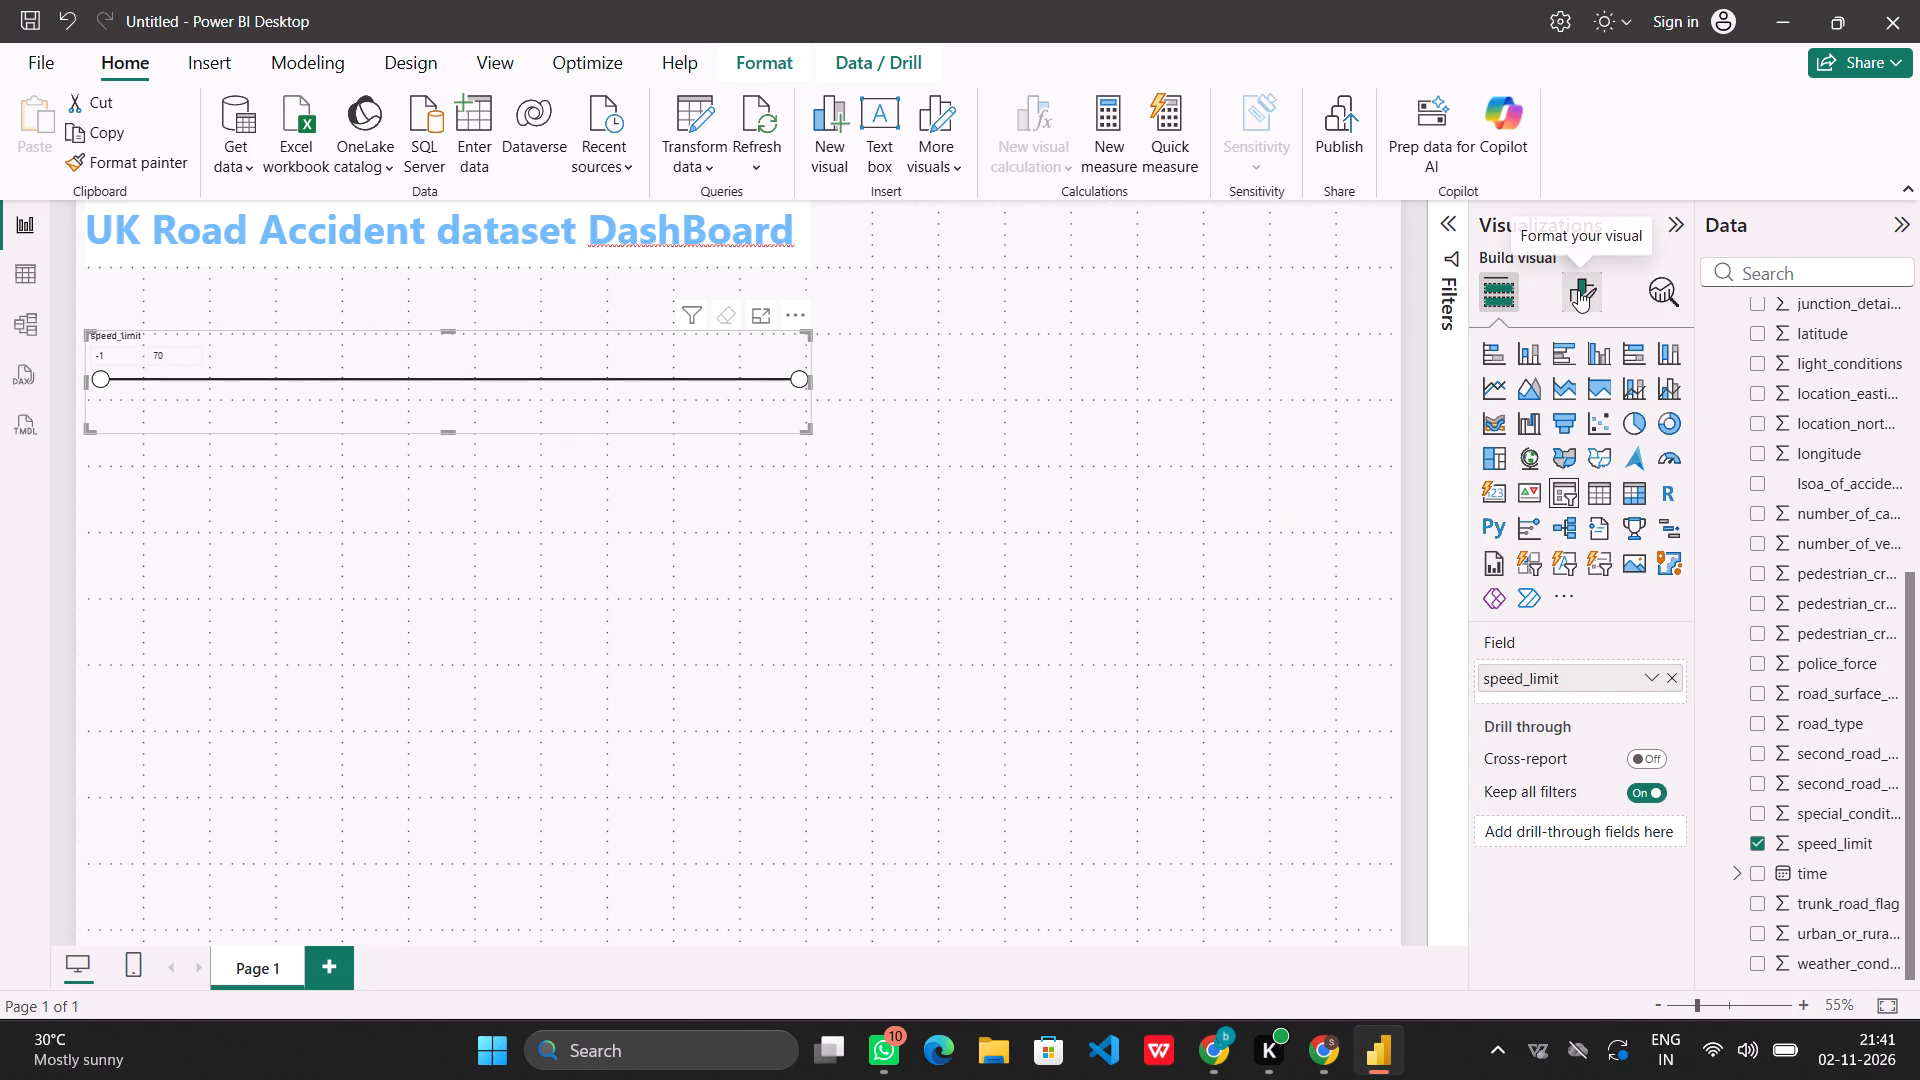
{"action": "left_click", "coordinate": [1545, 457]}
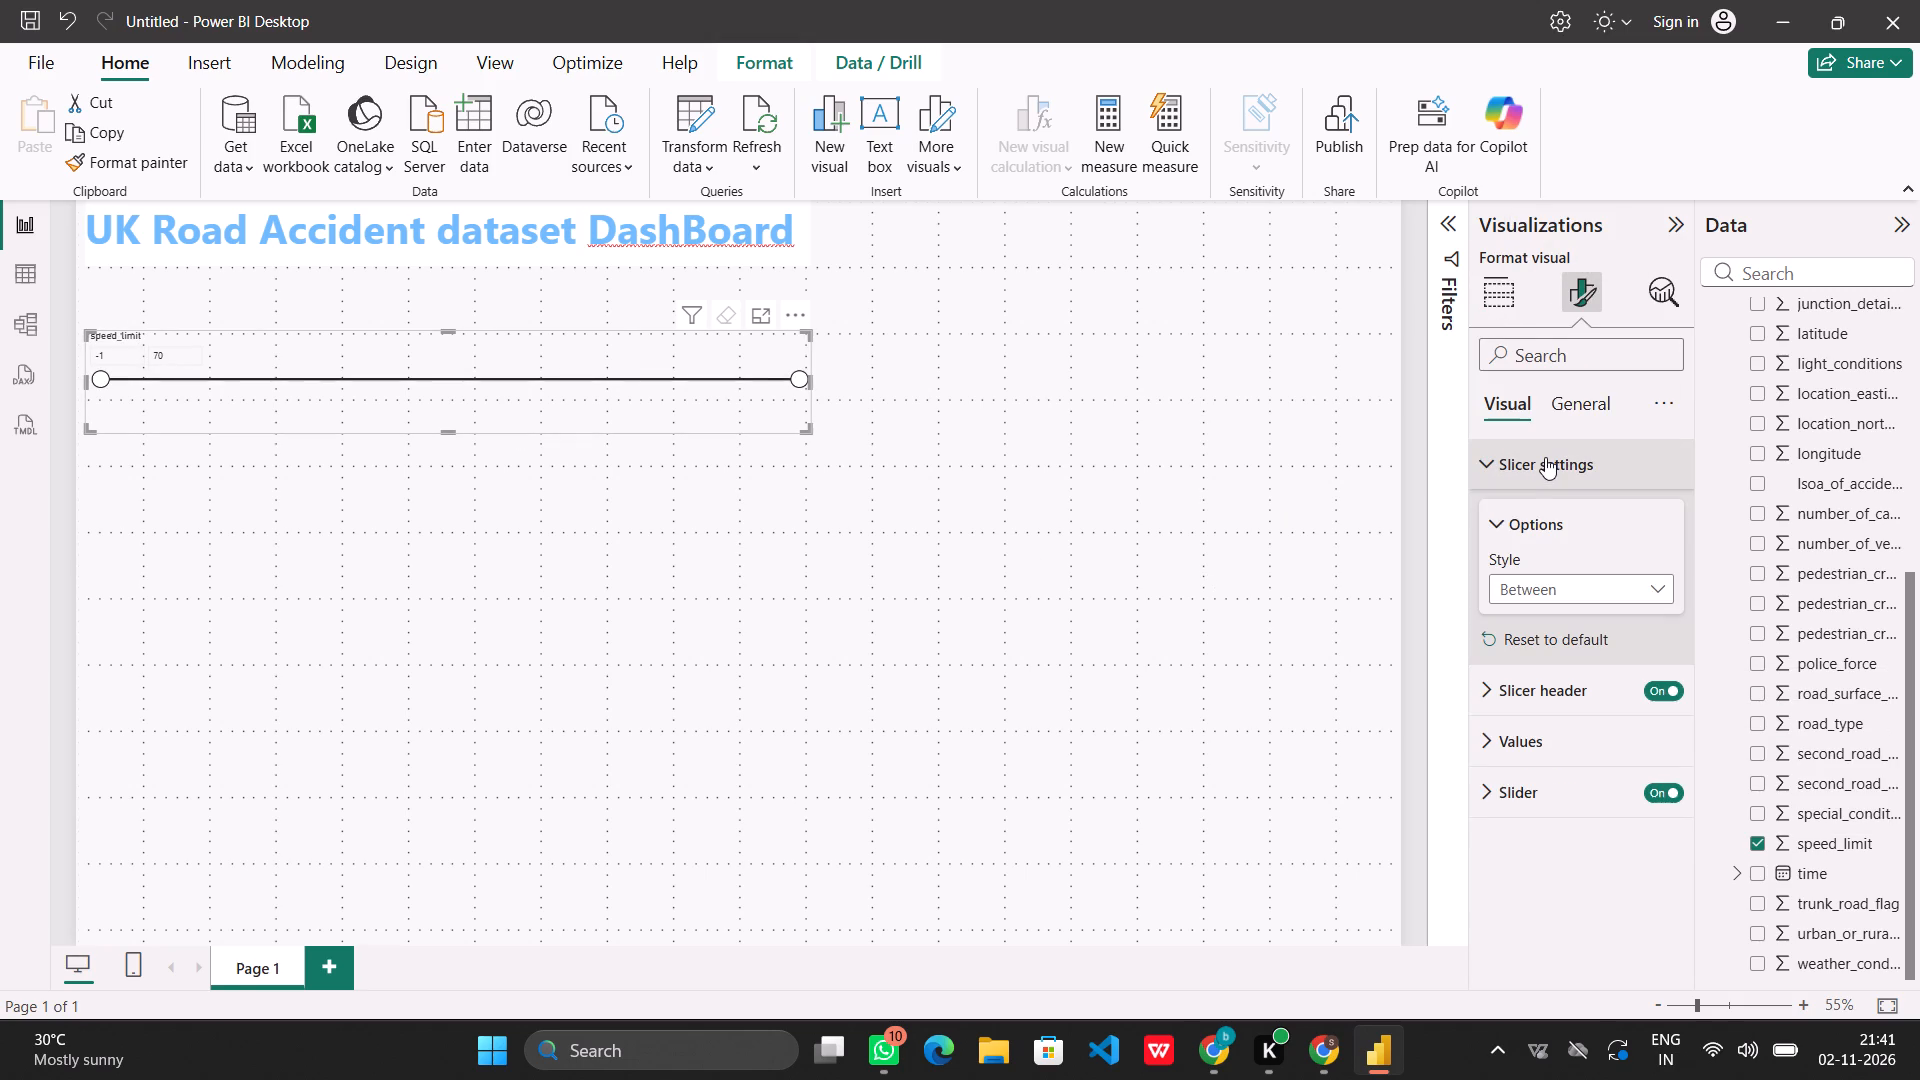
{"action": "left_click", "coordinate": [1661, 585]}
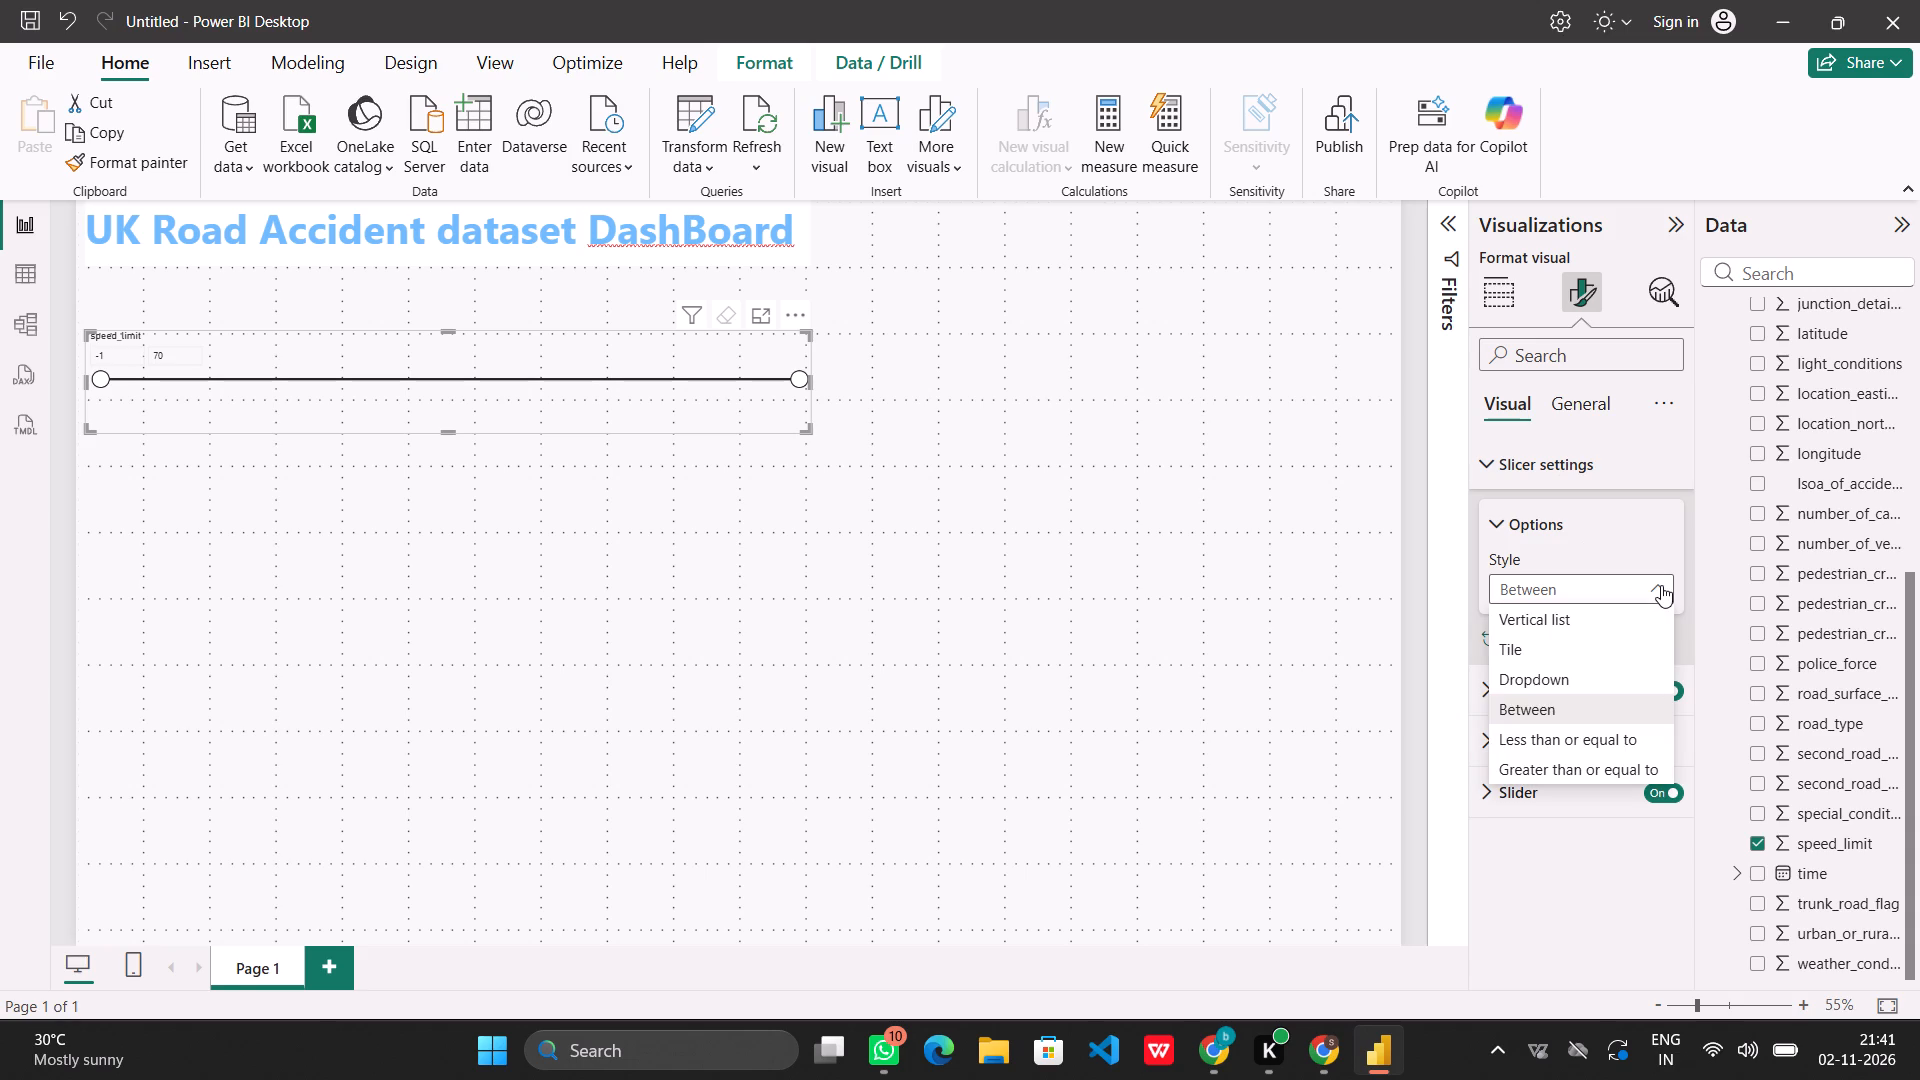
{"action": "left_click", "coordinate": [1569, 654]}
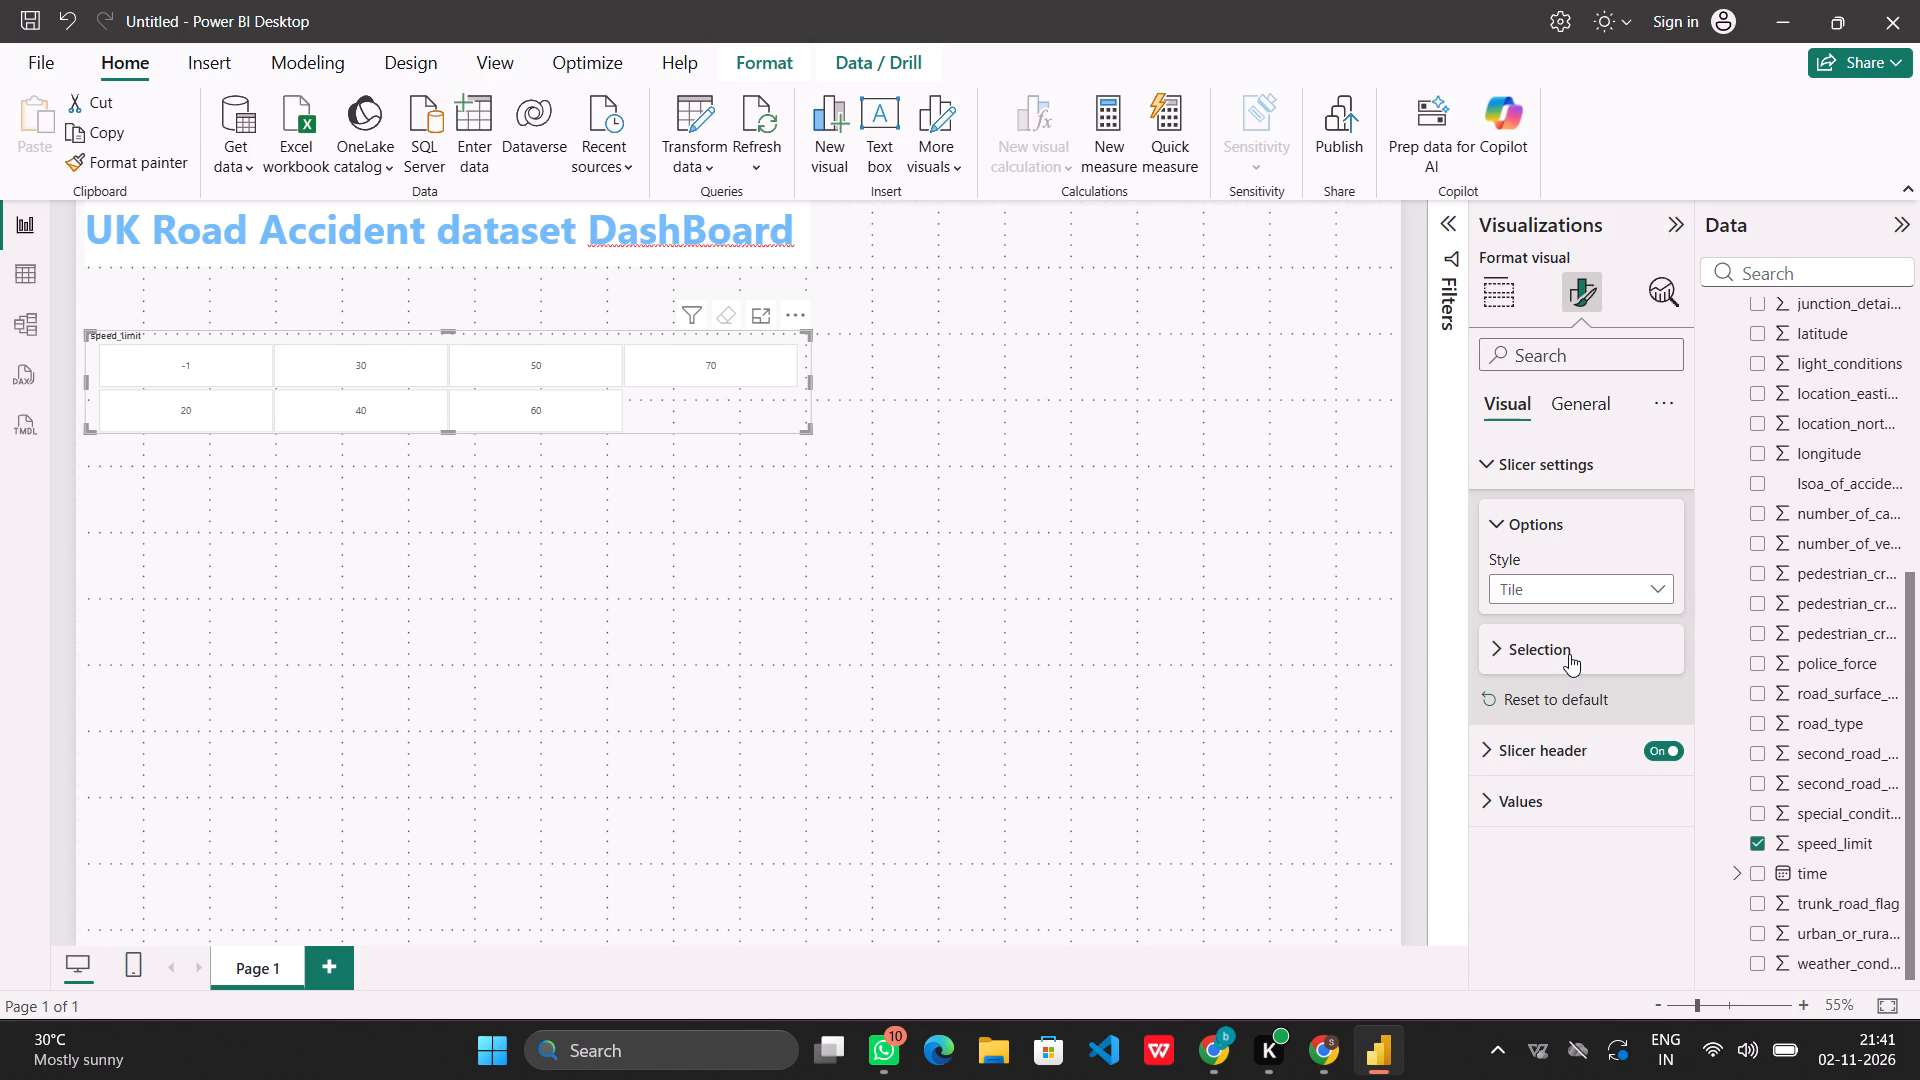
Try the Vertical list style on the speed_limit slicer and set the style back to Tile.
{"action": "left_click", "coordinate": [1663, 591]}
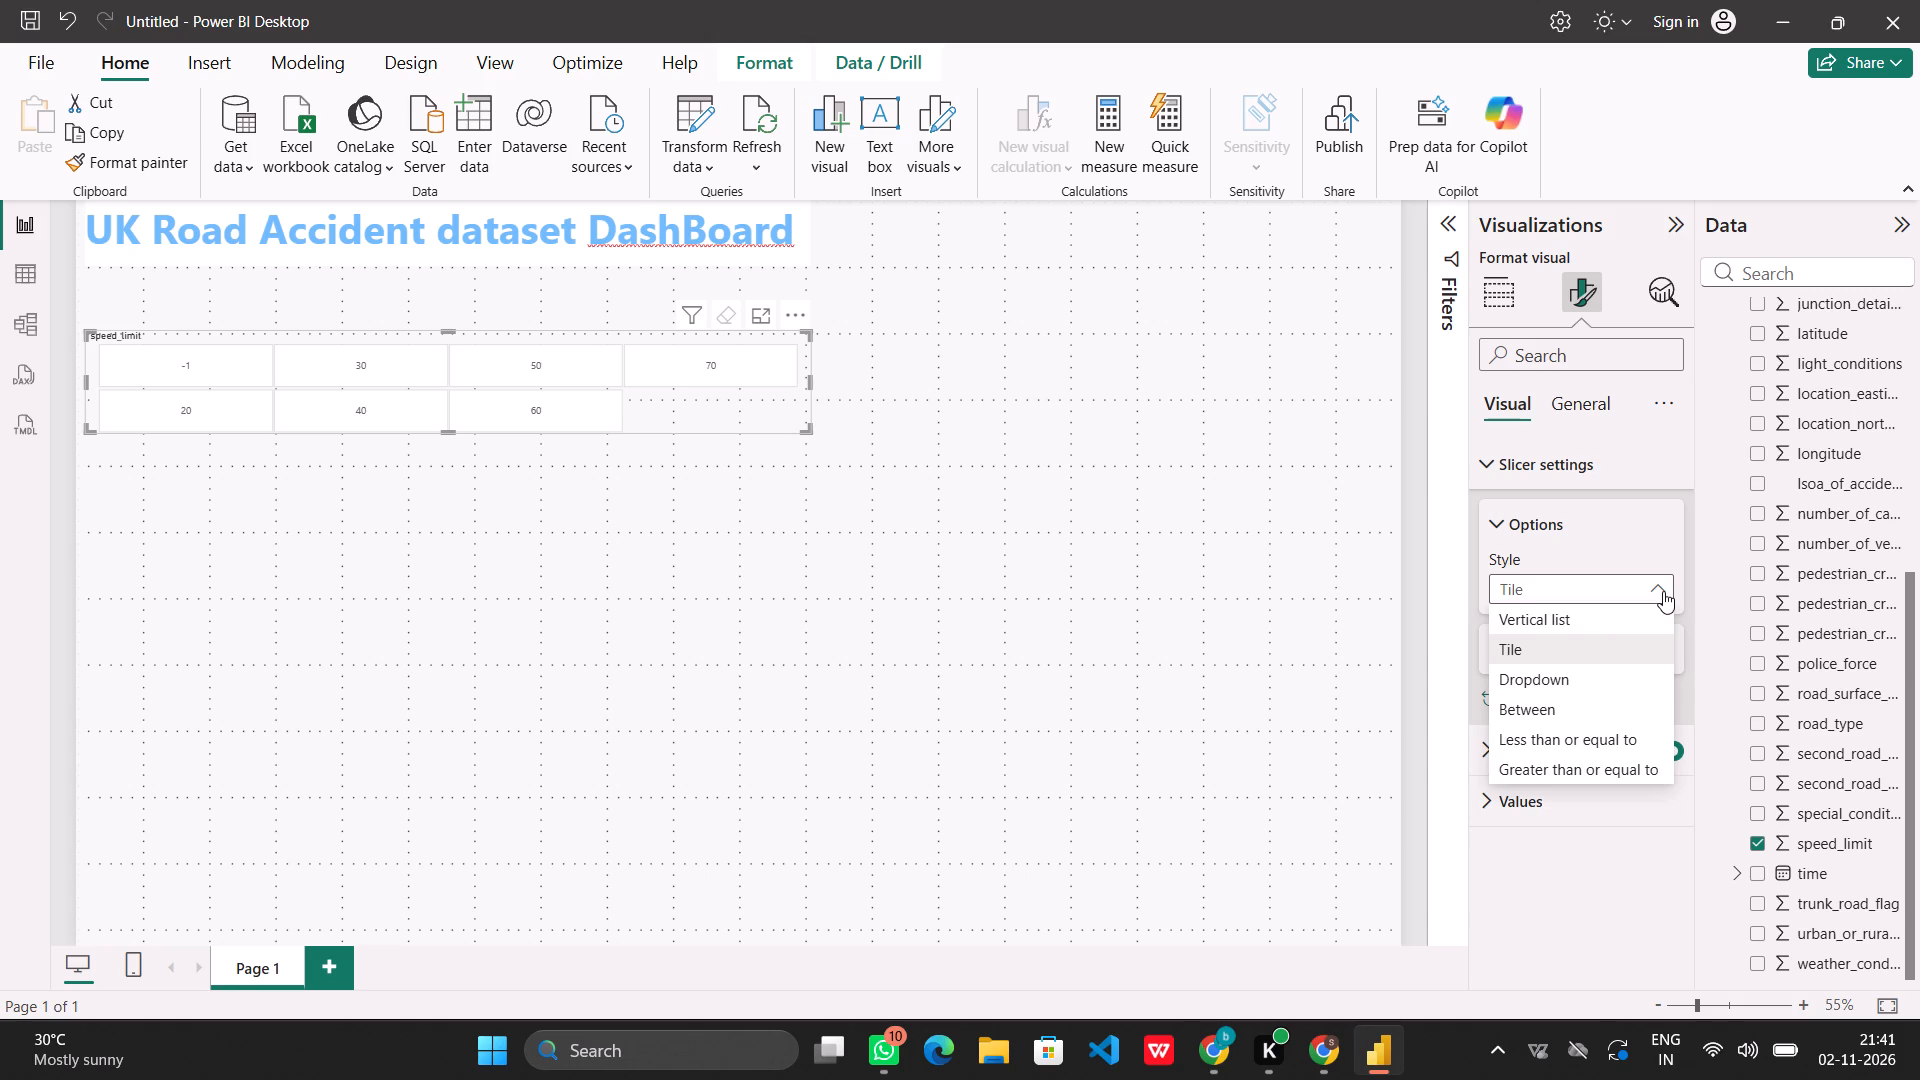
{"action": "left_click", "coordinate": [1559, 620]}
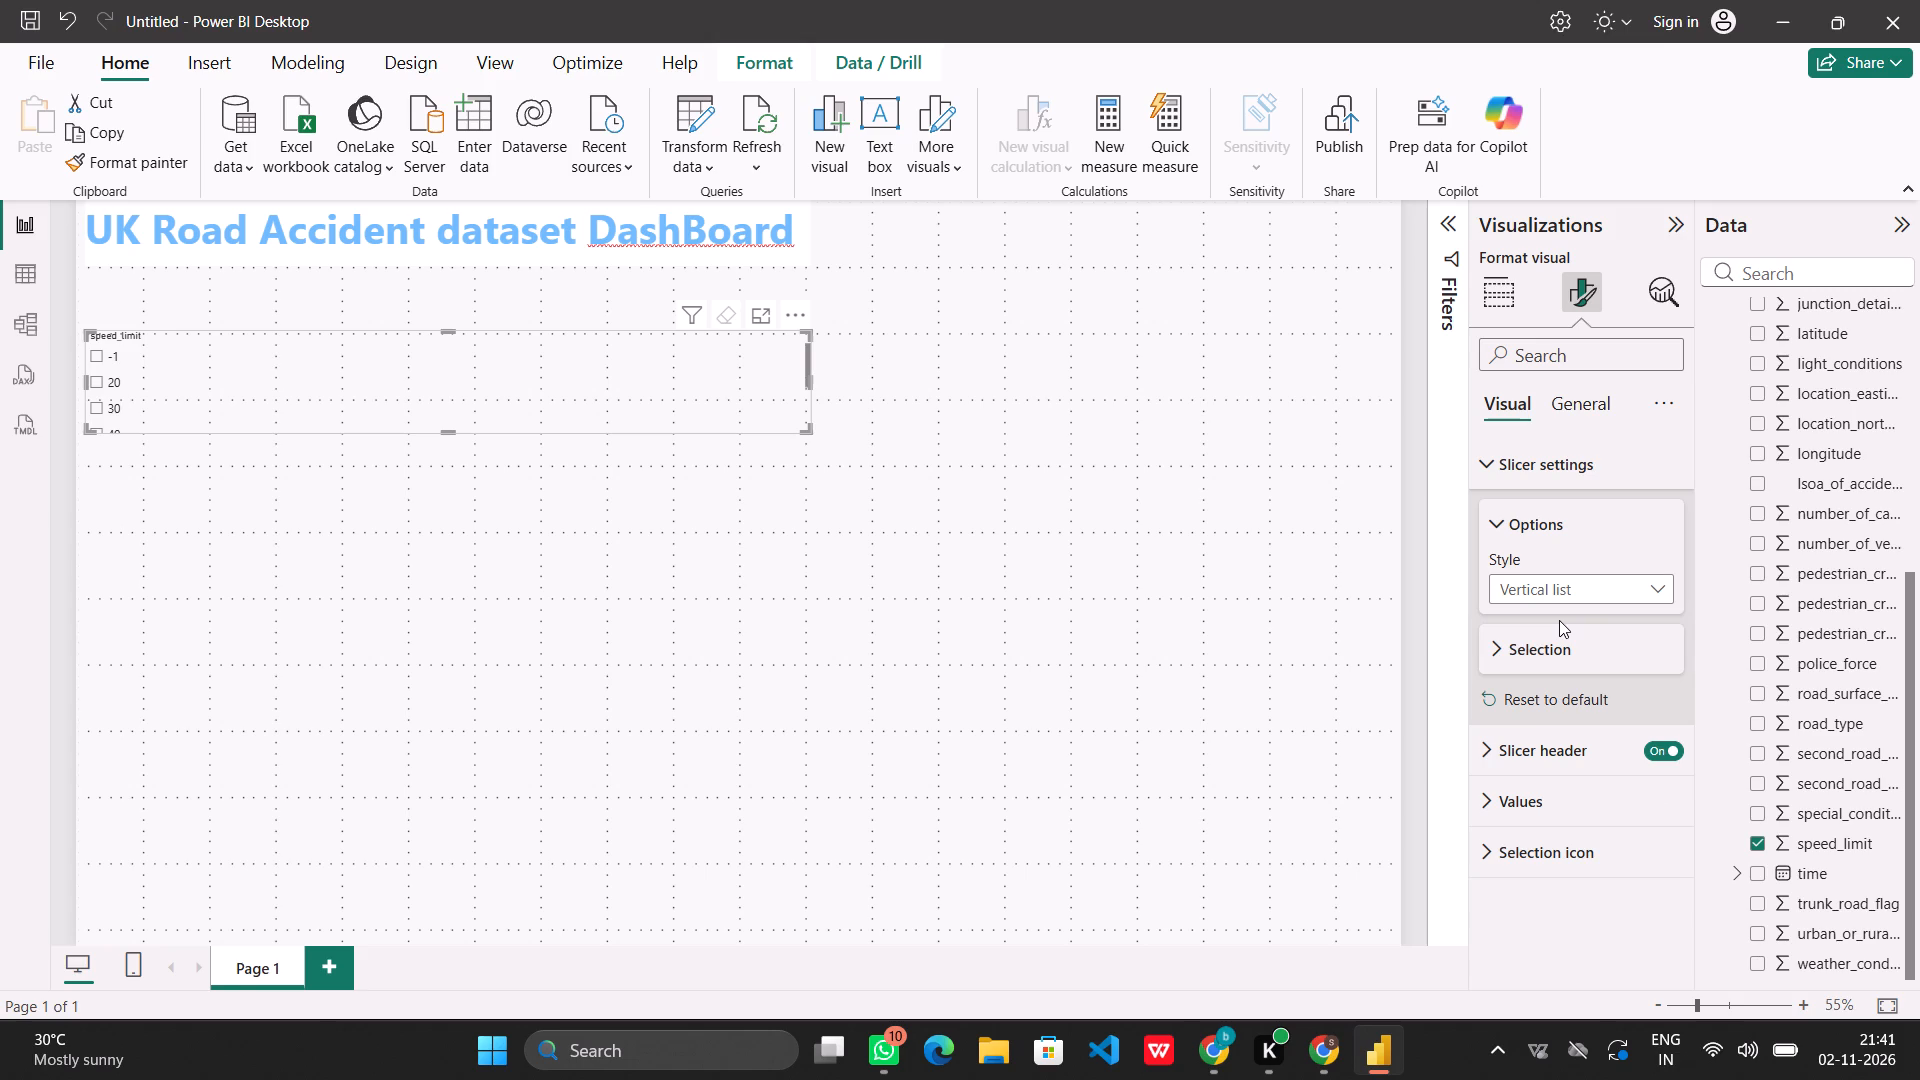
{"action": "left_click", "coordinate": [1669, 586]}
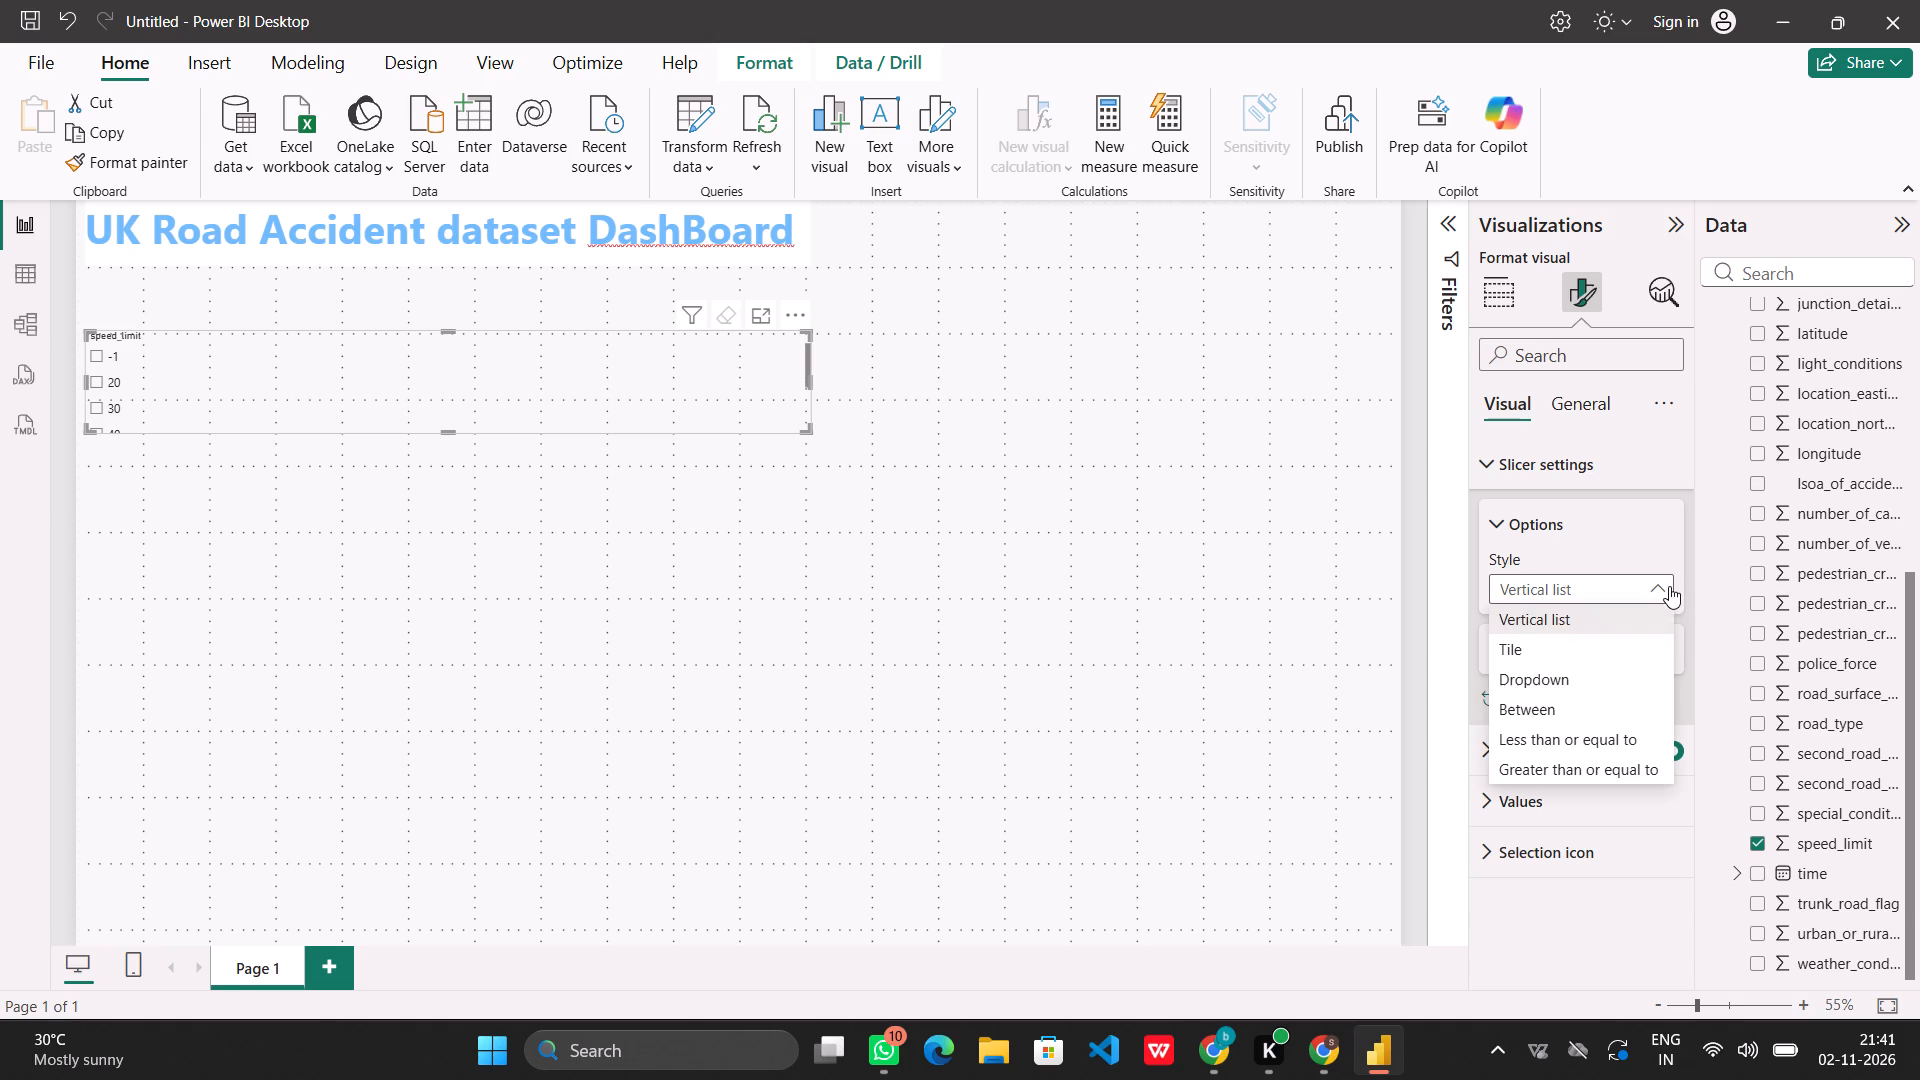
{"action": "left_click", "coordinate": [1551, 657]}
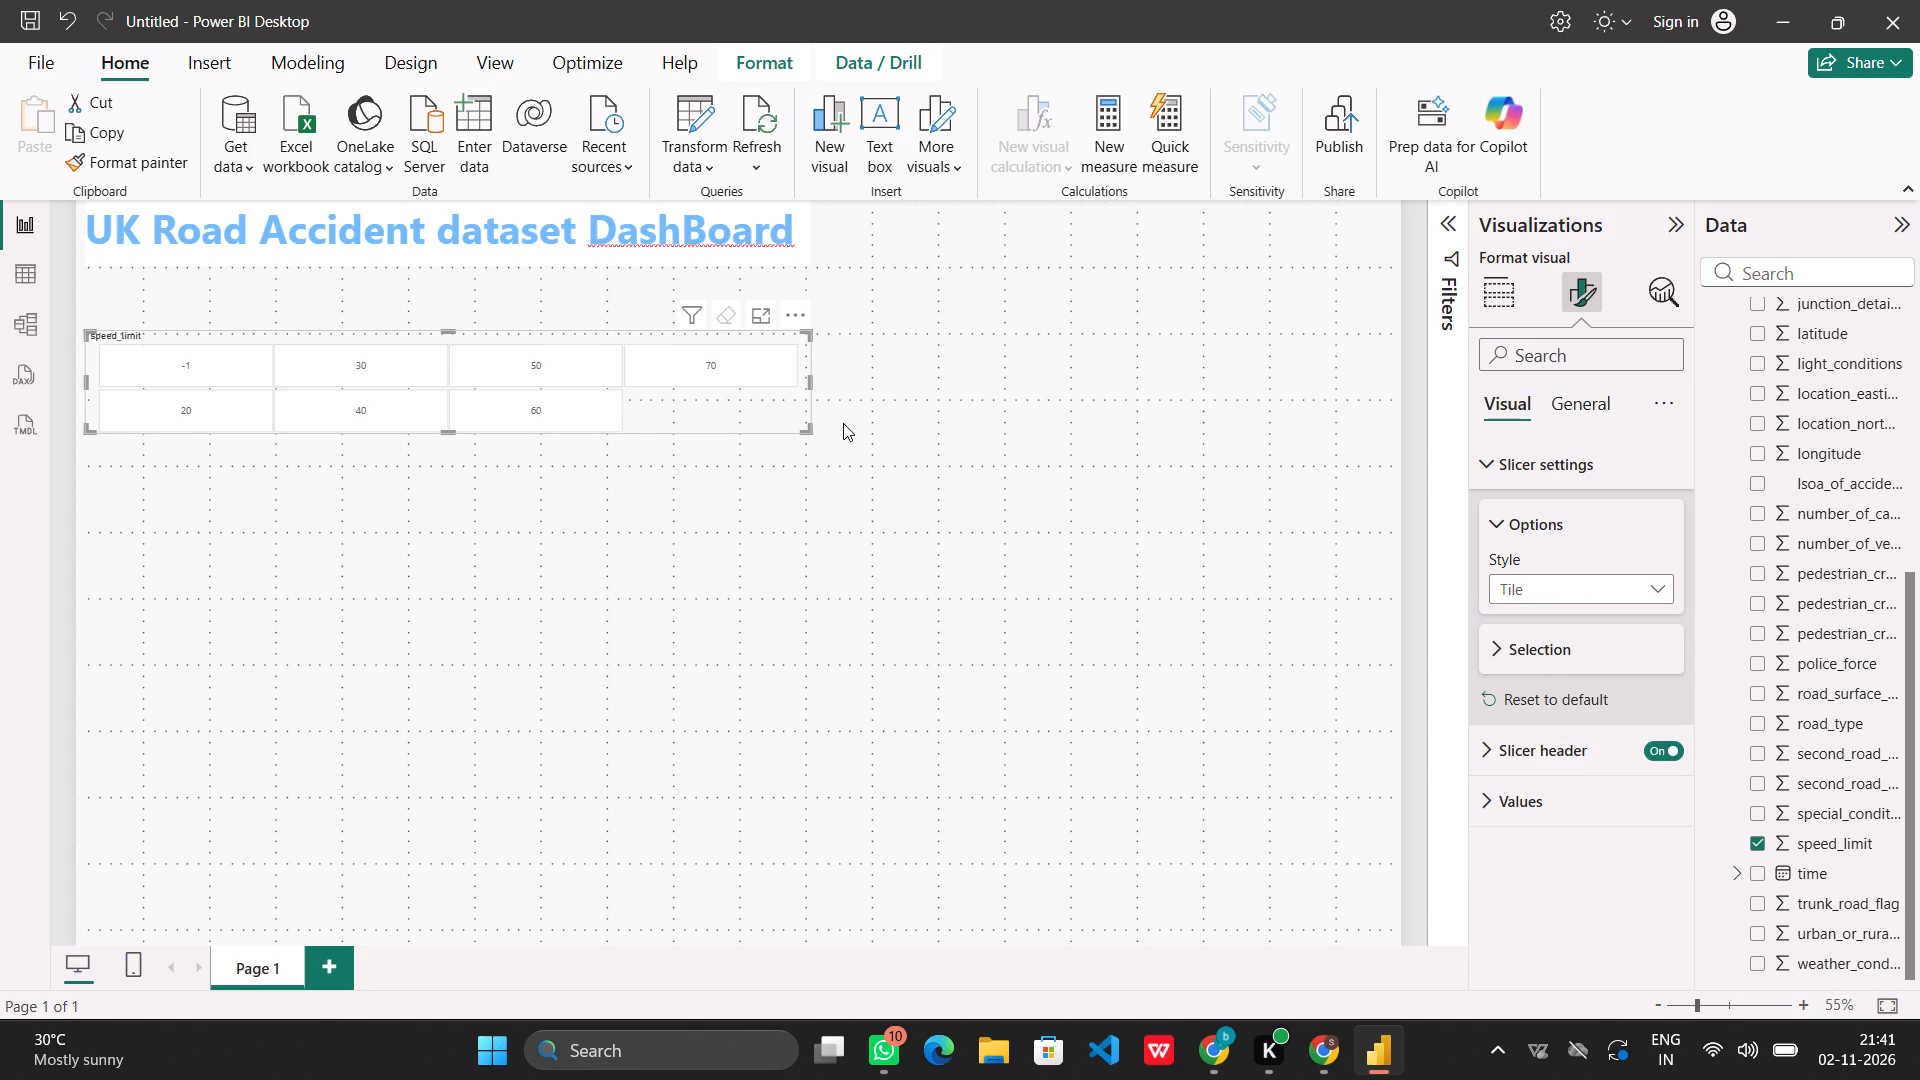
Filter the slicer visual with advanced filtering so it shows only speed_limit values greater than 30.
{"action": "left_click", "coordinate": [1441, 217]}
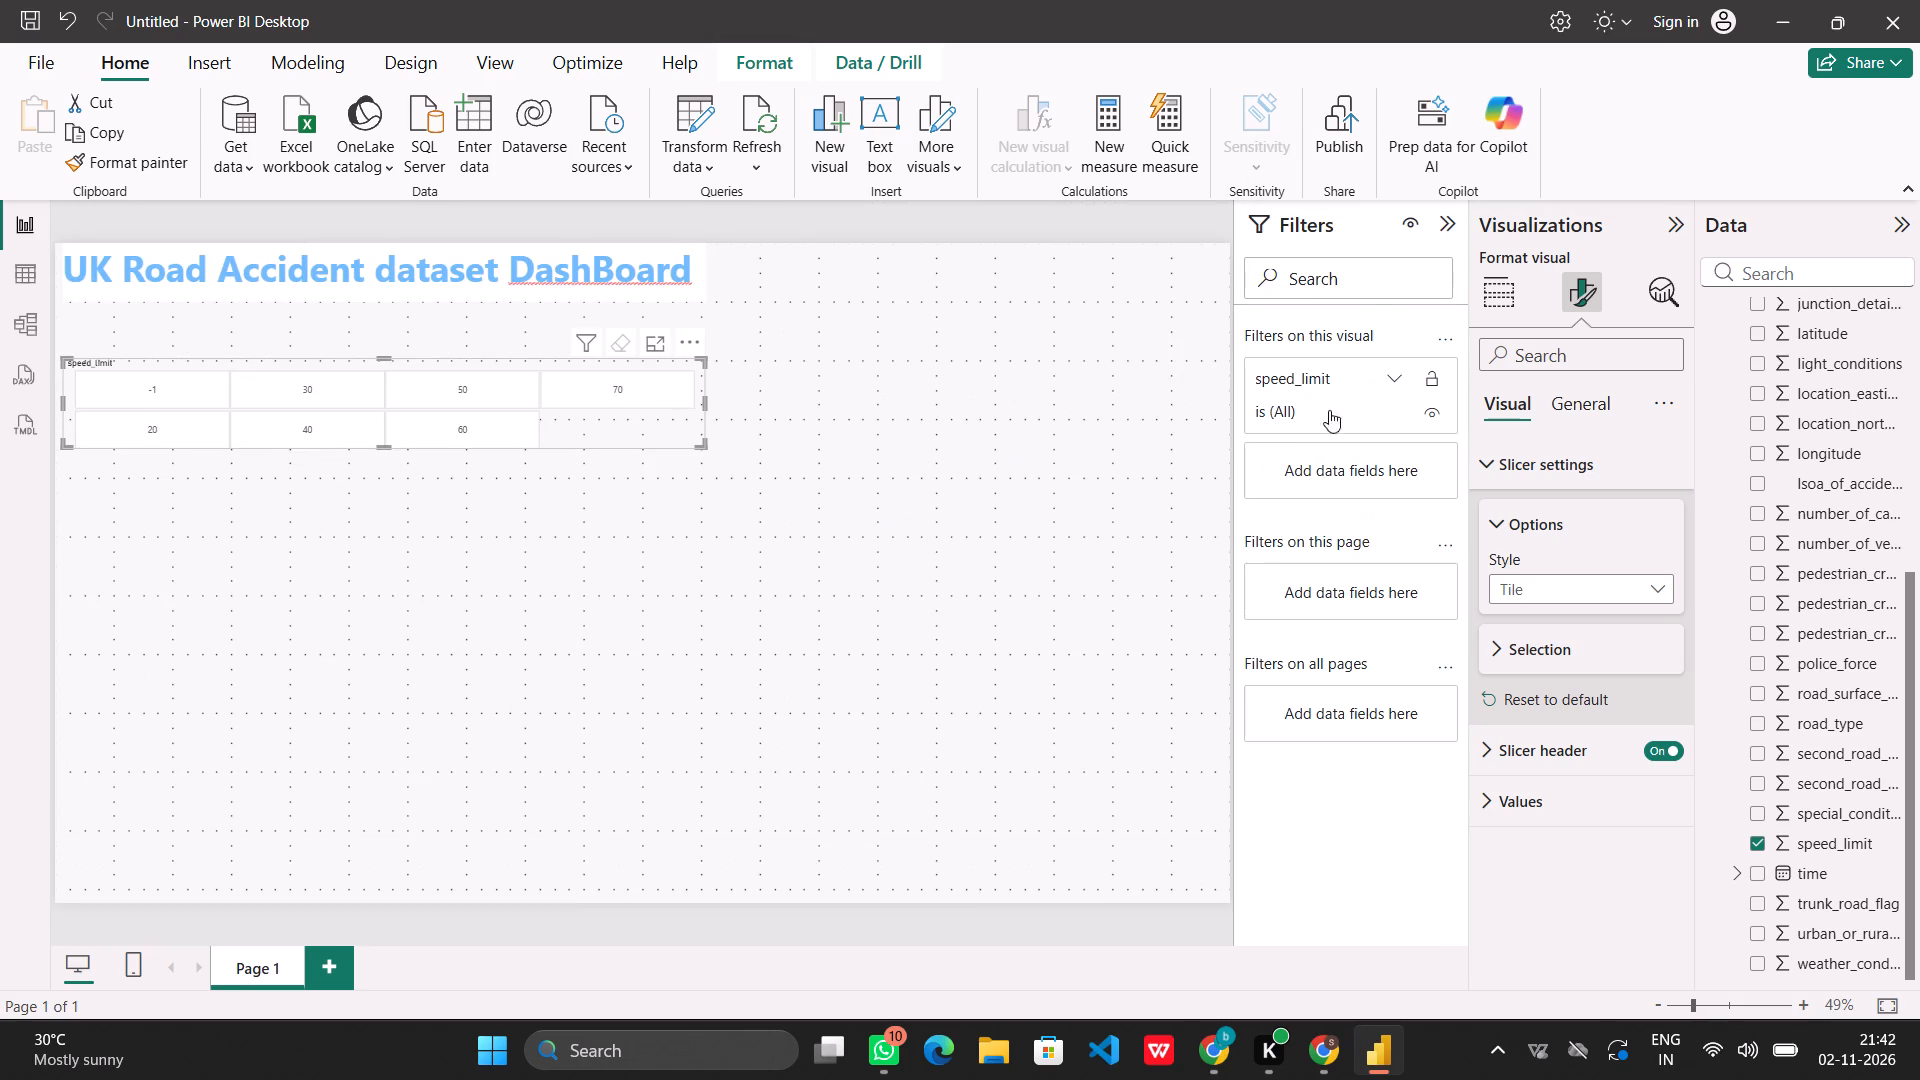
{"action": "left_click", "coordinate": [1390, 379]}
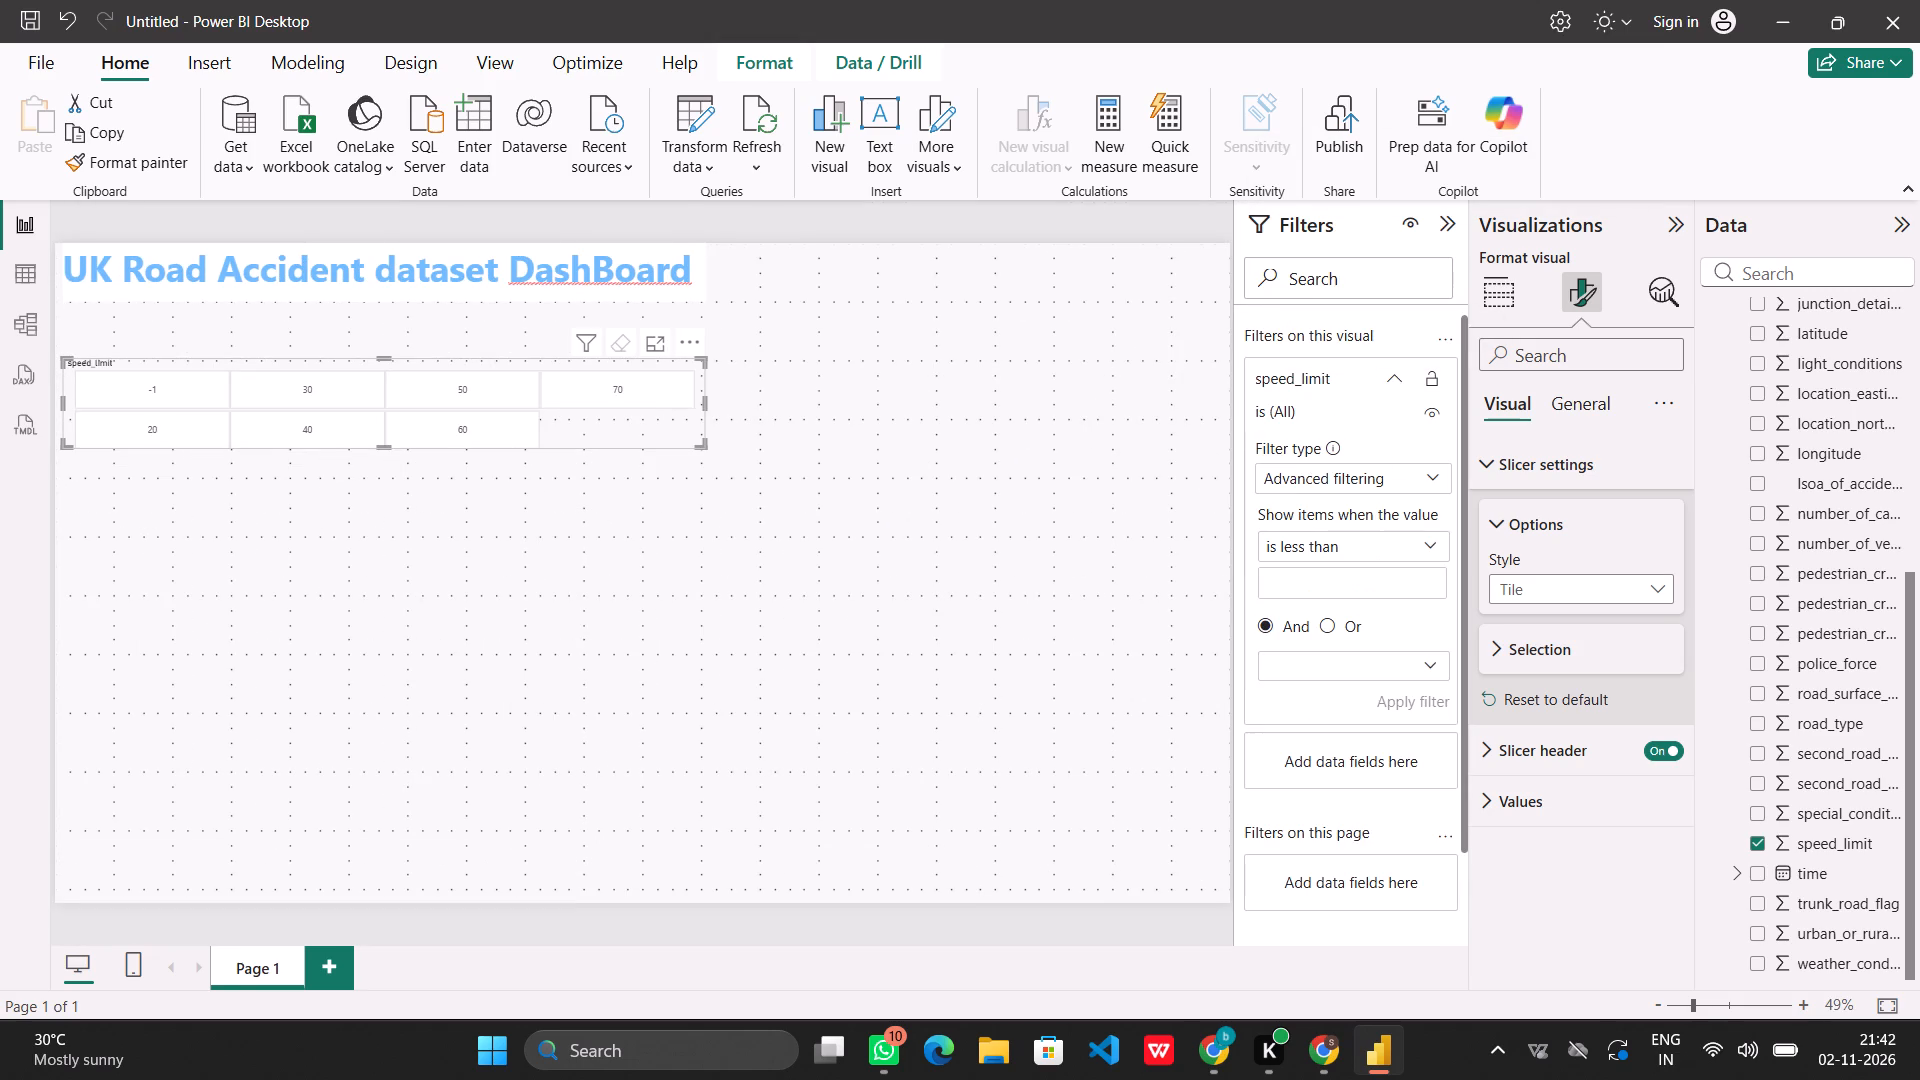
{"action": "left_click", "coordinate": [1427, 471]}
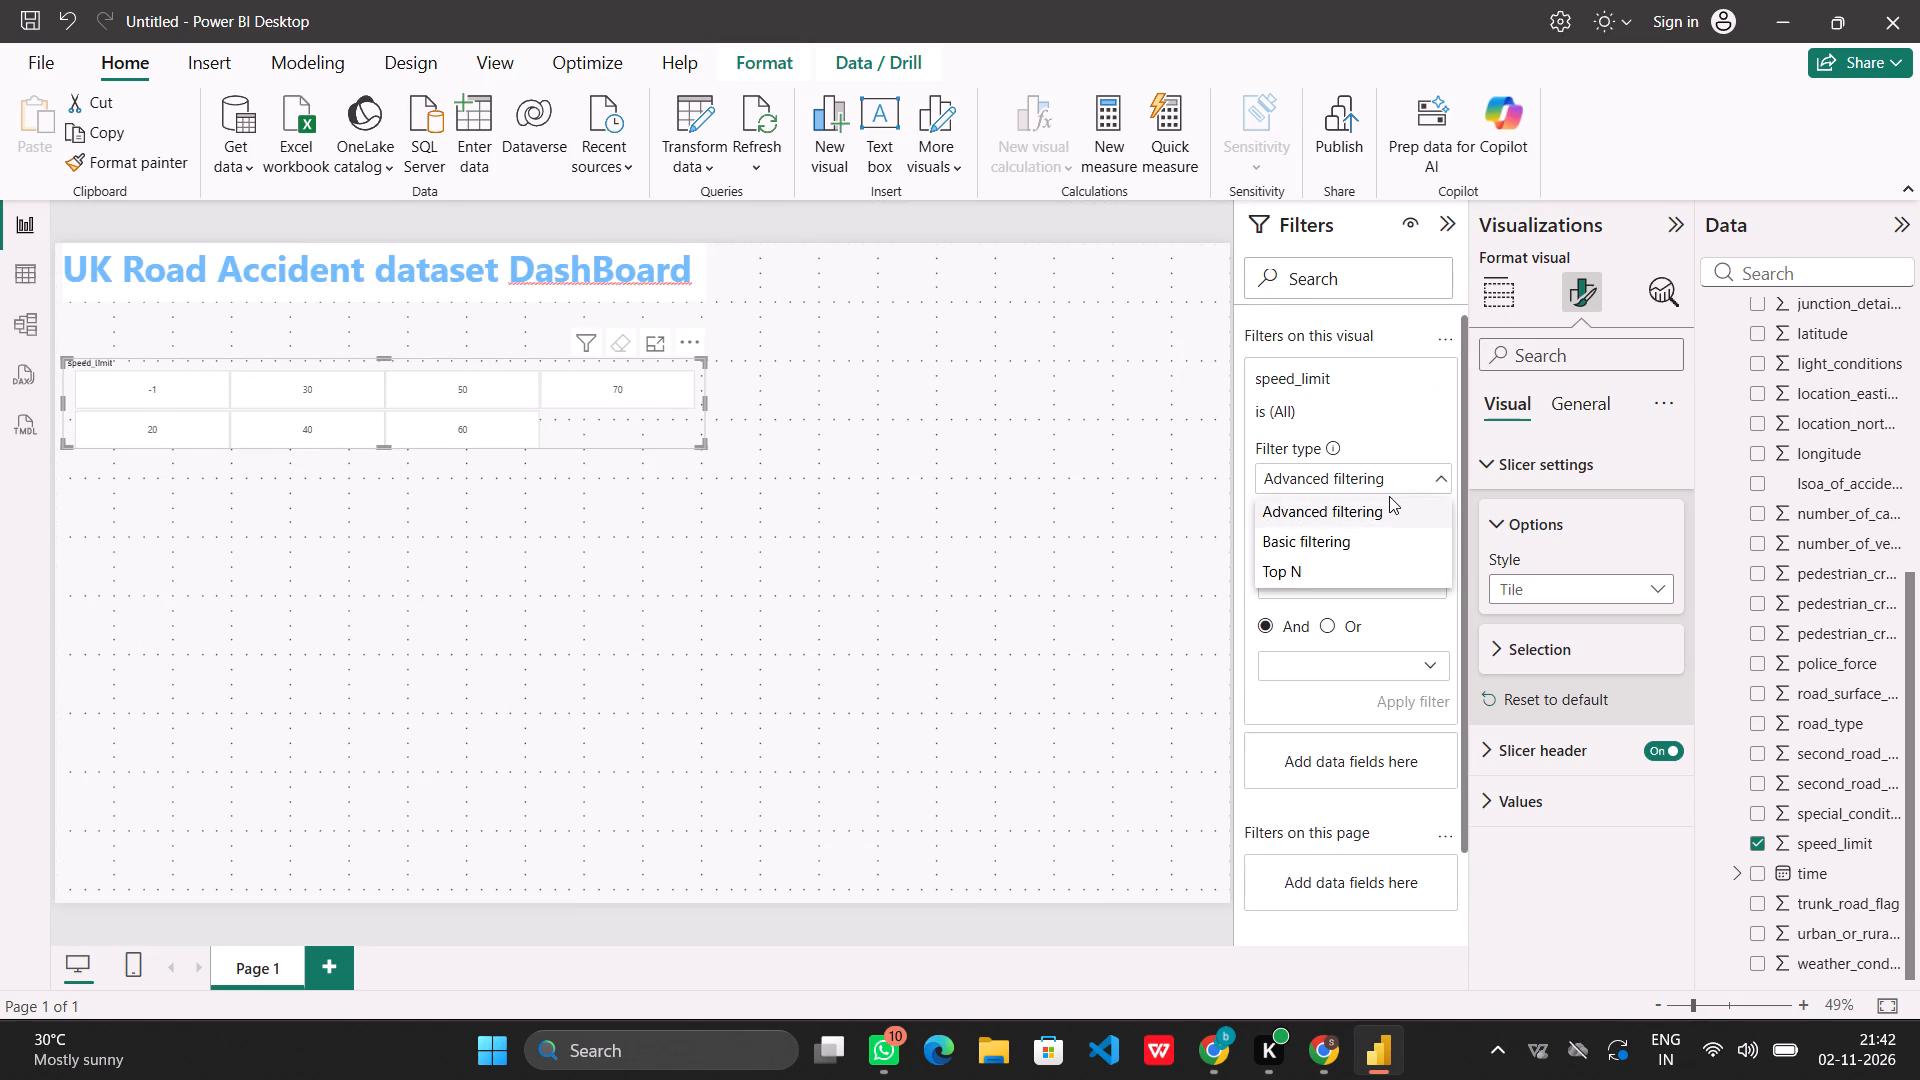
{"action": "left_click", "coordinate": [1203, 600]}
{"action": "left_click", "coordinate": [1338, 582]}
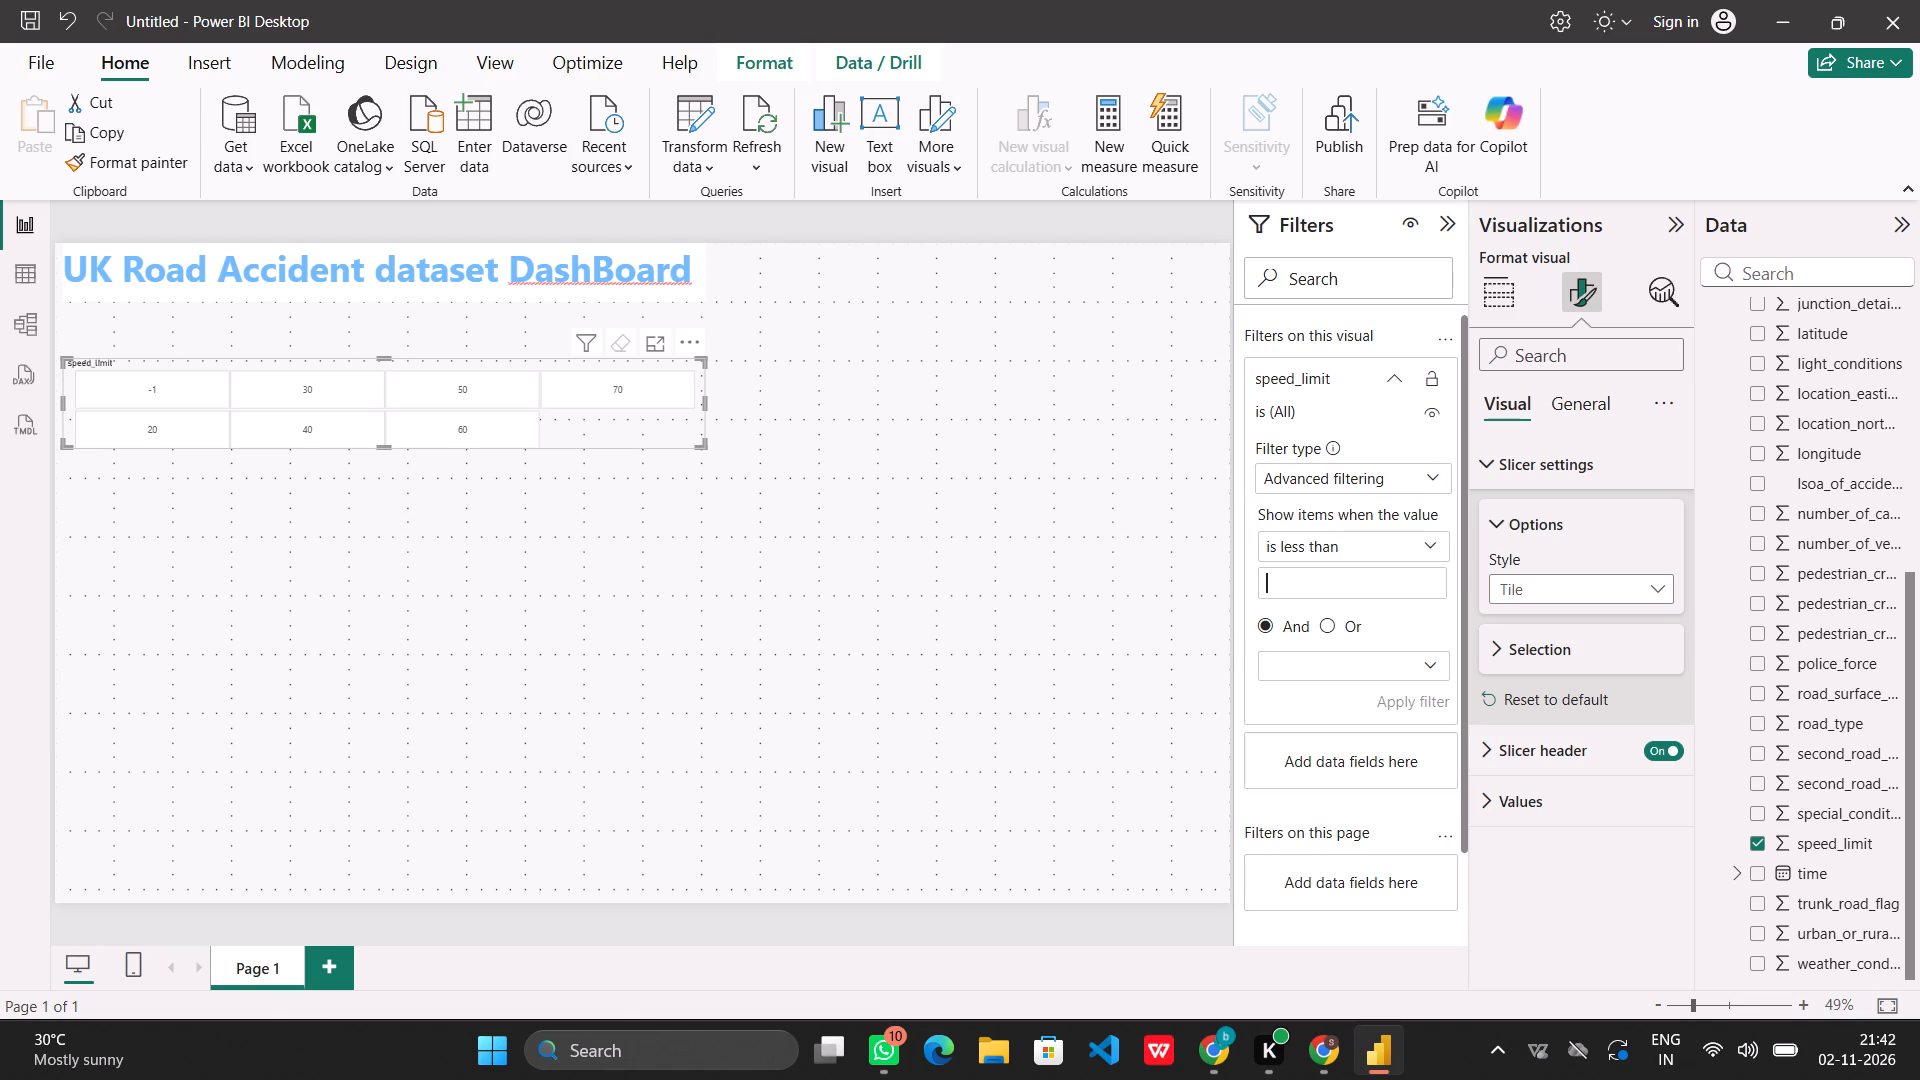
{"action": "left_click", "coordinate": [1417, 547]}
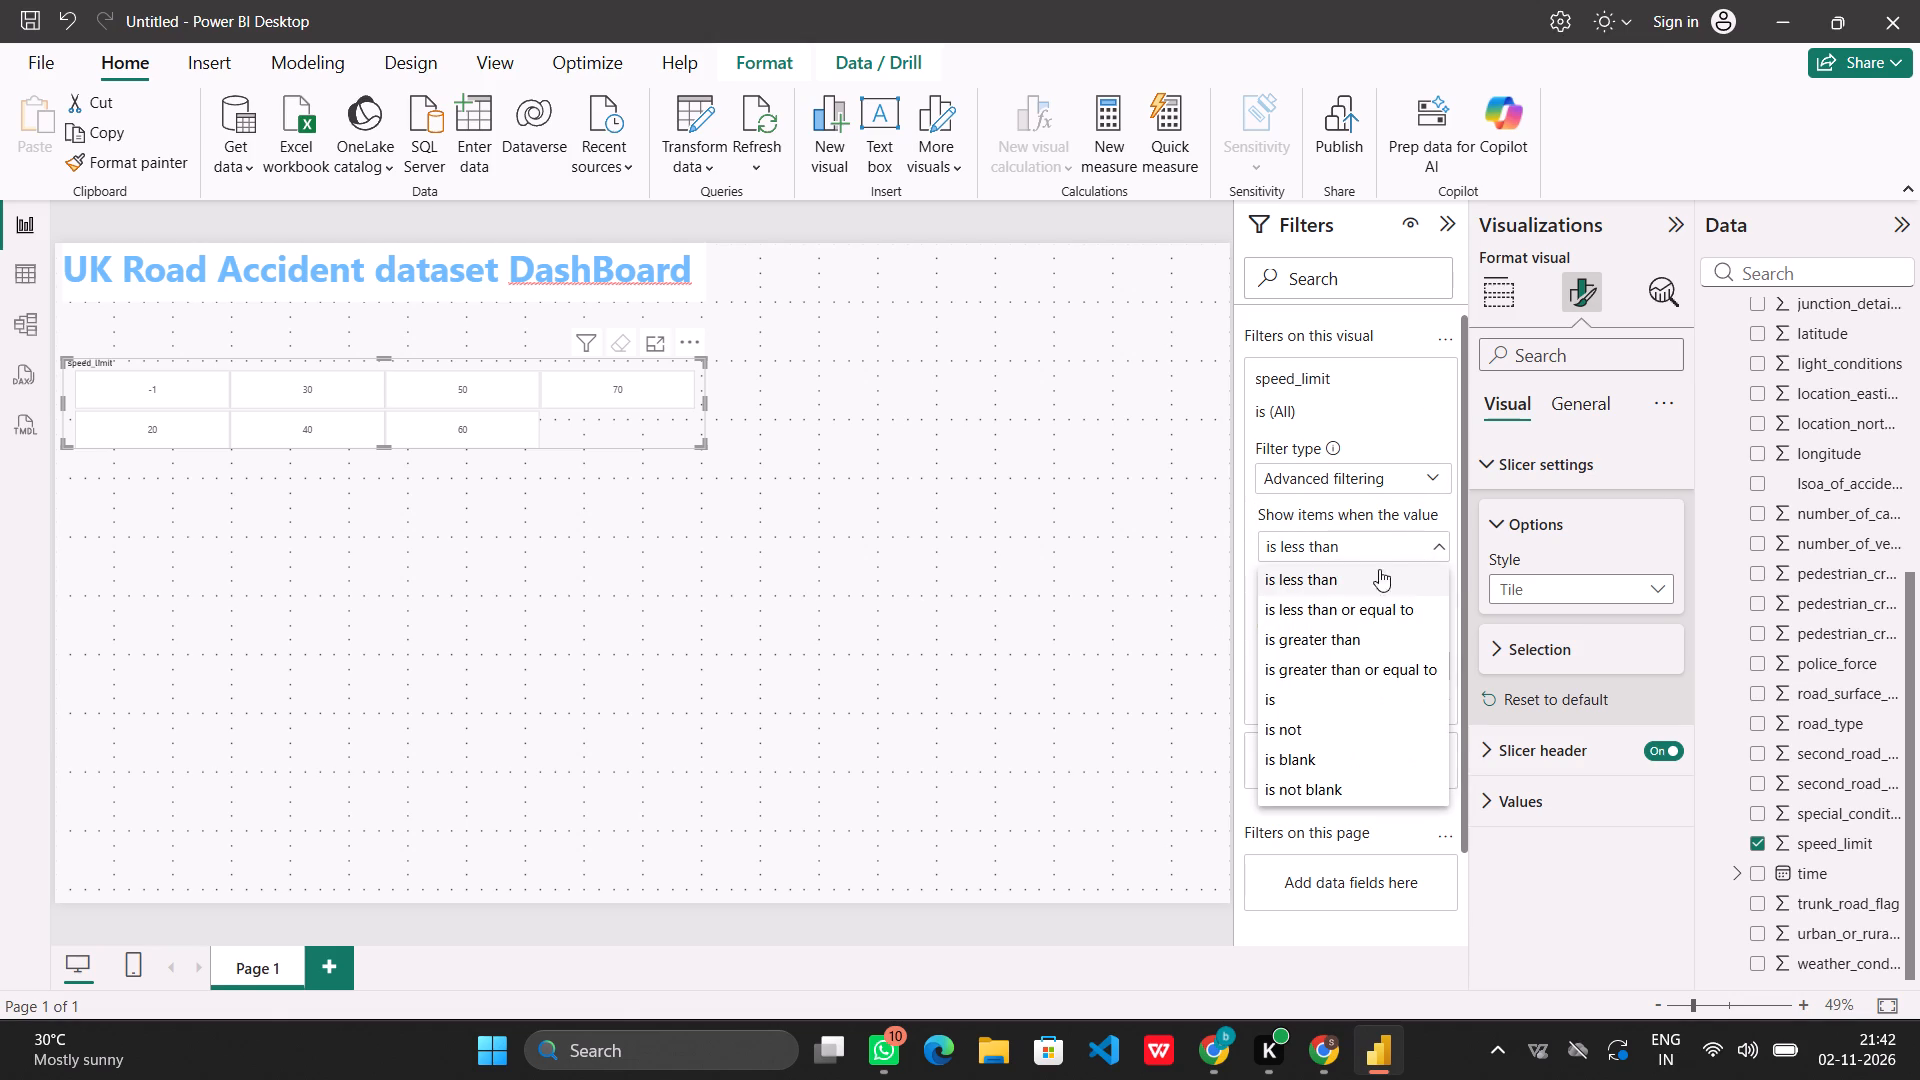
{"action": "left_click", "coordinate": [1321, 638]}
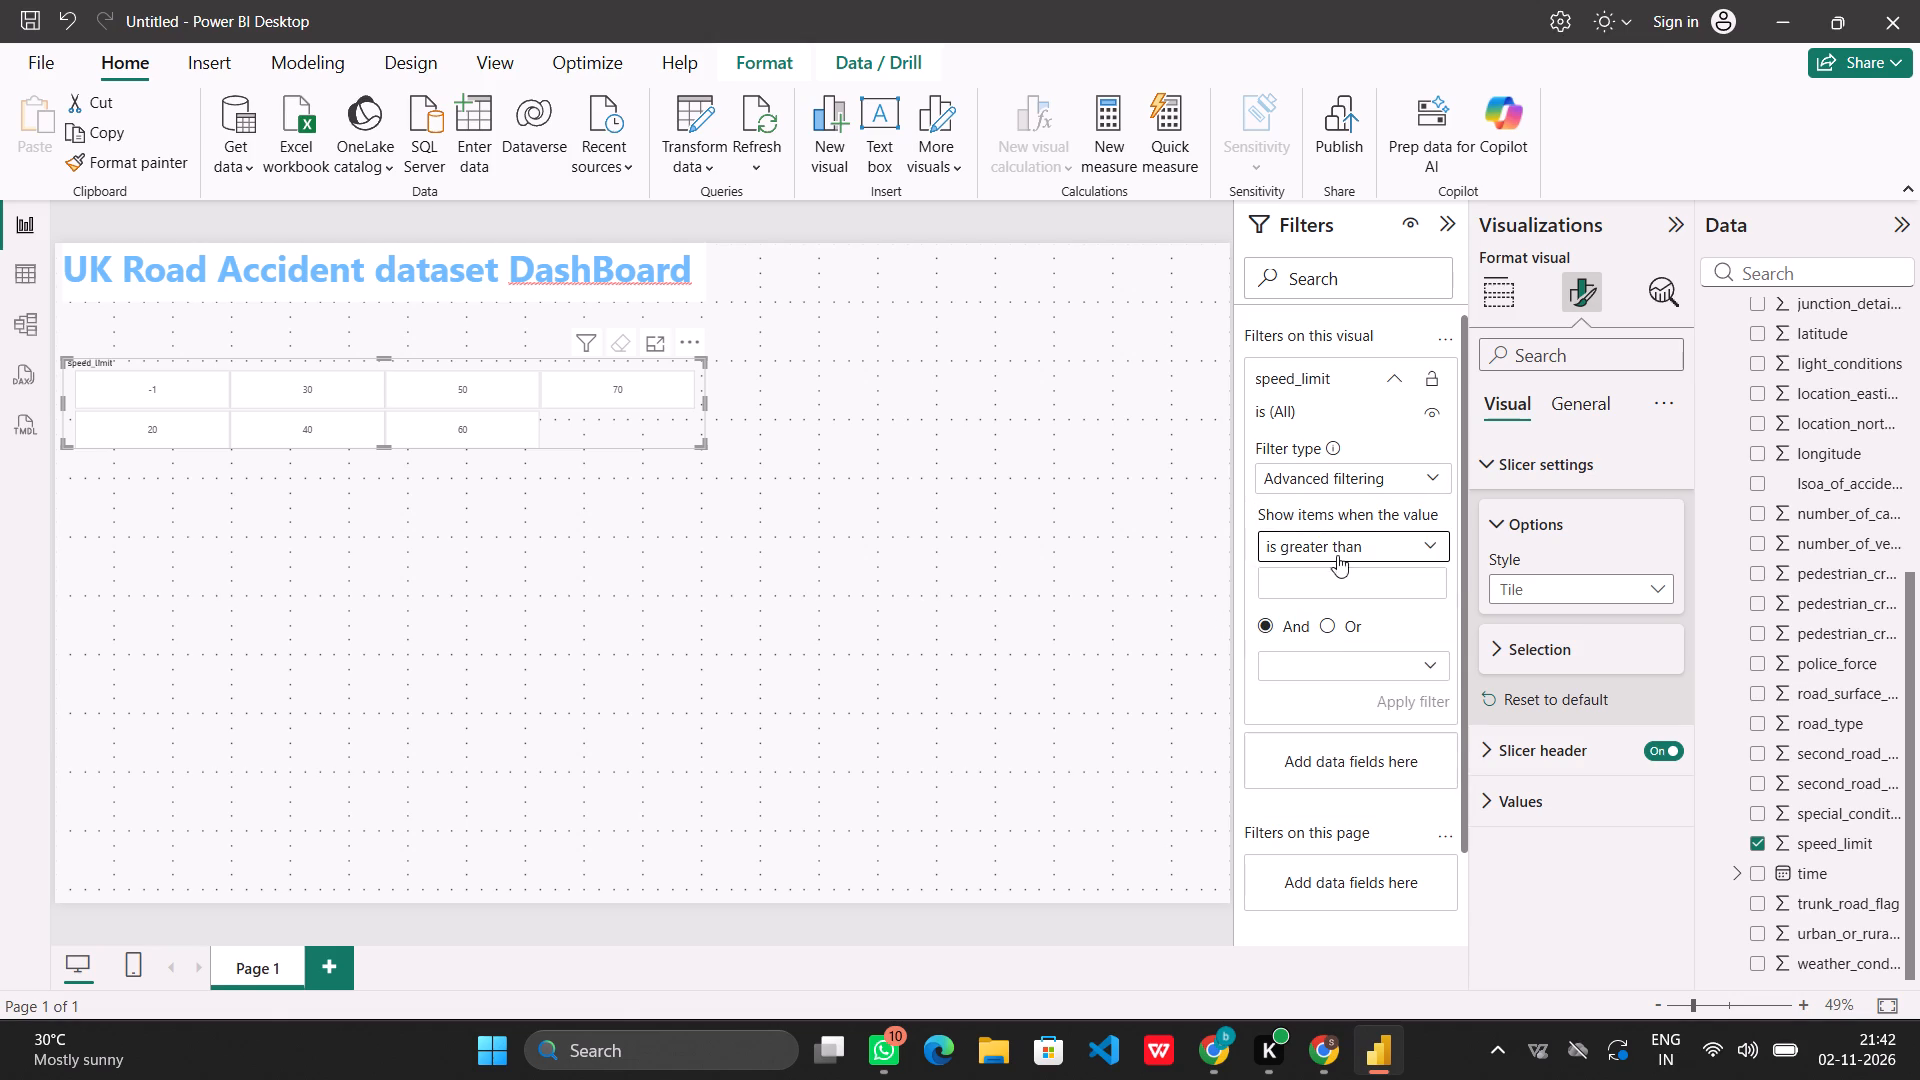
{"action": "left_click", "coordinate": [1314, 585]}
{"action": "type", "text": "30"}
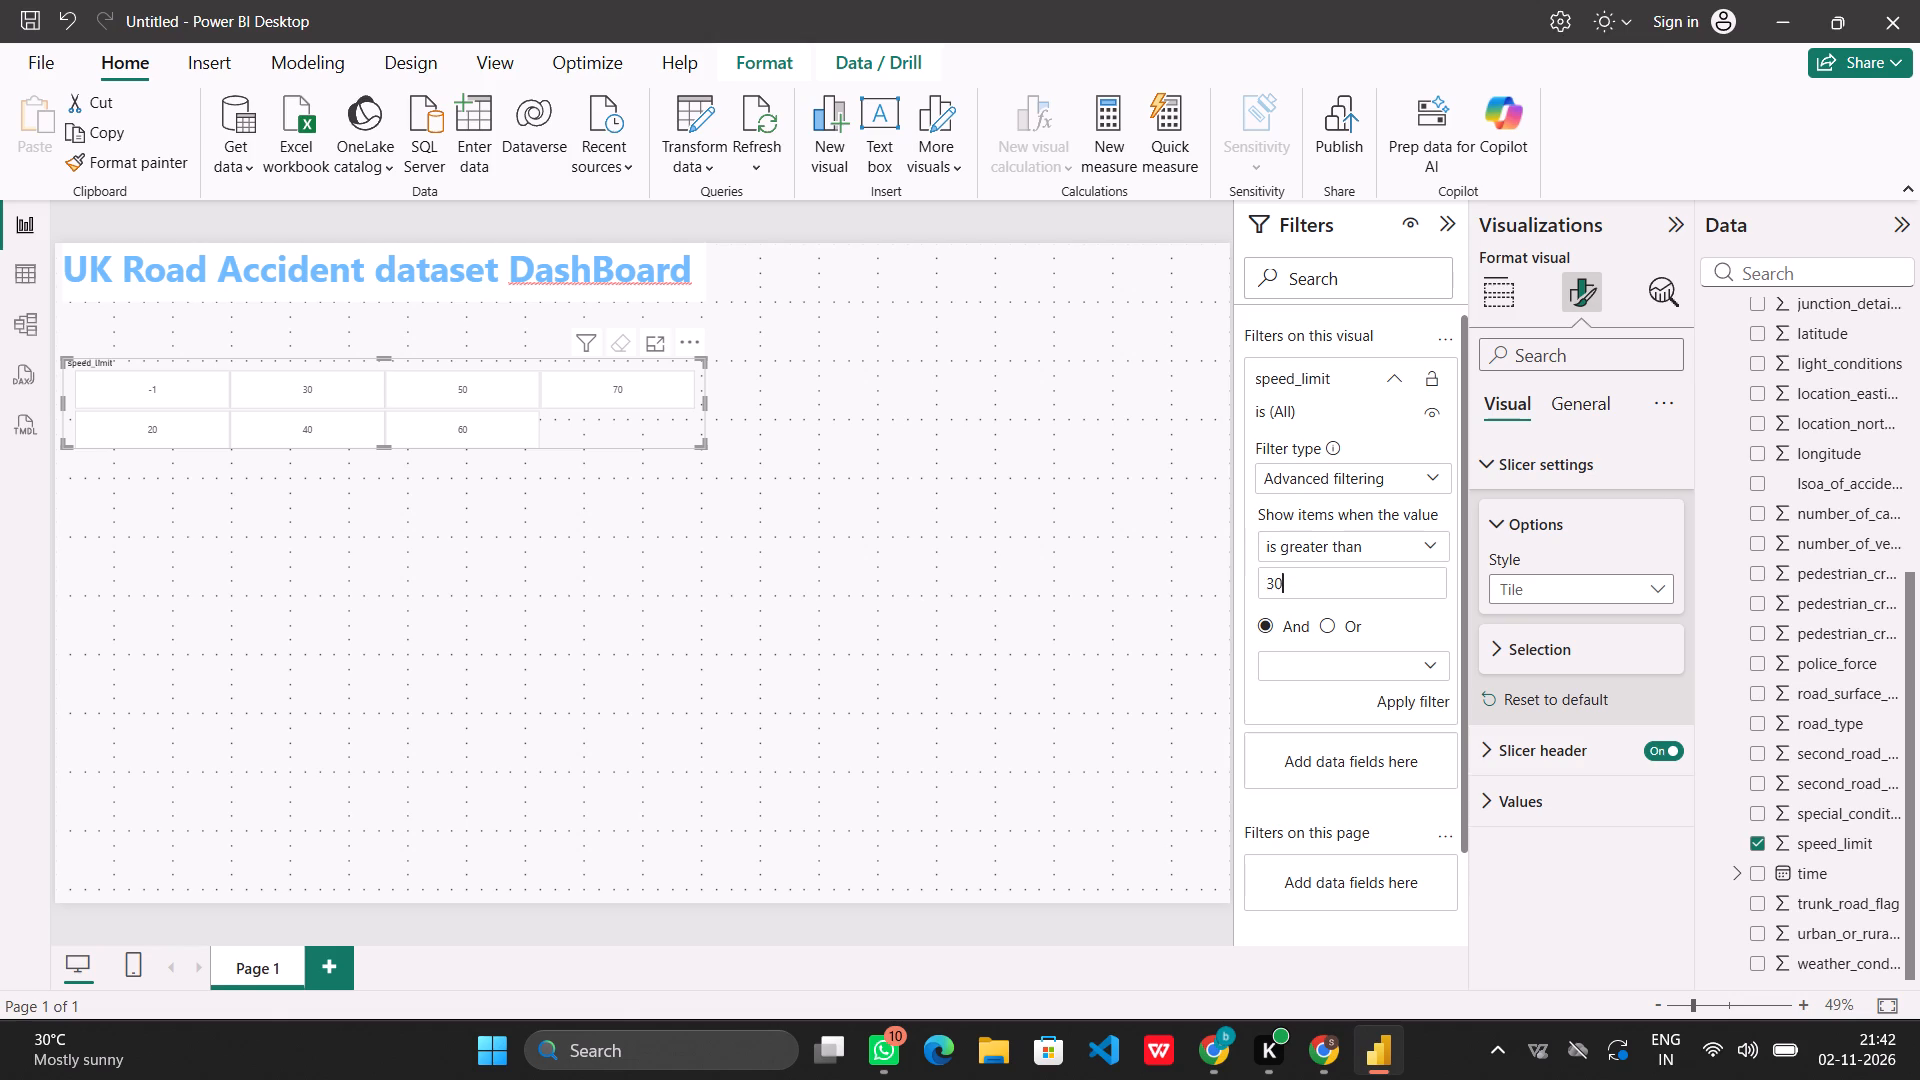
{"action": "key", "text": "Return"}
{"action": "left_click", "coordinate": [1400, 701]}
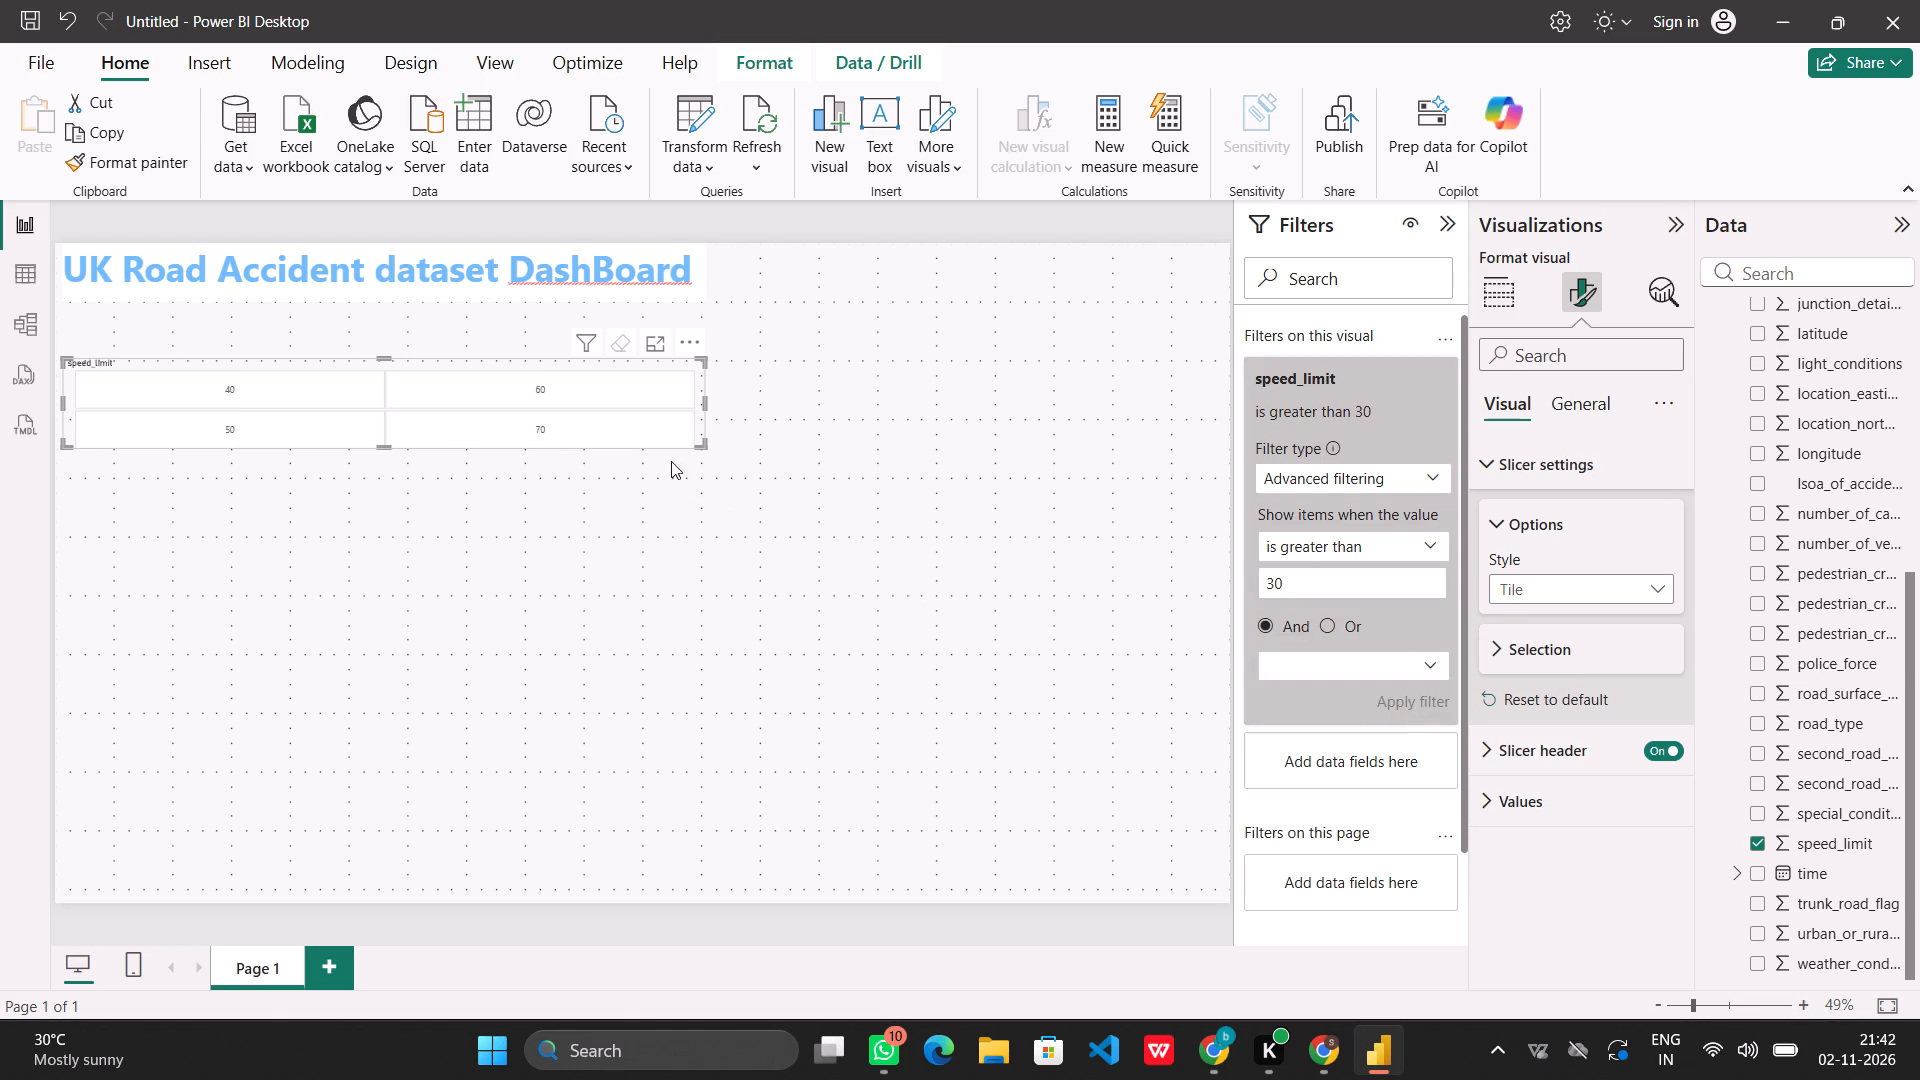
Try wider widths for the speed_limit slicer, and narrow it so it ends slightly before the end of the title text.
{"action": "left_click_drag", "start_coordinate": [703, 403], "coordinate": [756, 405]}
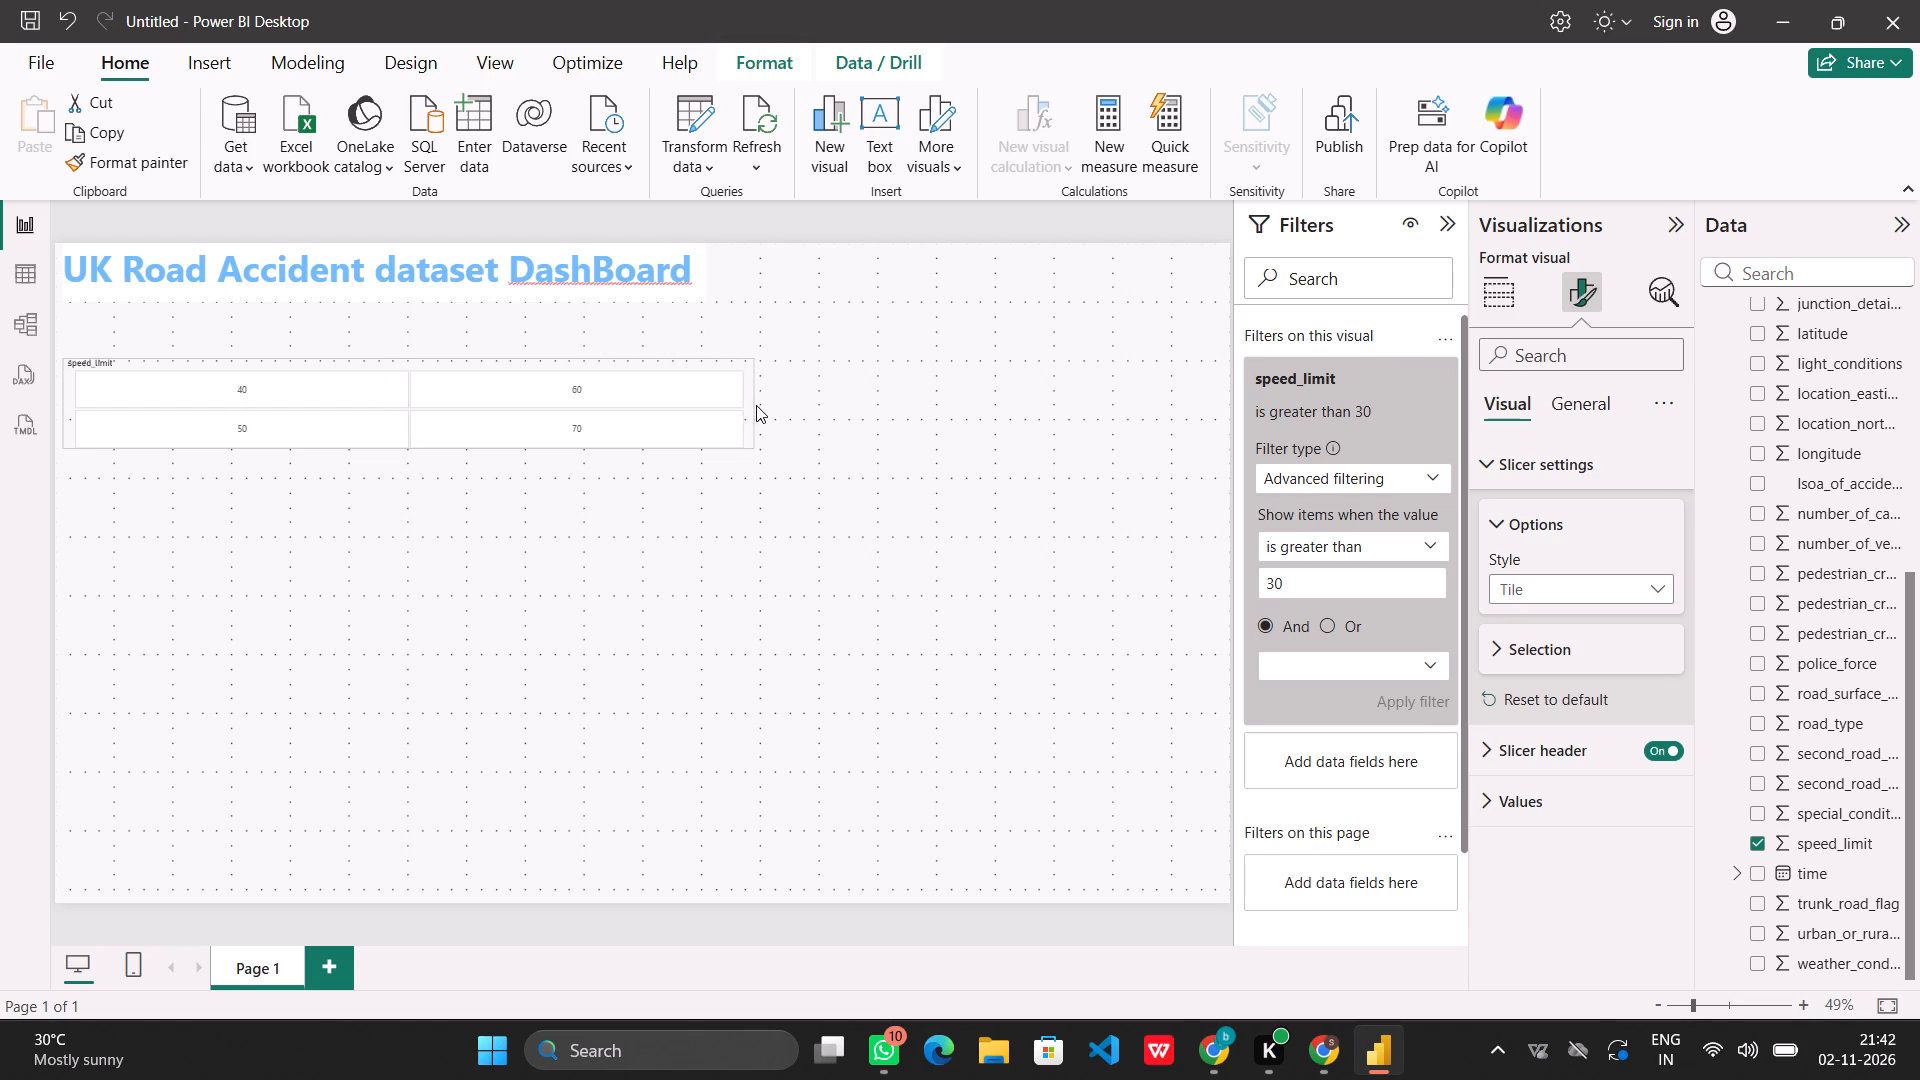
{"action": "left_click_drag", "start_coordinate": [756, 405], "coordinate": [990, 405]}
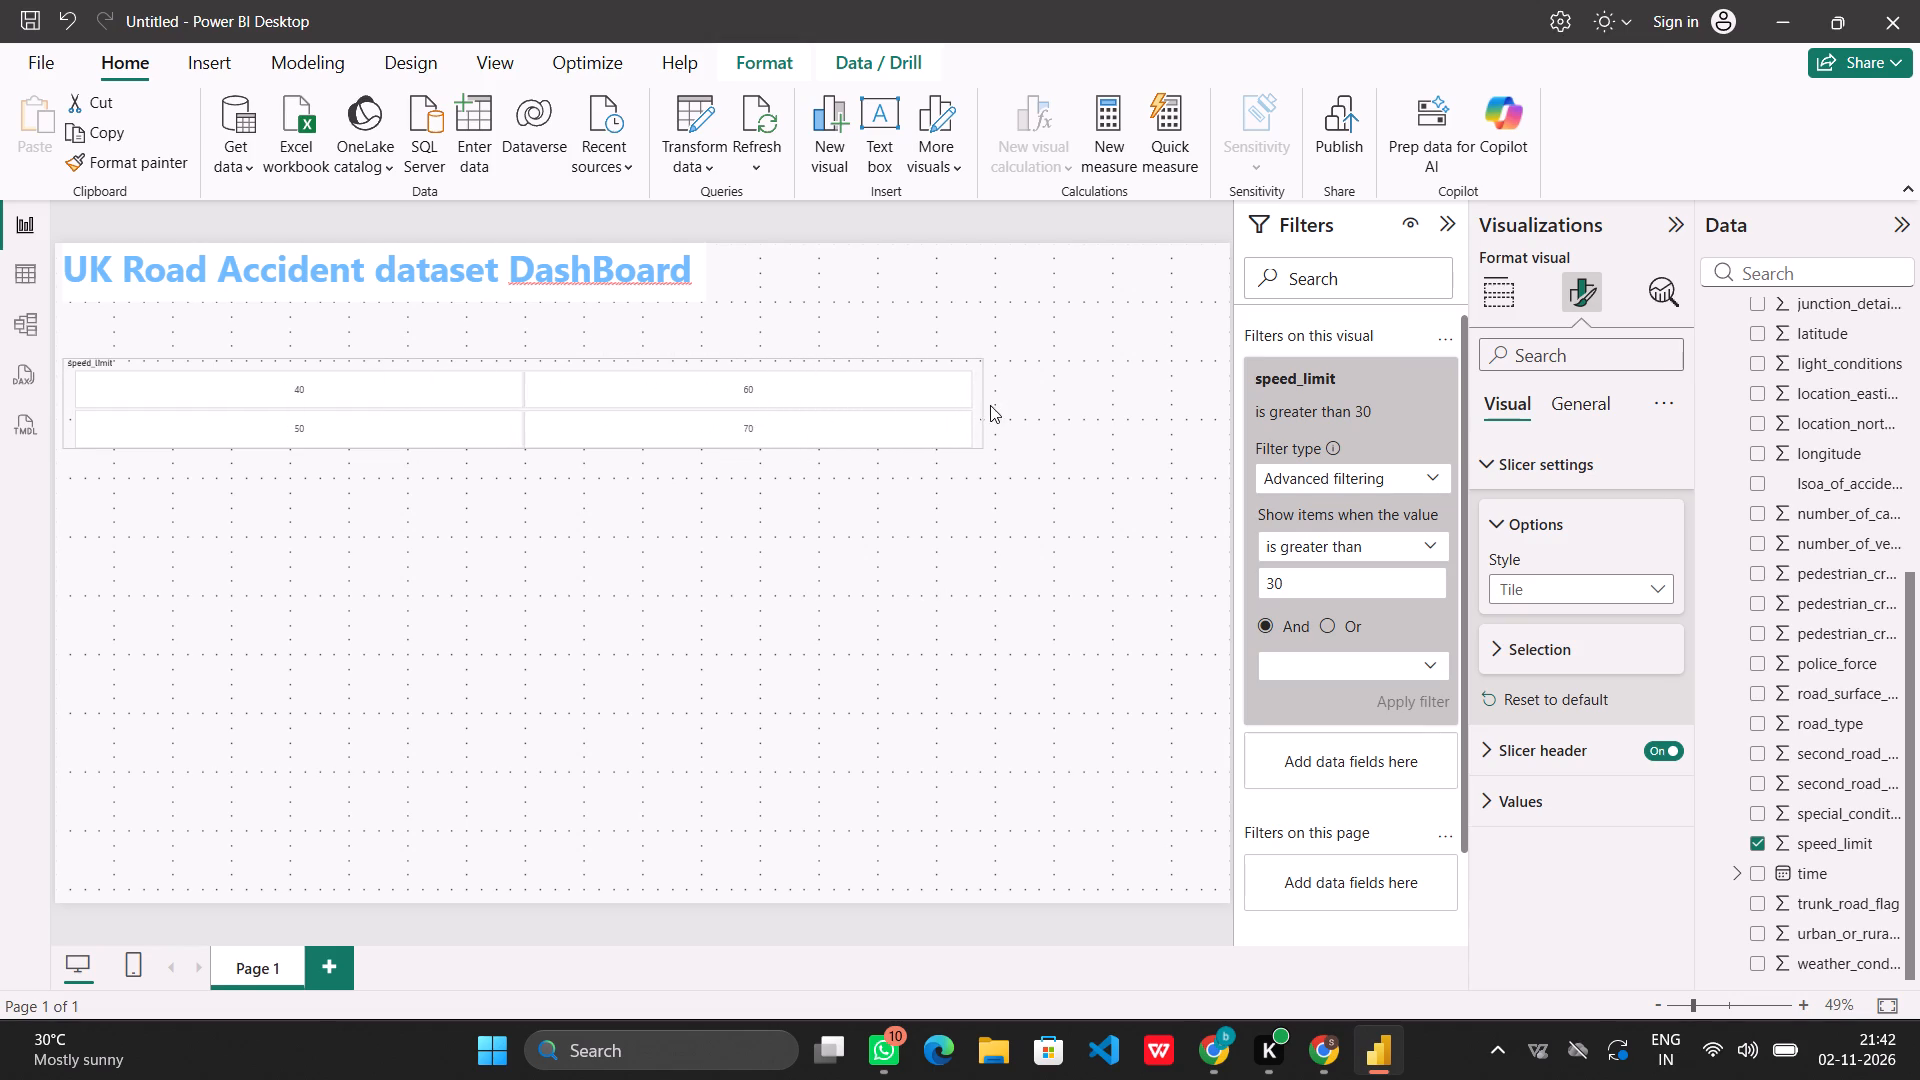
{"action": "left_click_drag", "start_coordinate": [990, 405], "coordinate": [1199, 396]}
{"action": "left_click_drag", "start_coordinate": [1199, 396], "coordinate": [671, 375]}
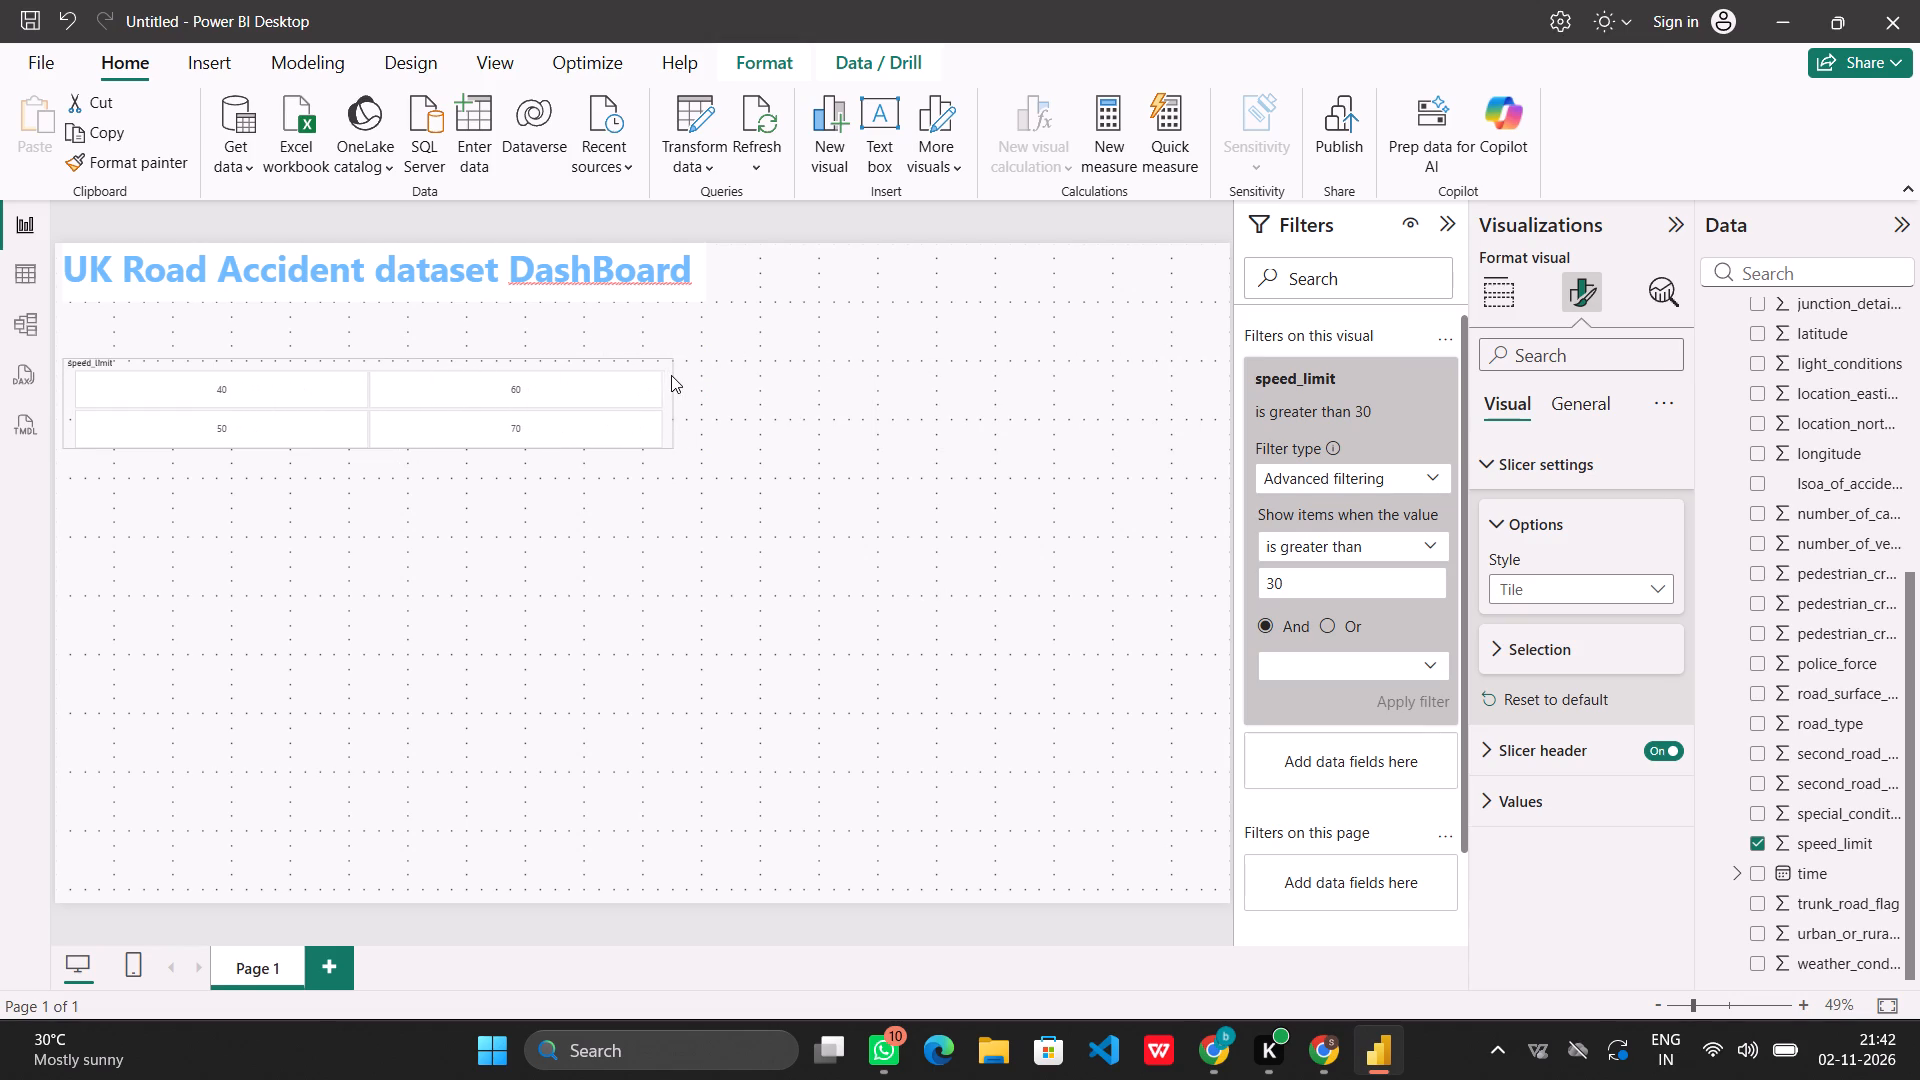
{"action": "left_click_drag", "start_coordinate": [671, 375], "coordinate": [659, 375]}
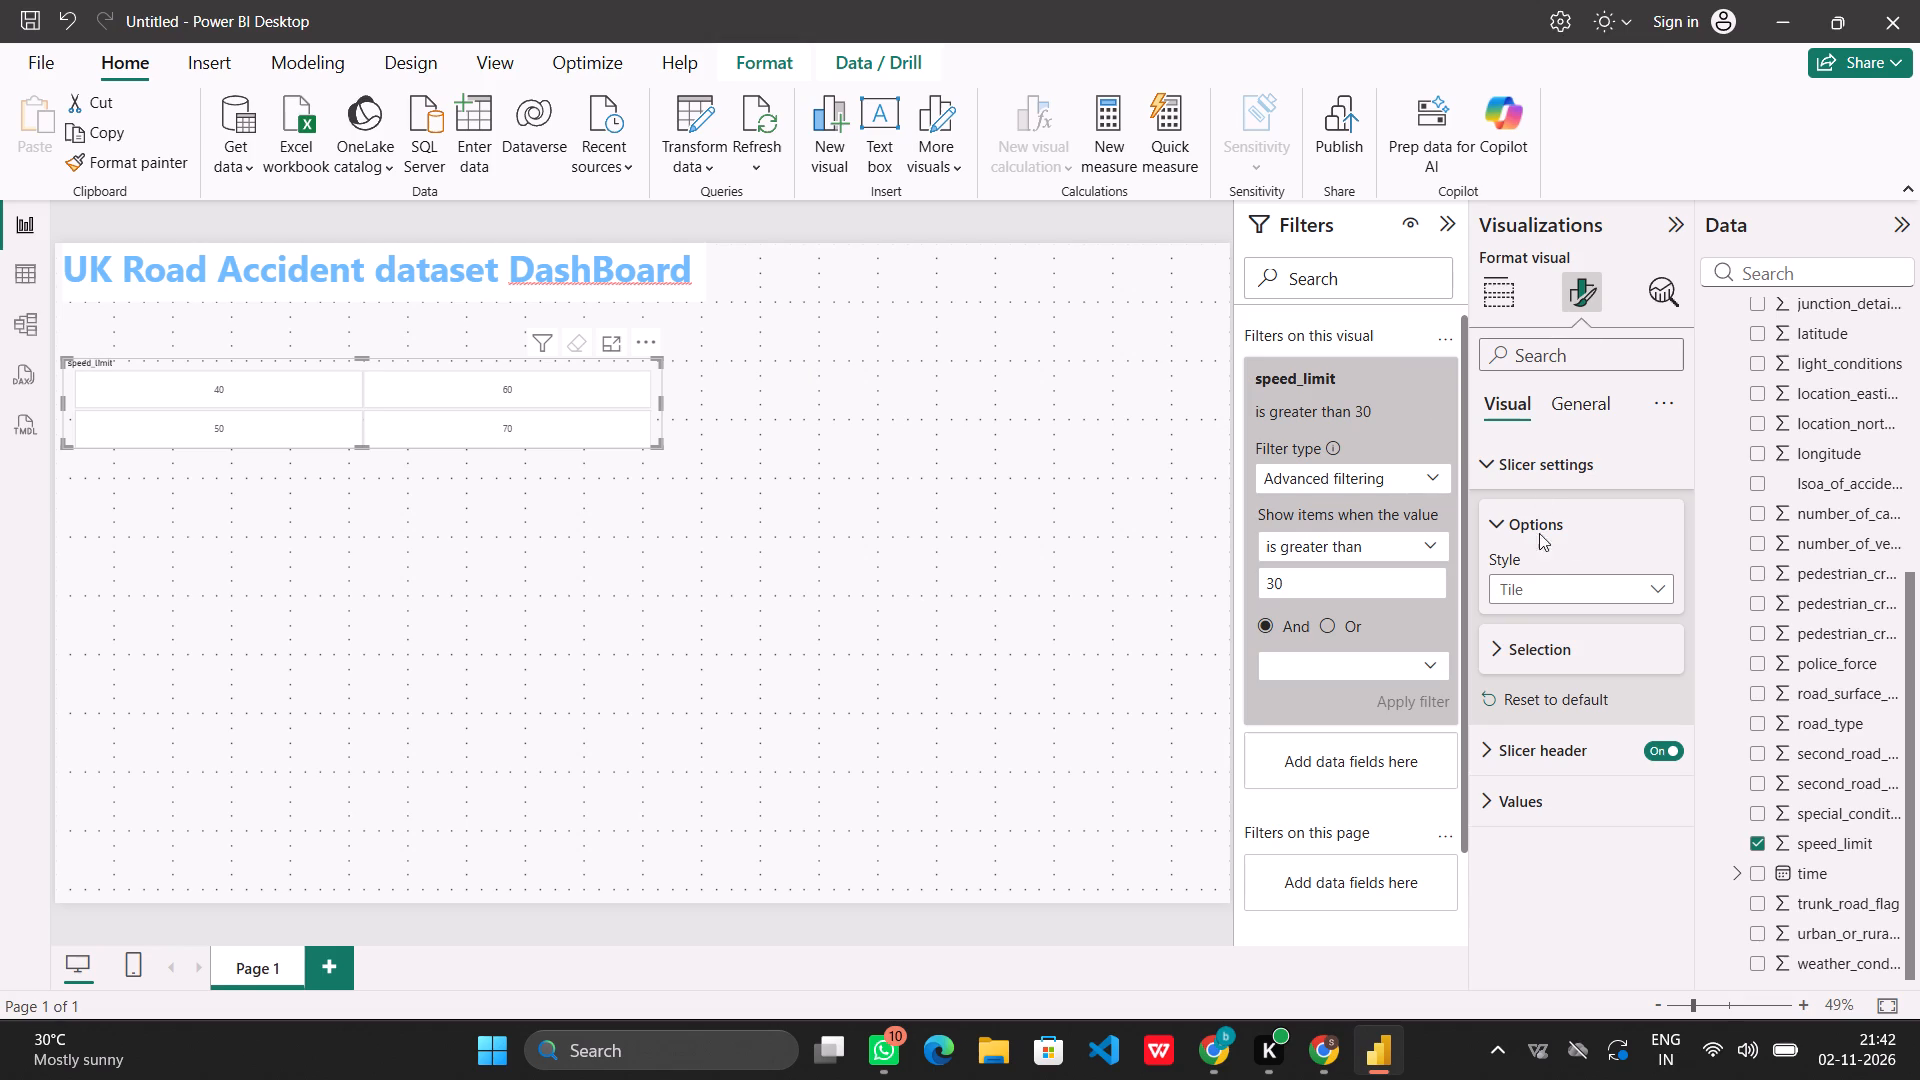
Format the slicer's tile values in bold with a font size of 15.
{"action": "left_click", "coordinate": [1563, 408]}
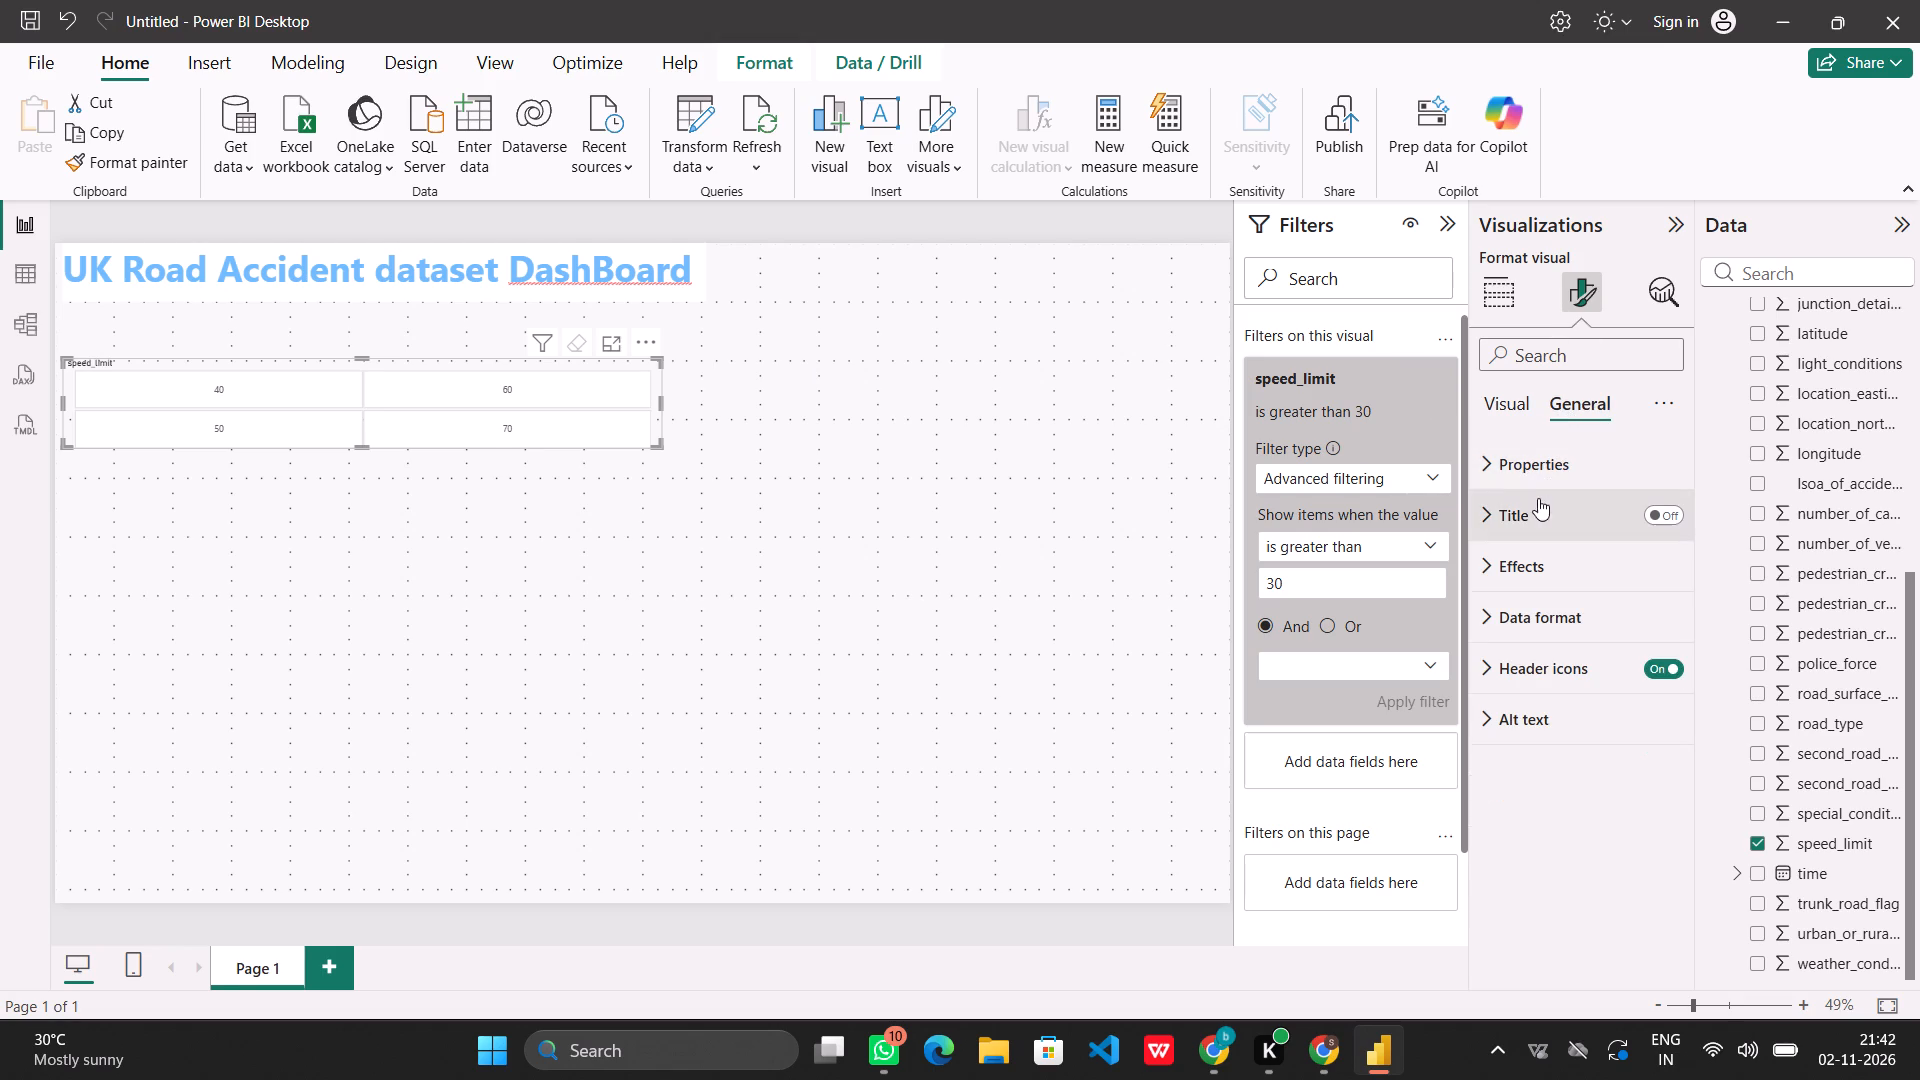
{"action": "left_click", "coordinate": [1519, 408]}
{"action": "left_click", "coordinate": [1511, 795]}
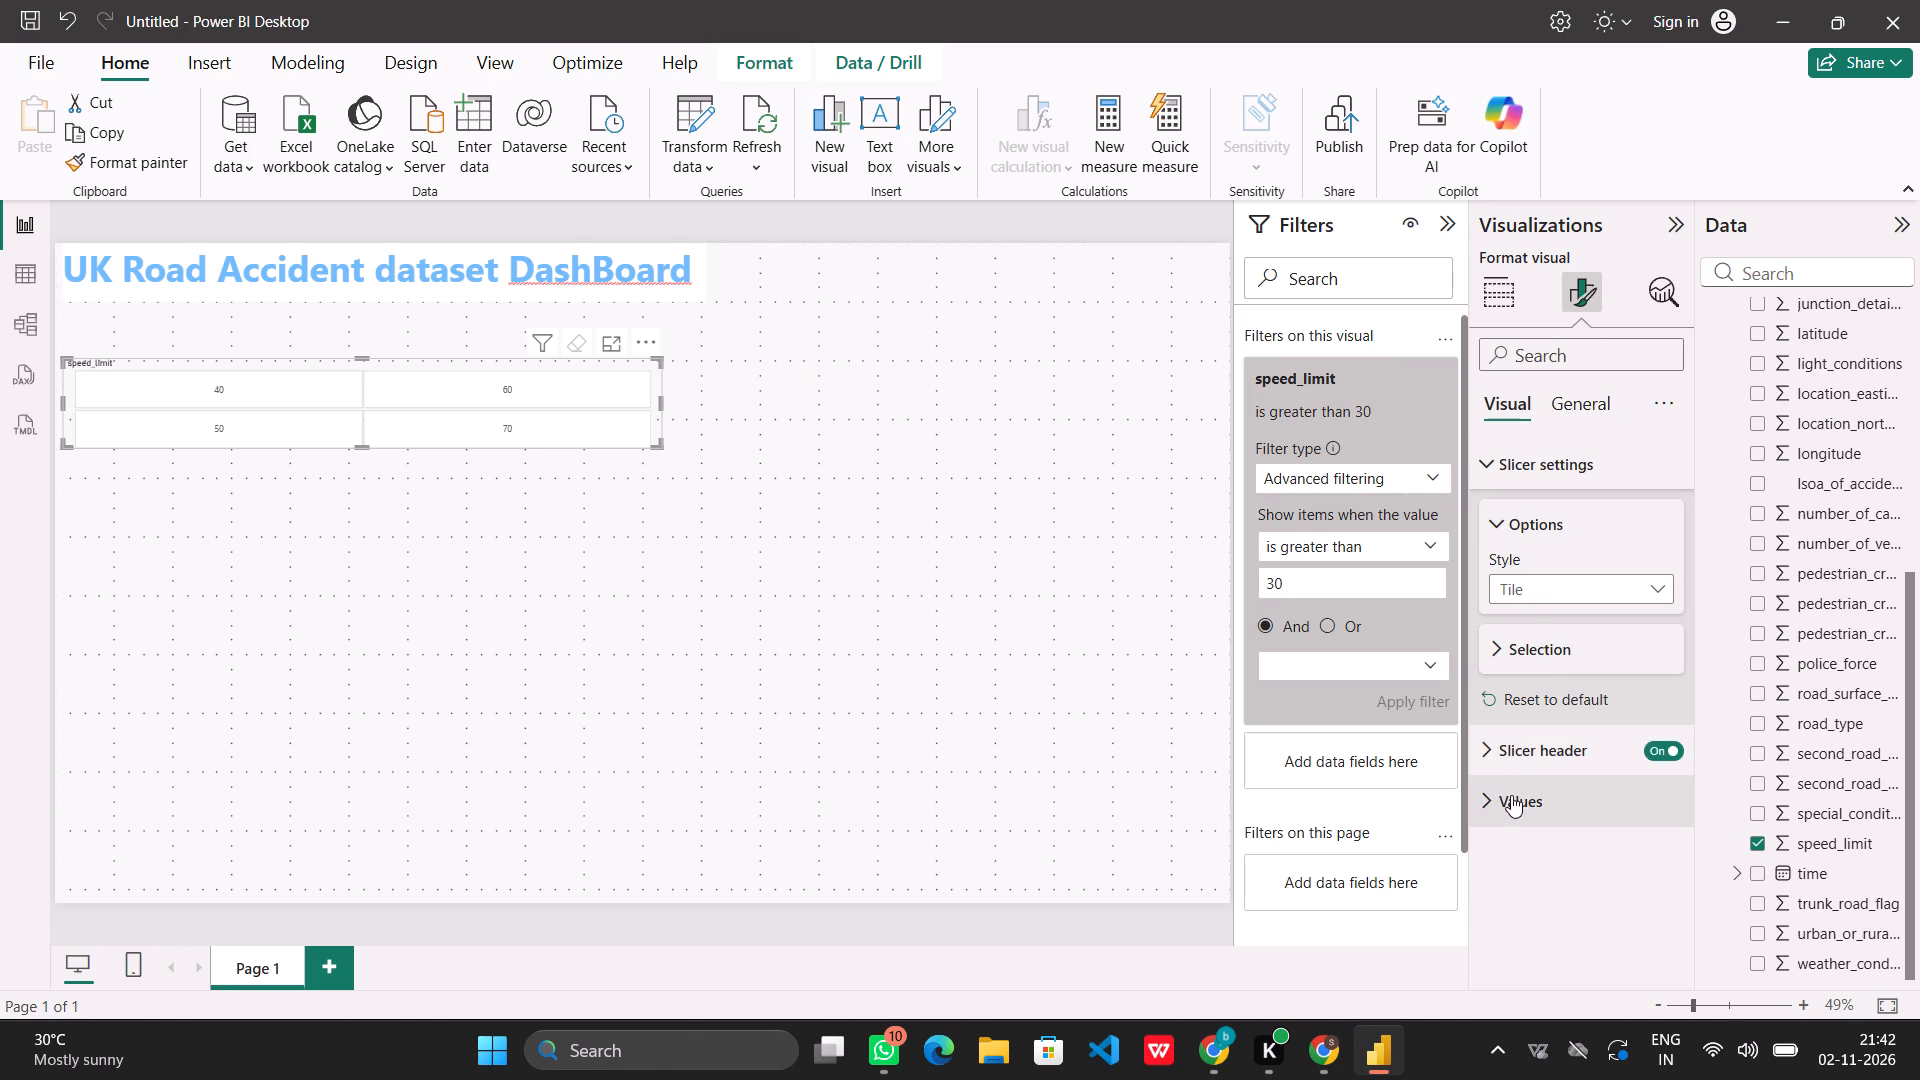
{"action": "scroll", "coordinate": [1611, 844], "scroll_direction": "down", "scroll_amount": 2}
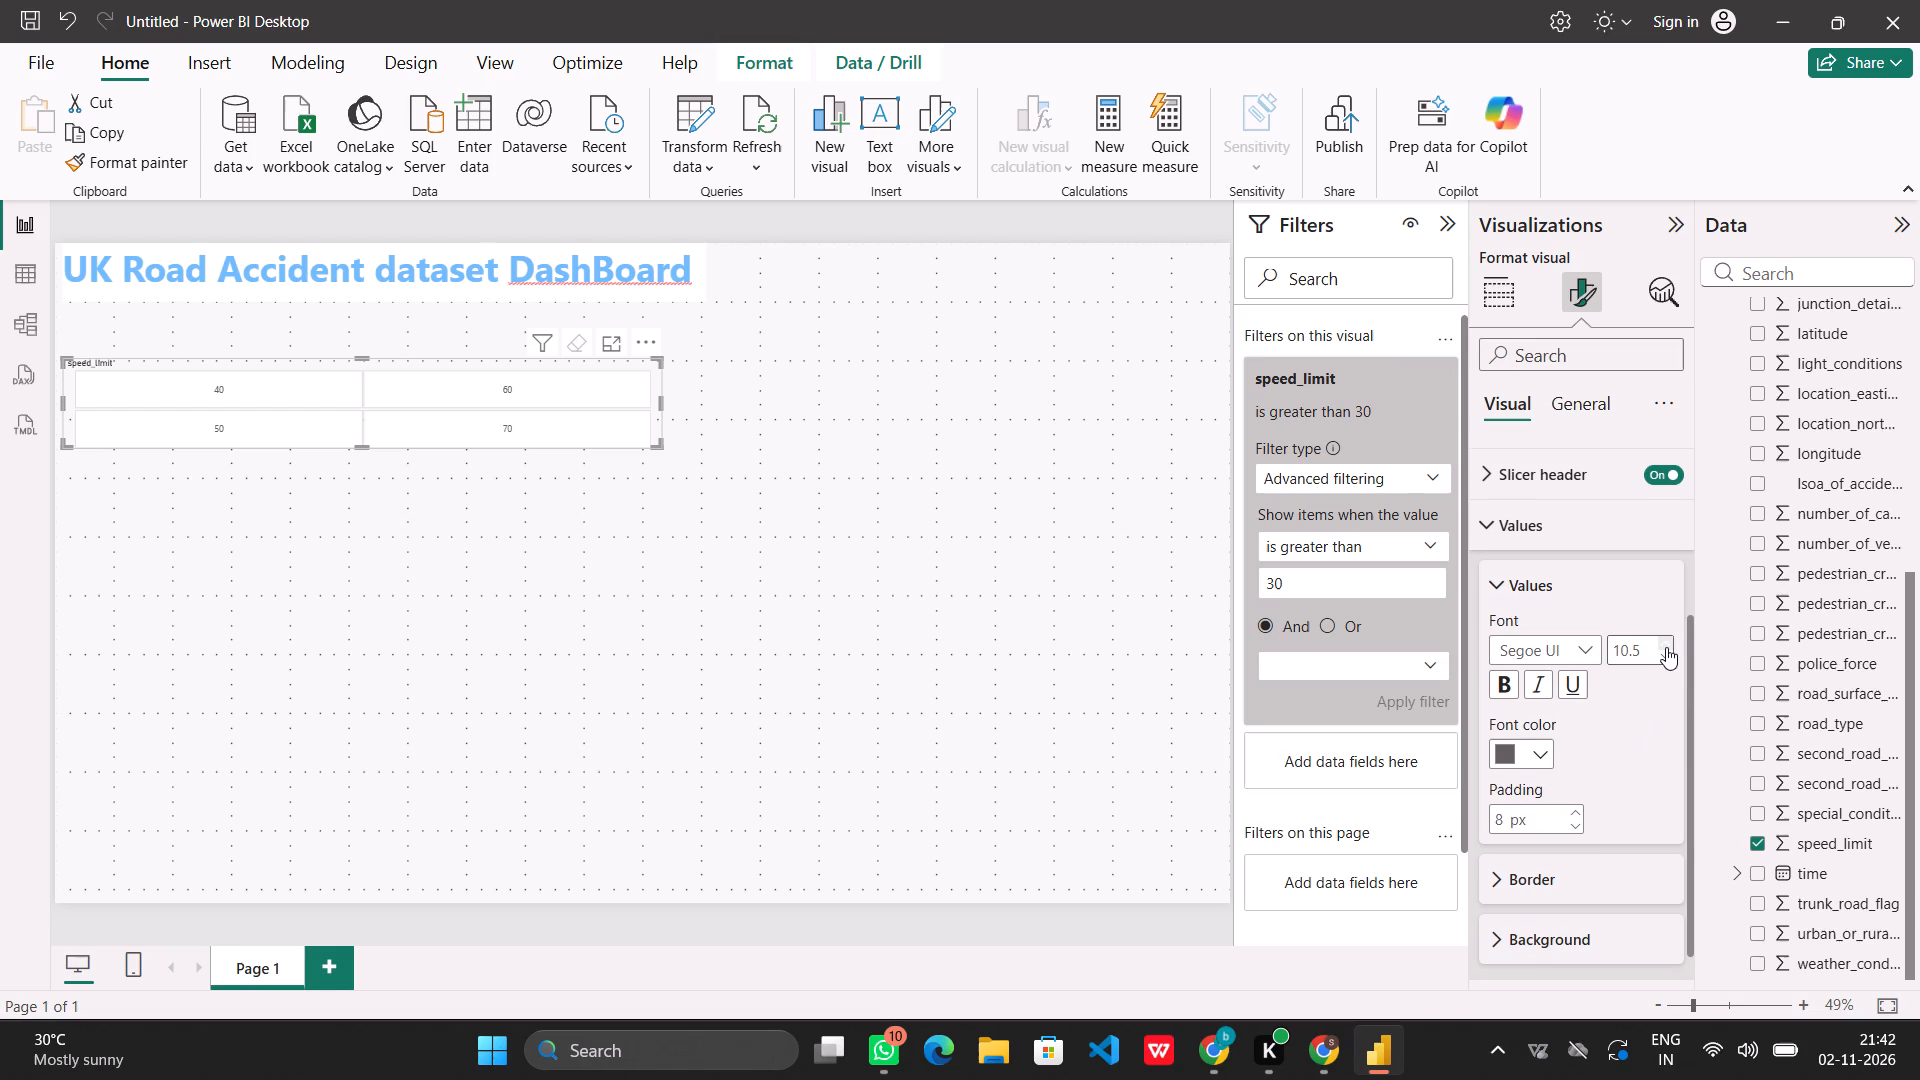
{"action": "double_click", "coordinate": [1666, 649]}
{"action": "triple_click", "coordinate": [1663, 638]}
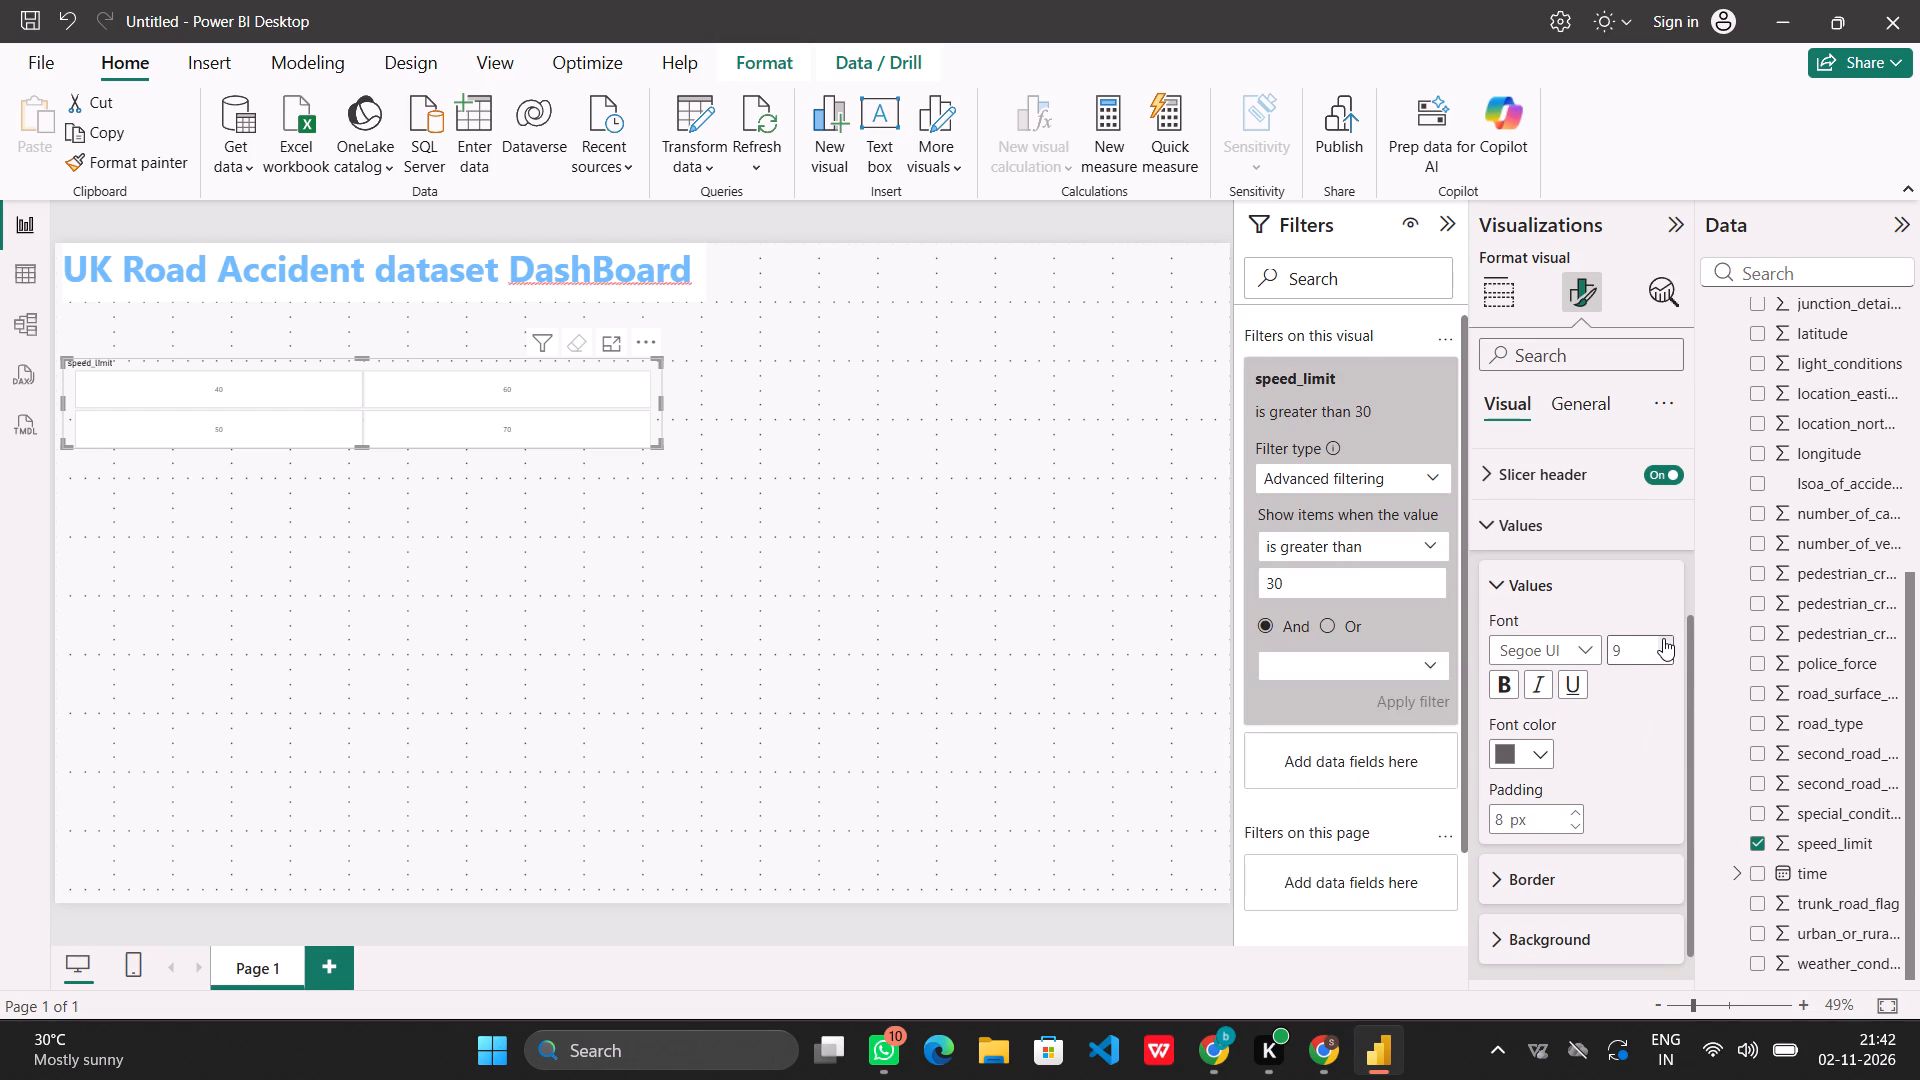
{"action": "double_click", "coordinate": [1663, 638]}
{"action": "left_click", "coordinate": [1663, 638]}
{"action": "left_click", "coordinate": [1503, 681]}
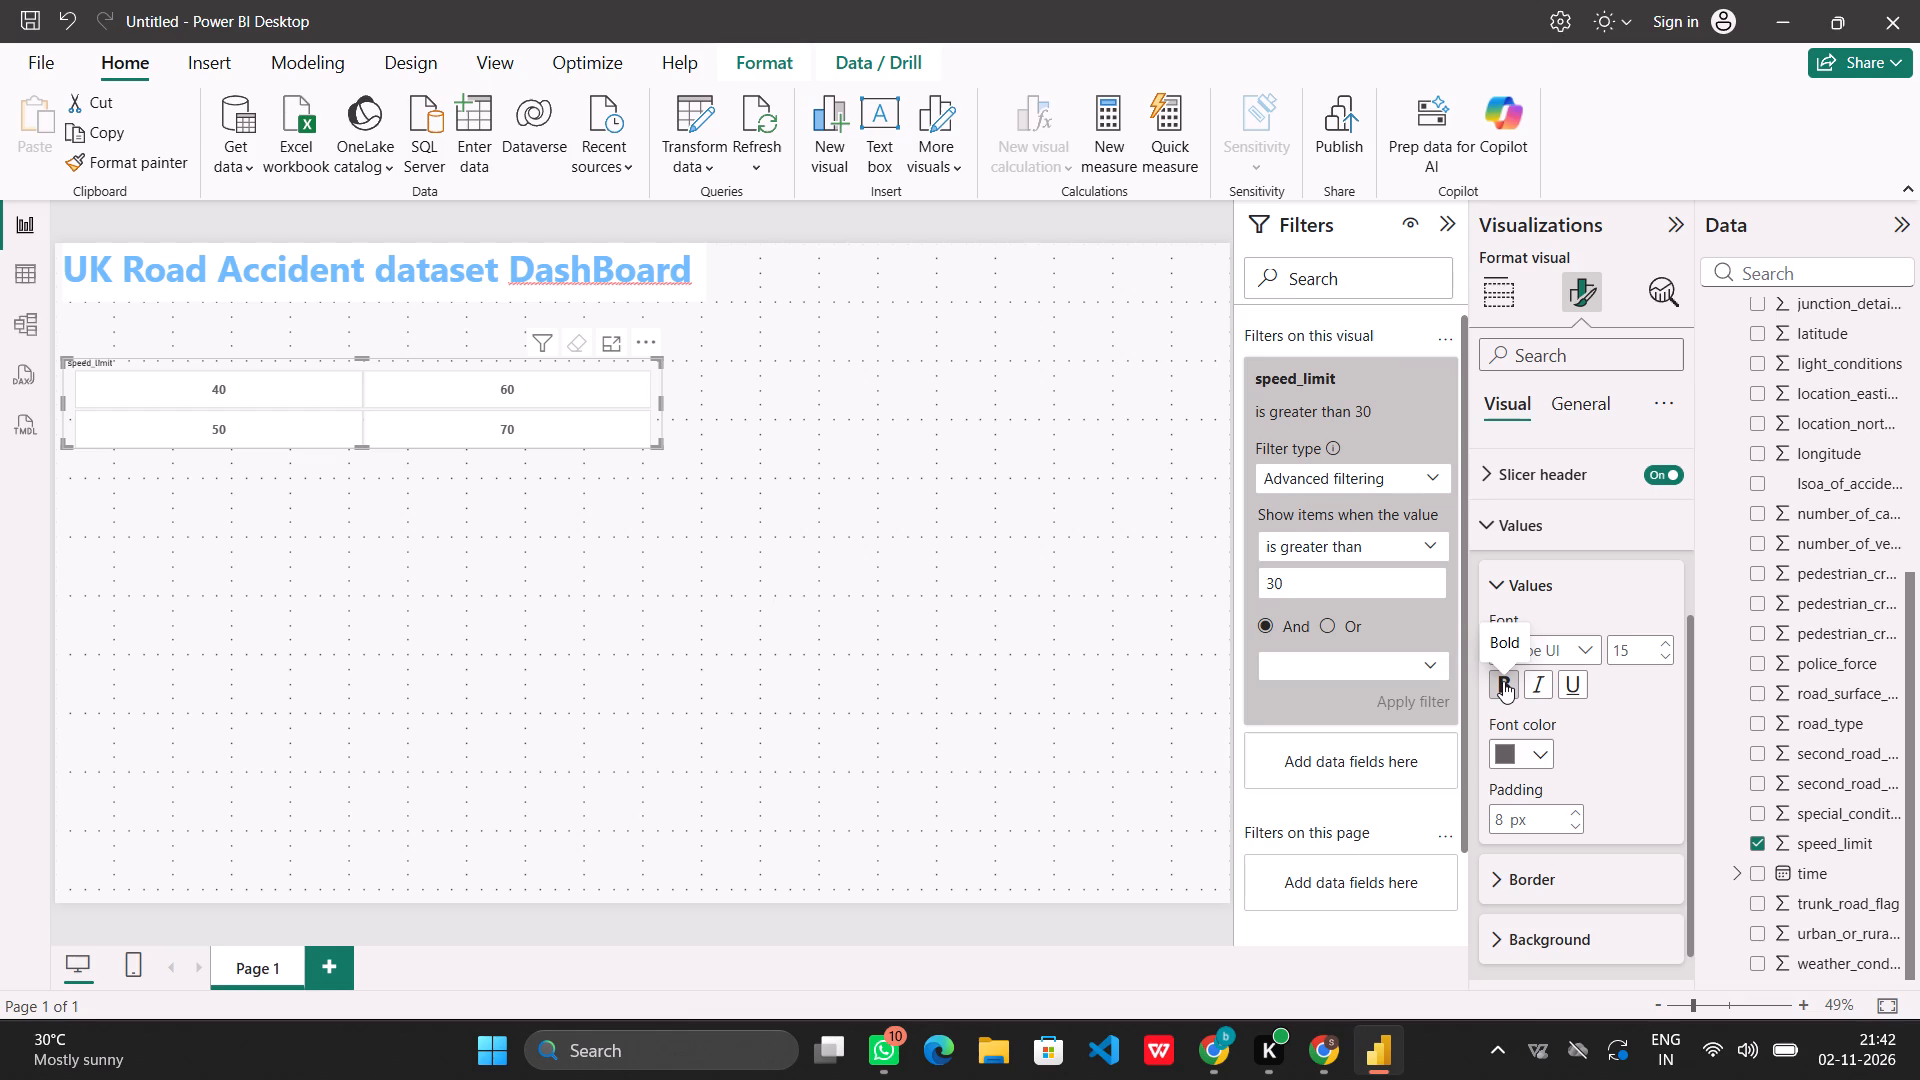
{"action": "left_click", "coordinate": [1515, 577]}
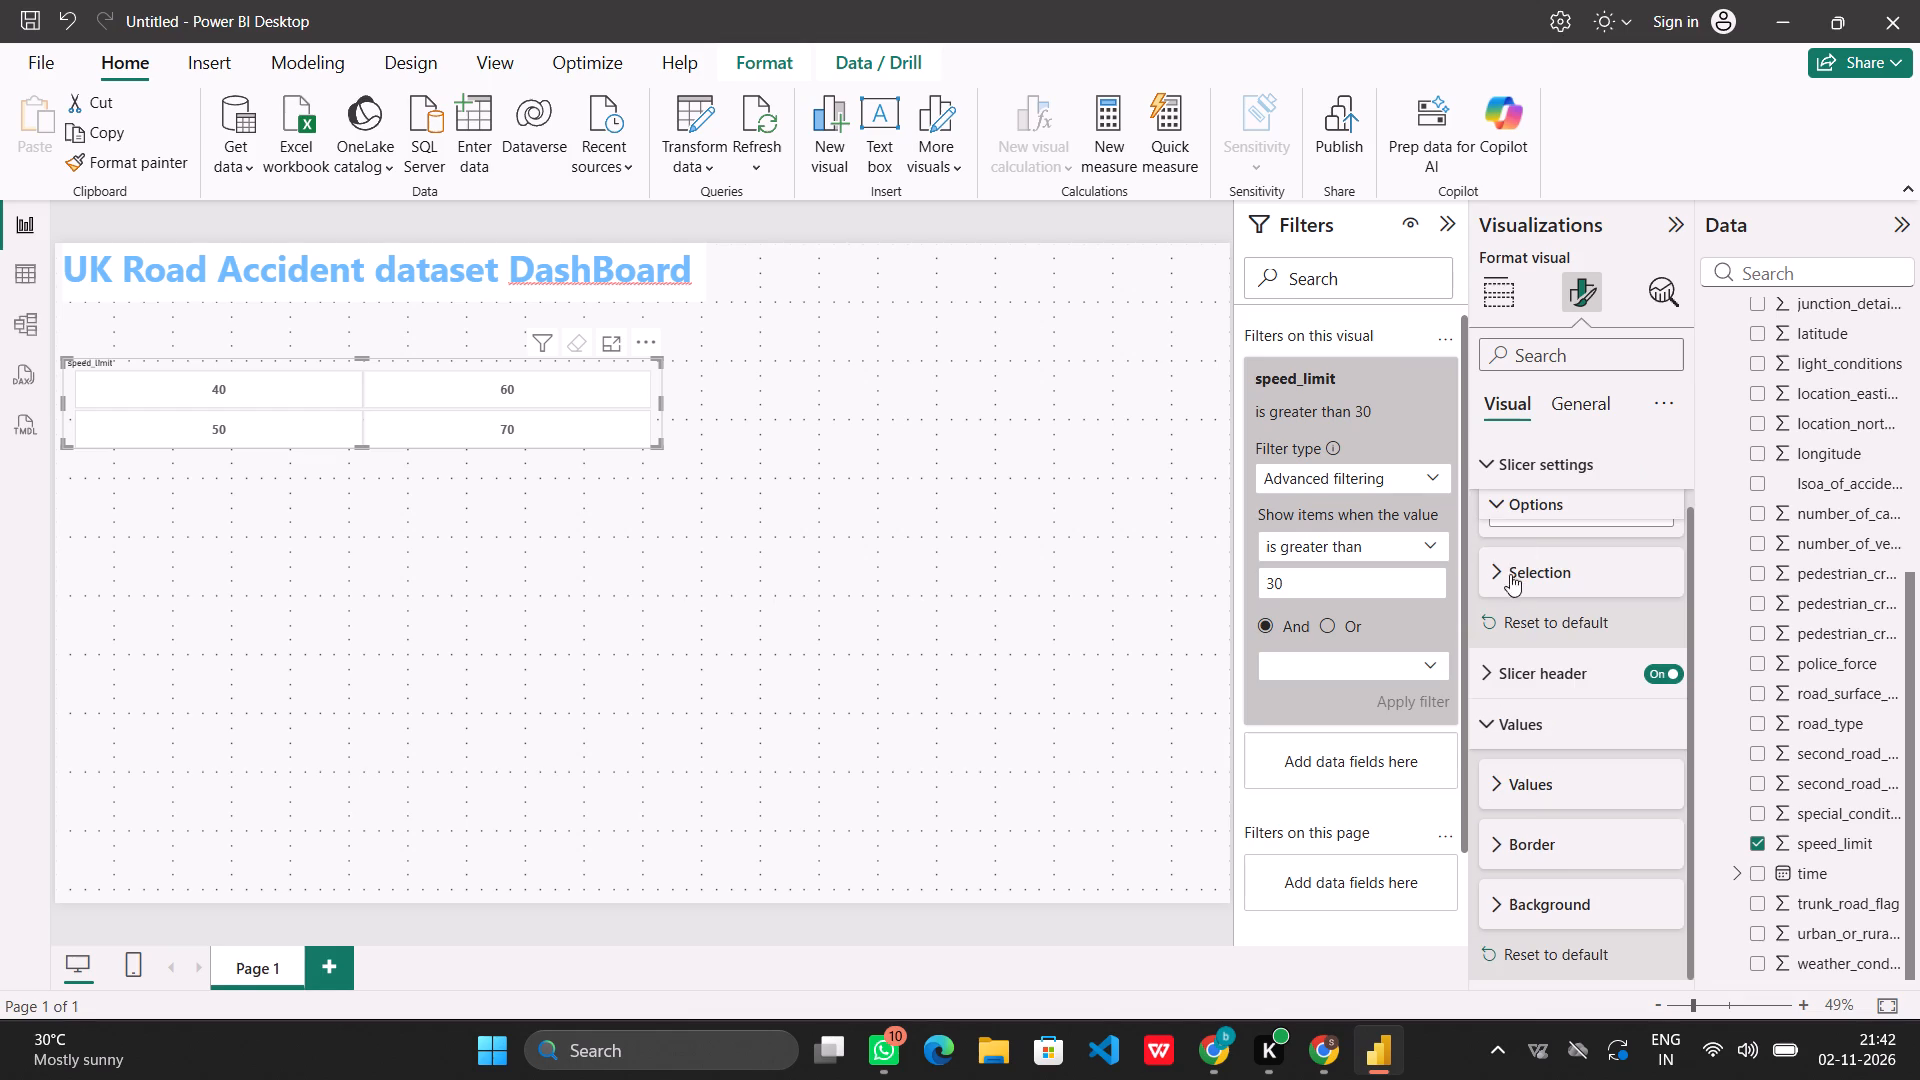
Capitalize the first letter of the slicer header's title text so it reads Speed_limit.
{"action": "left_click", "coordinate": [1503, 665]}
{"action": "scroll", "coordinate": [1503, 665], "scroll_direction": "down", "scroll_amount": 1}
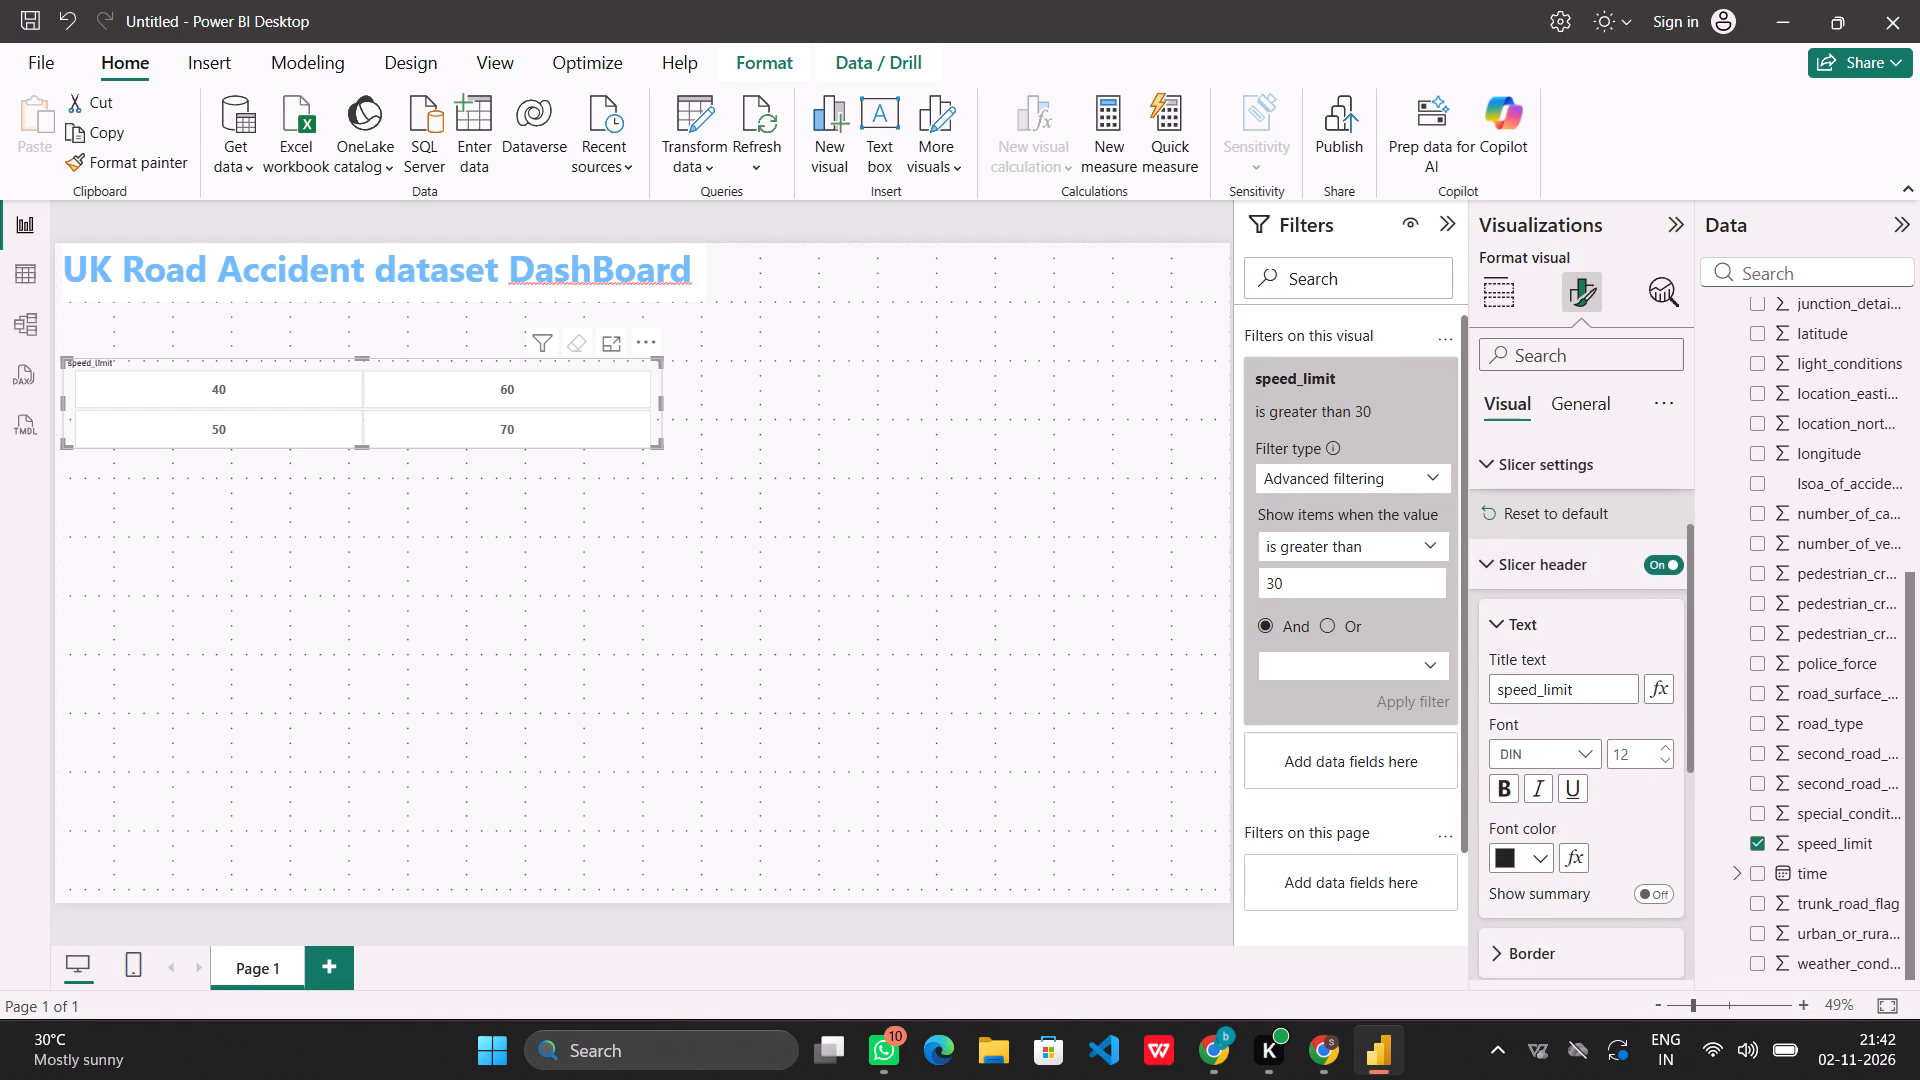
{"action": "scroll", "coordinate": [1503, 665], "scroll_direction": "down", "scroll_amount": 1}
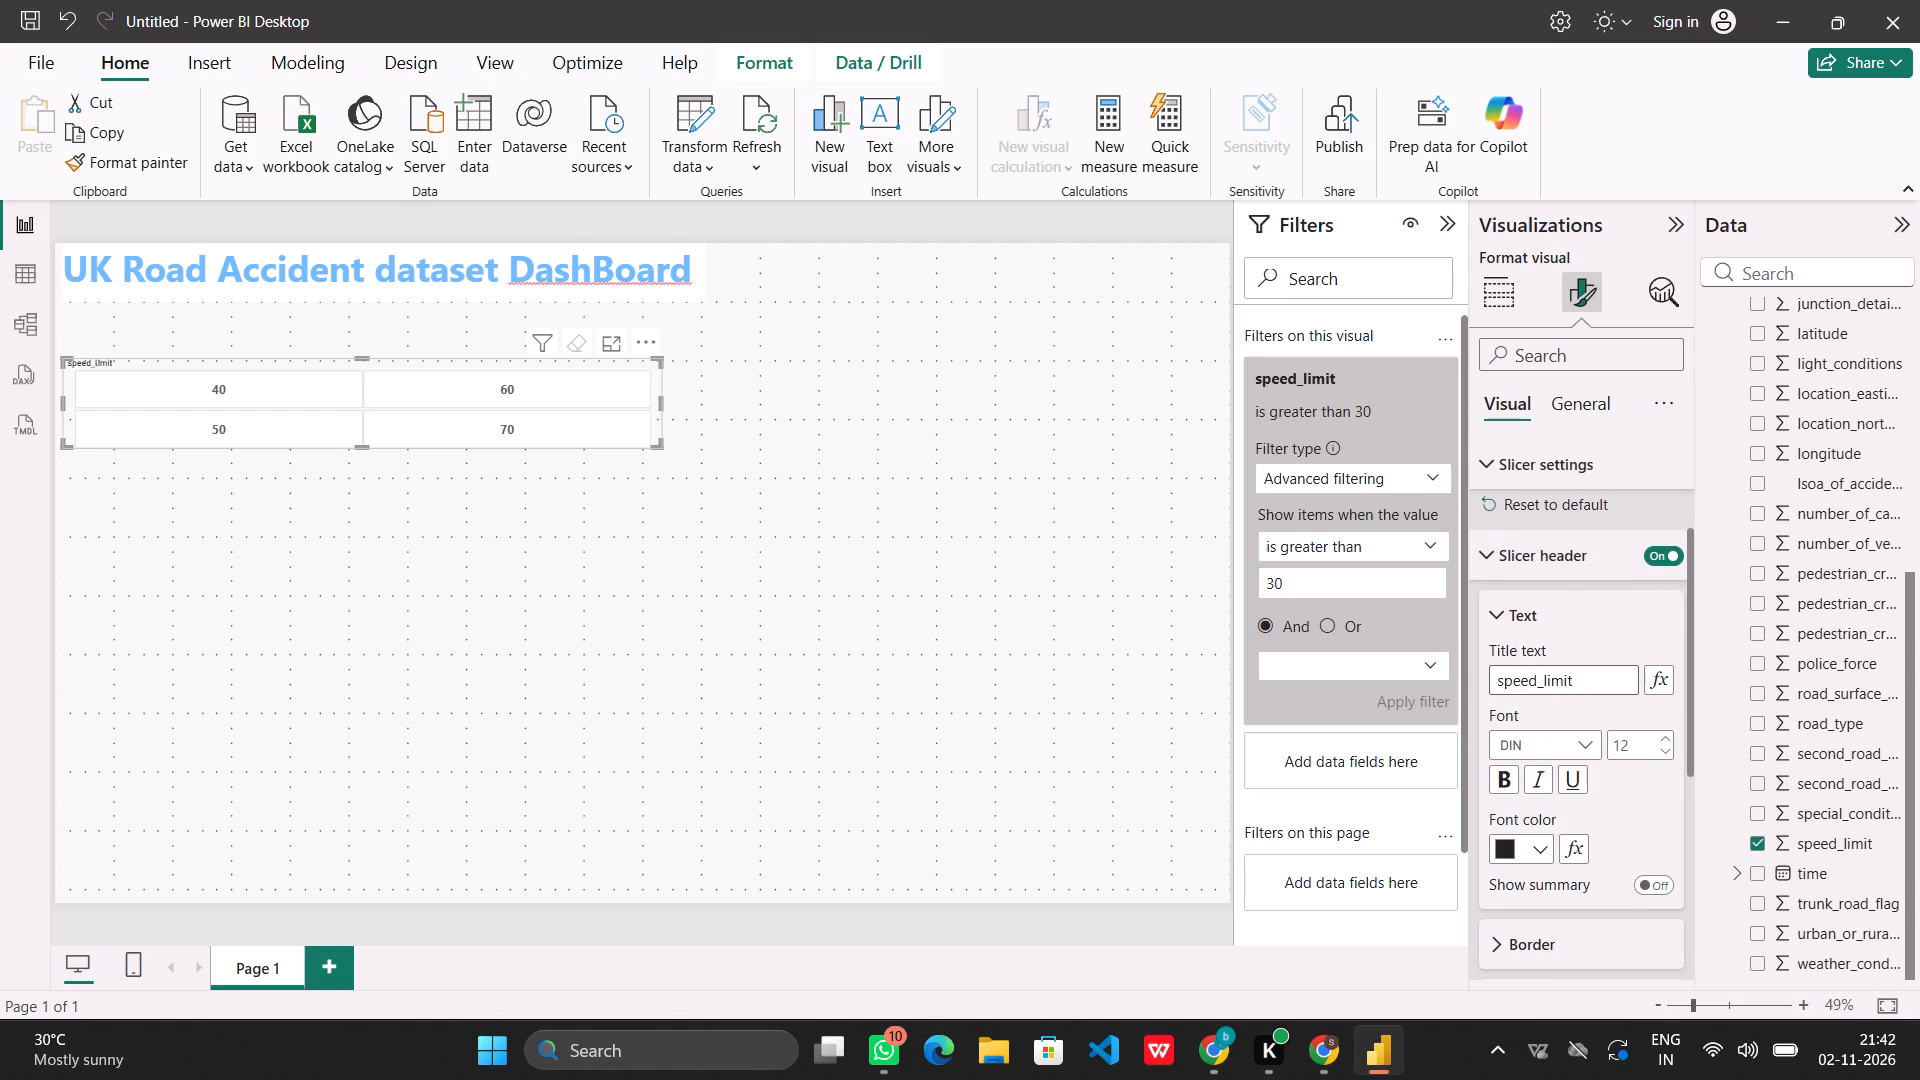
{"action": "left_click", "coordinate": [1505, 682]}
{"action": "key", "text": "BackSpace"}
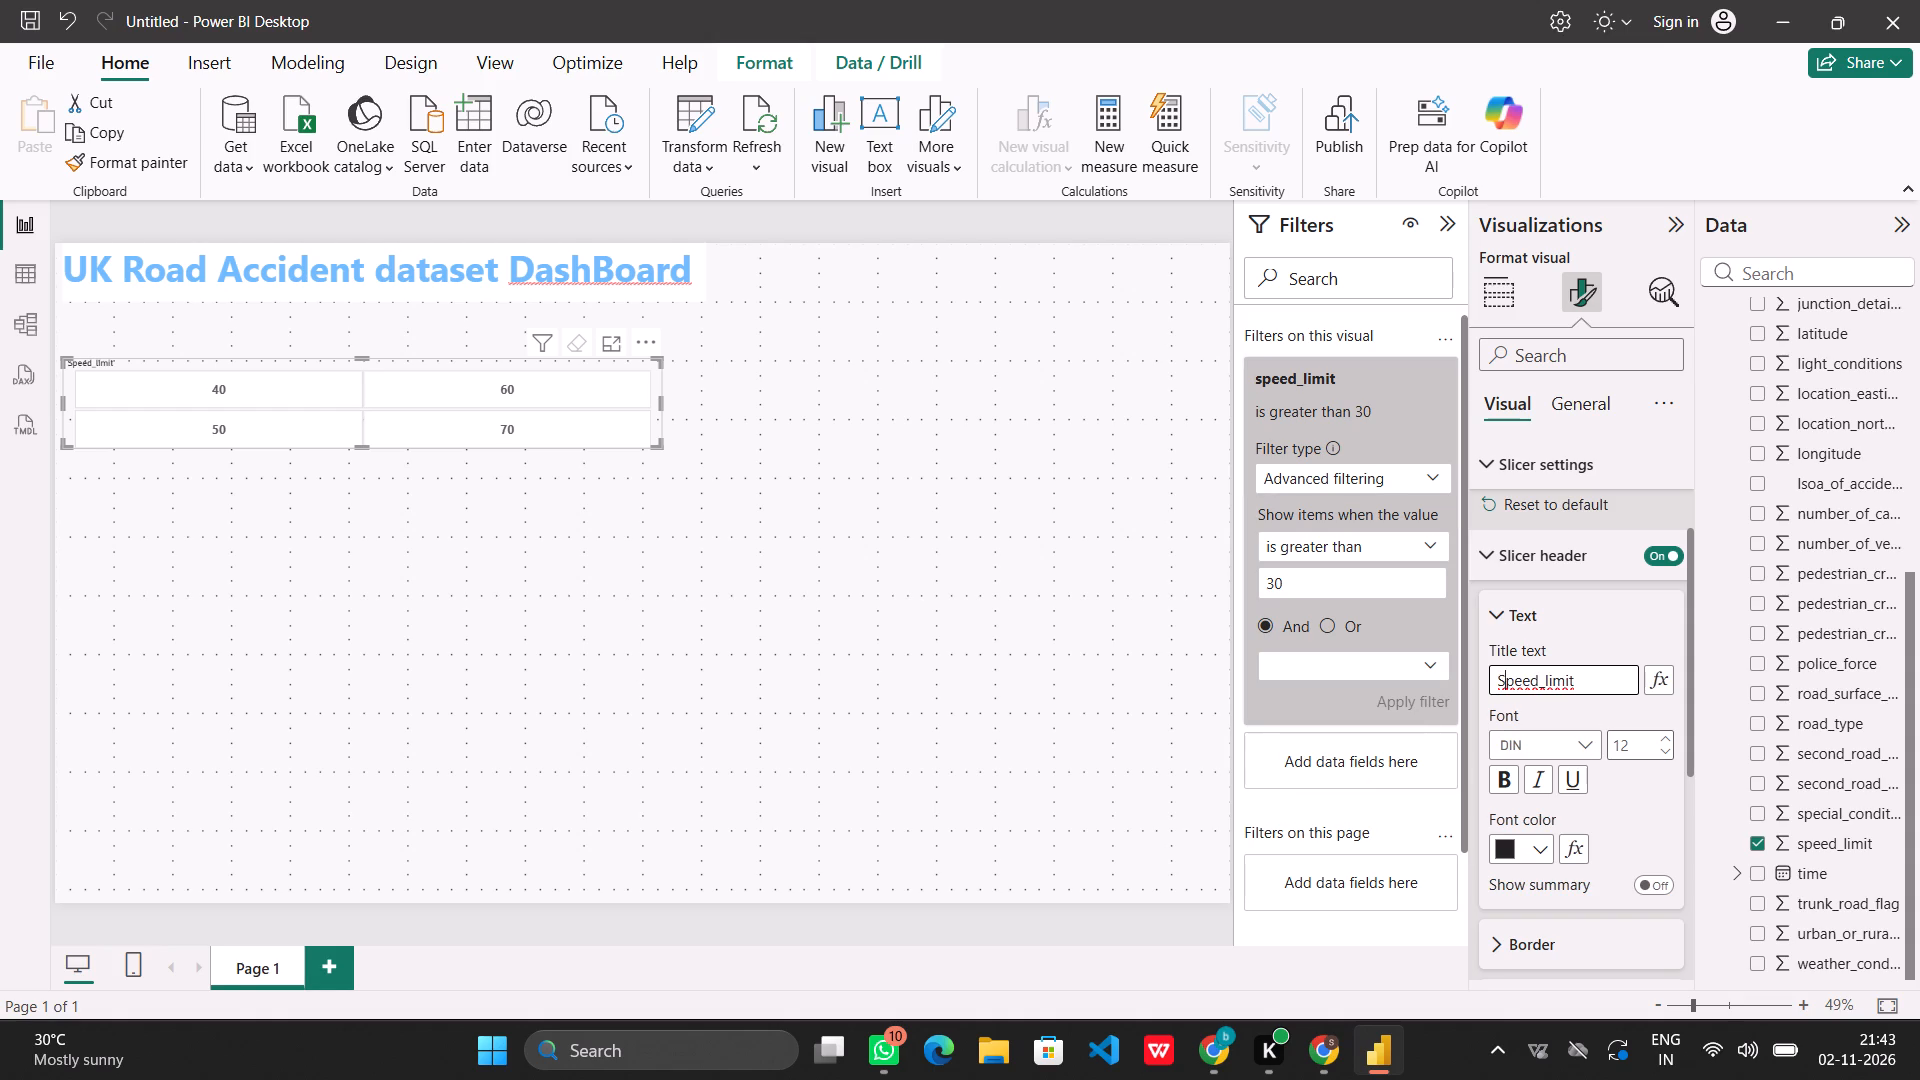
Set the slicer header text to font size 18 and make it bold.
{"action": "triple_click", "coordinate": [1664, 737]}
{"action": "double_click", "coordinate": [1664, 737]}
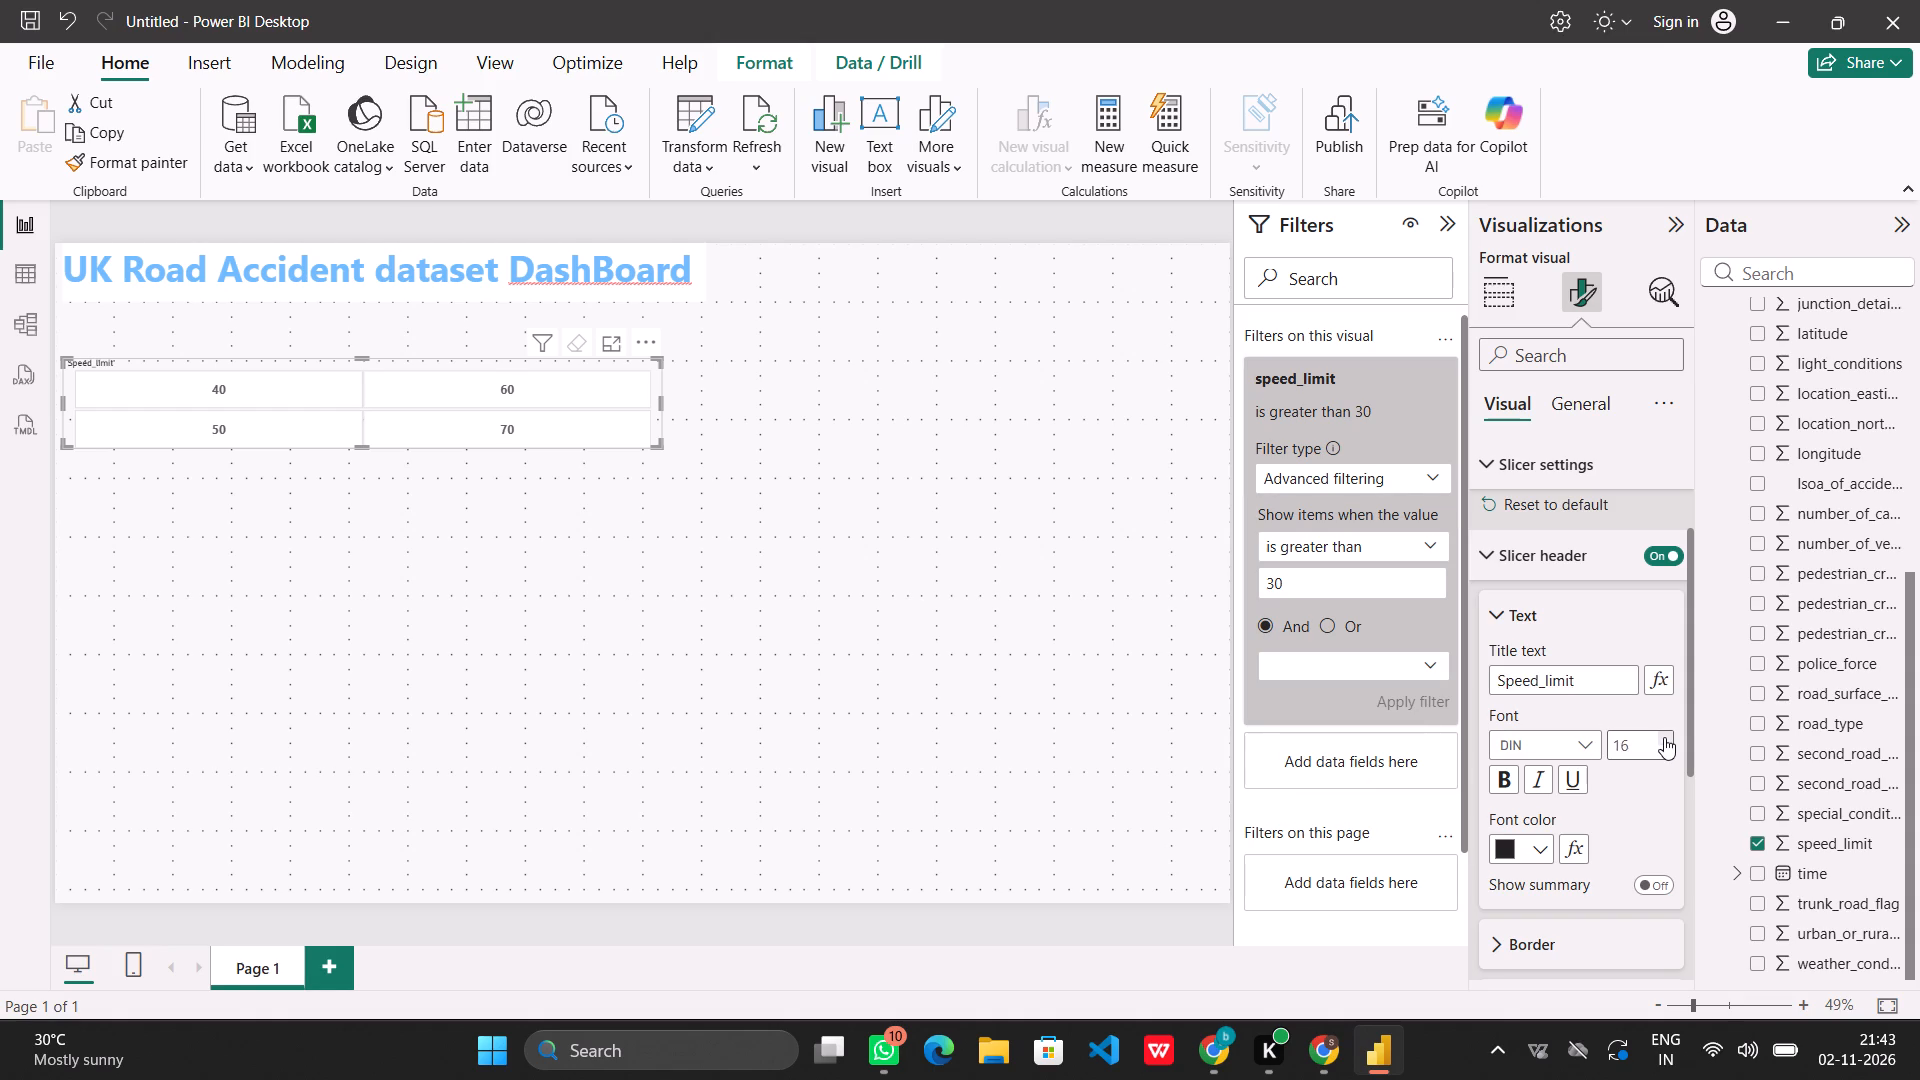
{"action": "left_click", "coordinate": [1664, 737]}
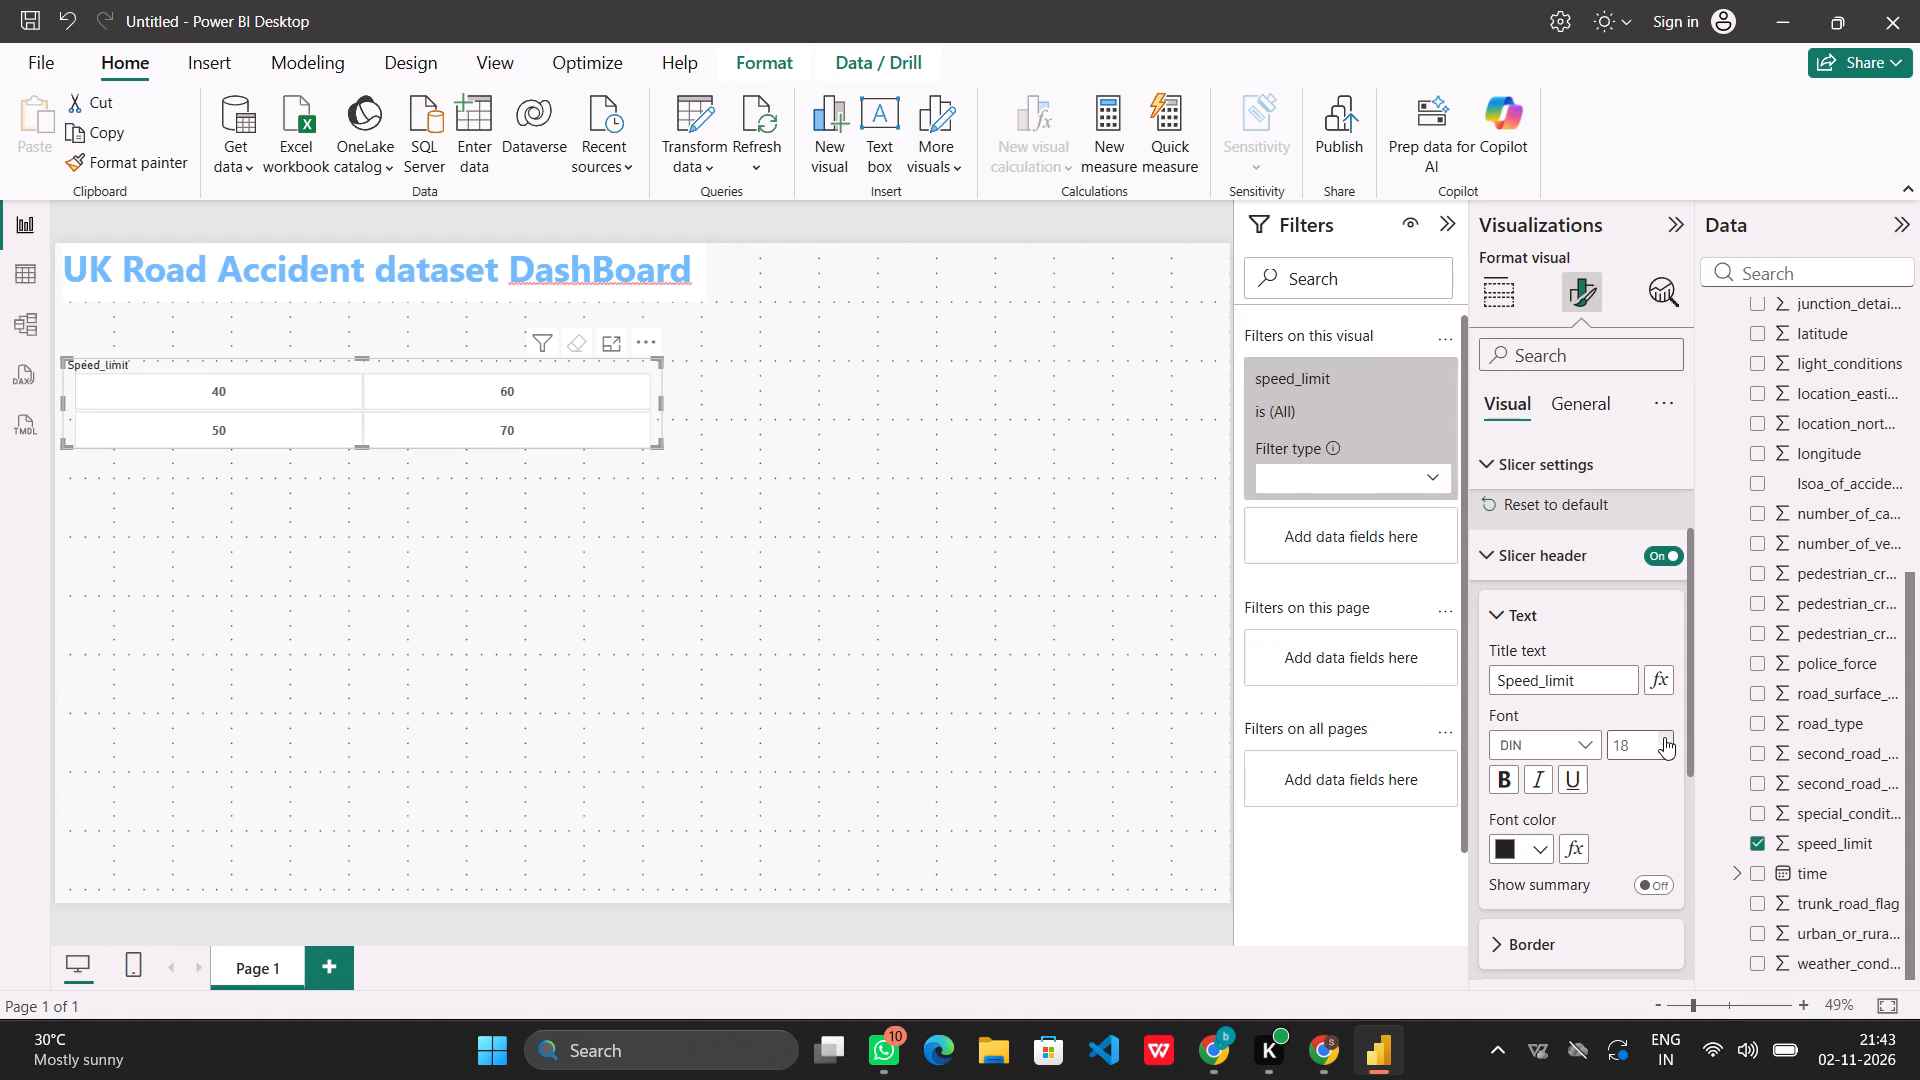
{"action": "scroll", "coordinate": [1518, 864], "scroll_direction": "down", "scroll_amount": 1}
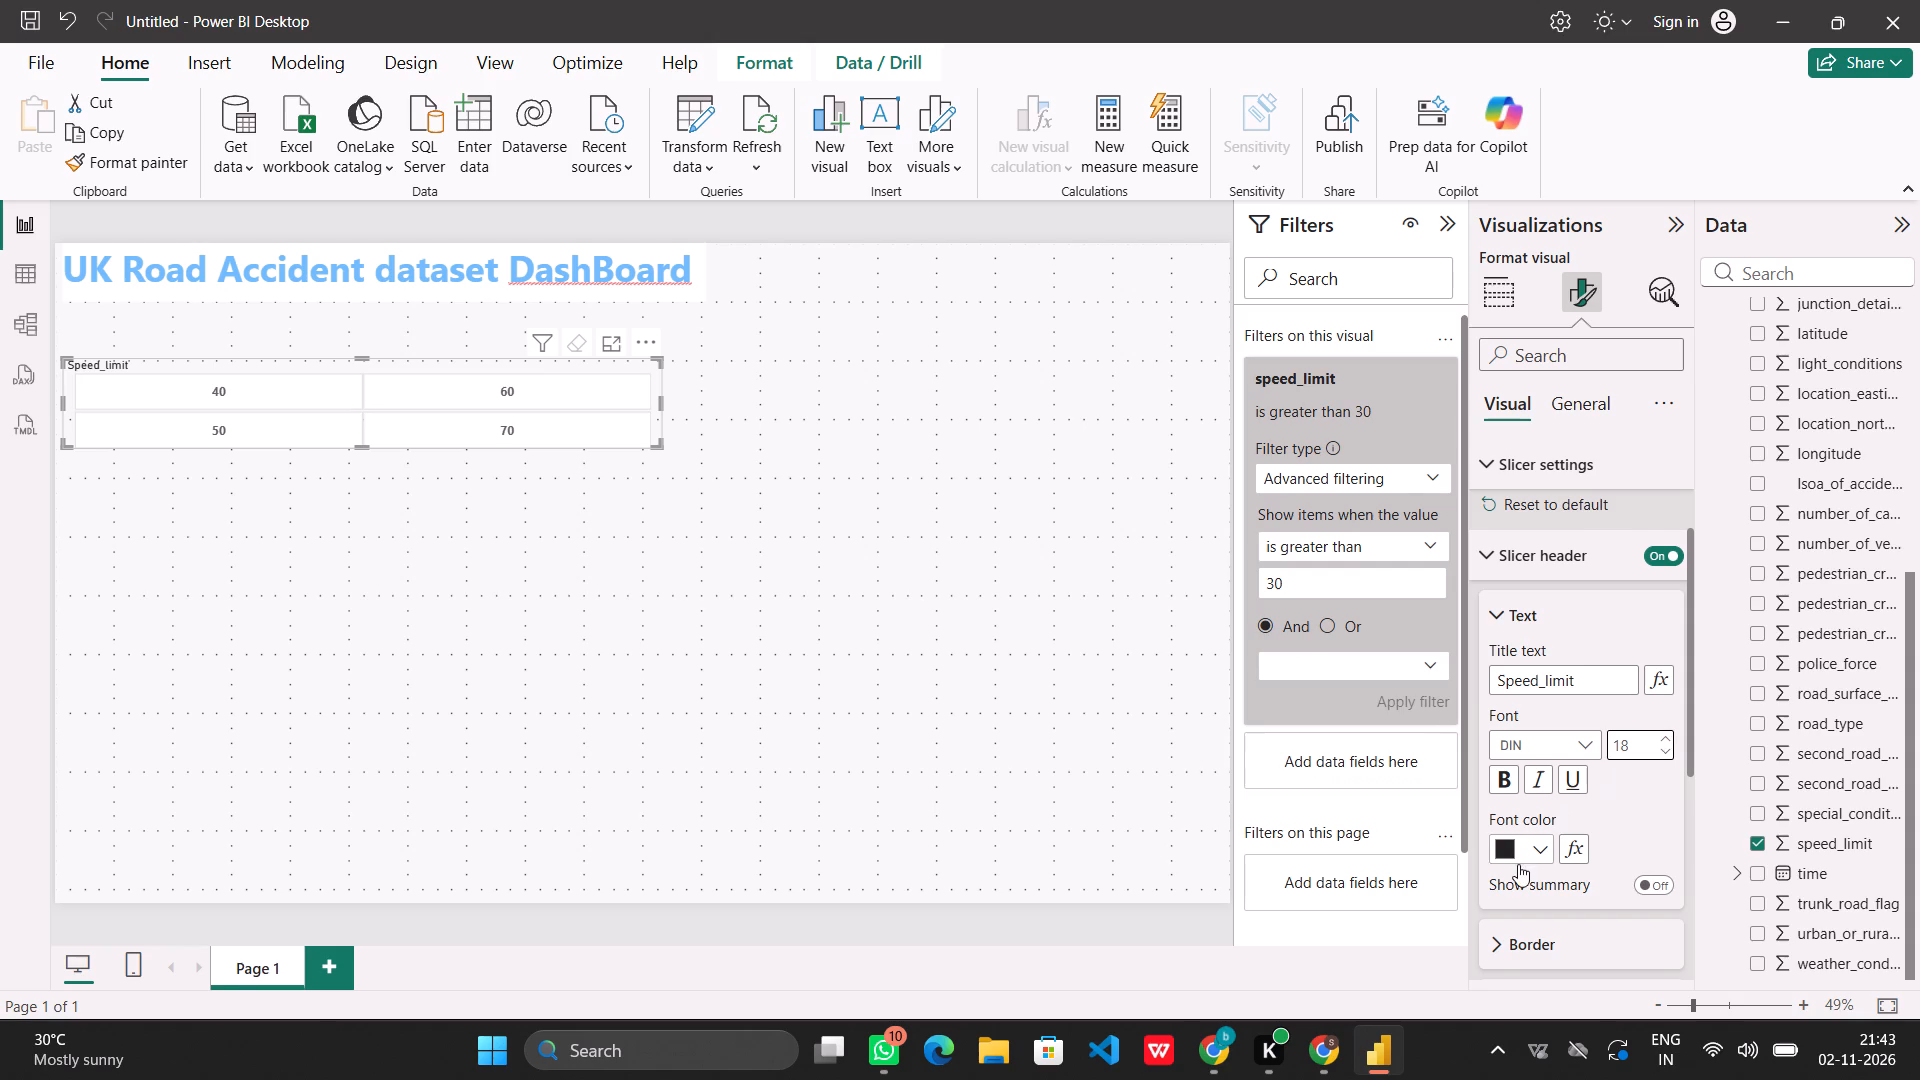
{"action": "scroll", "coordinate": [1518, 864], "scroll_direction": "down", "scroll_amount": 1}
{"action": "left_click", "coordinate": [1505, 657]}
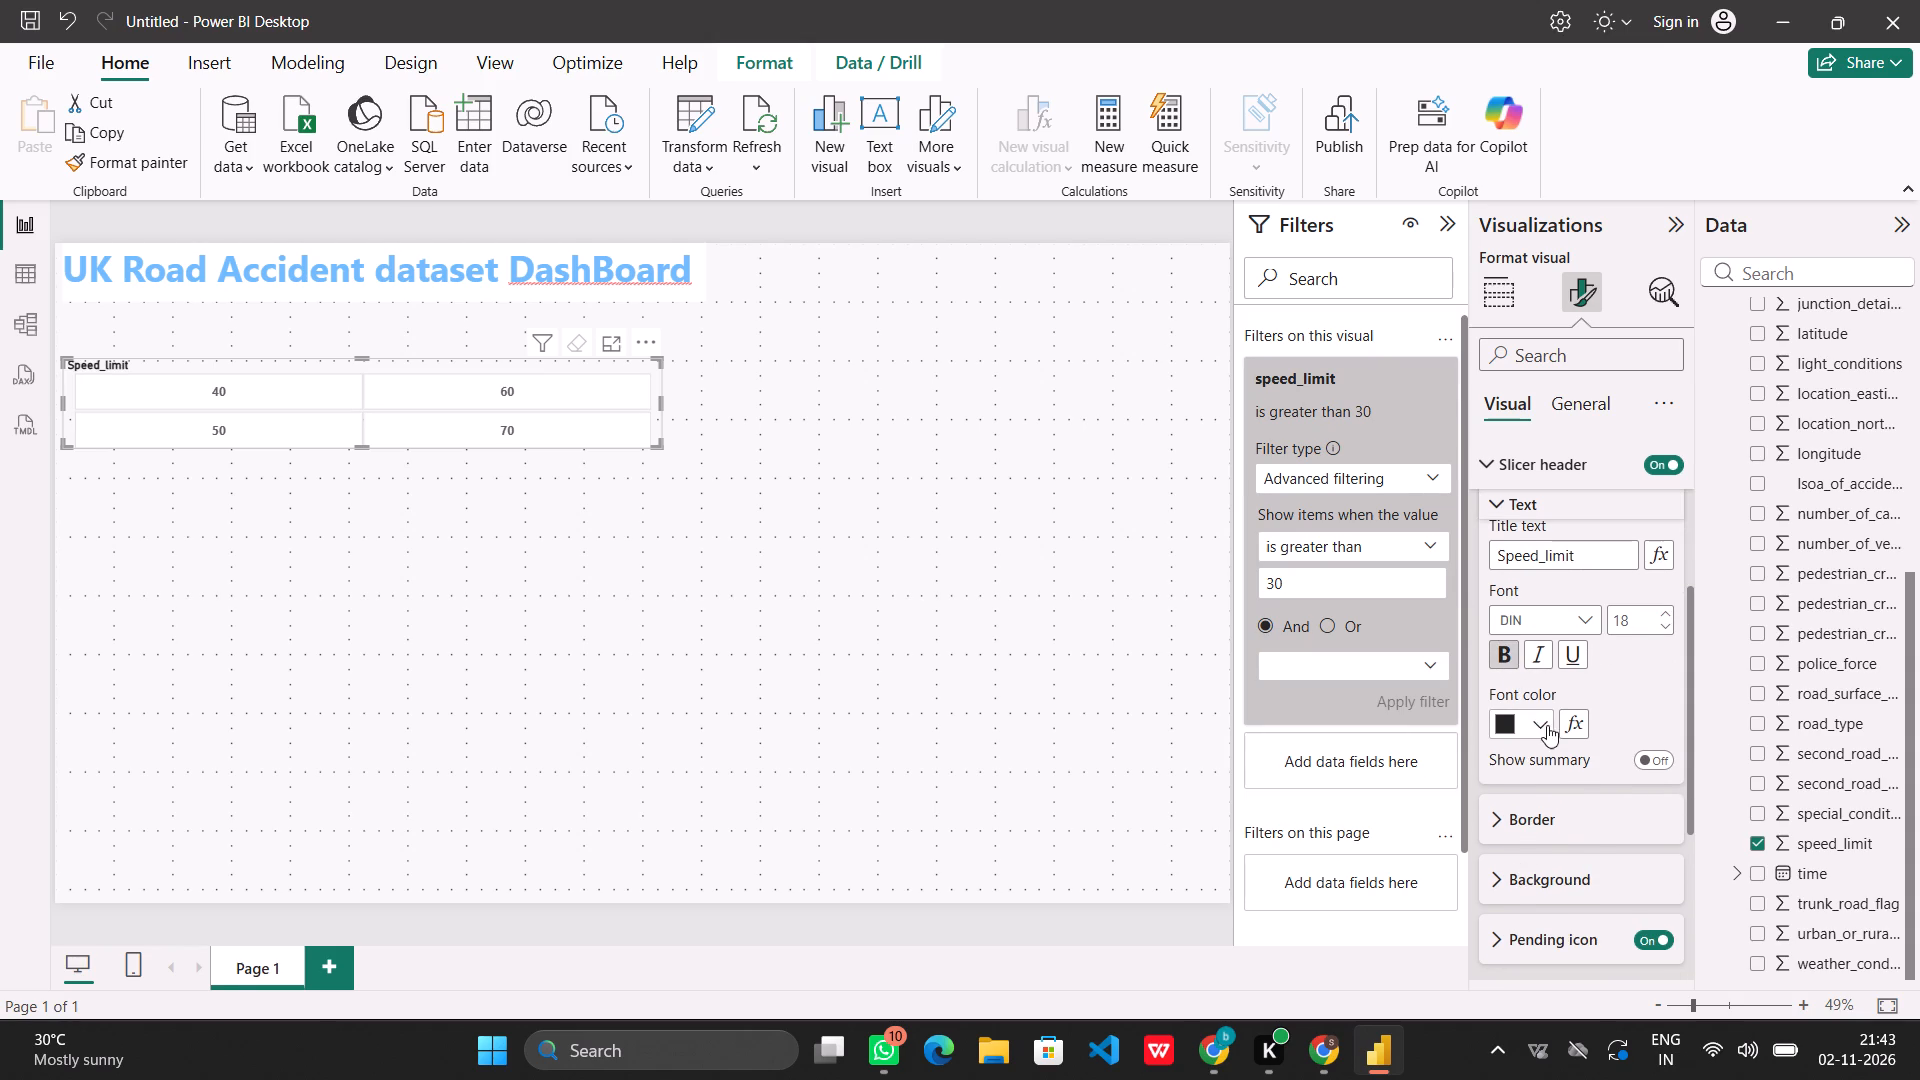
{"action": "scroll", "coordinate": [1513, 833], "scroll_direction": "down", "scroll_amount": 1}
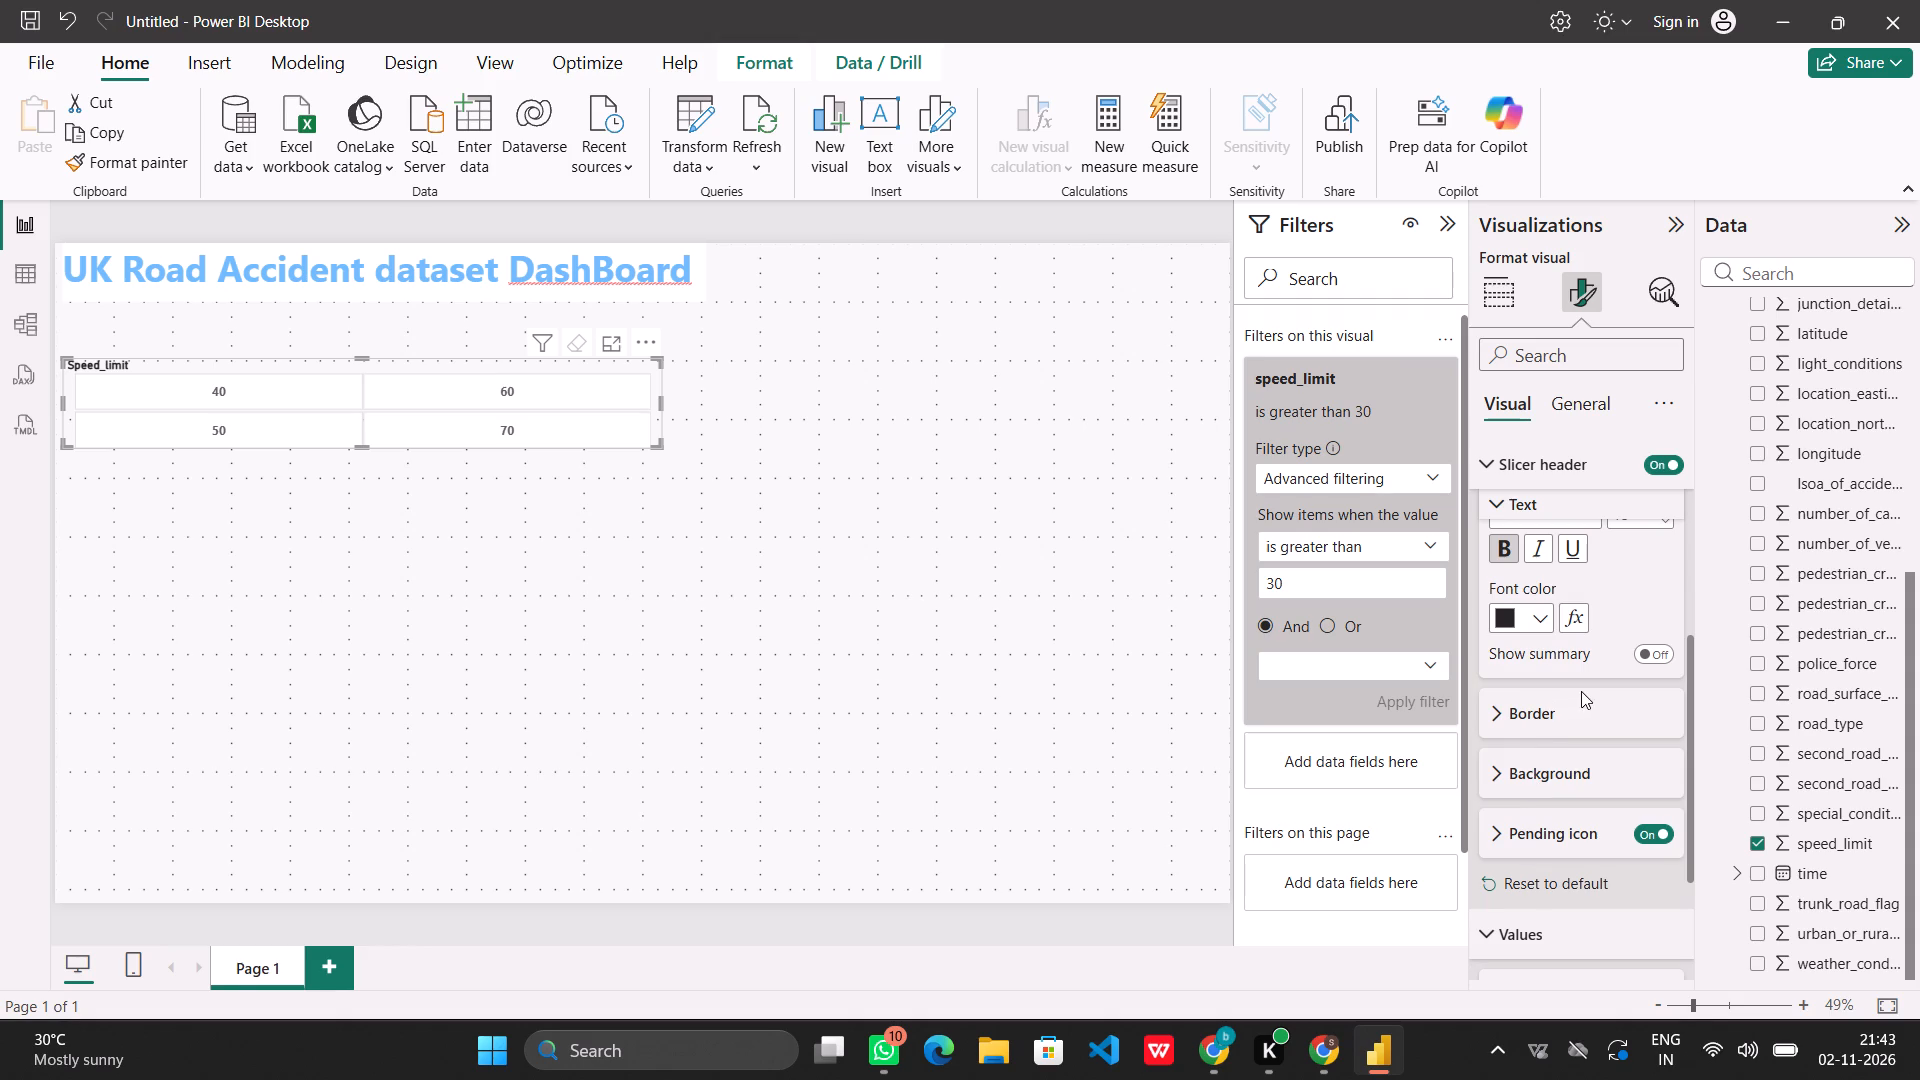
Compare the speed limit slicer with the reference dashboard image in Chrome and open the slicer header's border options in Power BI.
{"action": "left_click", "coordinate": [1316, 1067]}
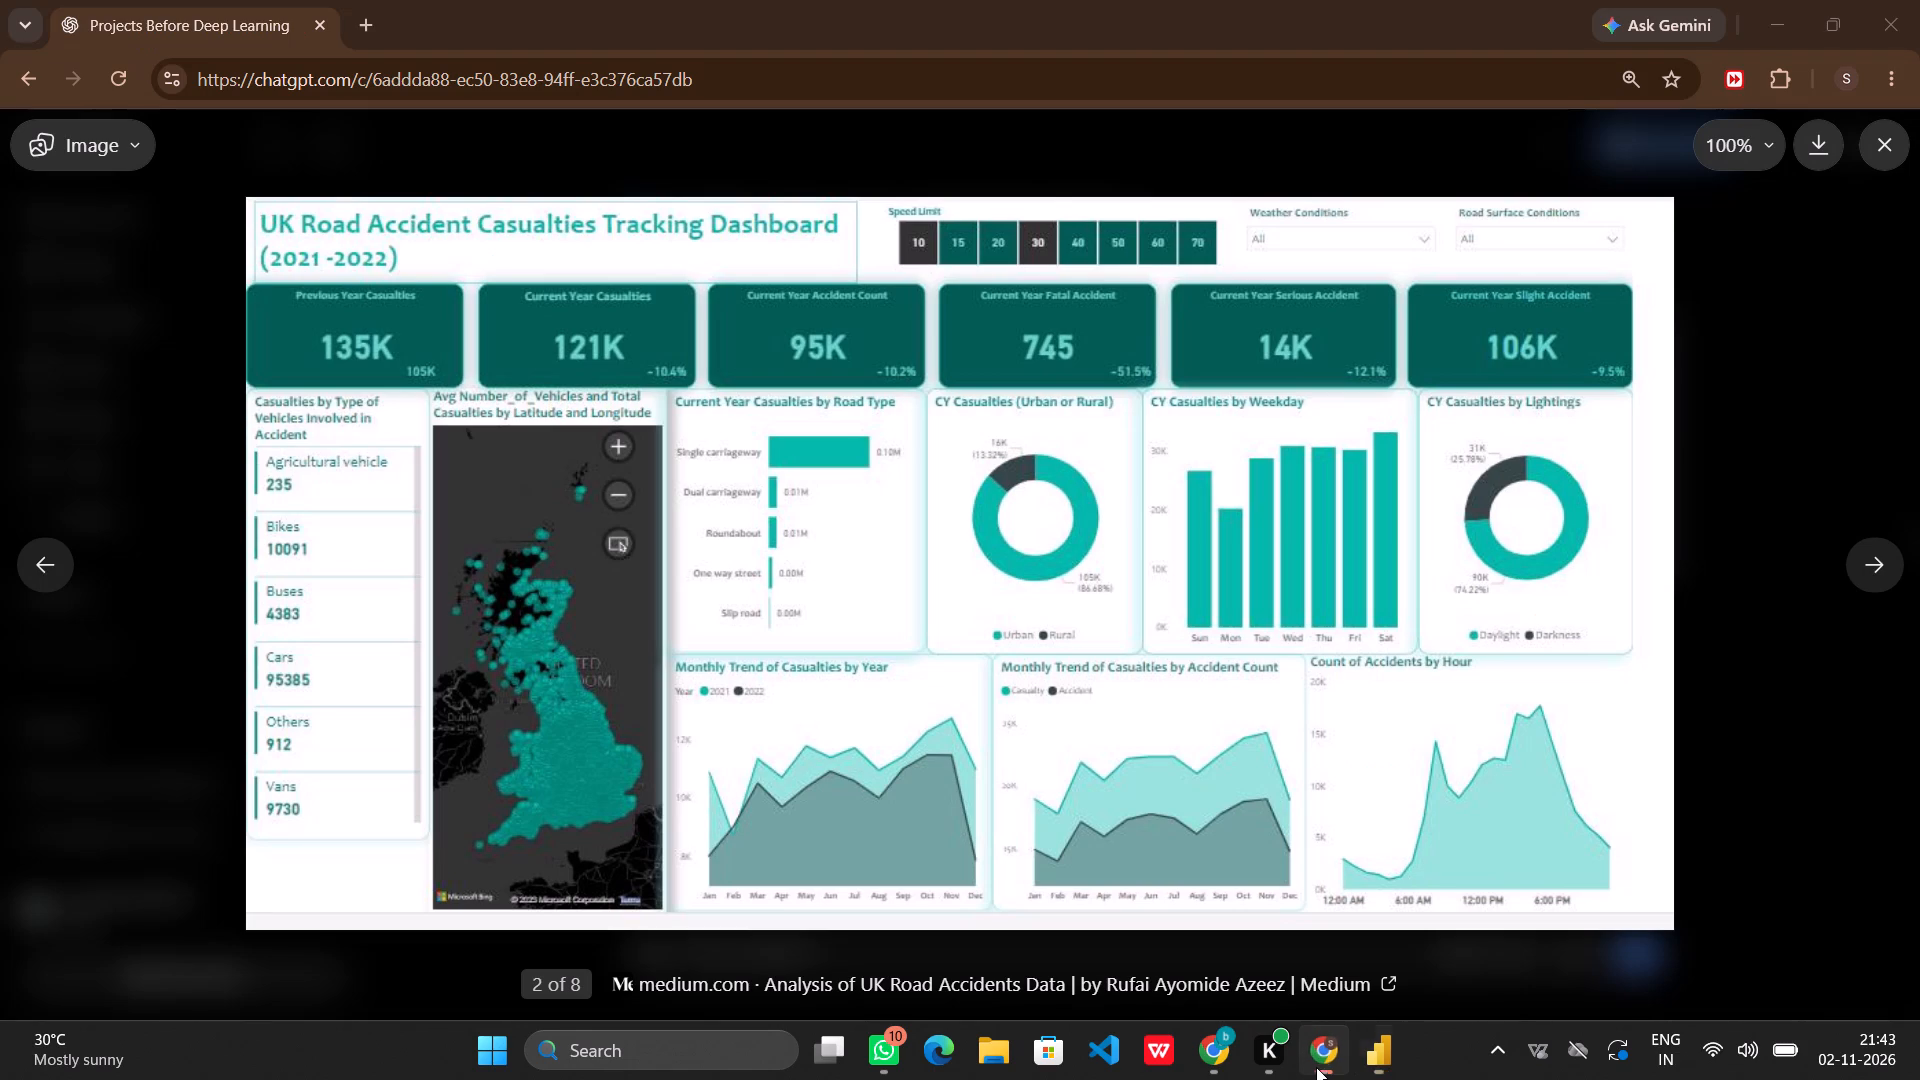
{"action": "left_click", "coordinate": [1373, 1064]}
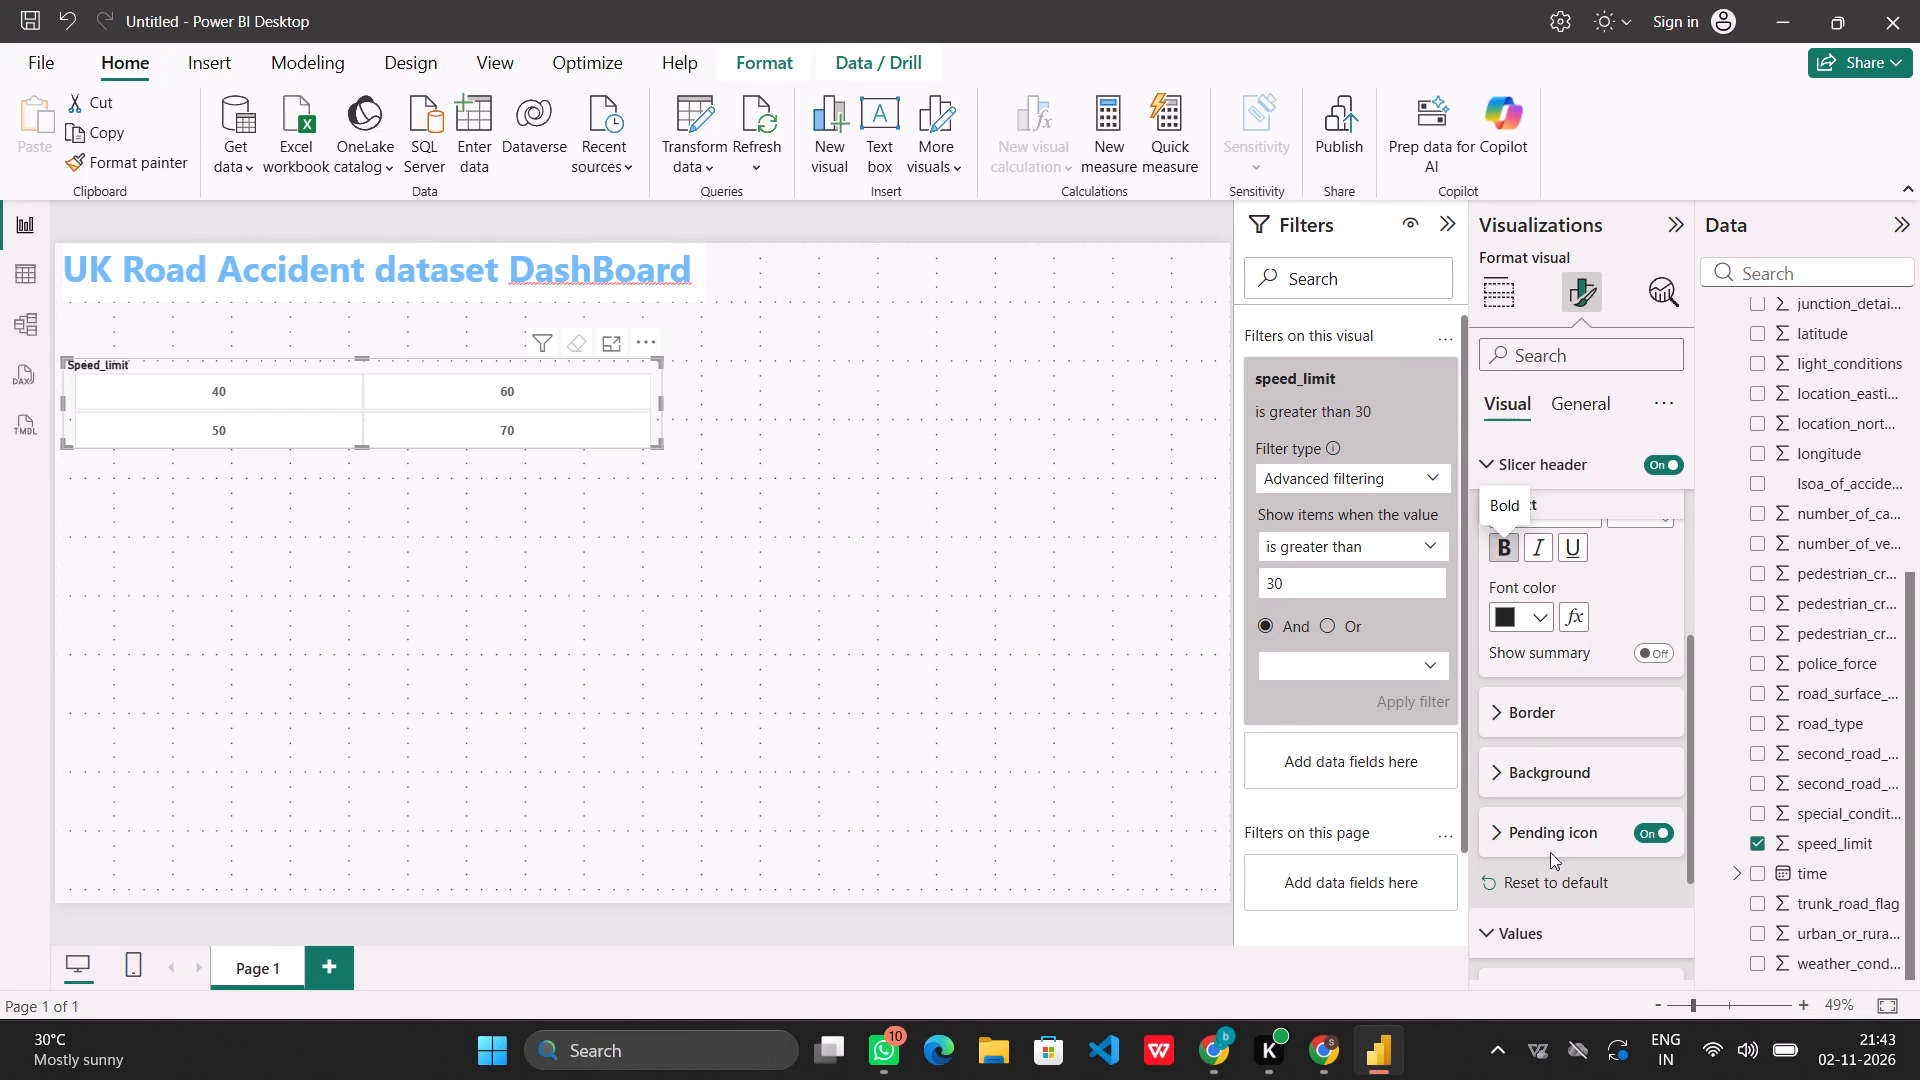
{"action": "left_click", "coordinate": [1551, 707]}
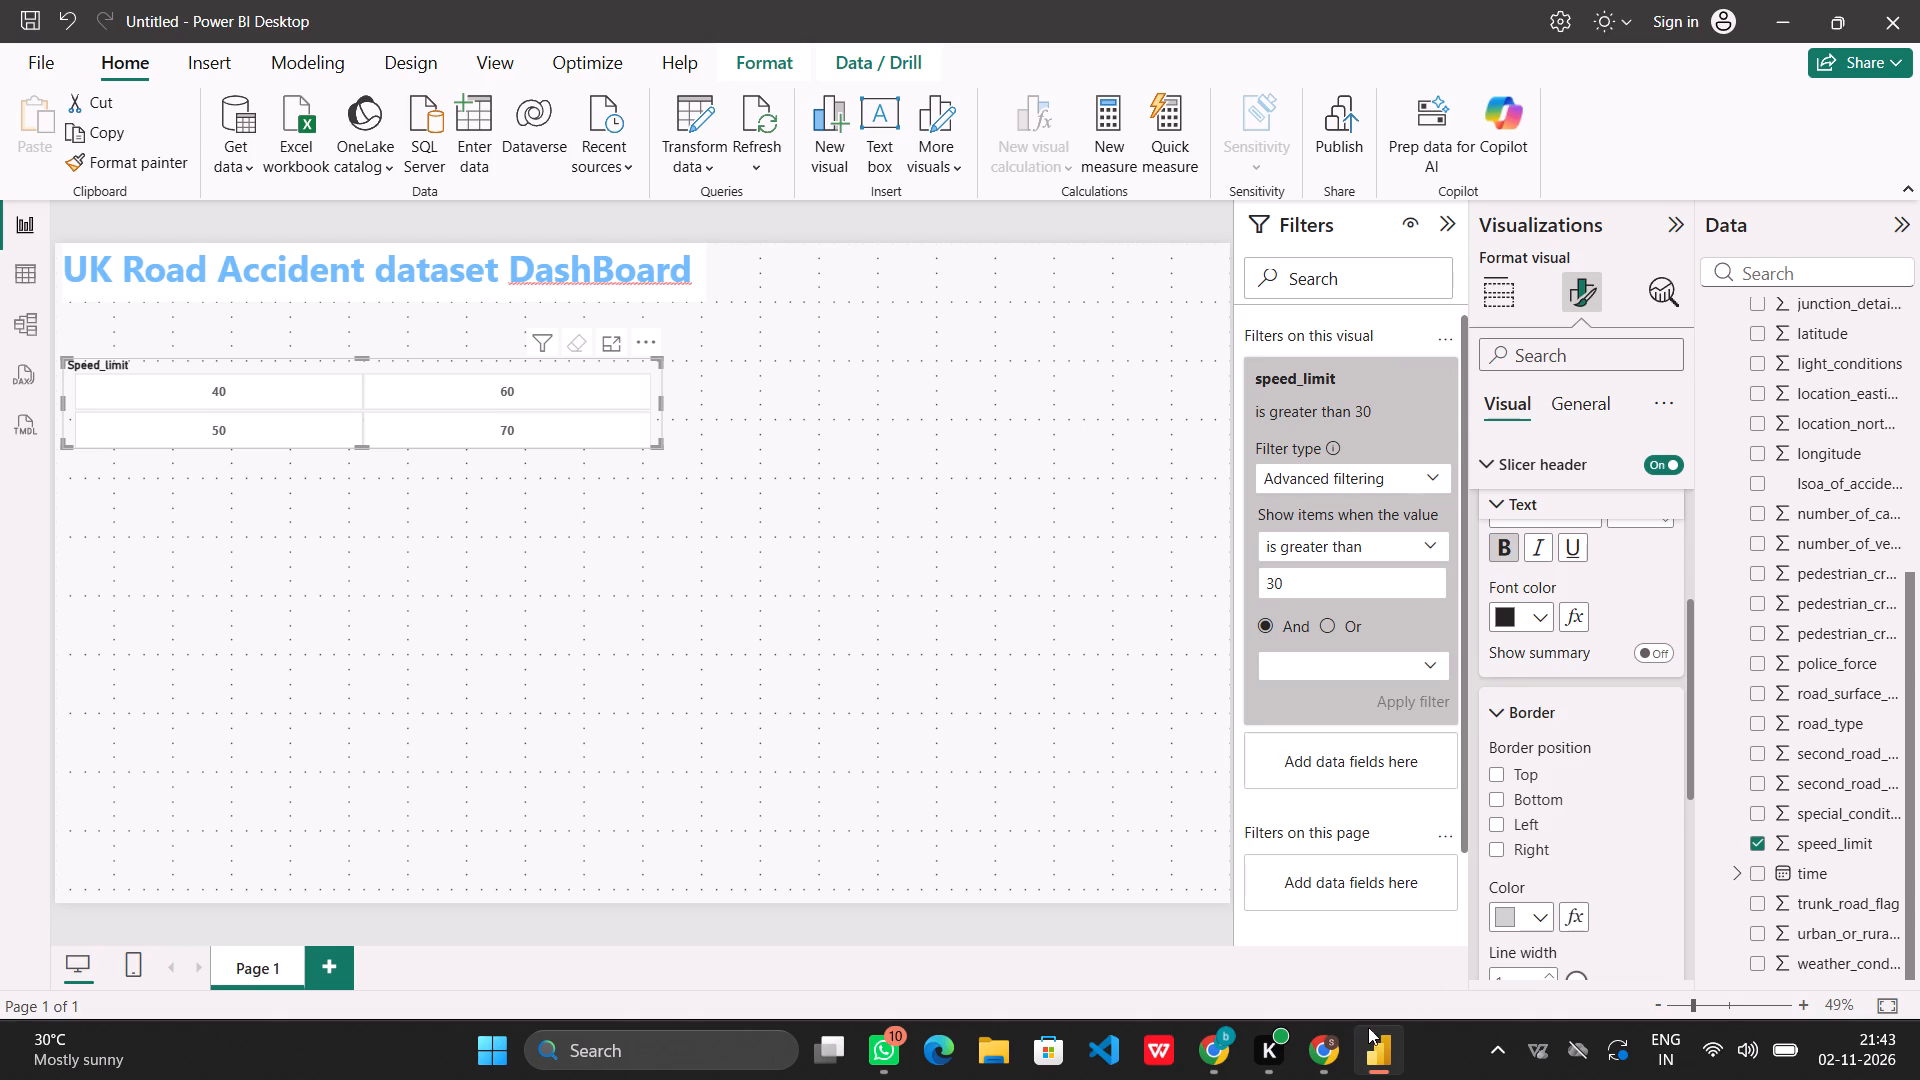
{"action": "left_click", "coordinate": [1325, 1066]}
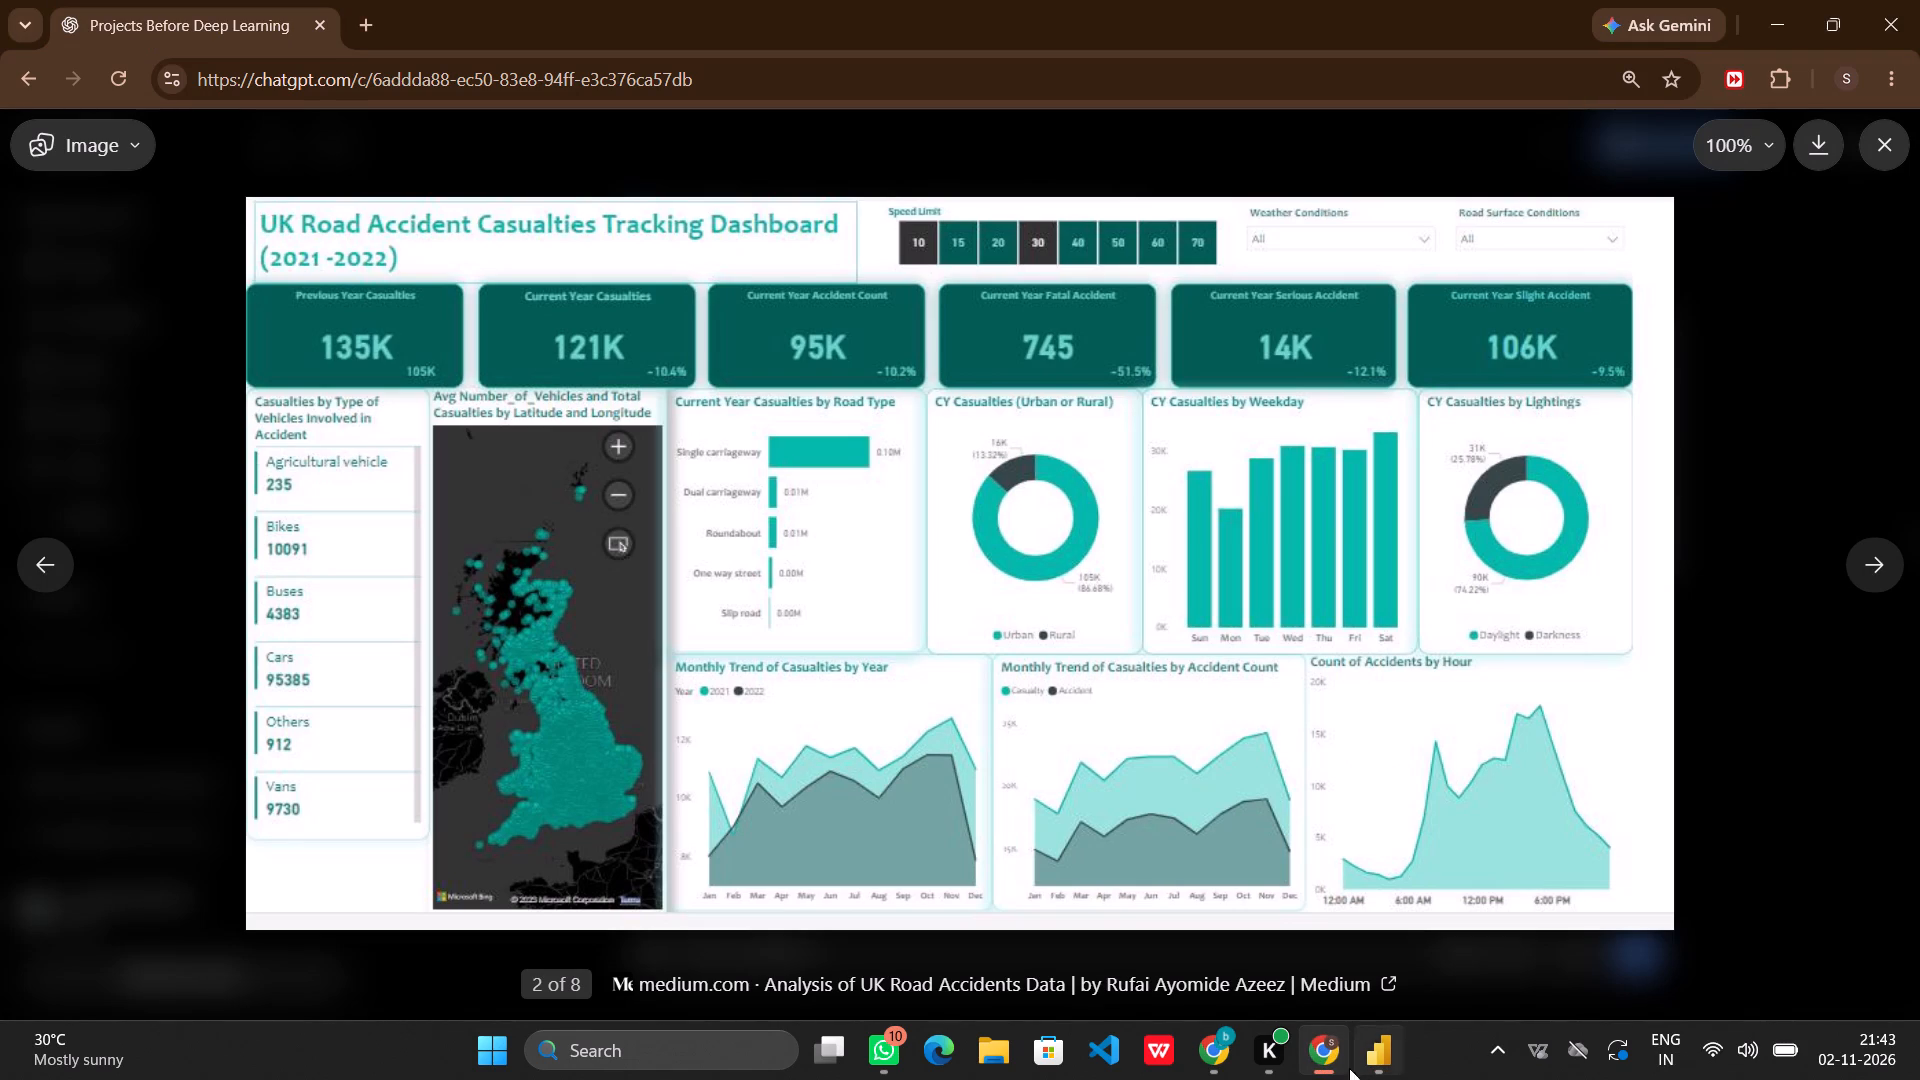
{"action": "left_click", "coordinate": [1377, 1041]}
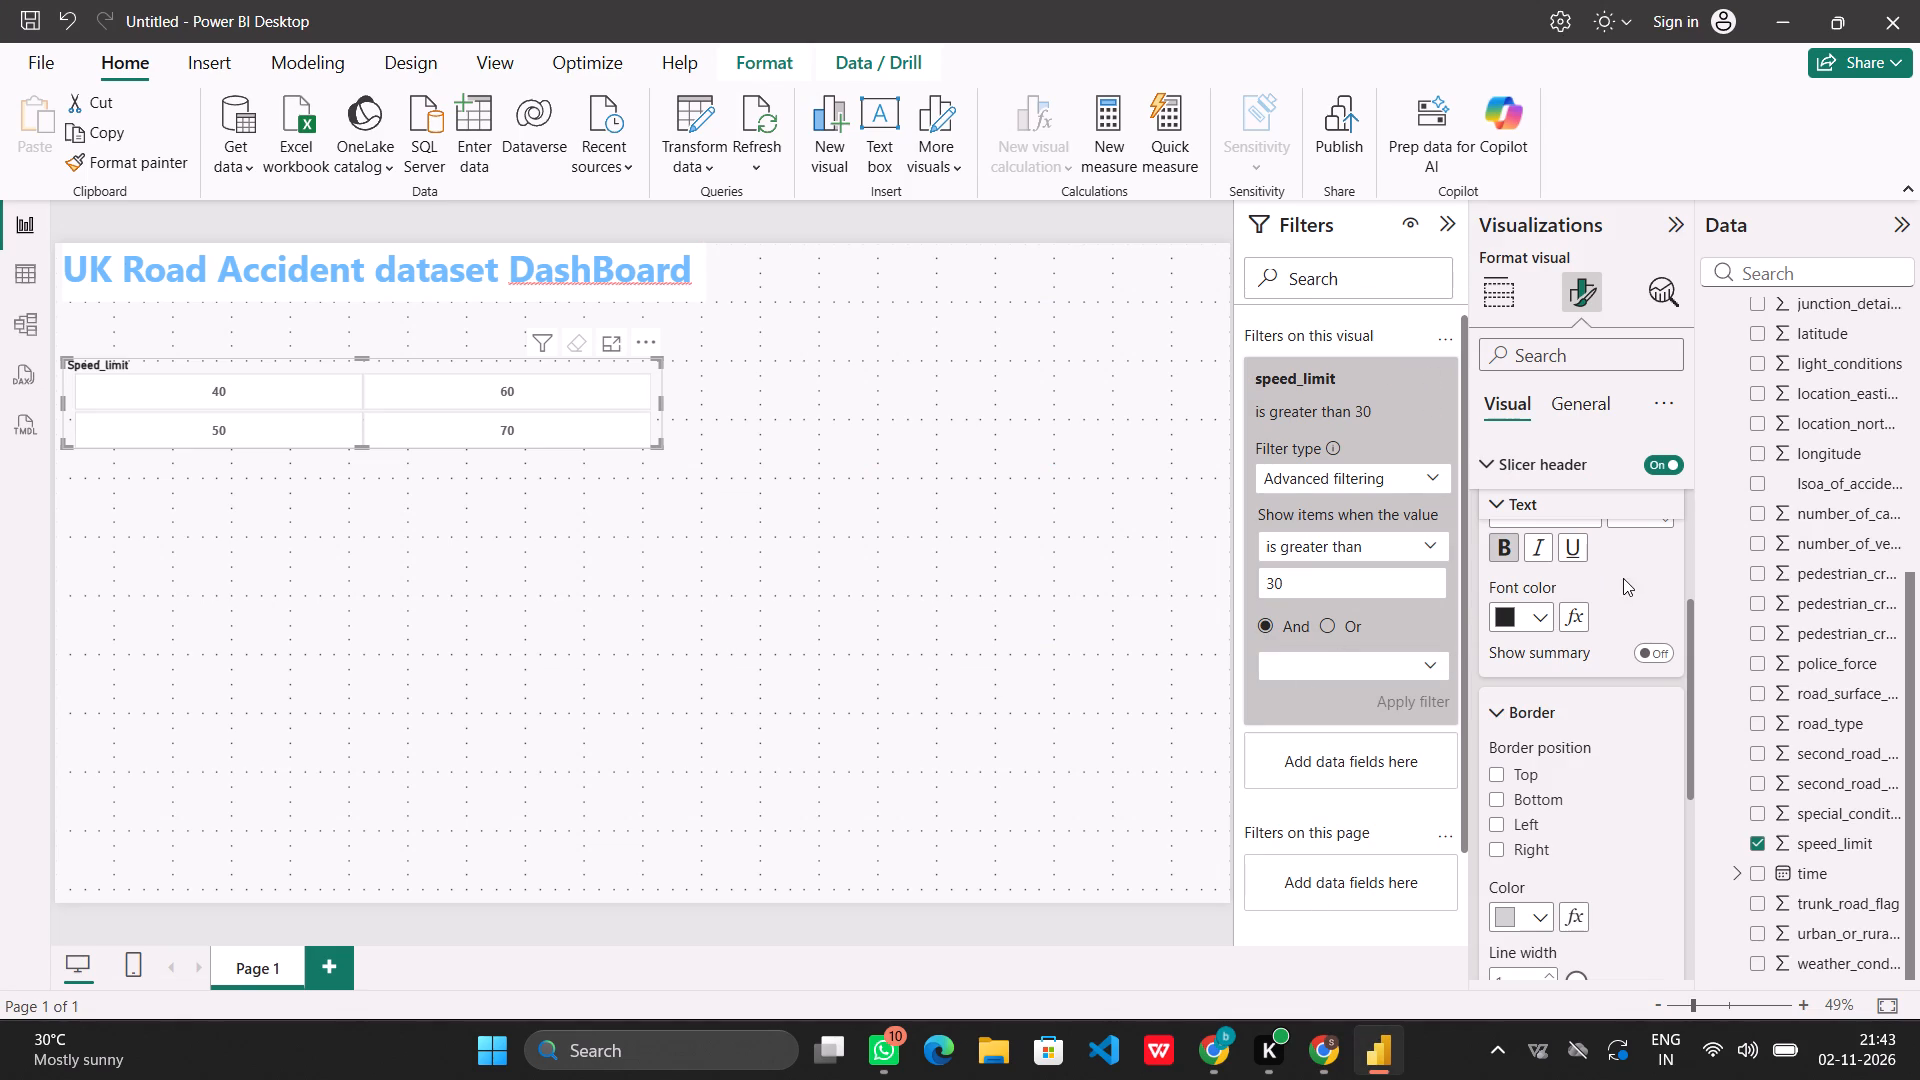
Try a blue background for the slicer header, and settle on white as the background color.
{"action": "scroll", "coordinate": [1623, 578], "scroll_direction": "up", "scroll_amount": 4}
{"action": "scroll", "coordinate": [1513, 761], "scroll_direction": "down", "scroll_amount": 1}
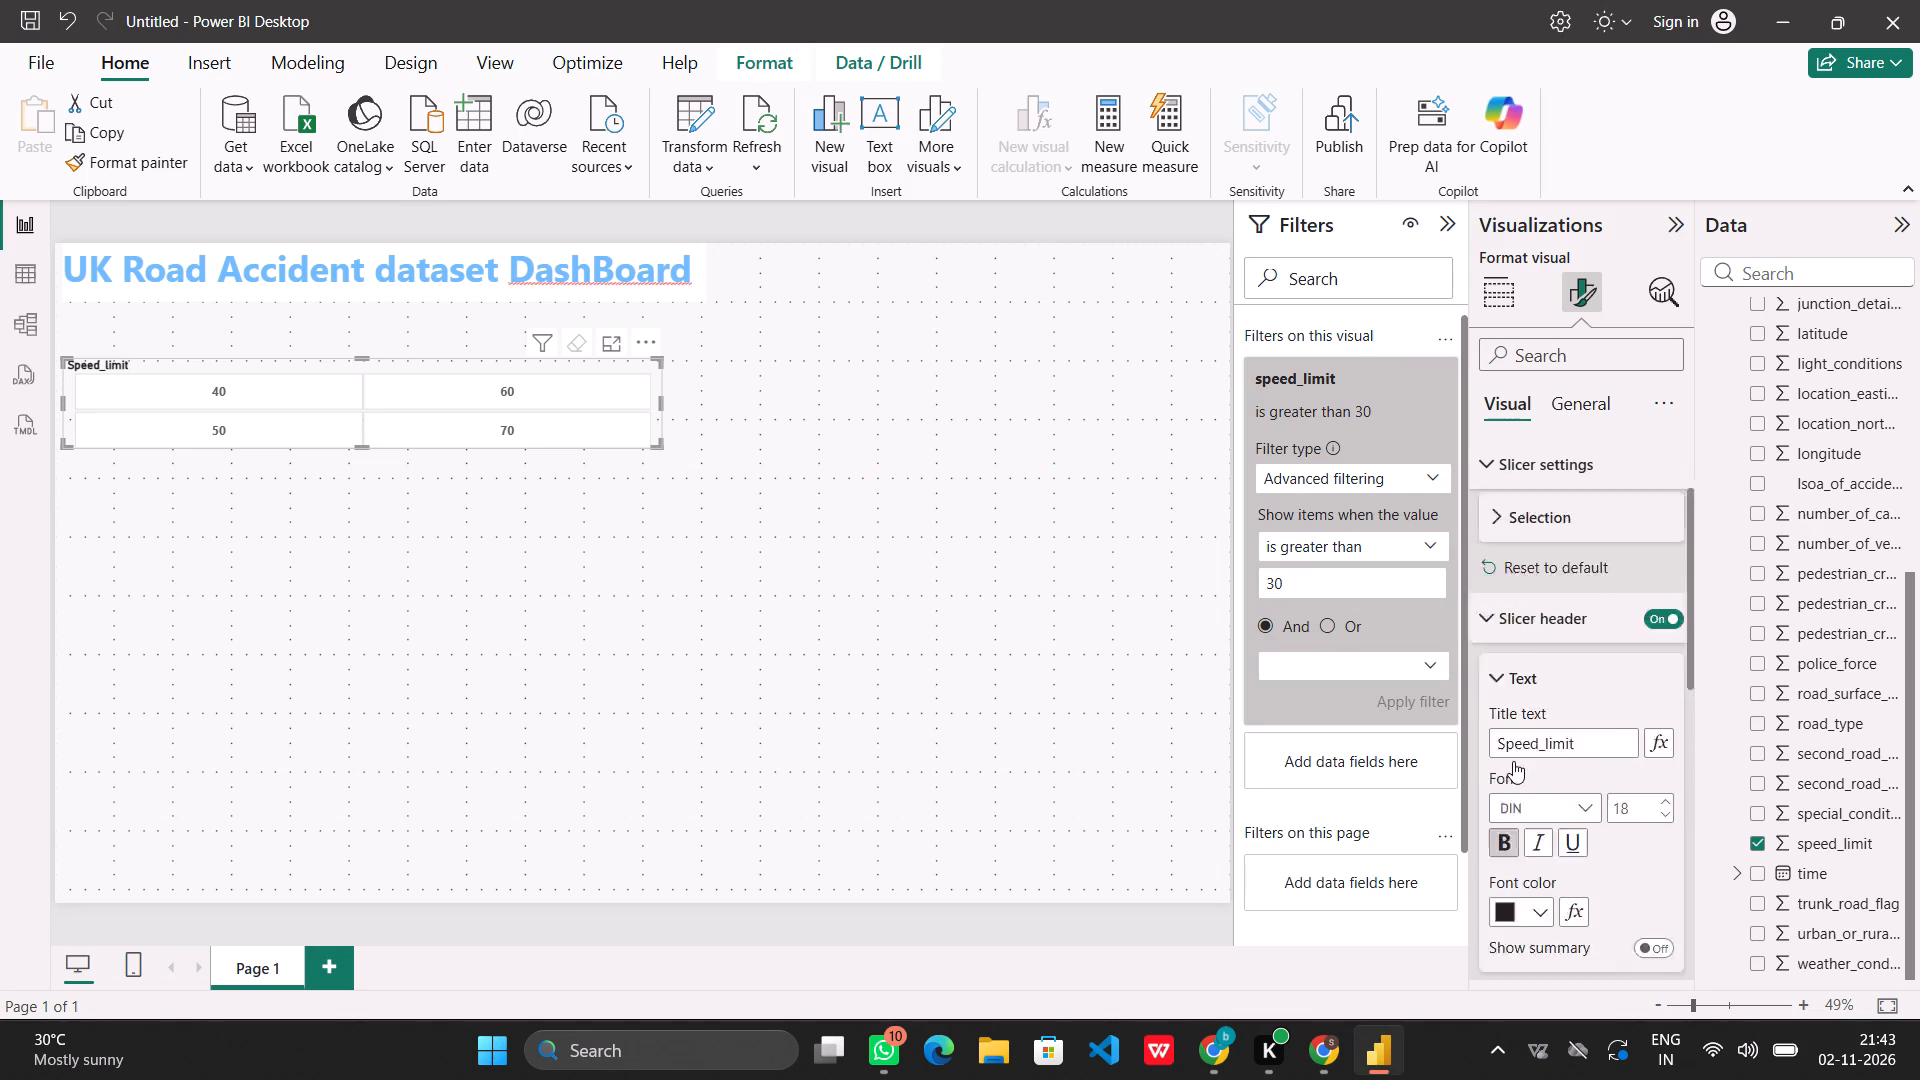
{"action": "scroll", "coordinate": [1513, 761], "scroll_direction": "down", "scroll_amount": 5}
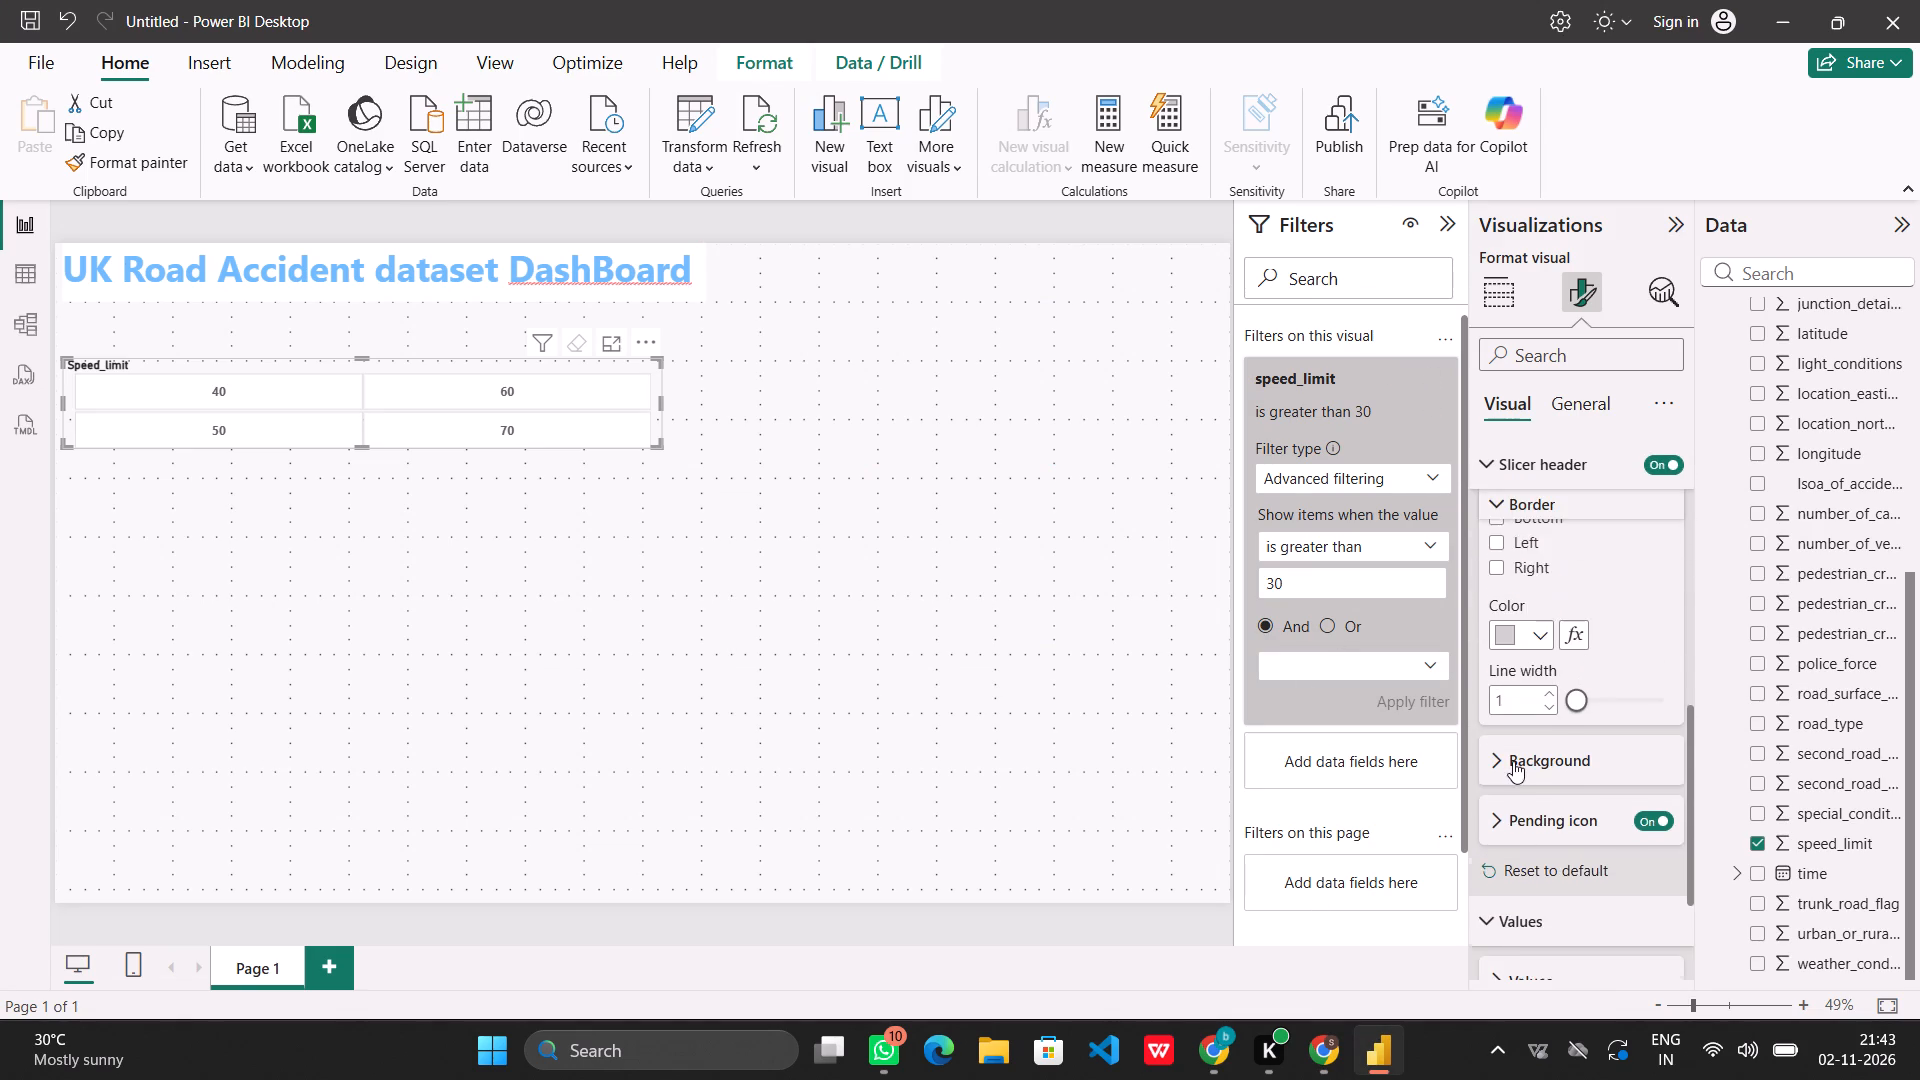
{"action": "scroll", "coordinate": [1513, 761], "scroll_direction": "down", "scroll_amount": 1}
{"action": "left_click", "coordinate": [1523, 688]}
{"action": "scroll", "coordinate": [1523, 688], "scroll_direction": "down", "scroll_amount": 1}
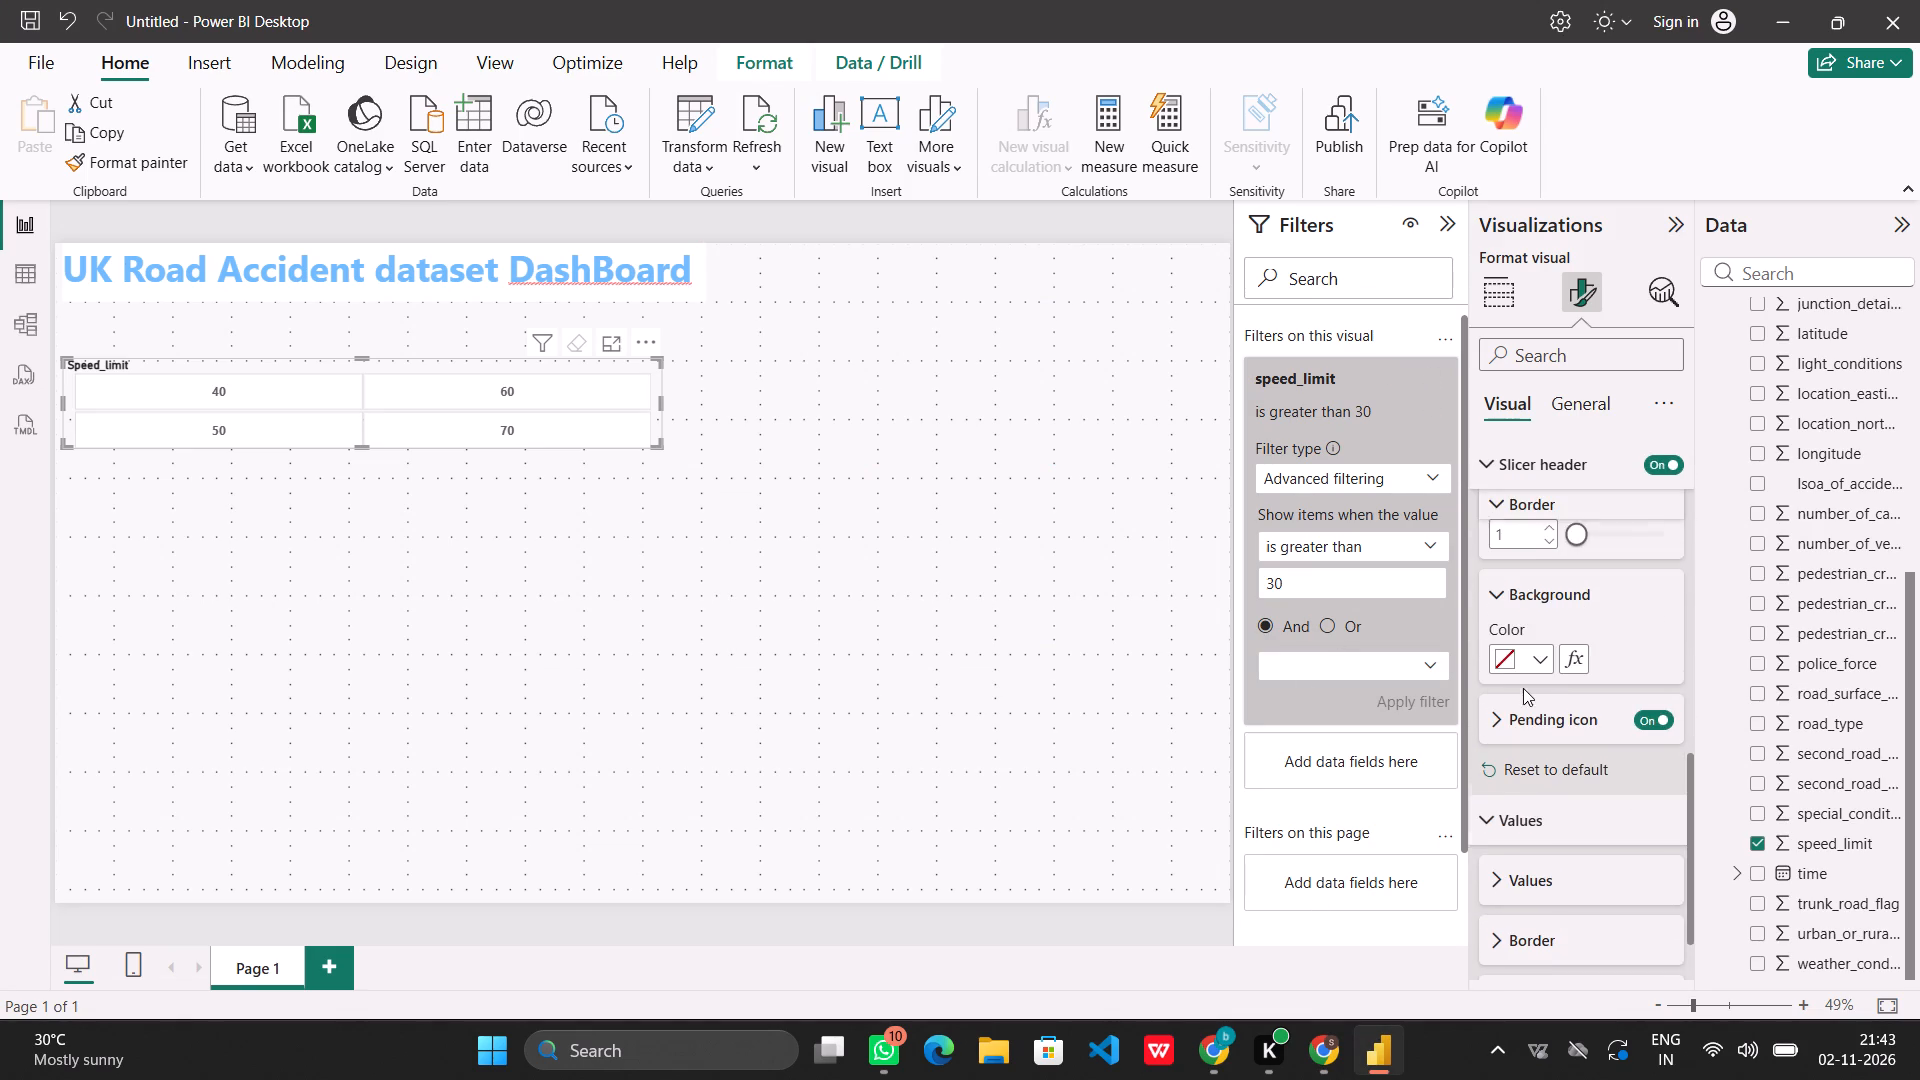
{"action": "scroll", "coordinate": [1523, 688], "scroll_direction": "down", "scroll_amount": 1}
{"action": "left_click", "coordinate": [1542, 650]}
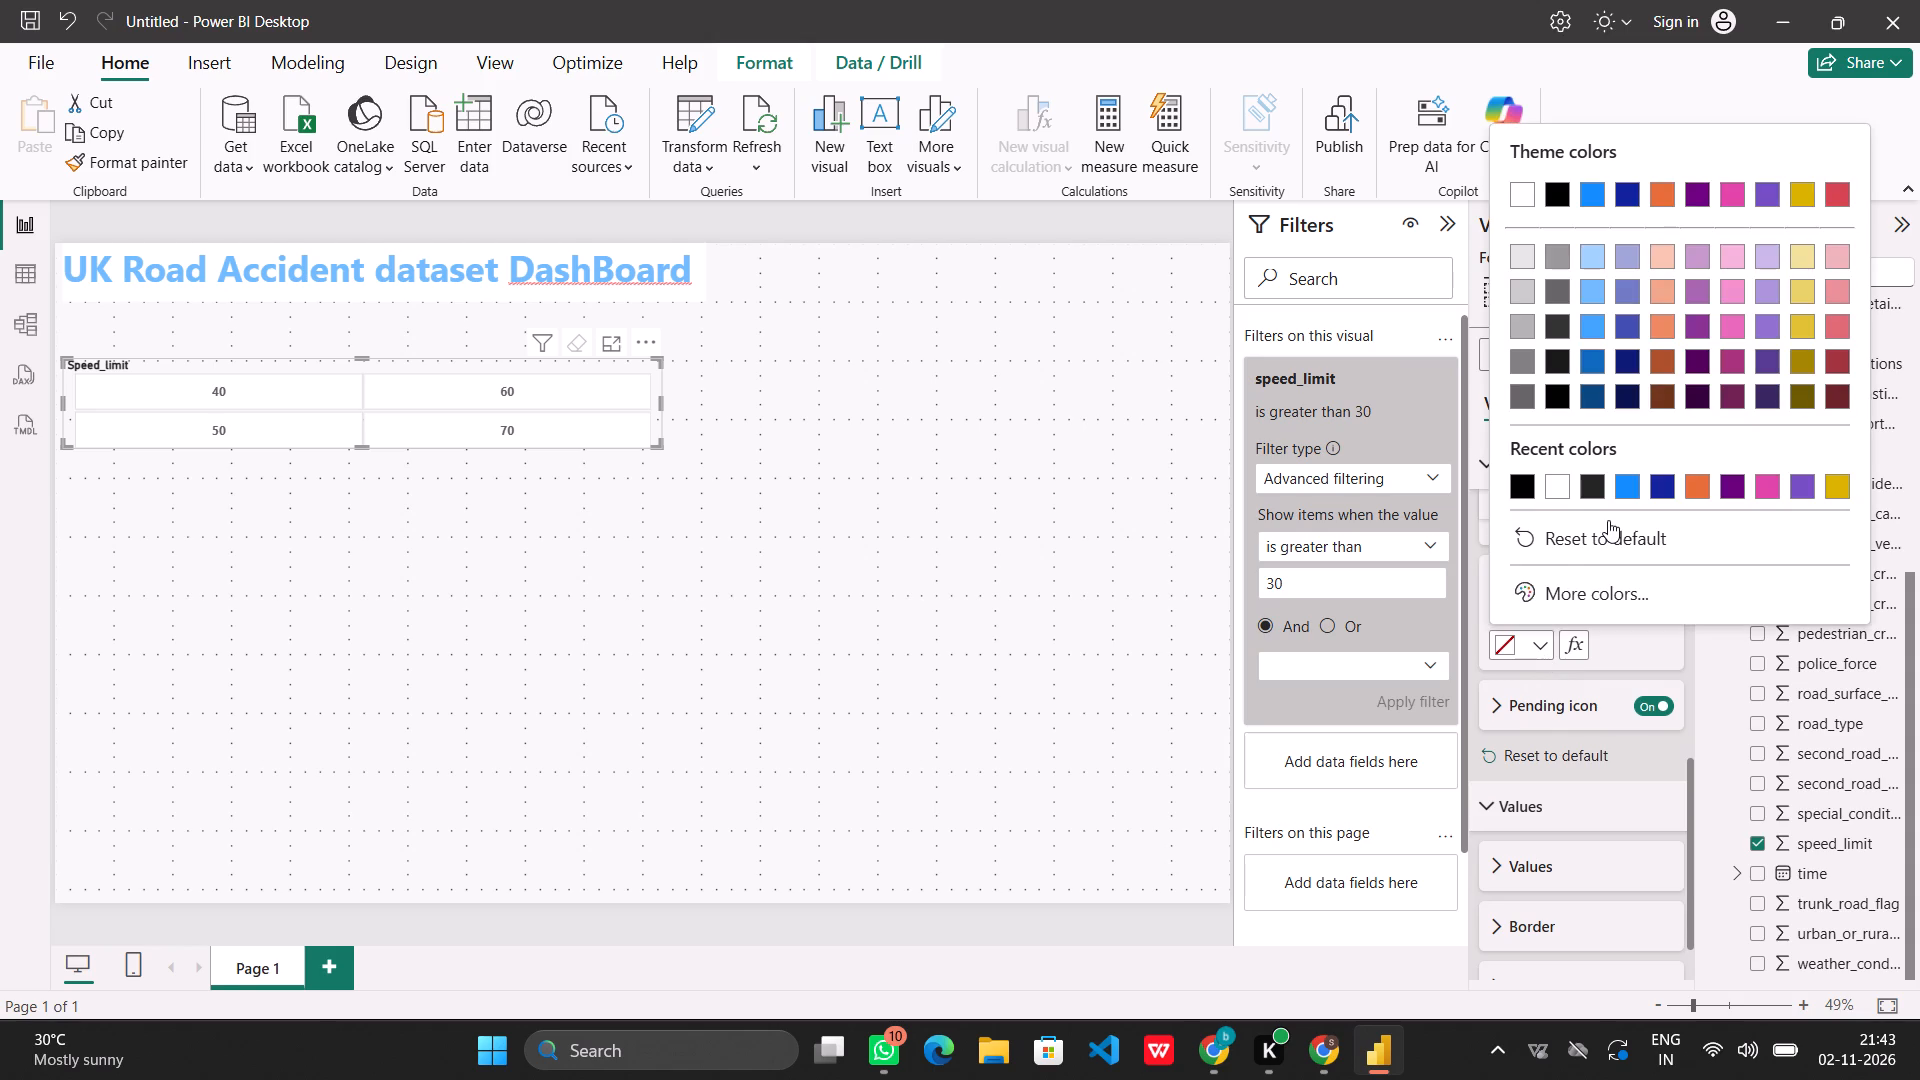
{"action": "left_click", "coordinate": [1631, 484]}
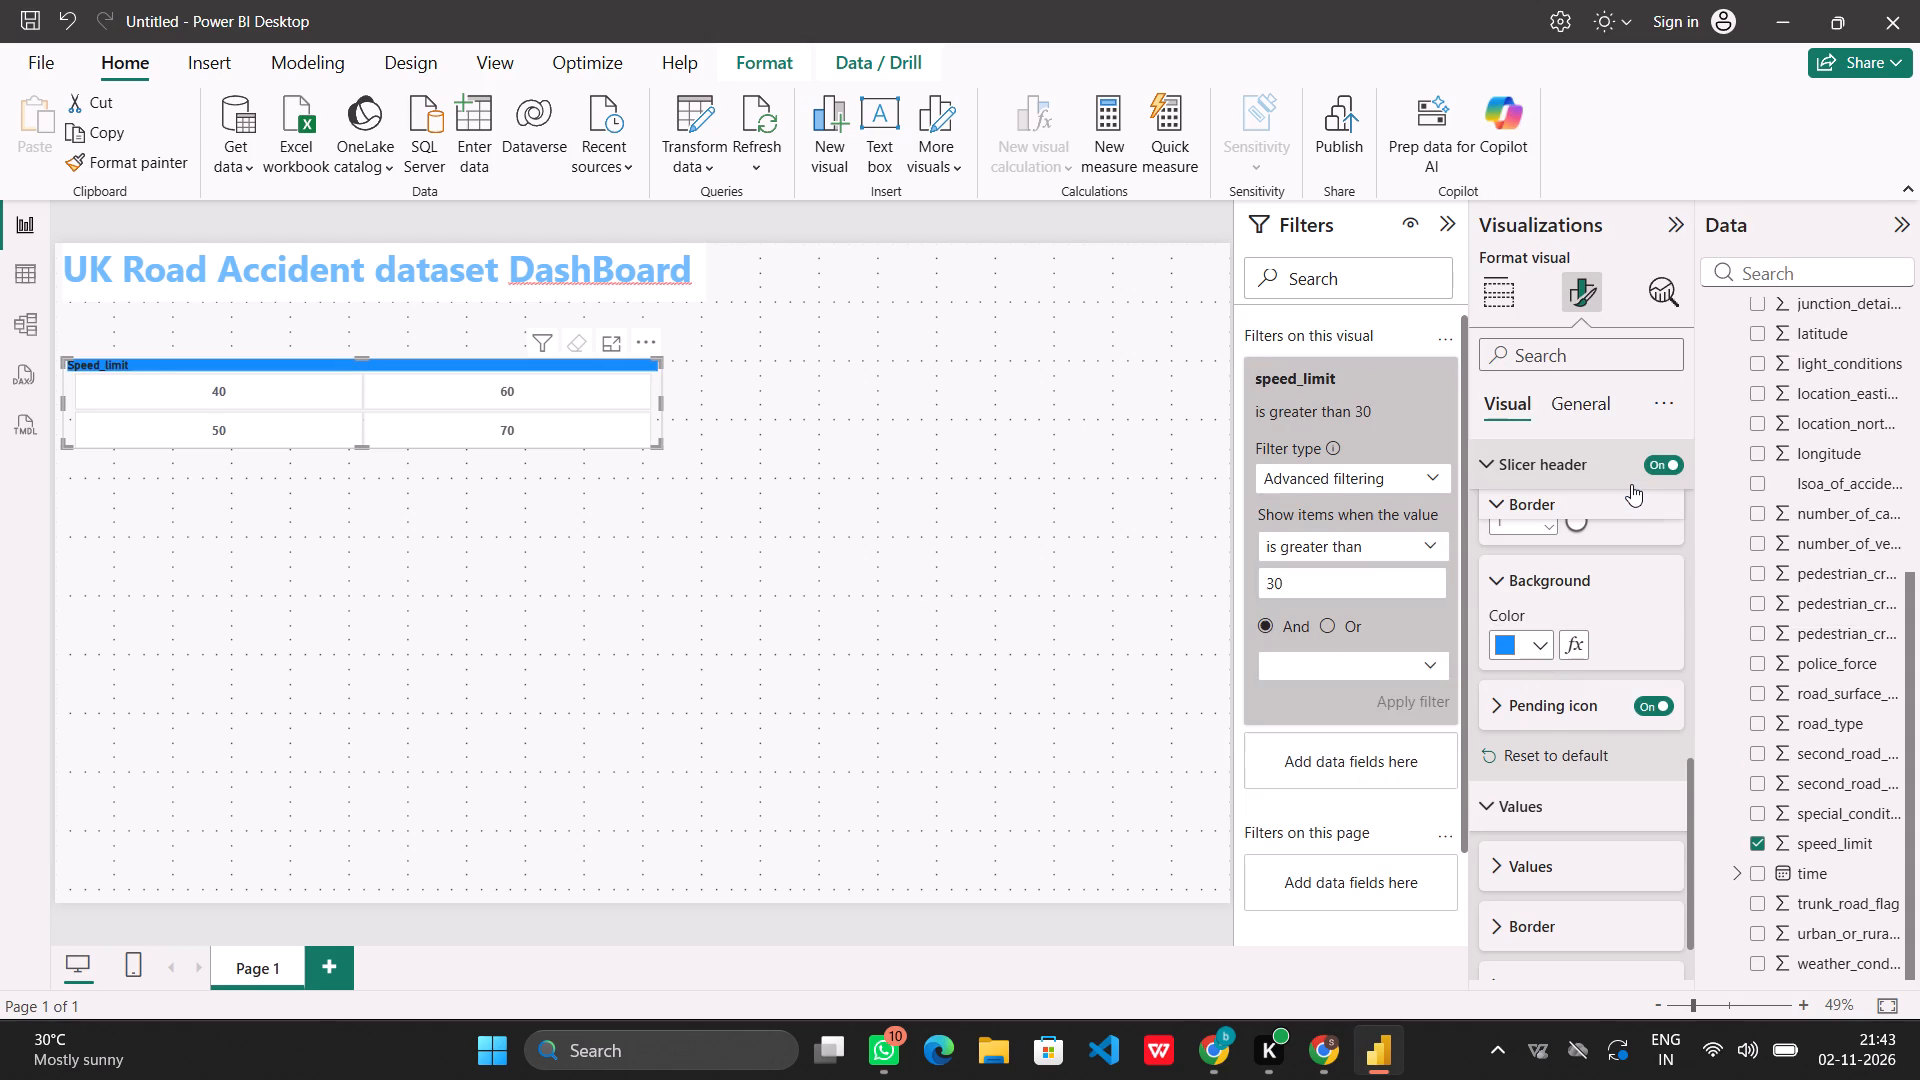
{"action": "left_click", "coordinate": [1536, 653]}
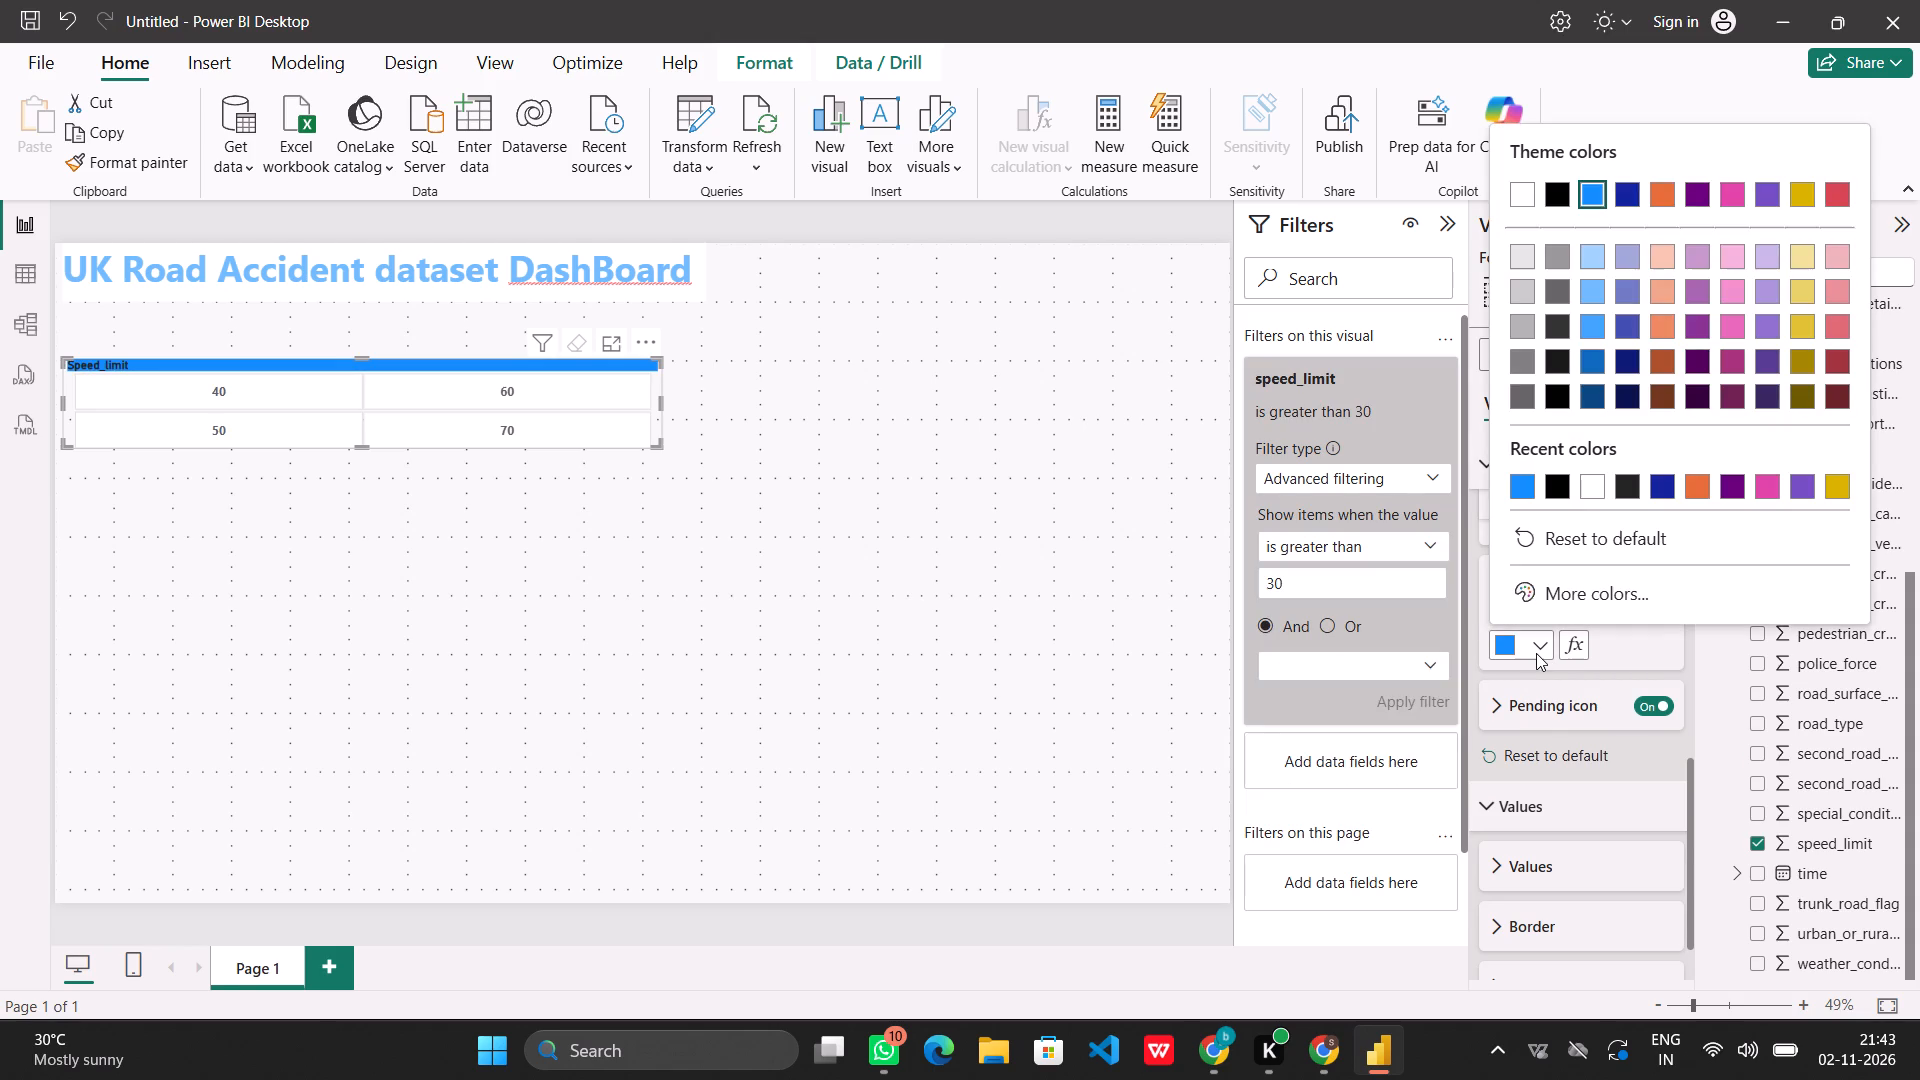
{"action": "left_click", "coordinate": [1589, 489]}
Set the slicer header text's font color to a light blue theme shade.
{"action": "scroll", "coordinate": [1567, 599], "scroll_direction": "up", "scroll_amount": 1}
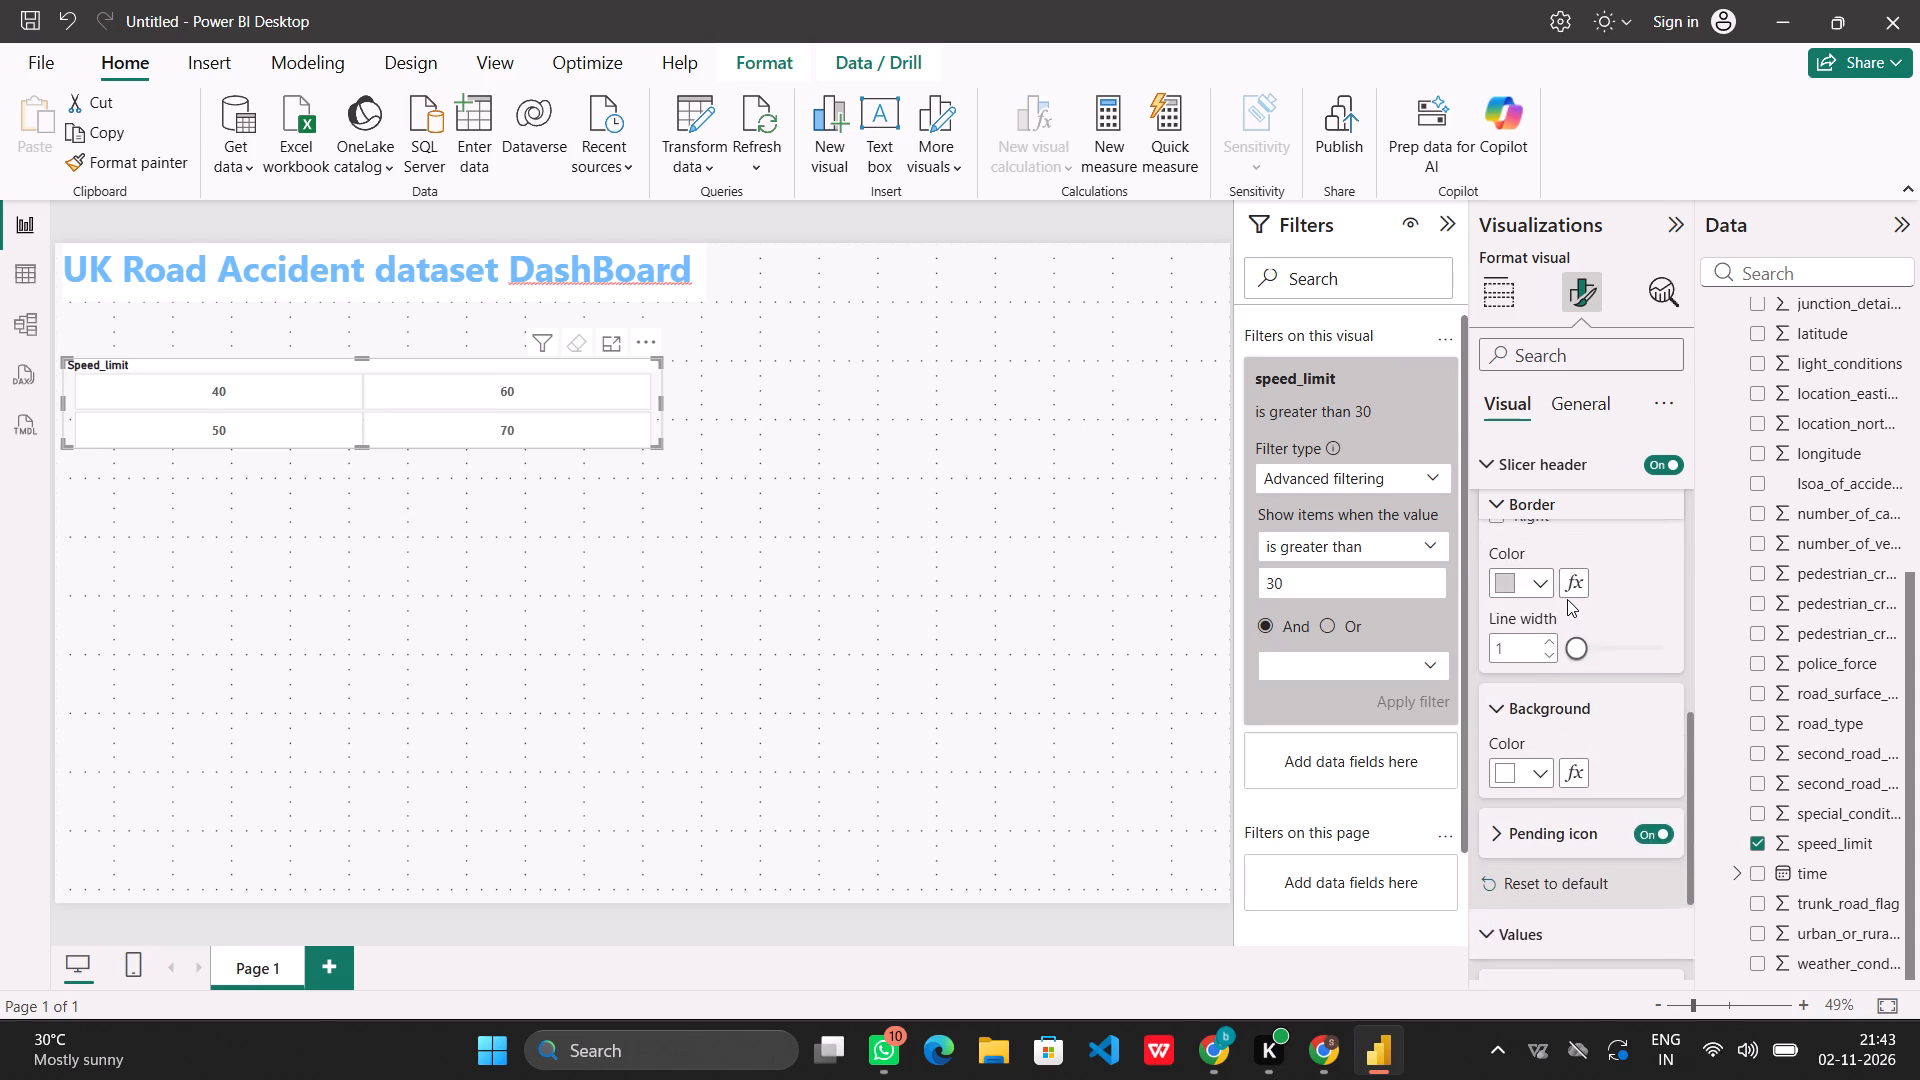
{"action": "scroll", "coordinate": [1567, 599], "scroll_direction": "up", "scroll_amount": 1}
{"action": "scroll", "coordinate": [1529, 731], "scroll_direction": "up", "scroll_amount": 3}
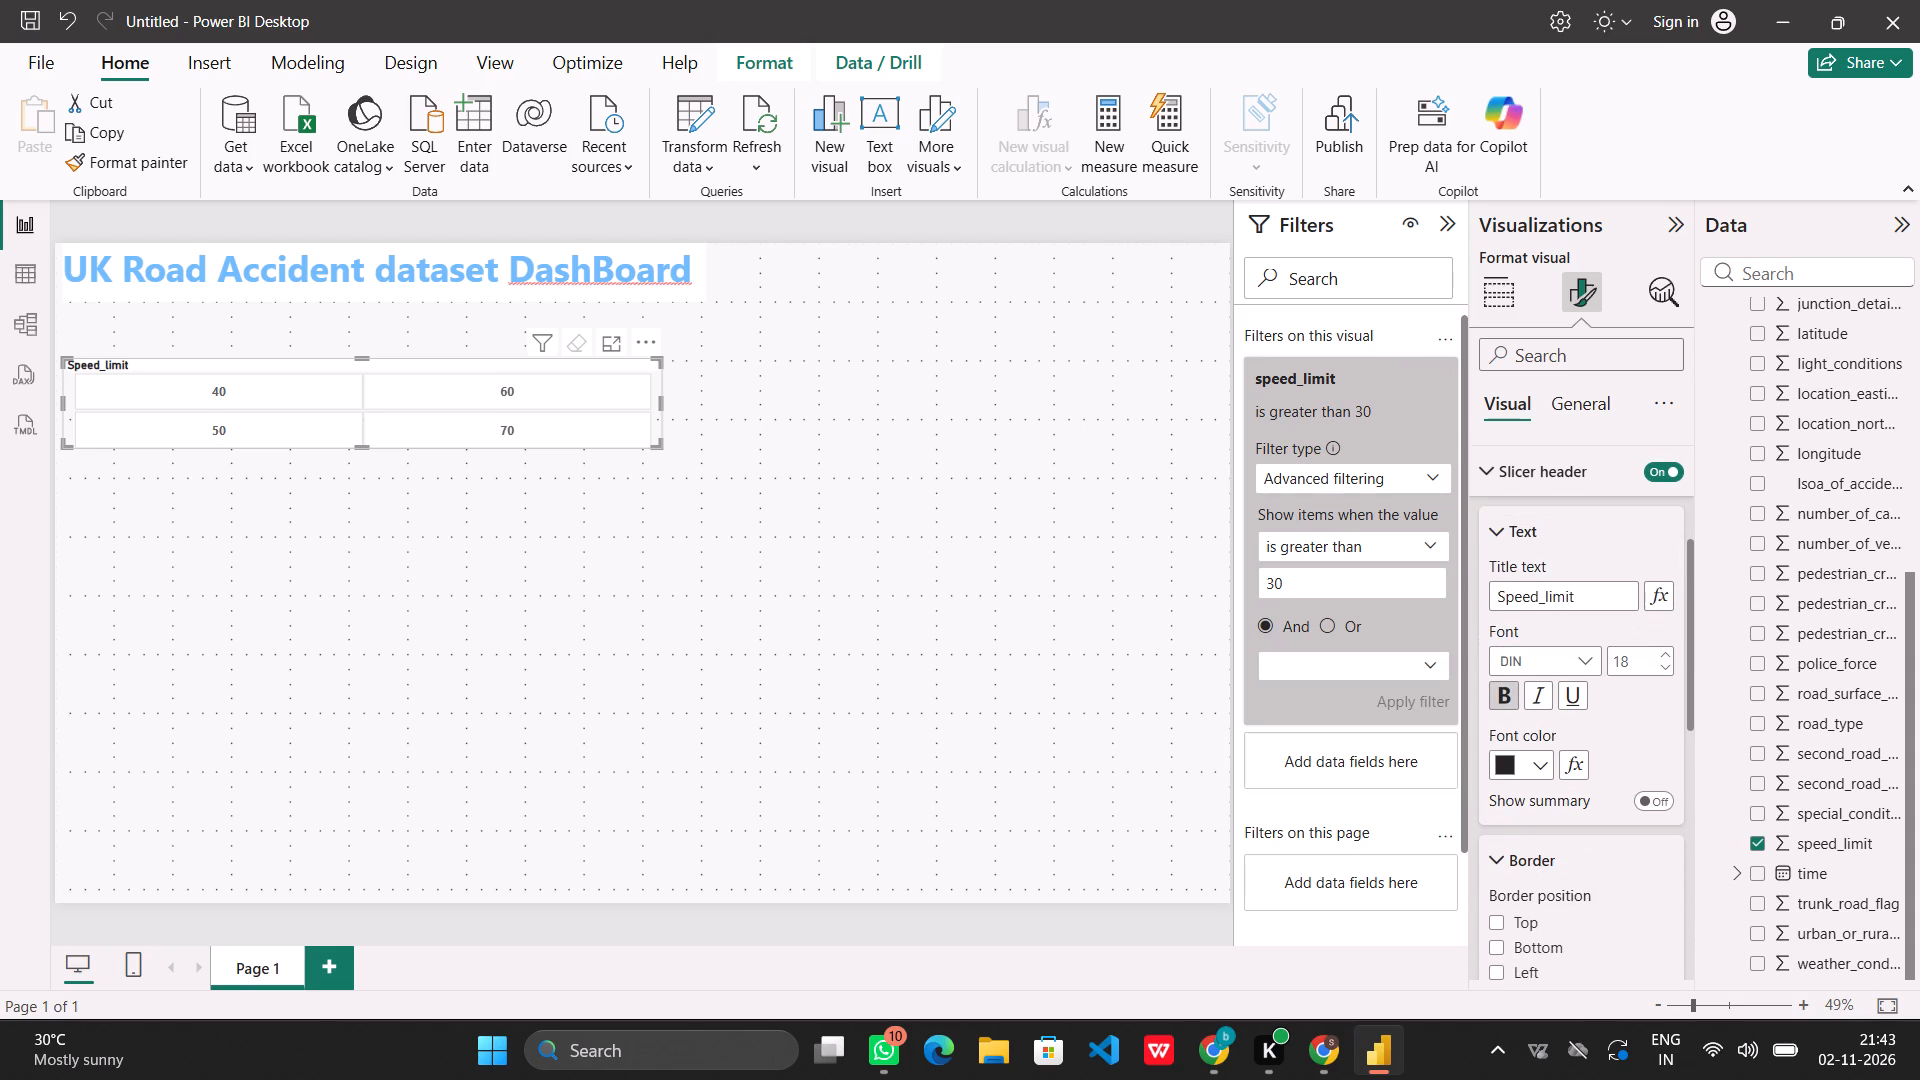
{"action": "left_click", "coordinate": [1542, 764]}
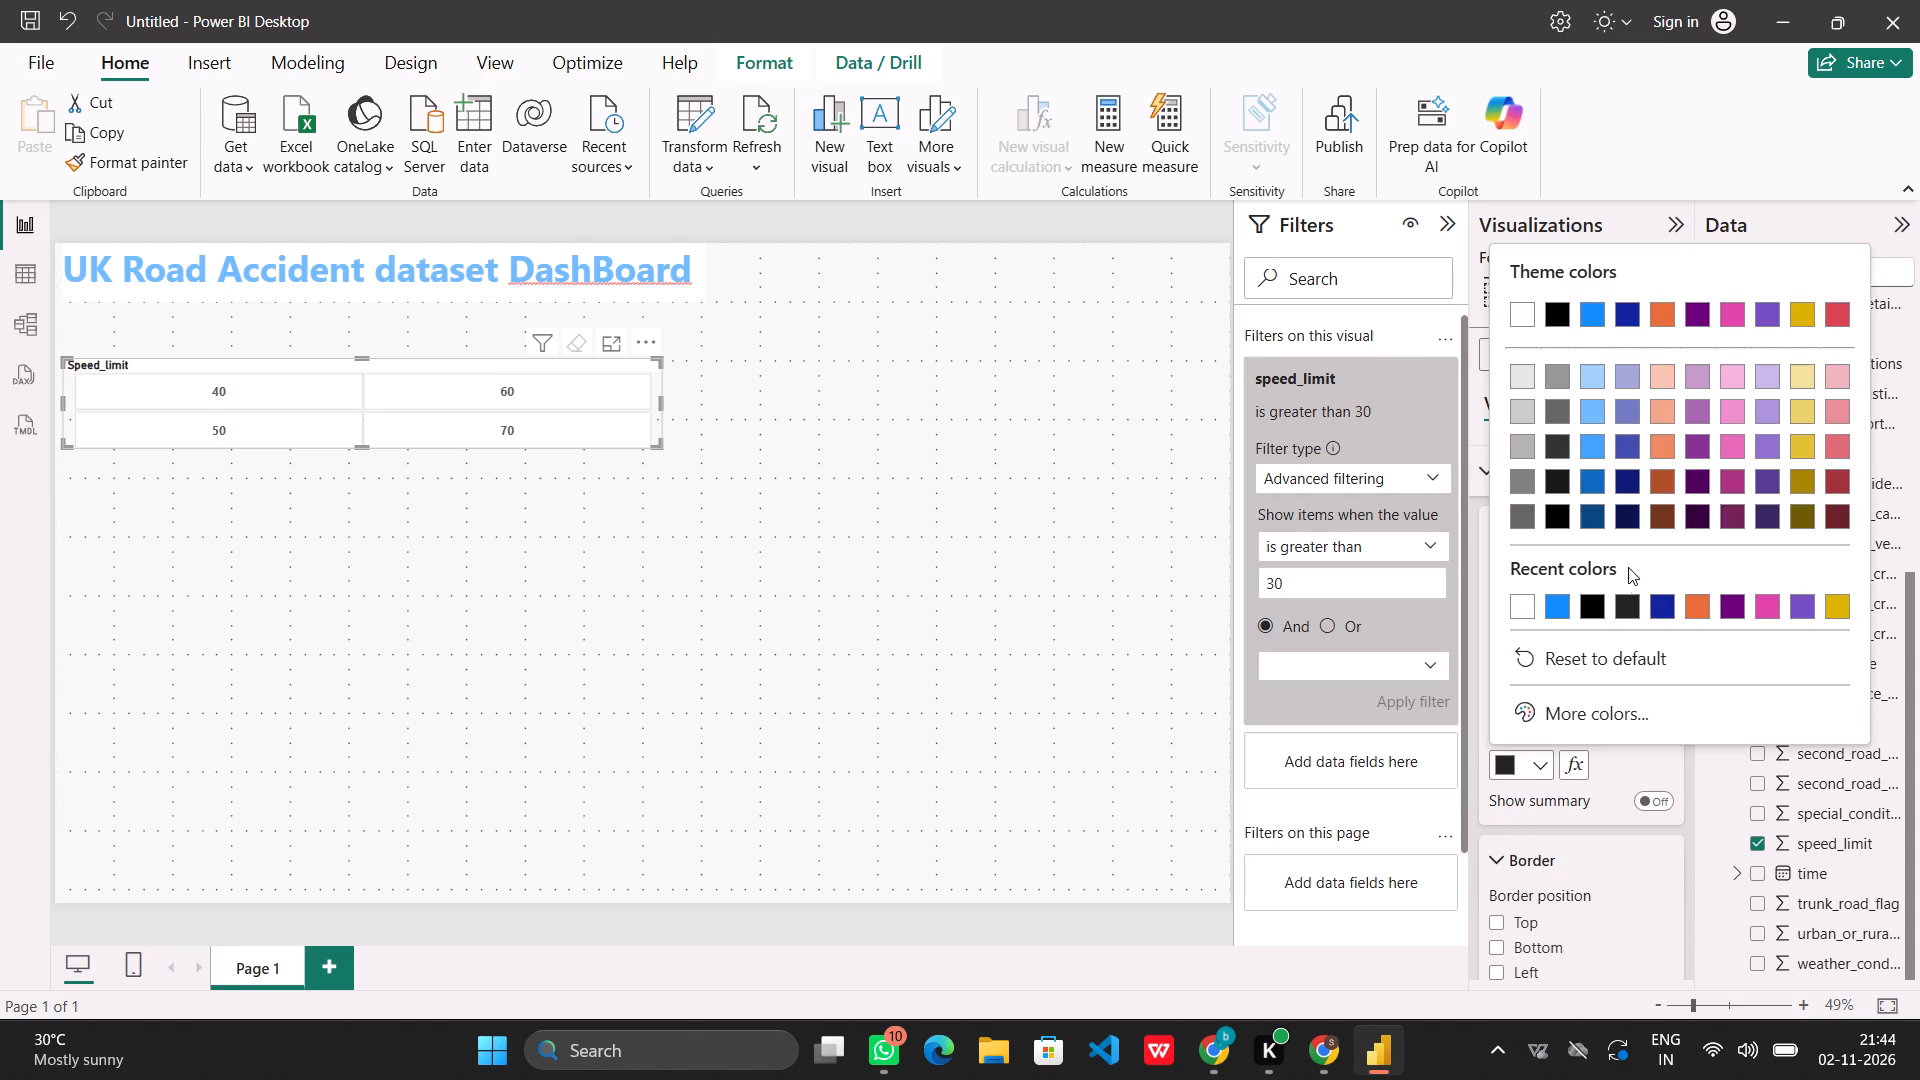
{"action": "left_click", "coordinate": [1591, 447]}
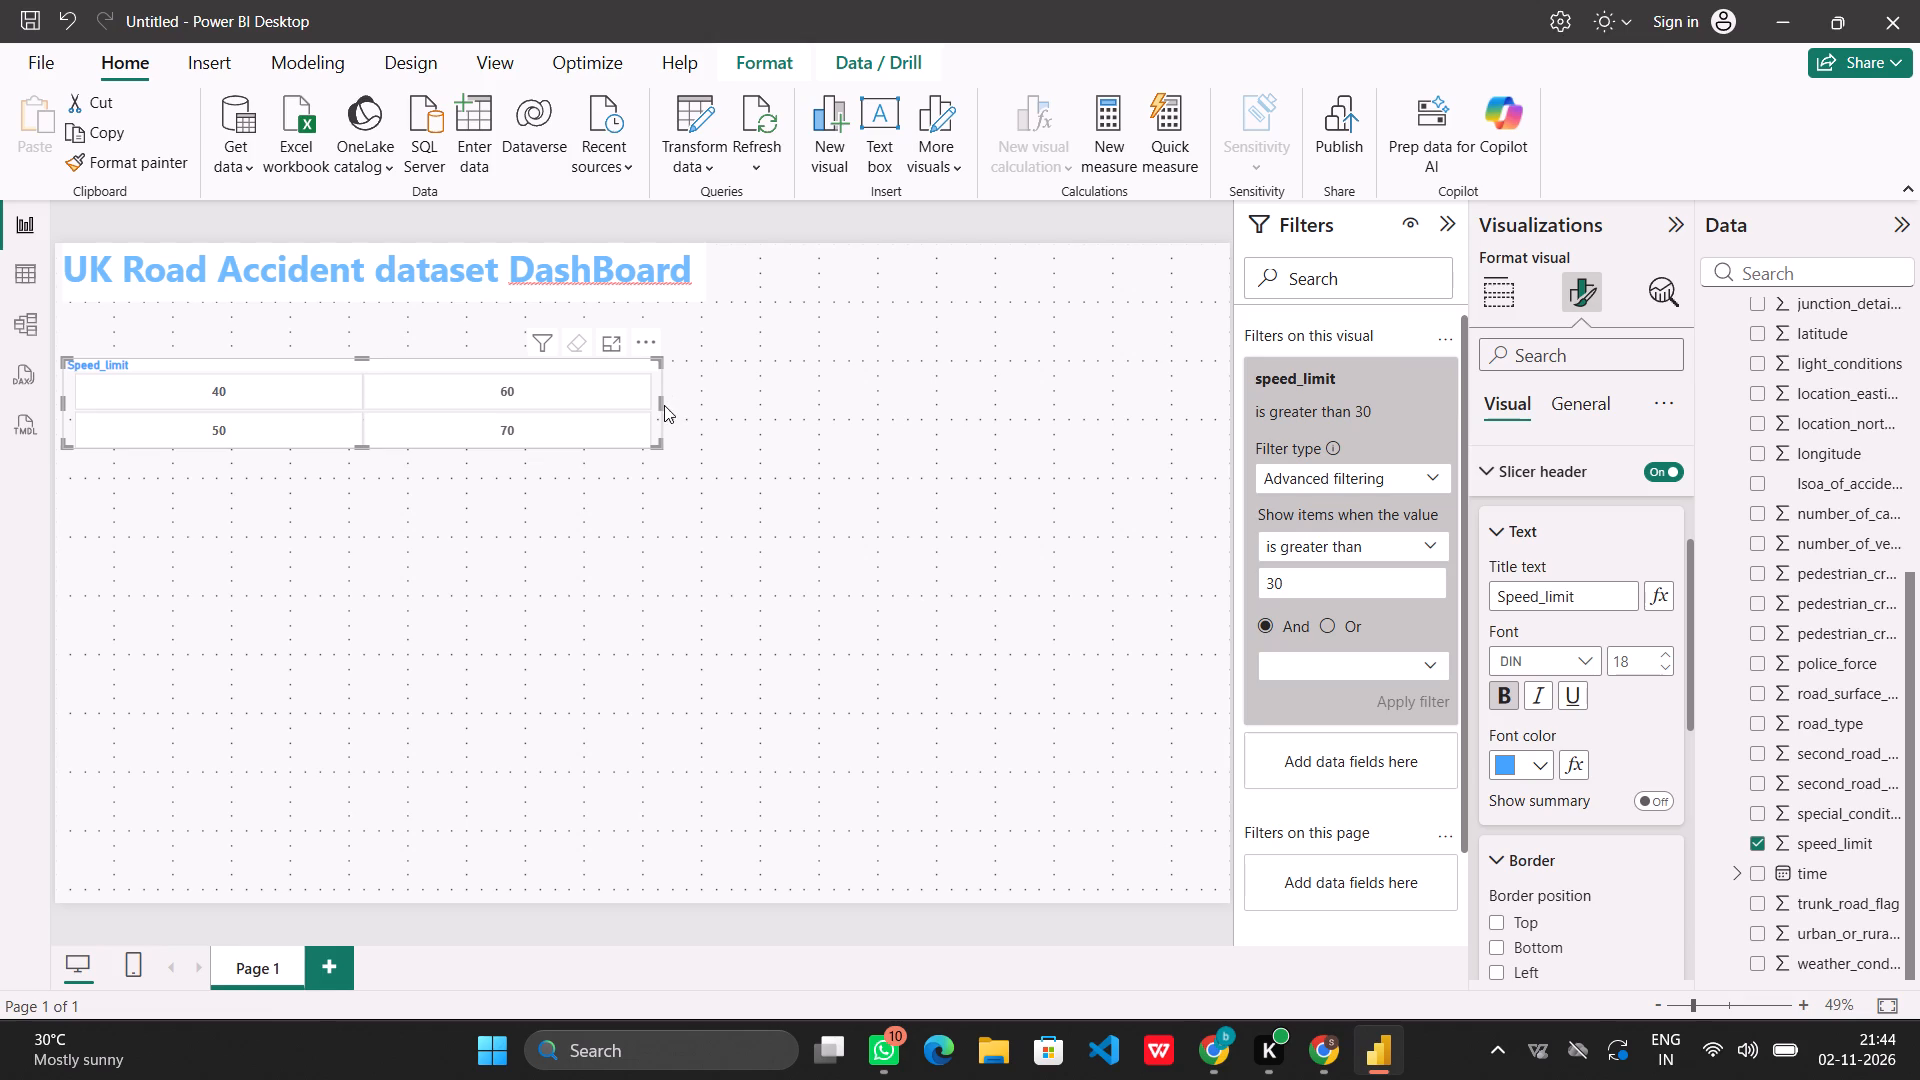
Resize the Speed_limit slicer so it sits beside the dashboard title, reaching the page's top and right edges and slightly taller than the title.
{"action": "left_click_drag", "start_coordinate": [355, 367], "coordinate": [379, 365]}
{"action": "left_click_drag", "start_coordinate": [379, 365], "coordinate": [446, 350]}
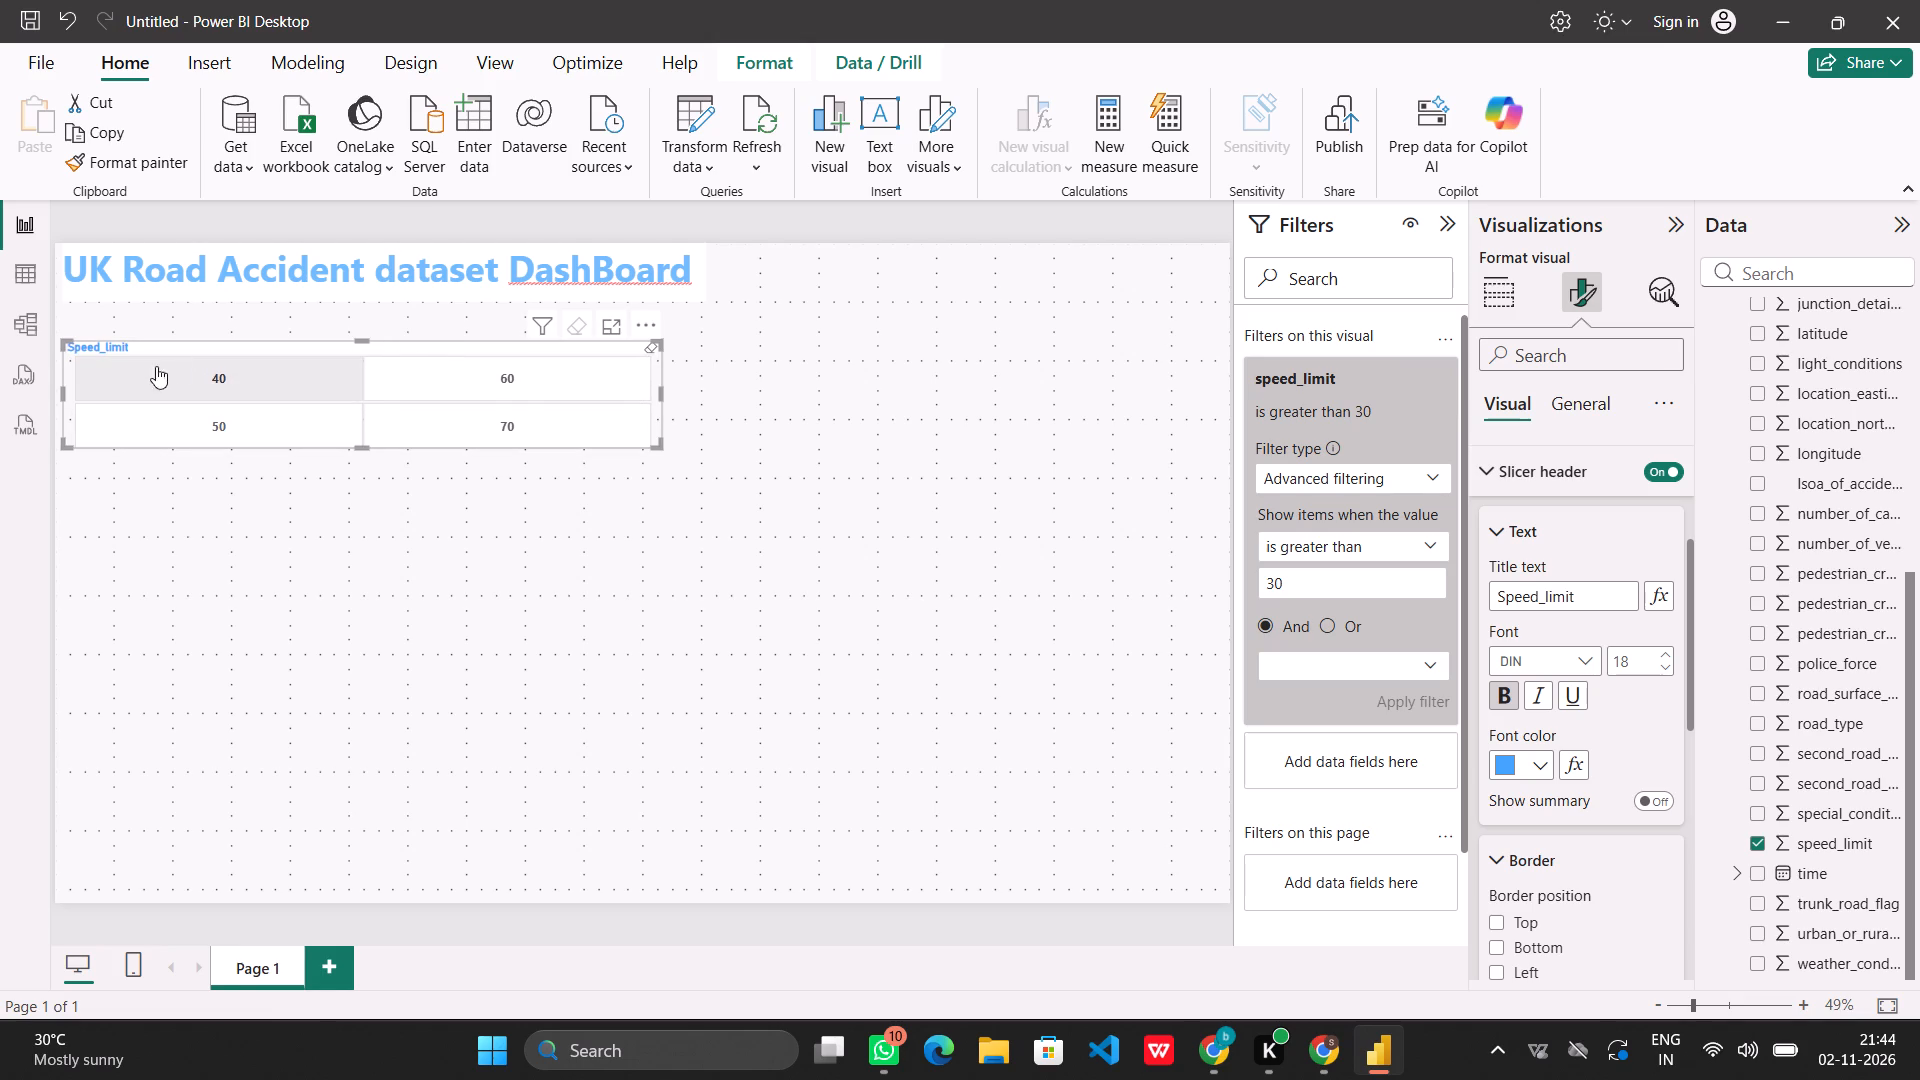
{"action": "left_click_drag", "start_coordinate": [63, 393], "coordinate": [455, 388]}
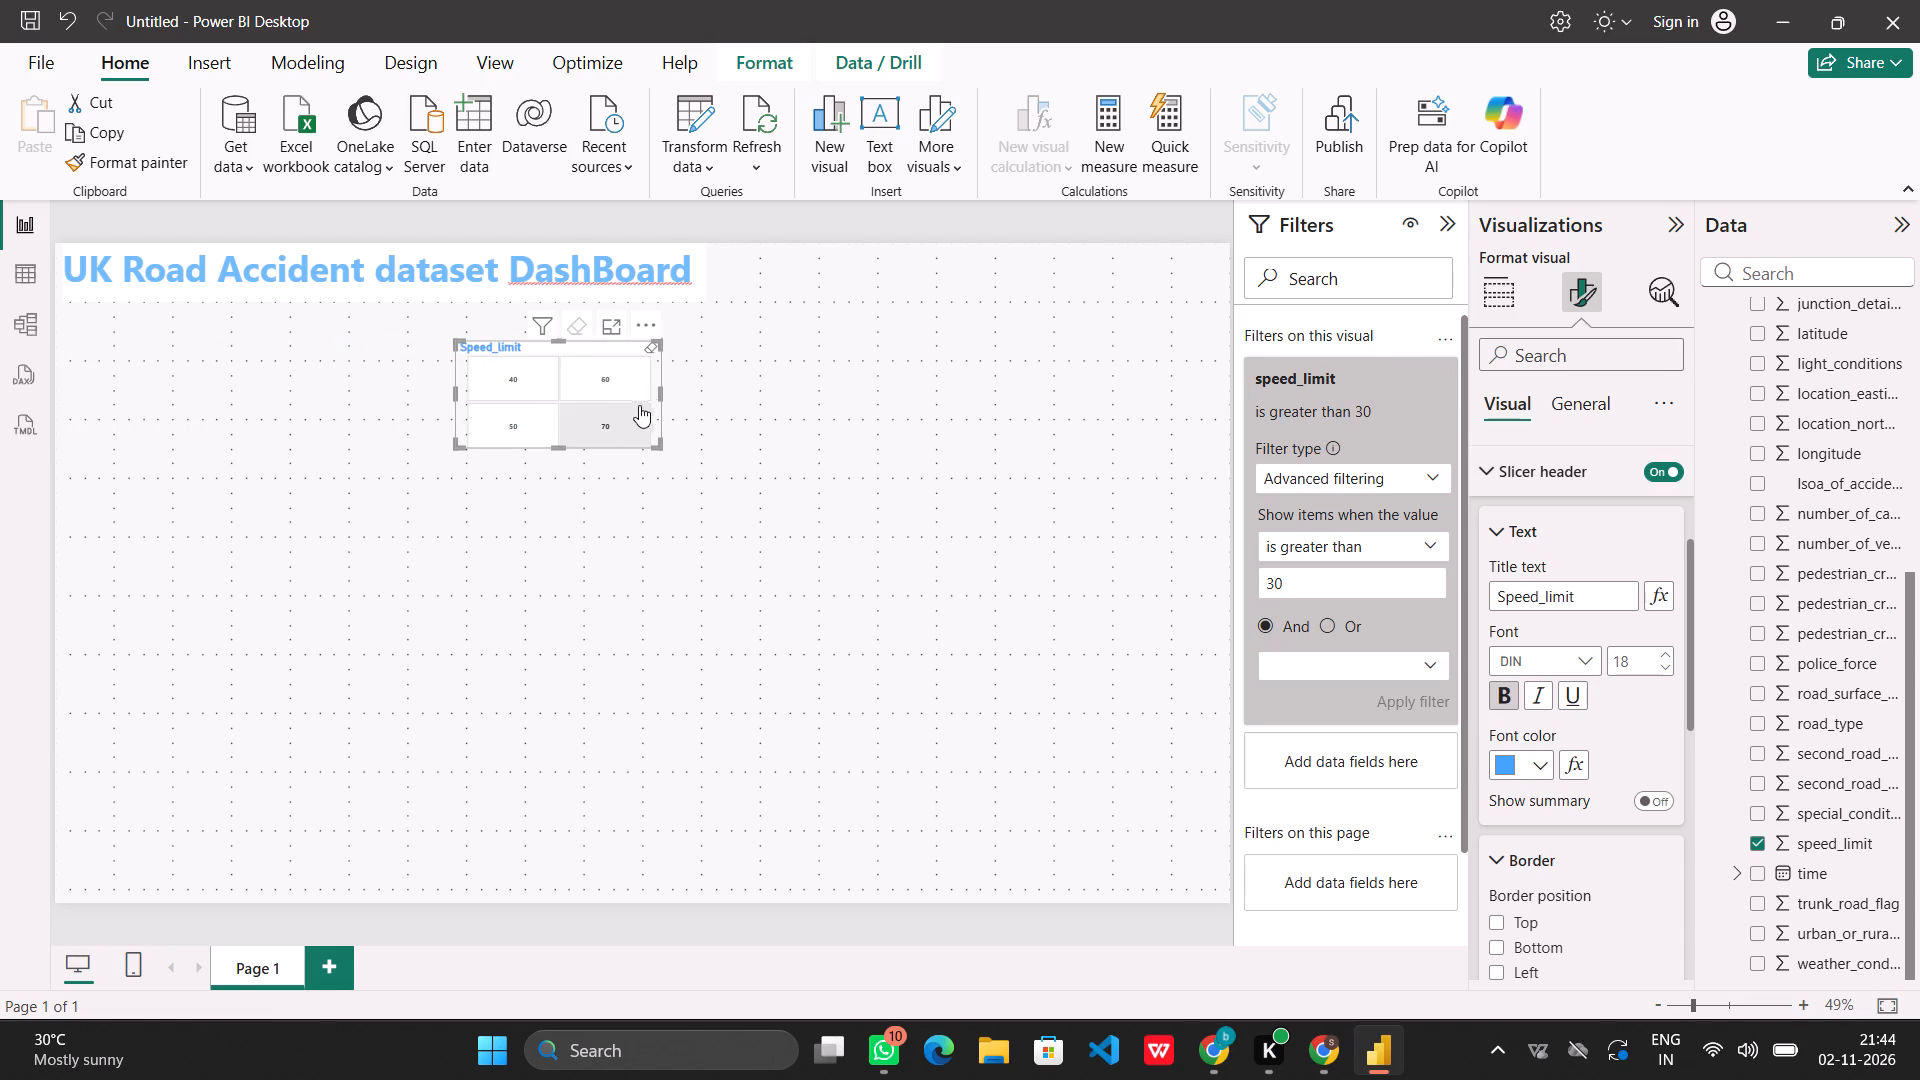
{"action": "left_click_drag", "start_coordinate": [659, 390], "coordinate": [1050, 376]}
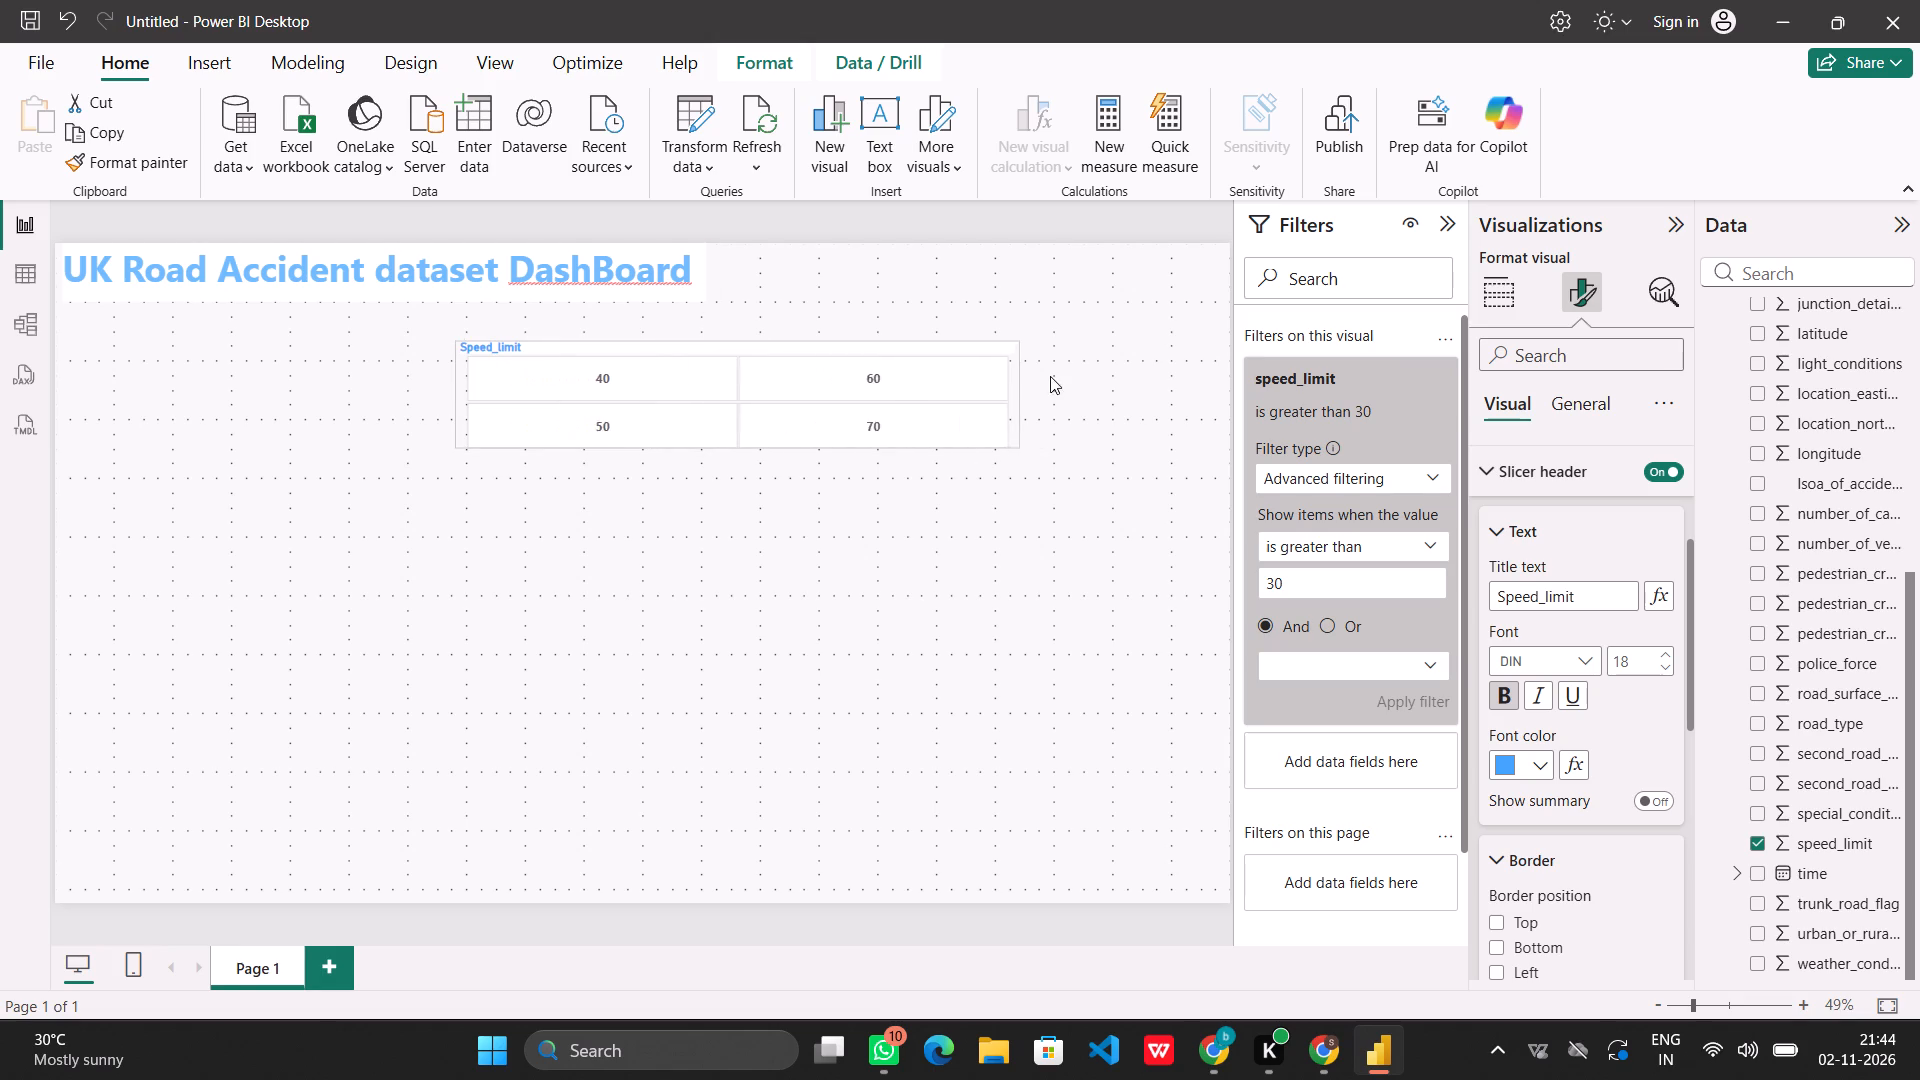
{"action": "left_click_drag", "start_coordinate": [1050, 376], "coordinate": [1104, 369]}
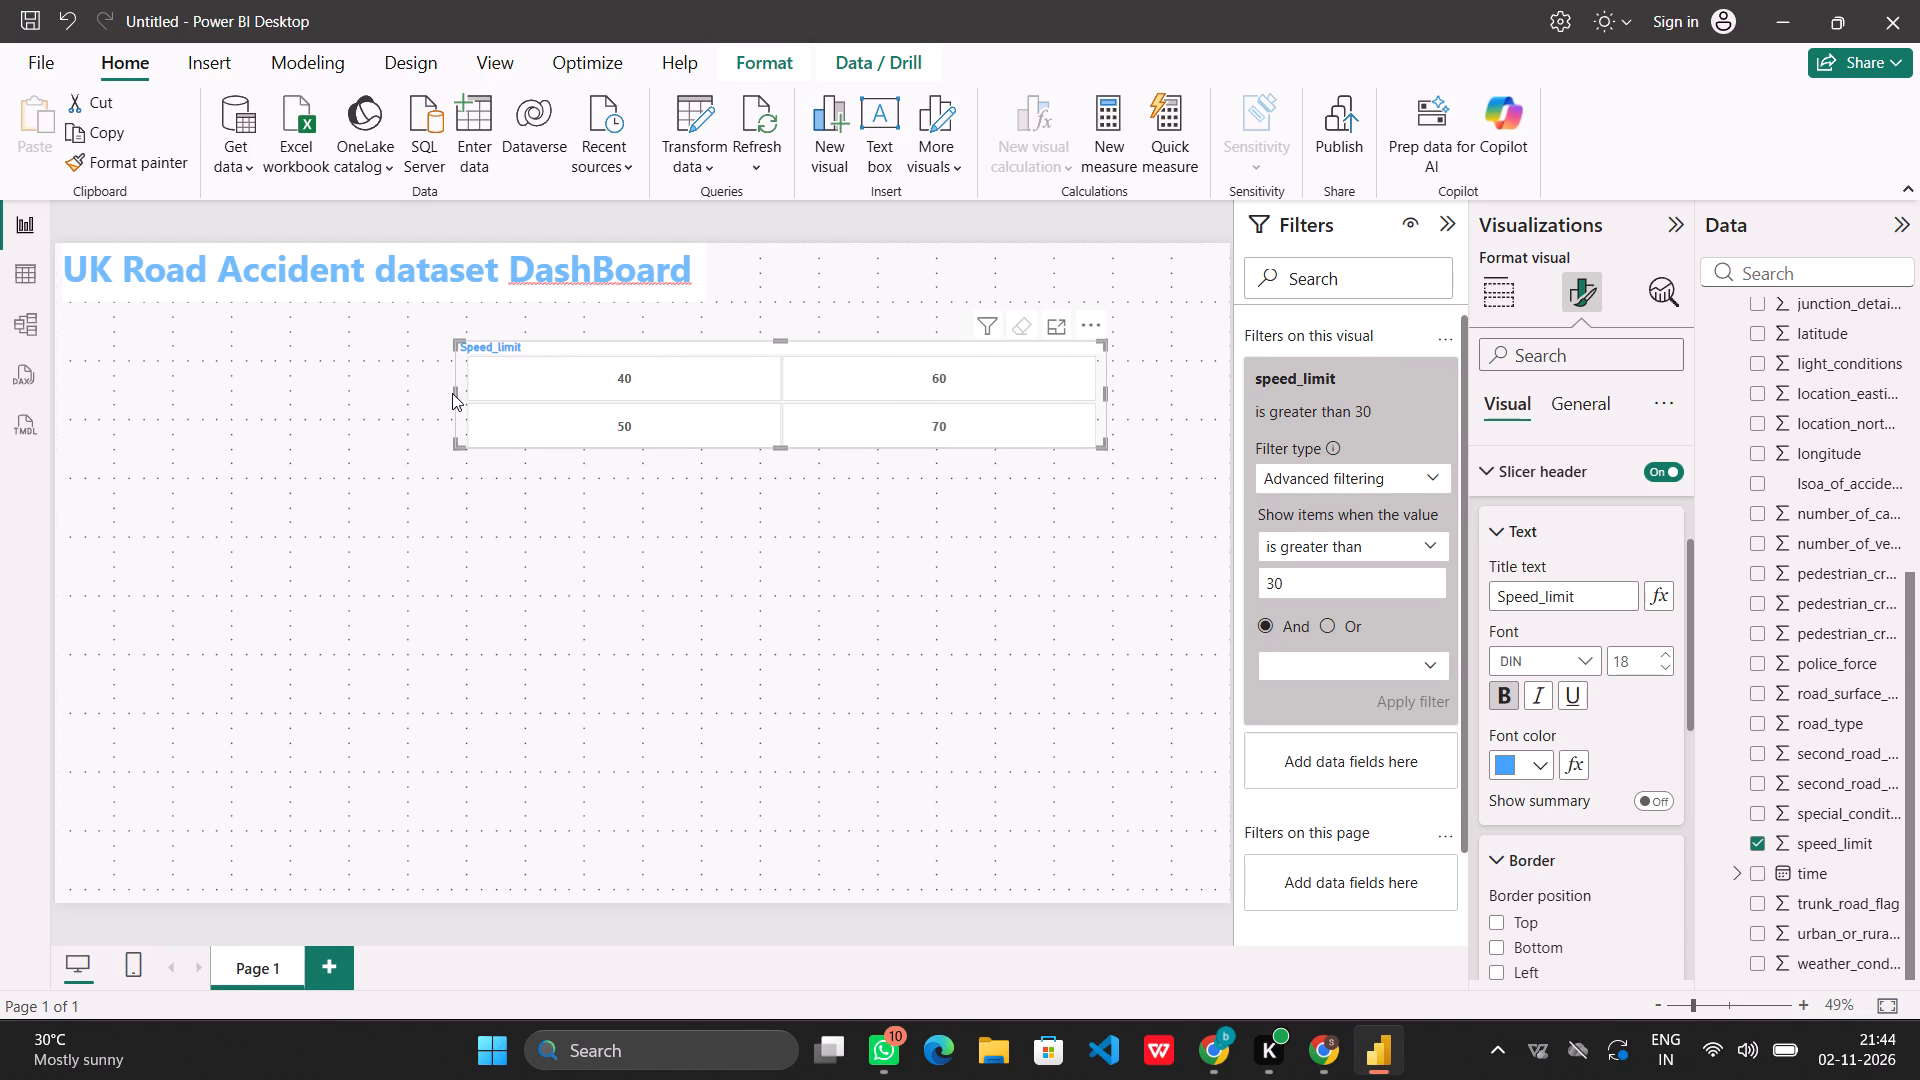
{"action": "left_click_drag", "start_coordinate": [456, 394], "coordinate": [699, 374]}
{"action": "left_click_drag", "start_coordinate": [906, 340], "coordinate": [921, 246]}
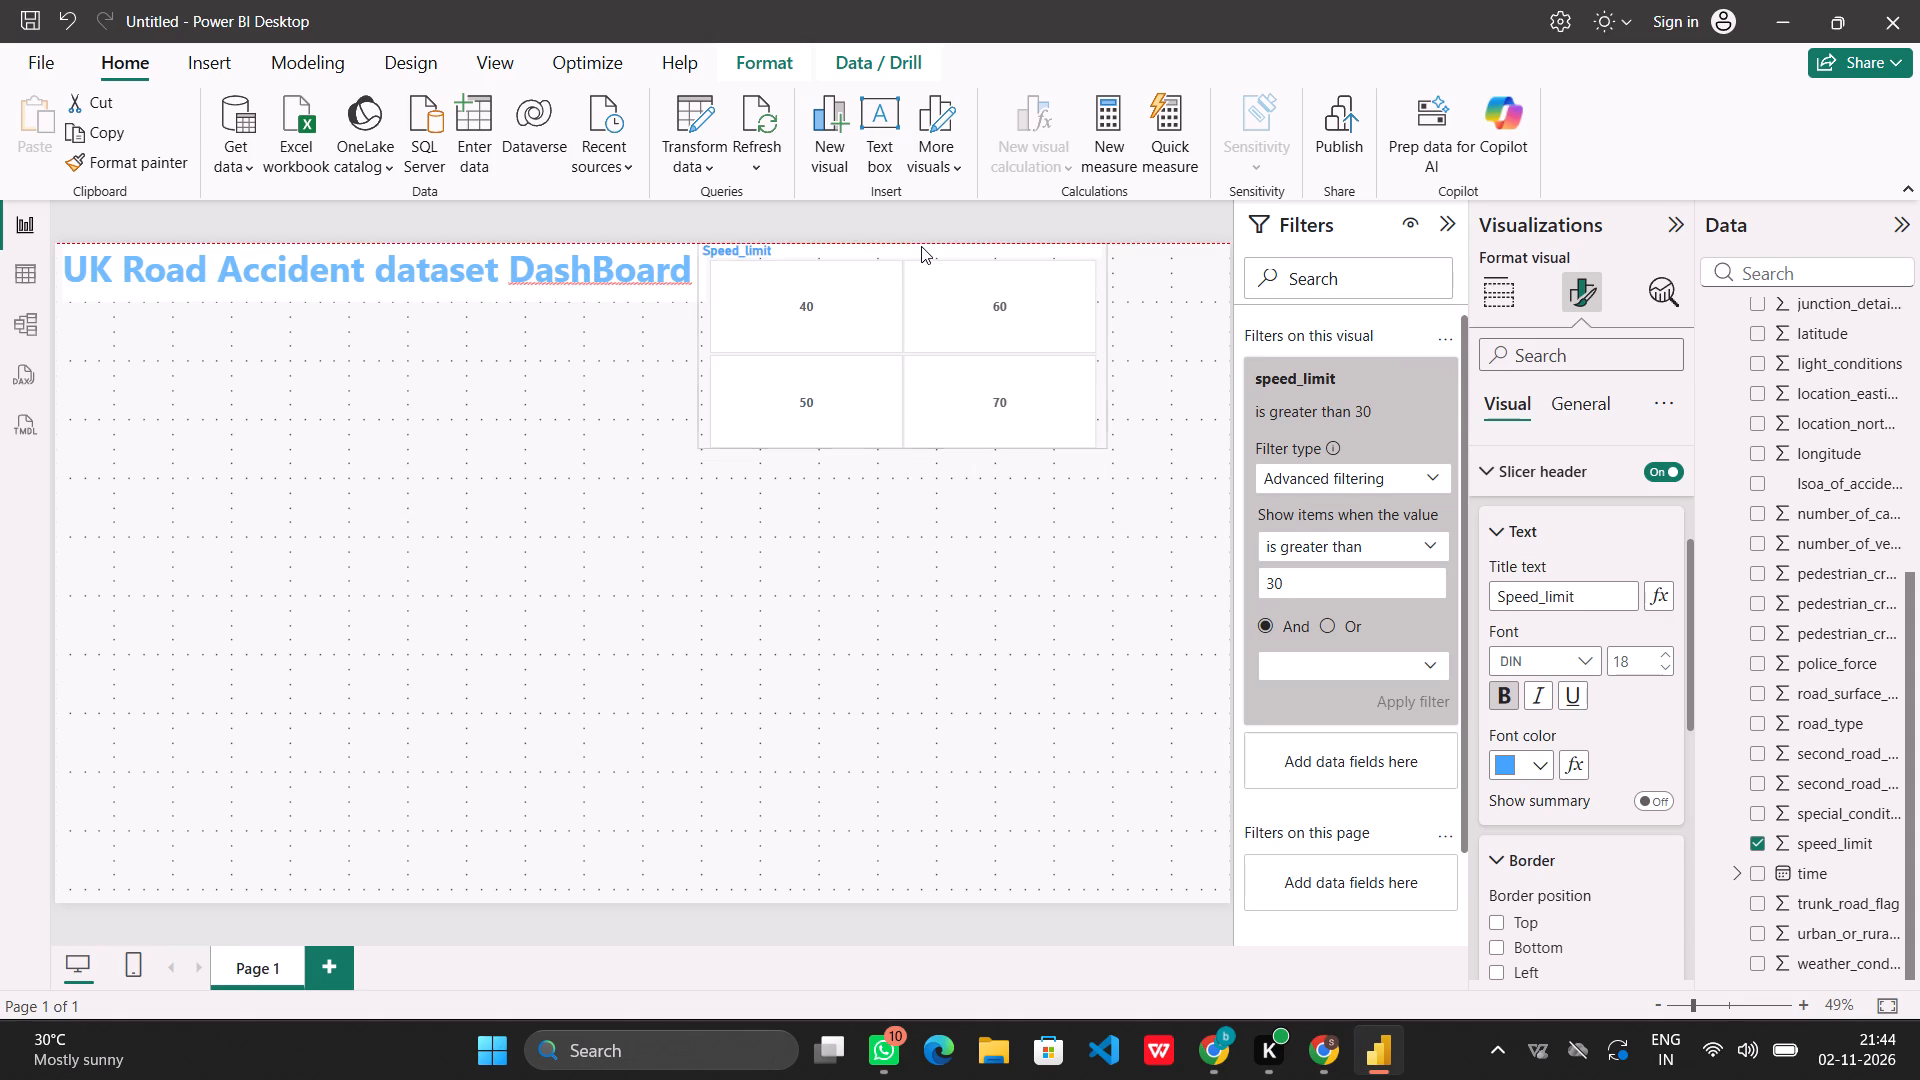
{"action": "left_click_drag", "start_coordinate": [1108, 346], "coordinate": [1234, 319]}
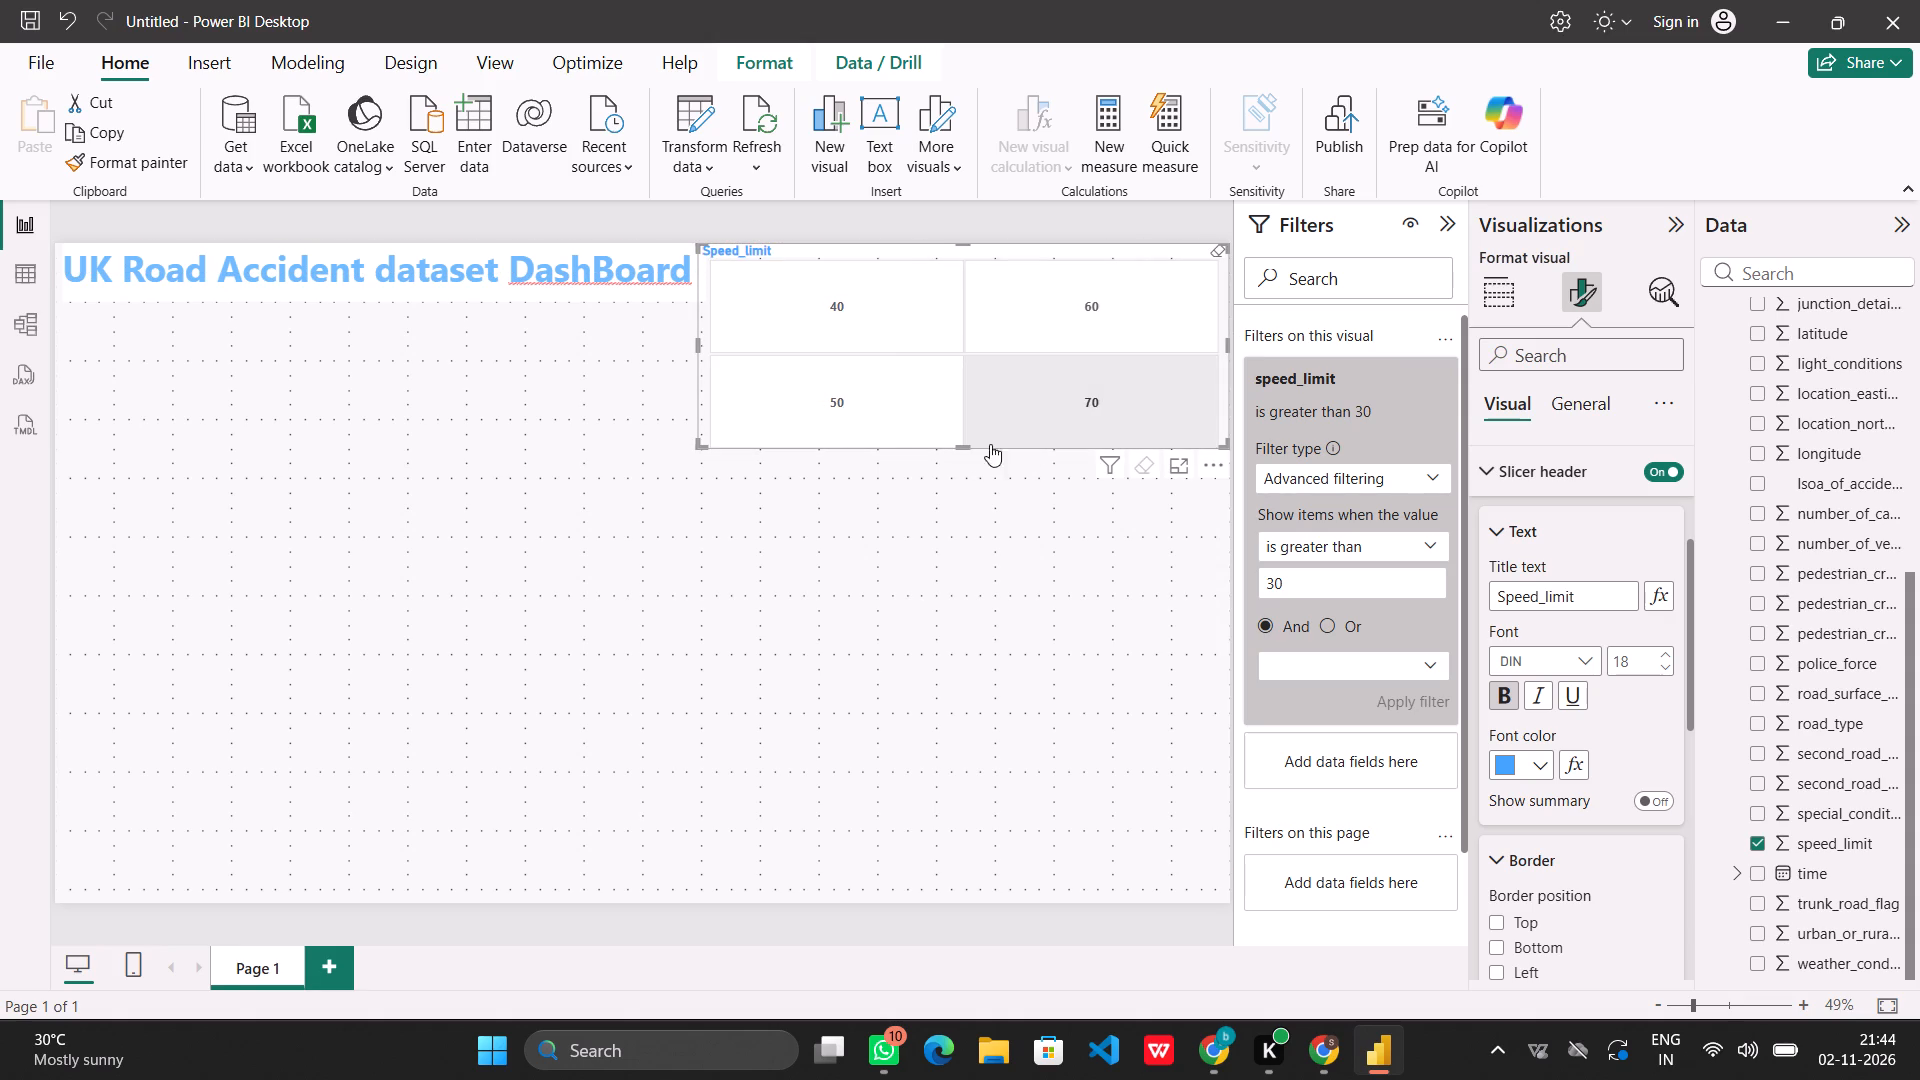
{"action": "left_click_drag", "start_coordinate": [962, 449], "coordinate": [974, 338]}
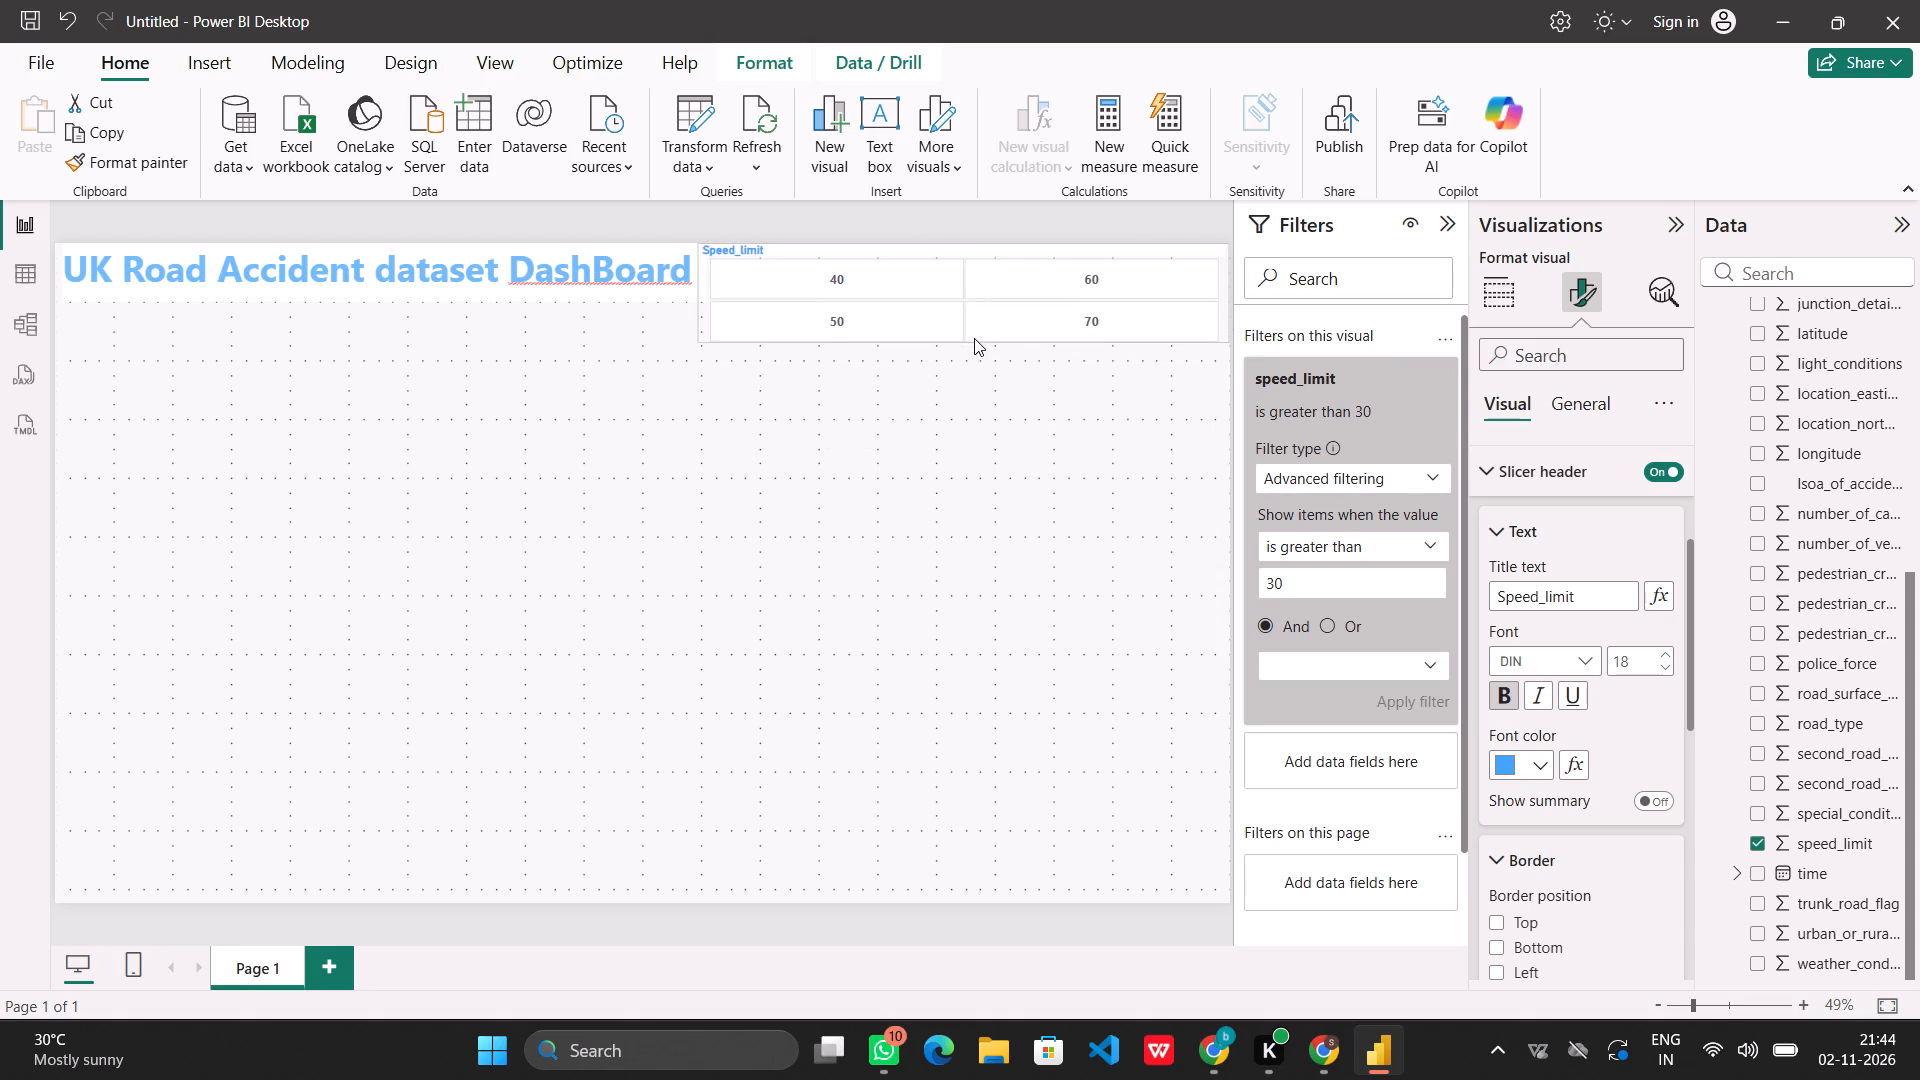
{"action": "left_click_drag", "start_coordinate": [974, 338], "coordinate": [981, 331]}
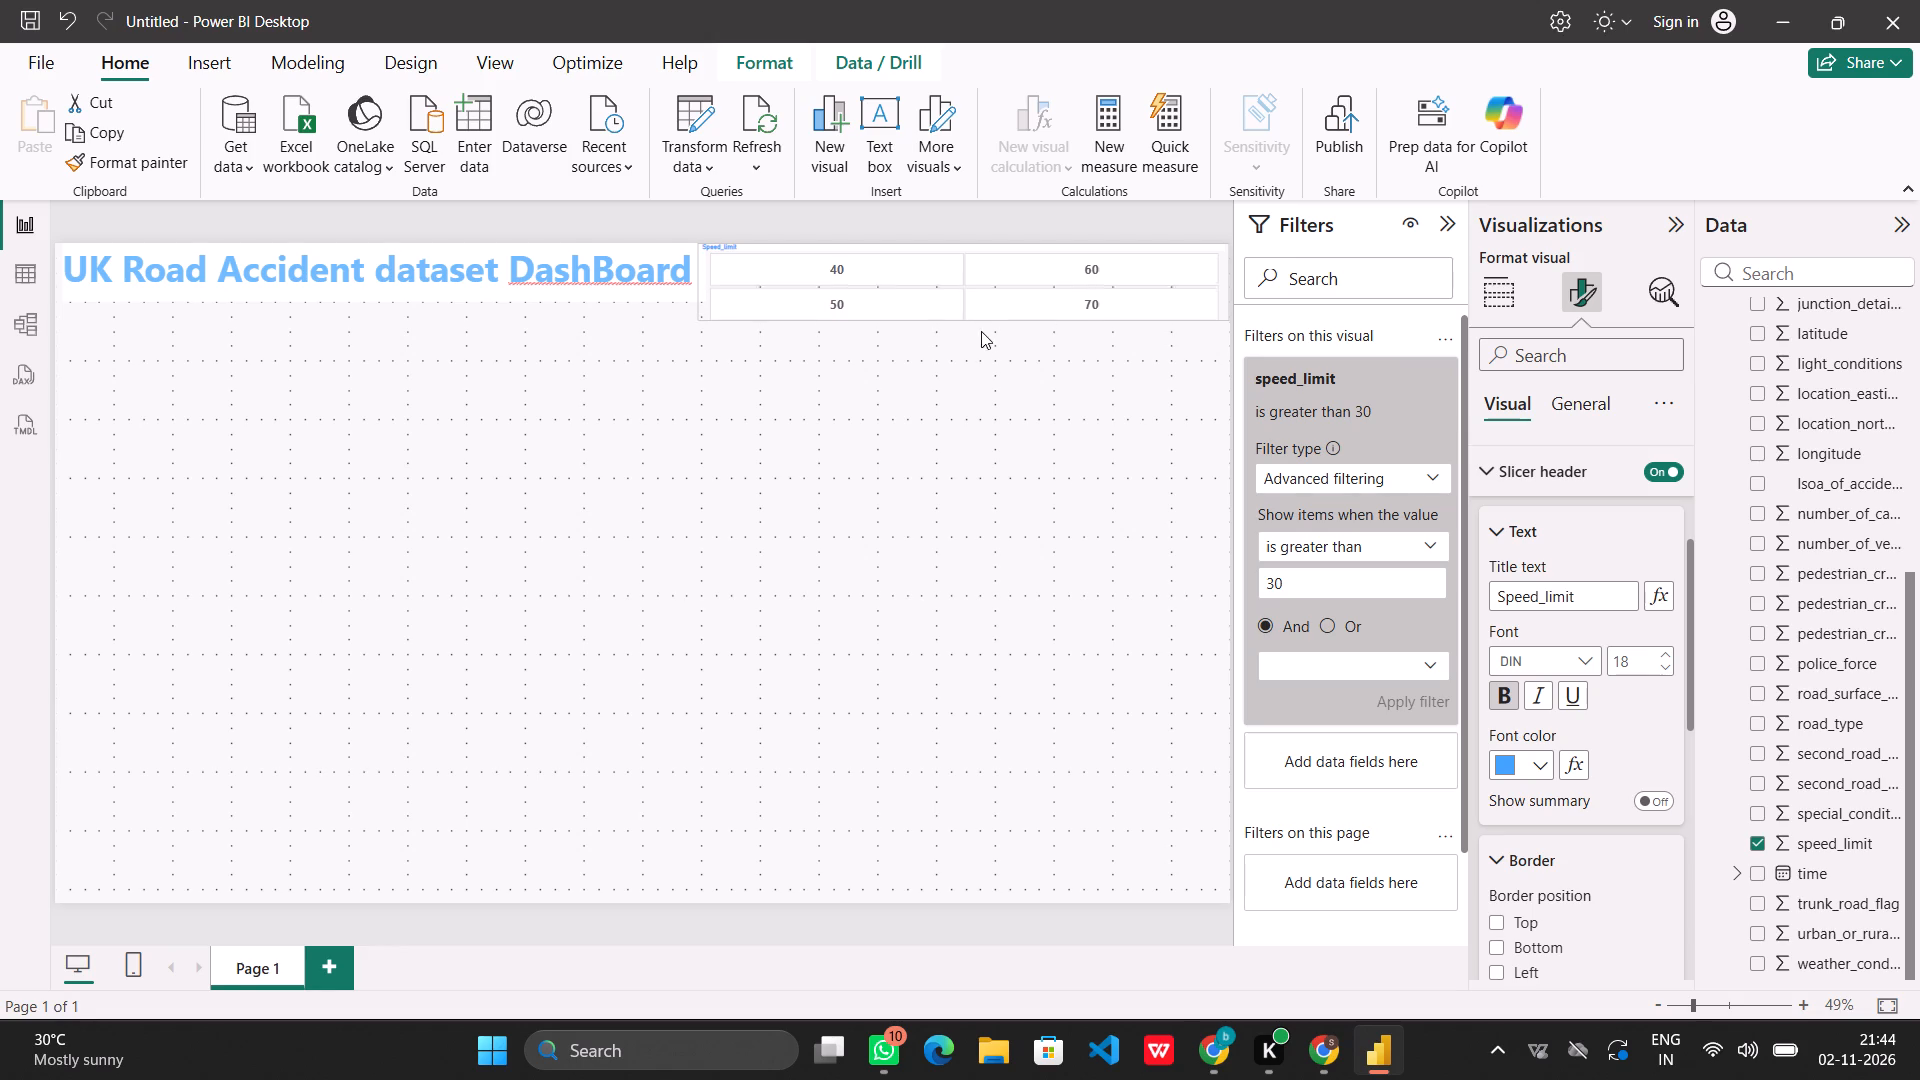
{"action": "left_click_drag", "start_coordinate": [981, 331], "coordinate": [985, 350]}
{"action": "left_click", "coordinate": [937, 421]}
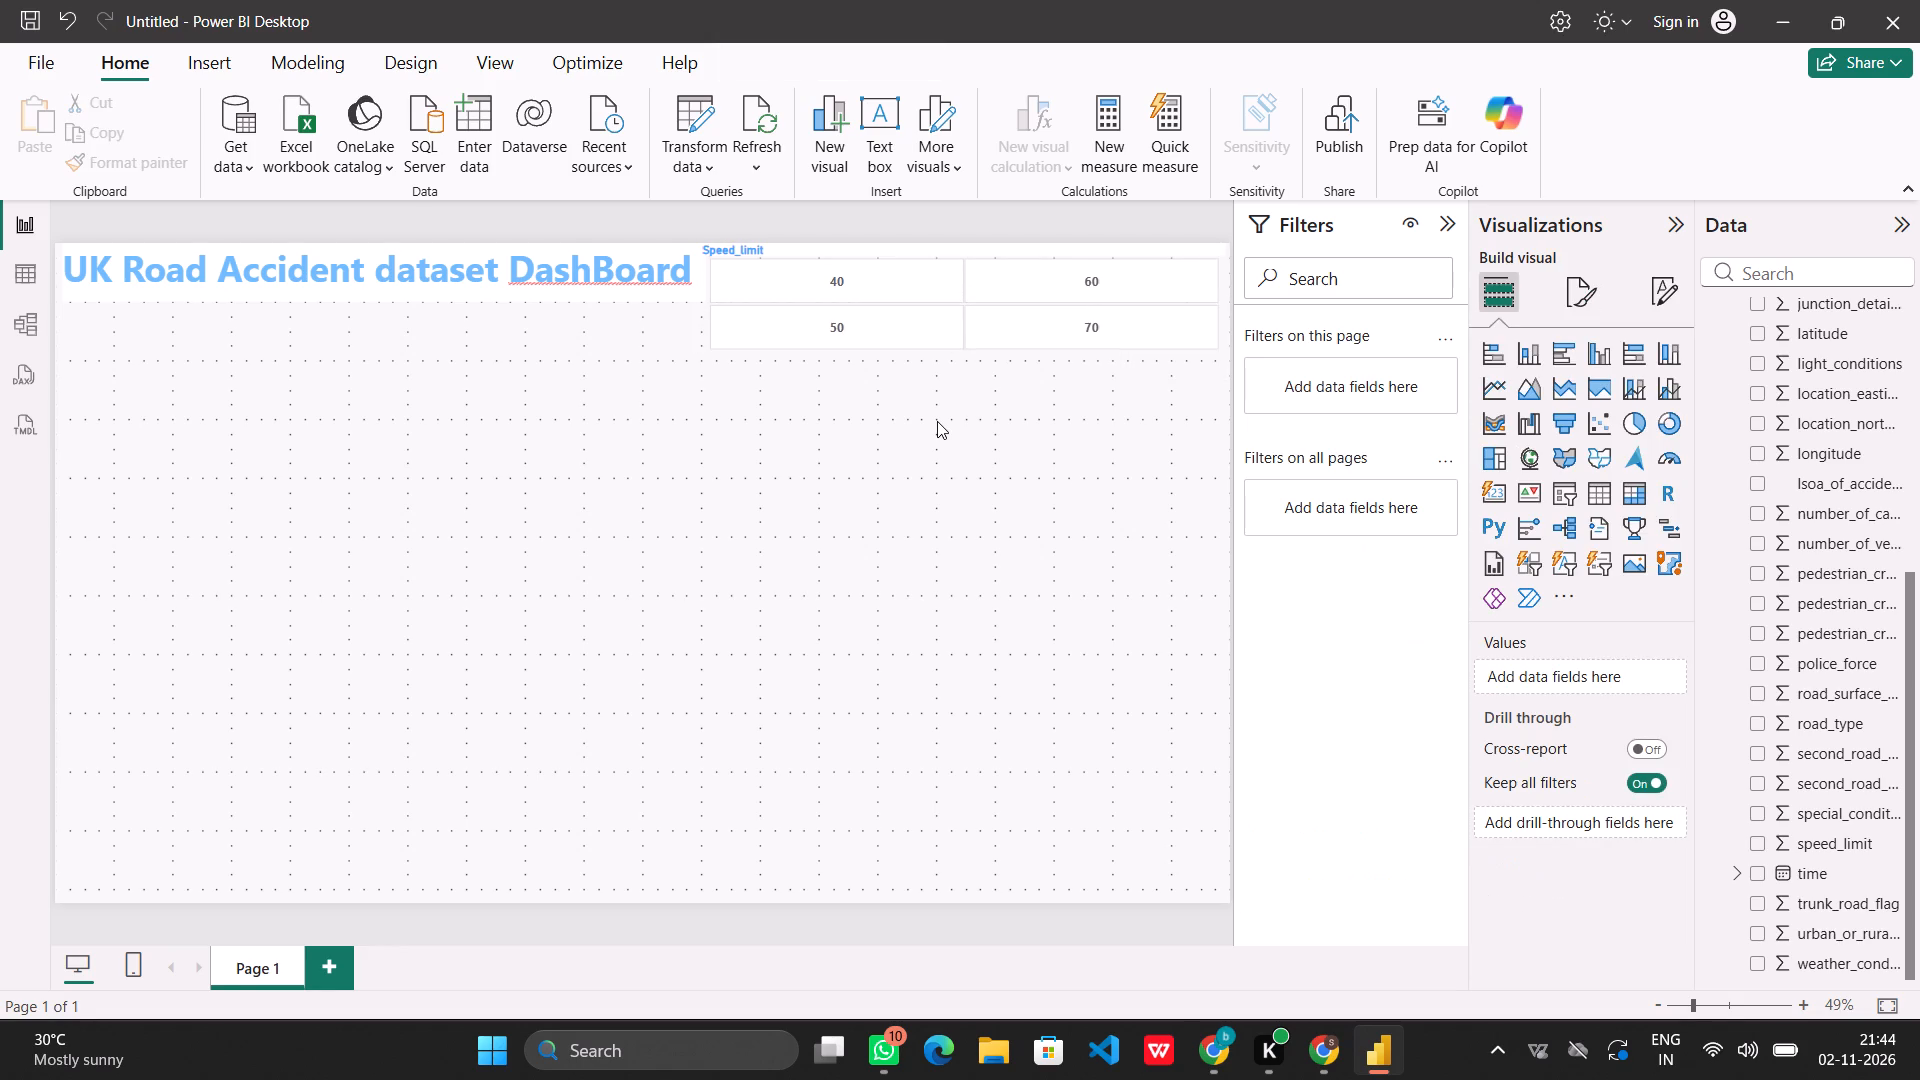
Correct the last word of the title text box so it reads Dashboard with a lowercase b.
{"action": "left_click", "coordinate": [625, 265]}
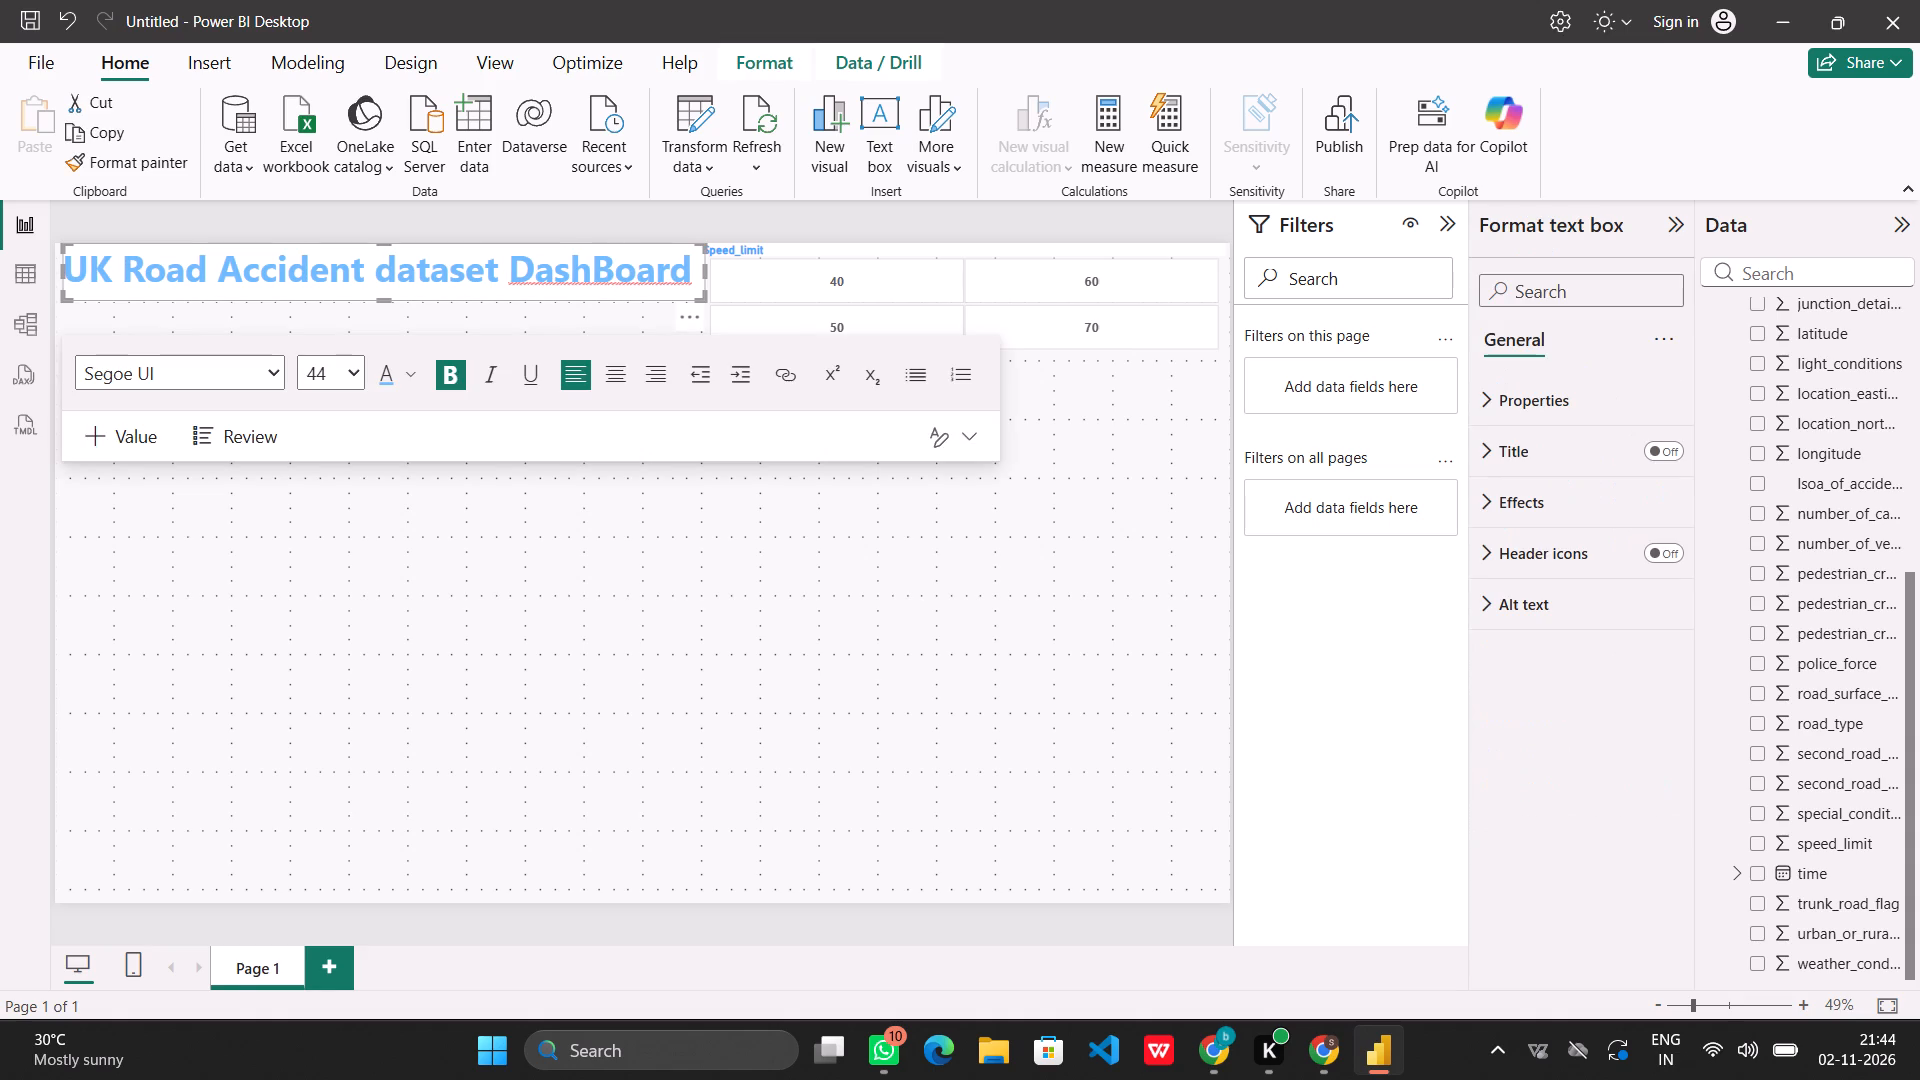
{"action": "key", "text": "BackSpace"}
{"action": "left_click", "coordinate": [679, 571]}
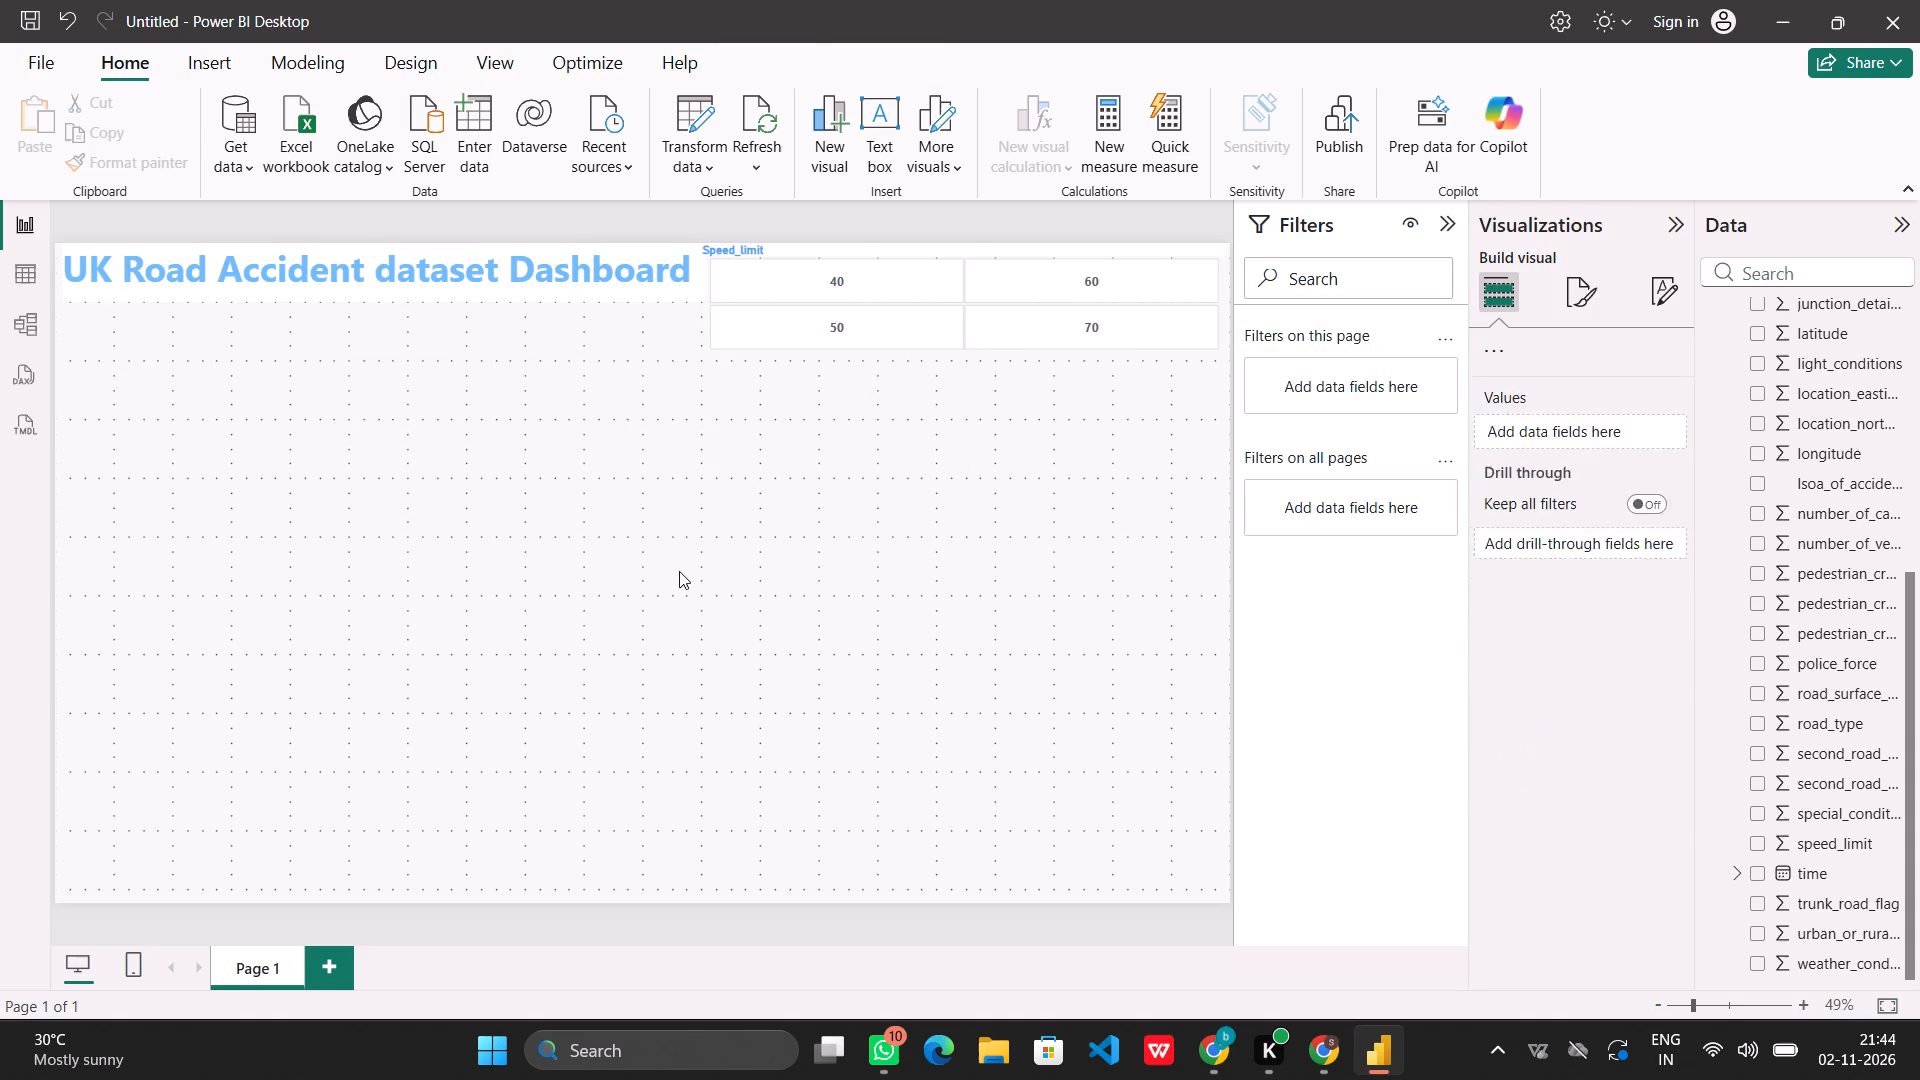
After checking the reference image in Chrome, add an empty Map visual below the title and stretch it down near the page's bottom.
{"action": "left_click", "coordinate": [1325, 1049]}
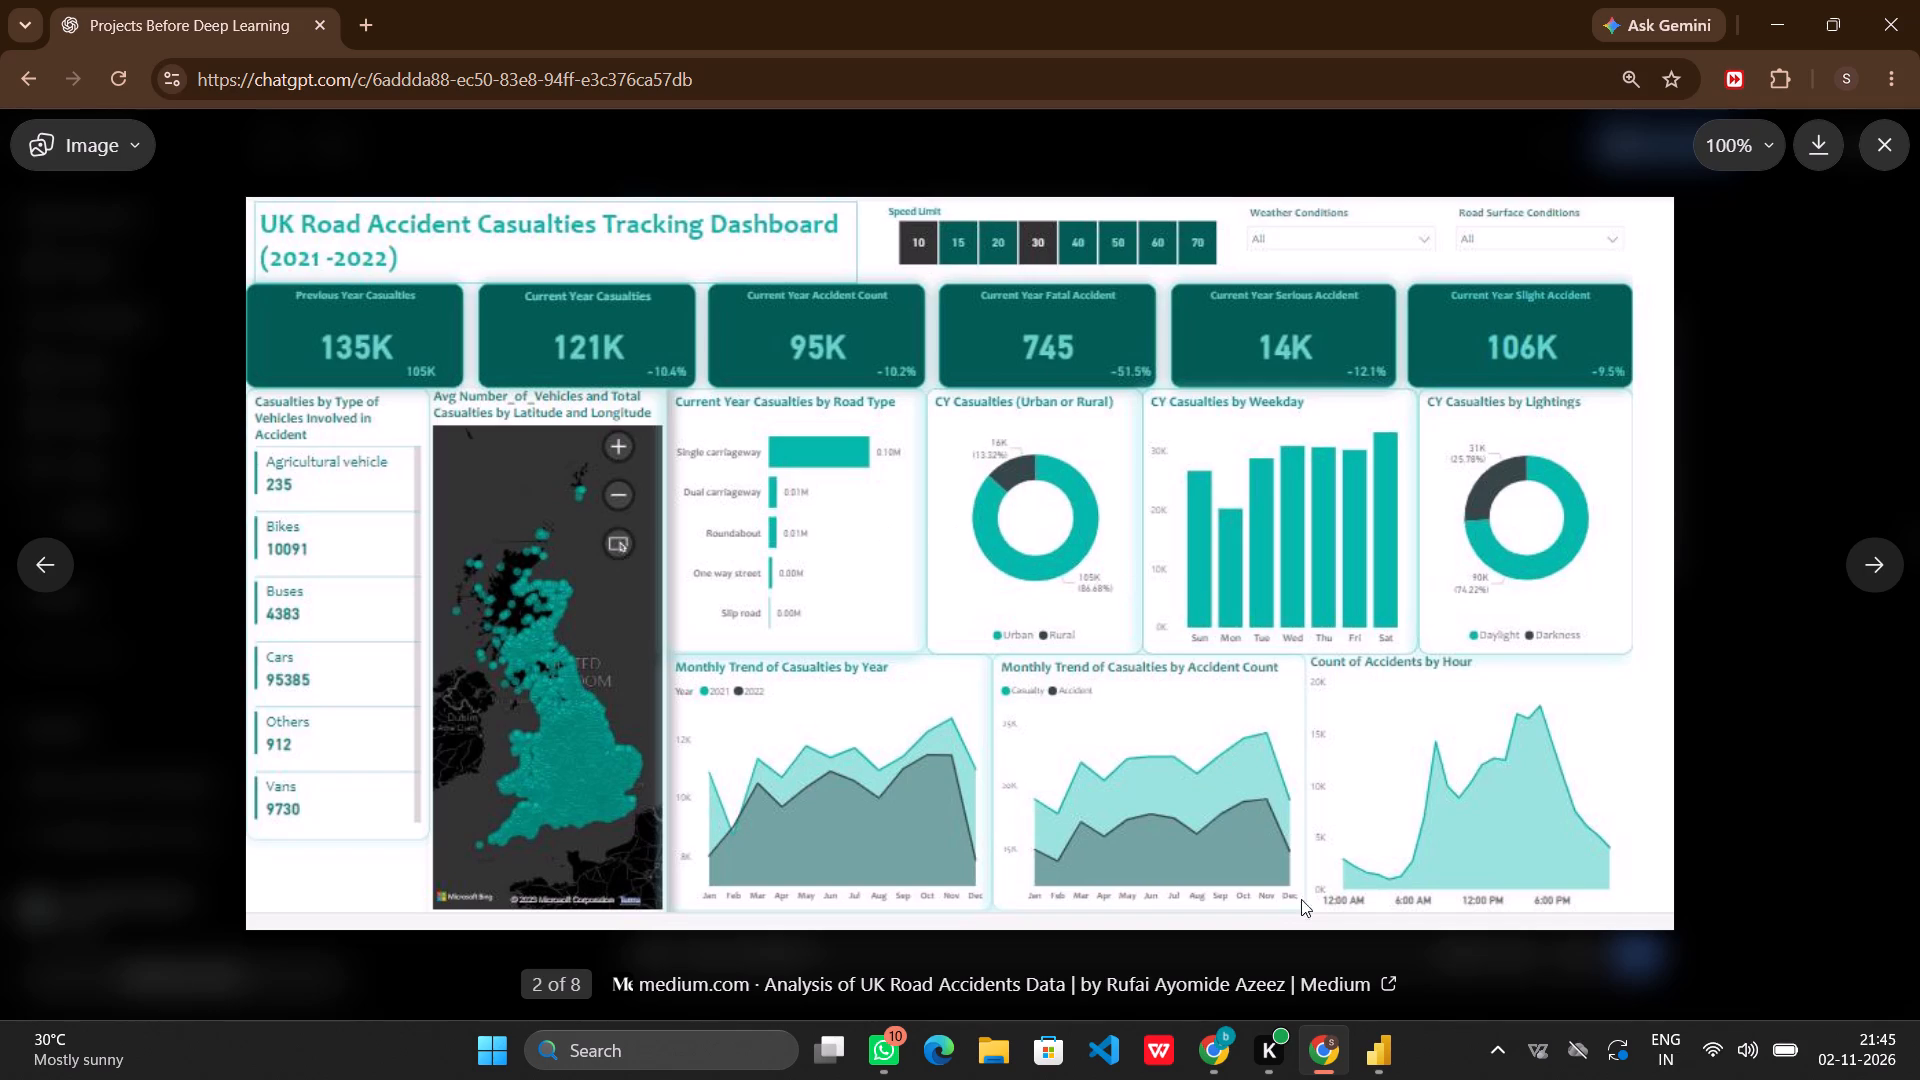
{"action": "left_click", "coordinate": [1382, 1071]}
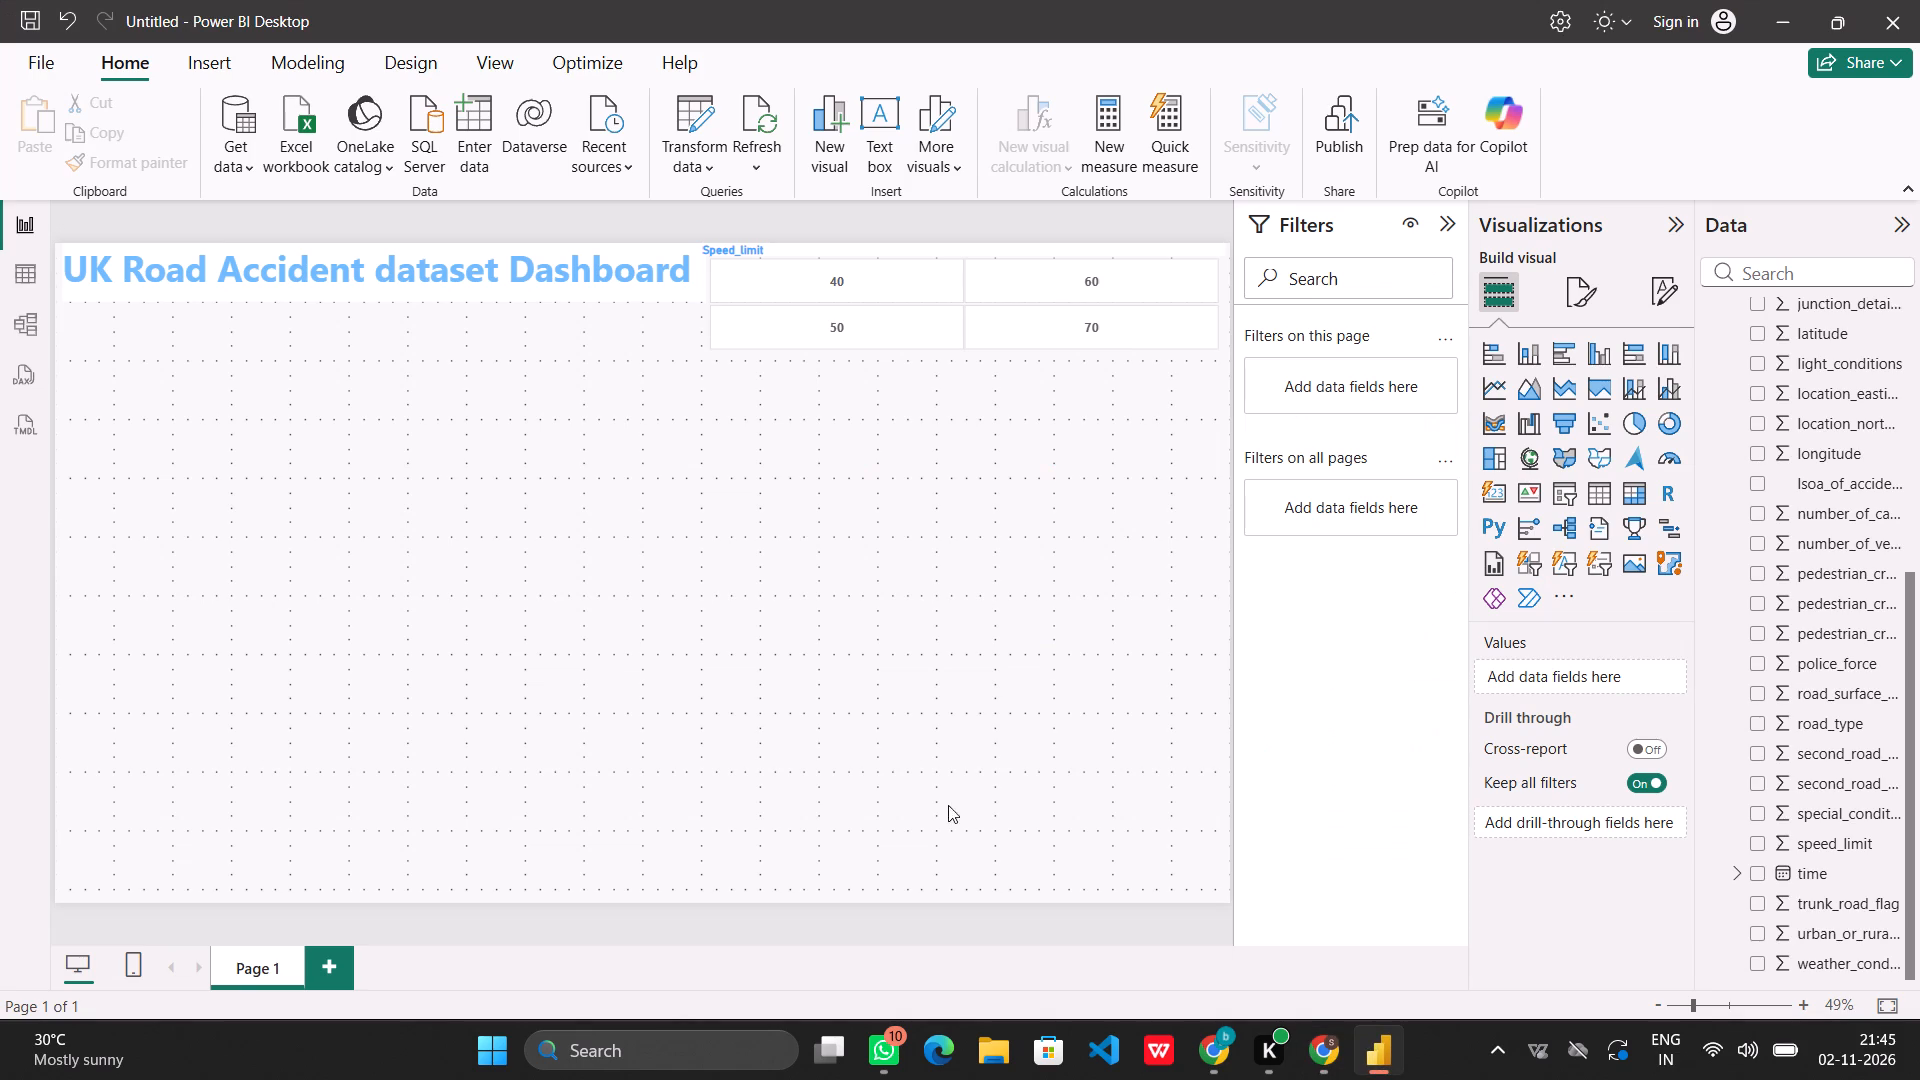
{"action": "left_click", "coordinate": [383, 576]}
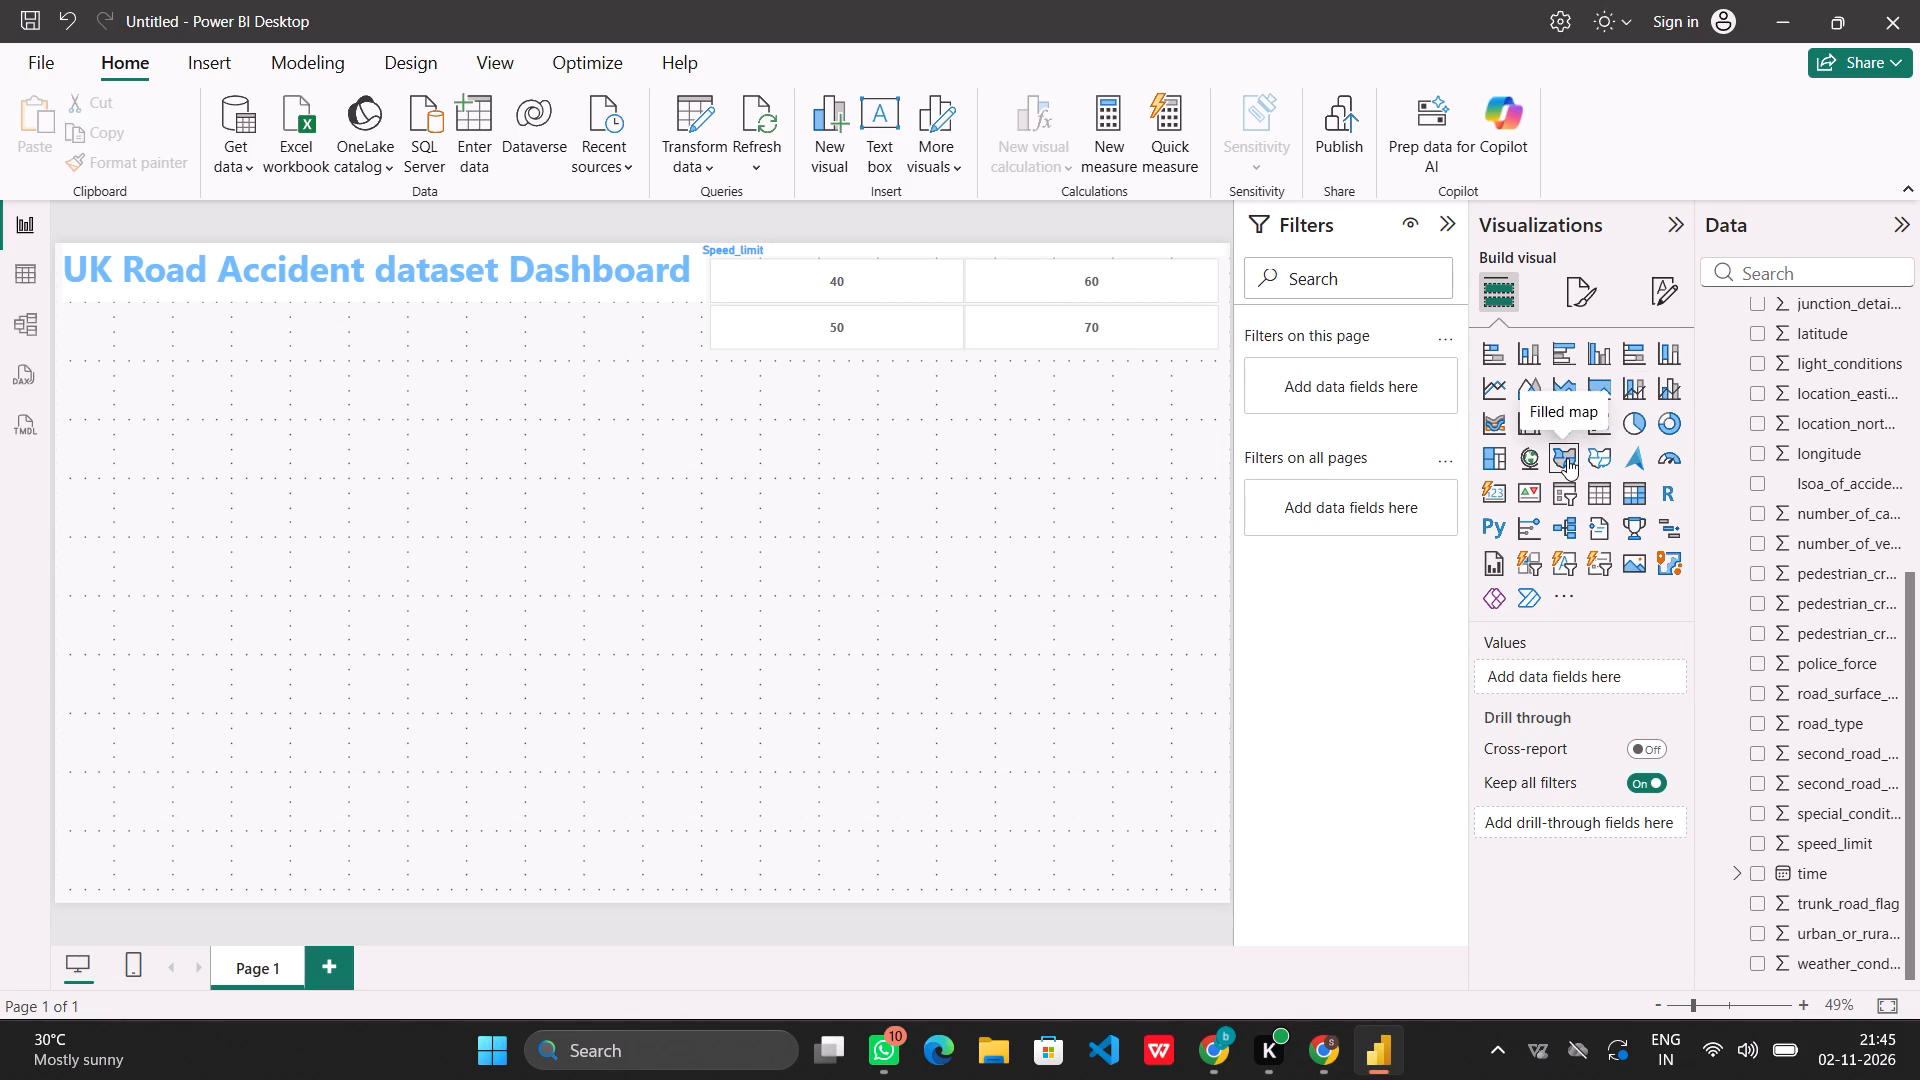
{"action": "left_click", "coordinate": [1530, 459]}
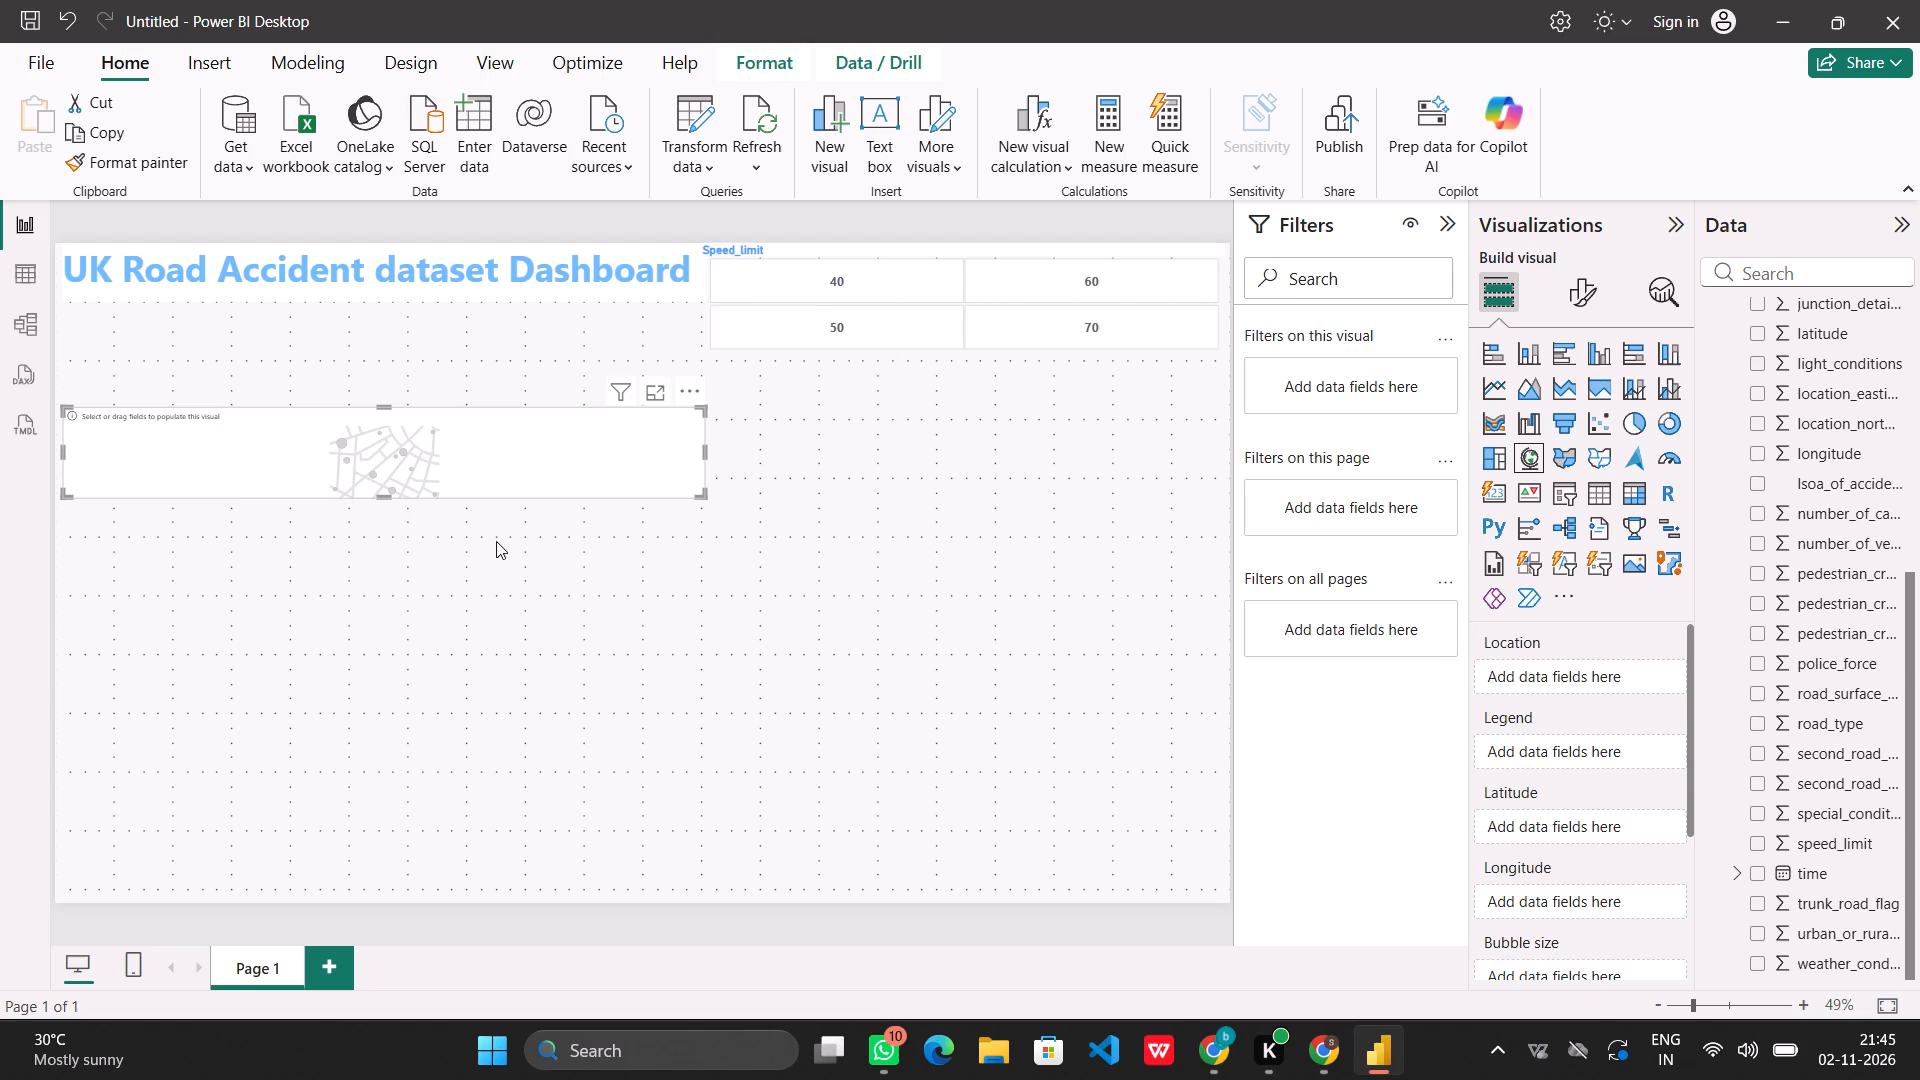
{"action": "left_click_drag", "start_coordinate": [385, 497], "coordinate": [377, 823]}
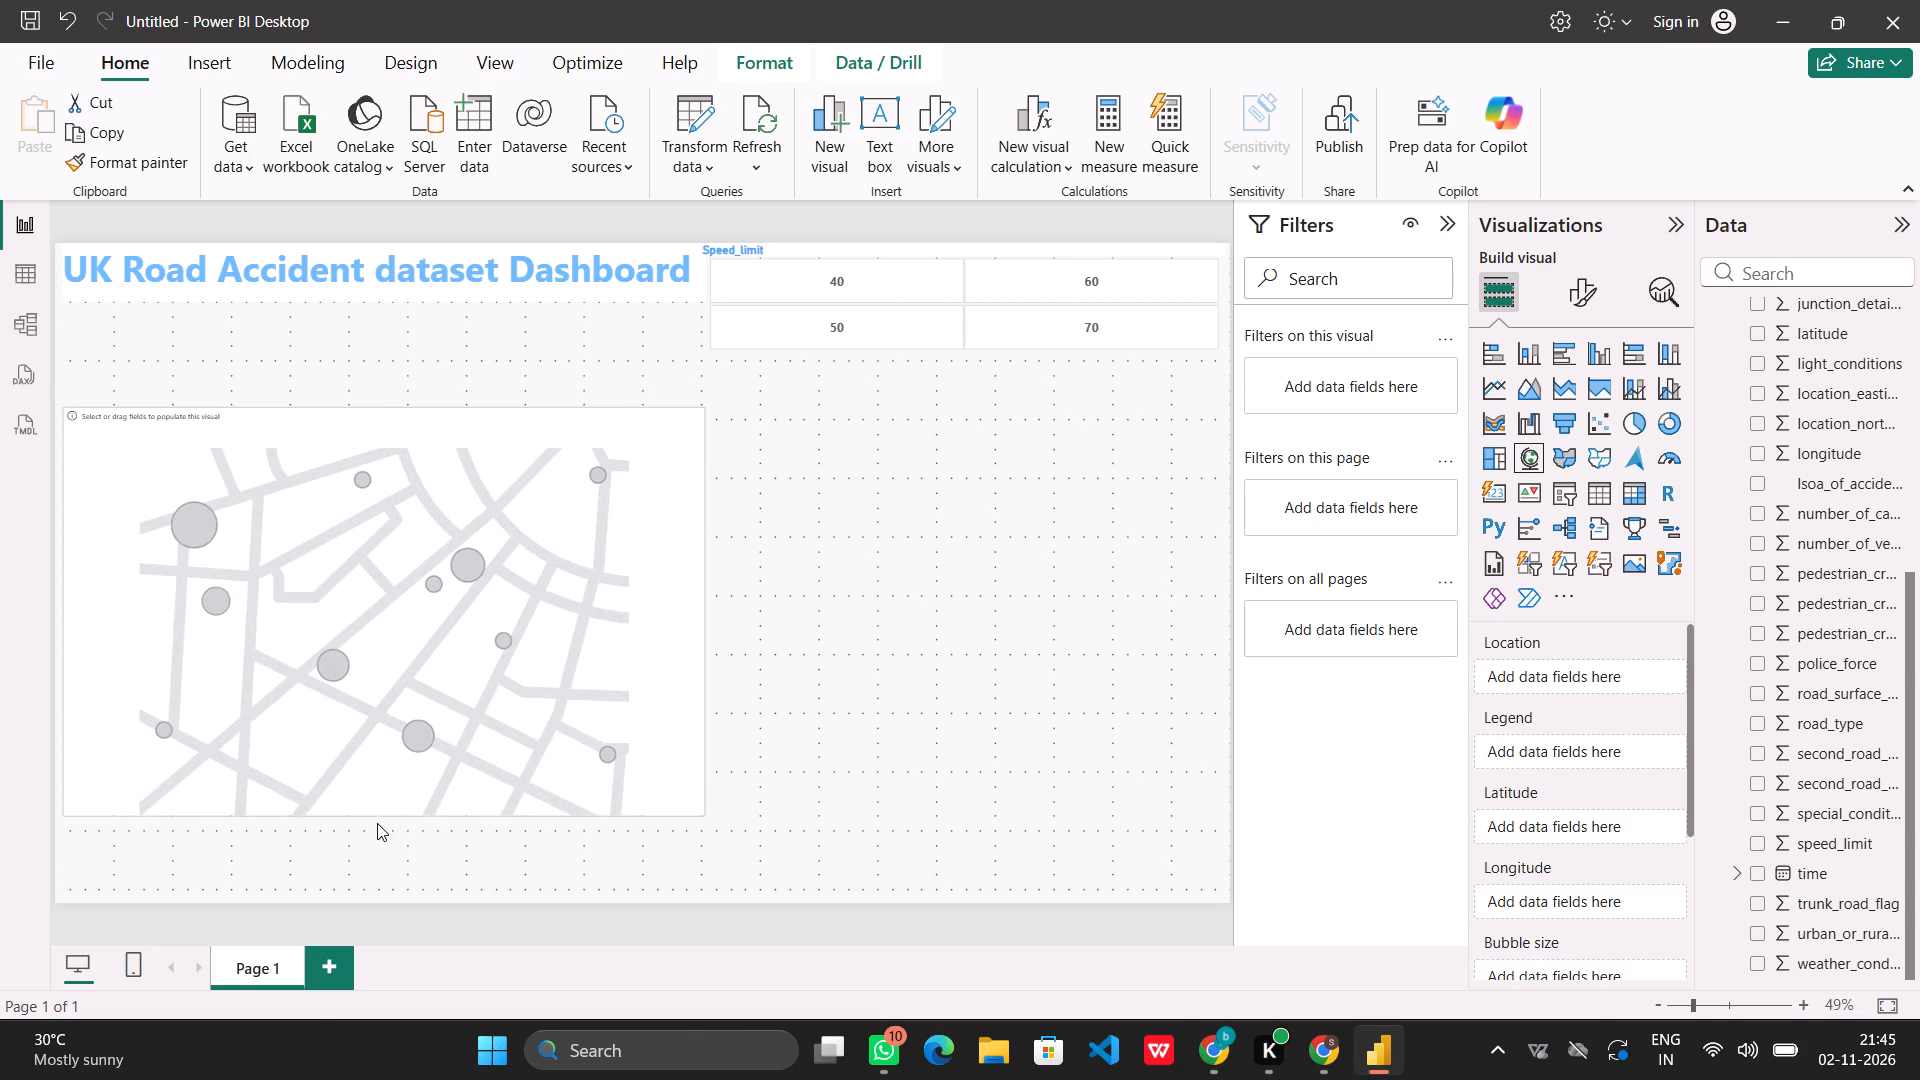
{"action": "left_click_drag", "start_coordinate": [377, 823], "coordinate": [377, 824]}
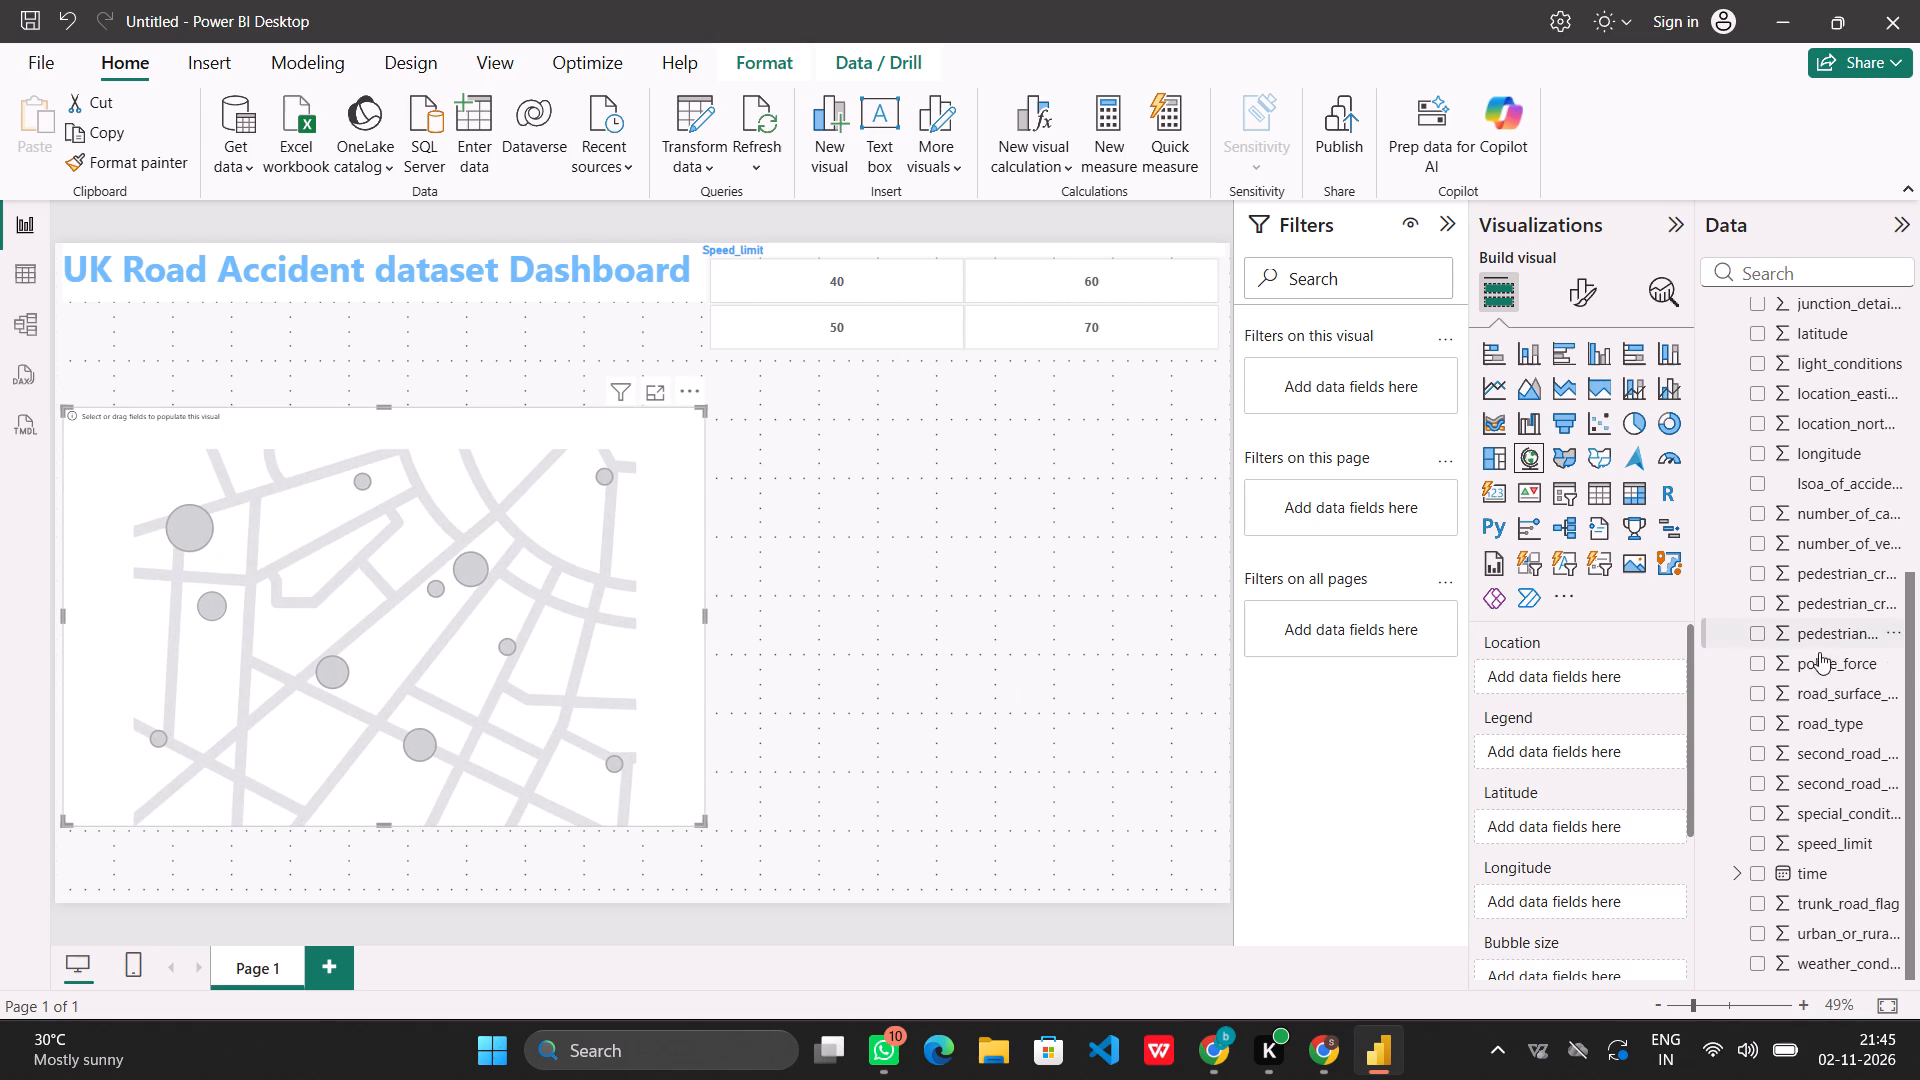
Assign the longitude field to the map visual's Longitude and the latitude field to its Latitude.
{"action": "scroll", "coordinate": [1834, 751], "scroll_direction": "up", "scroll_amount": 1}
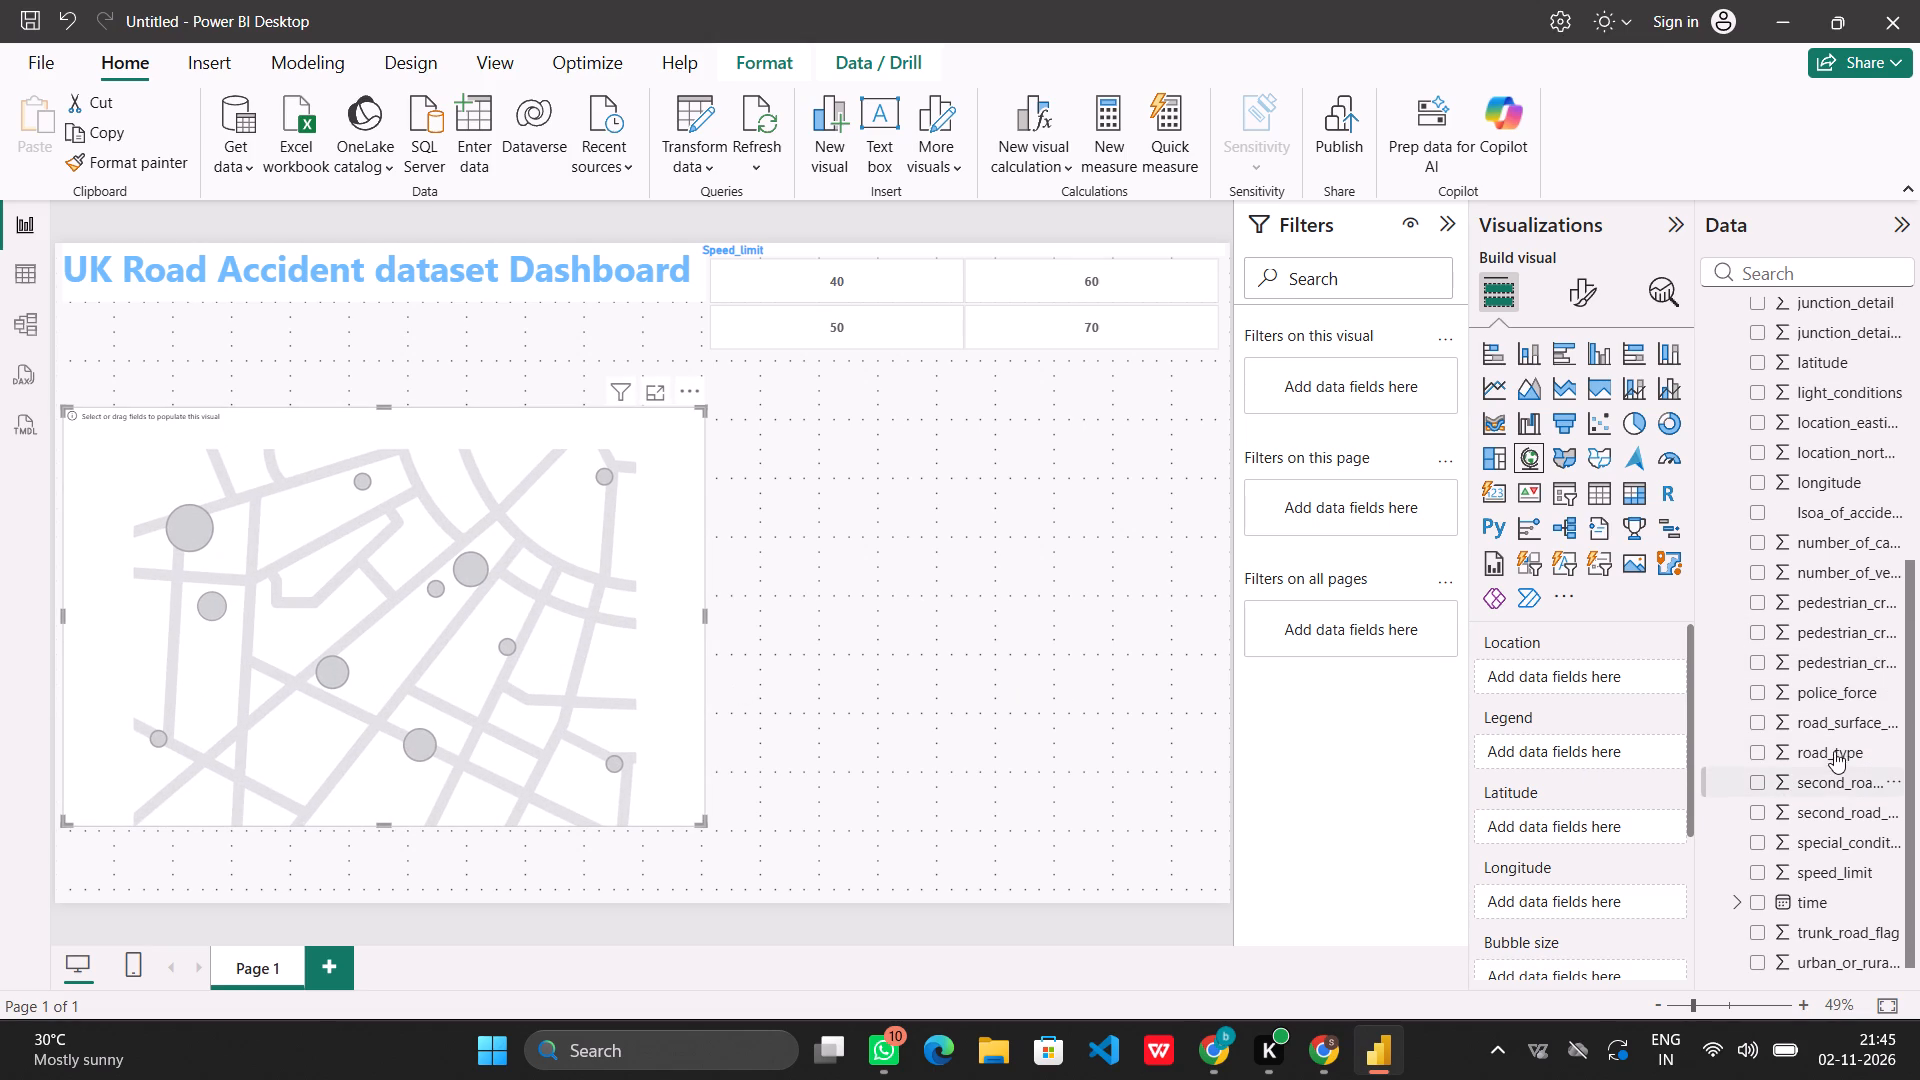
{"action": "scroll", "coordinate": [1834, 751], "scroll_direction": "up", "scroll_amount": 1}
{"action": "left_click_drag", "start_coordinate": [1827, 524], "coordinate": [1574, 784]}
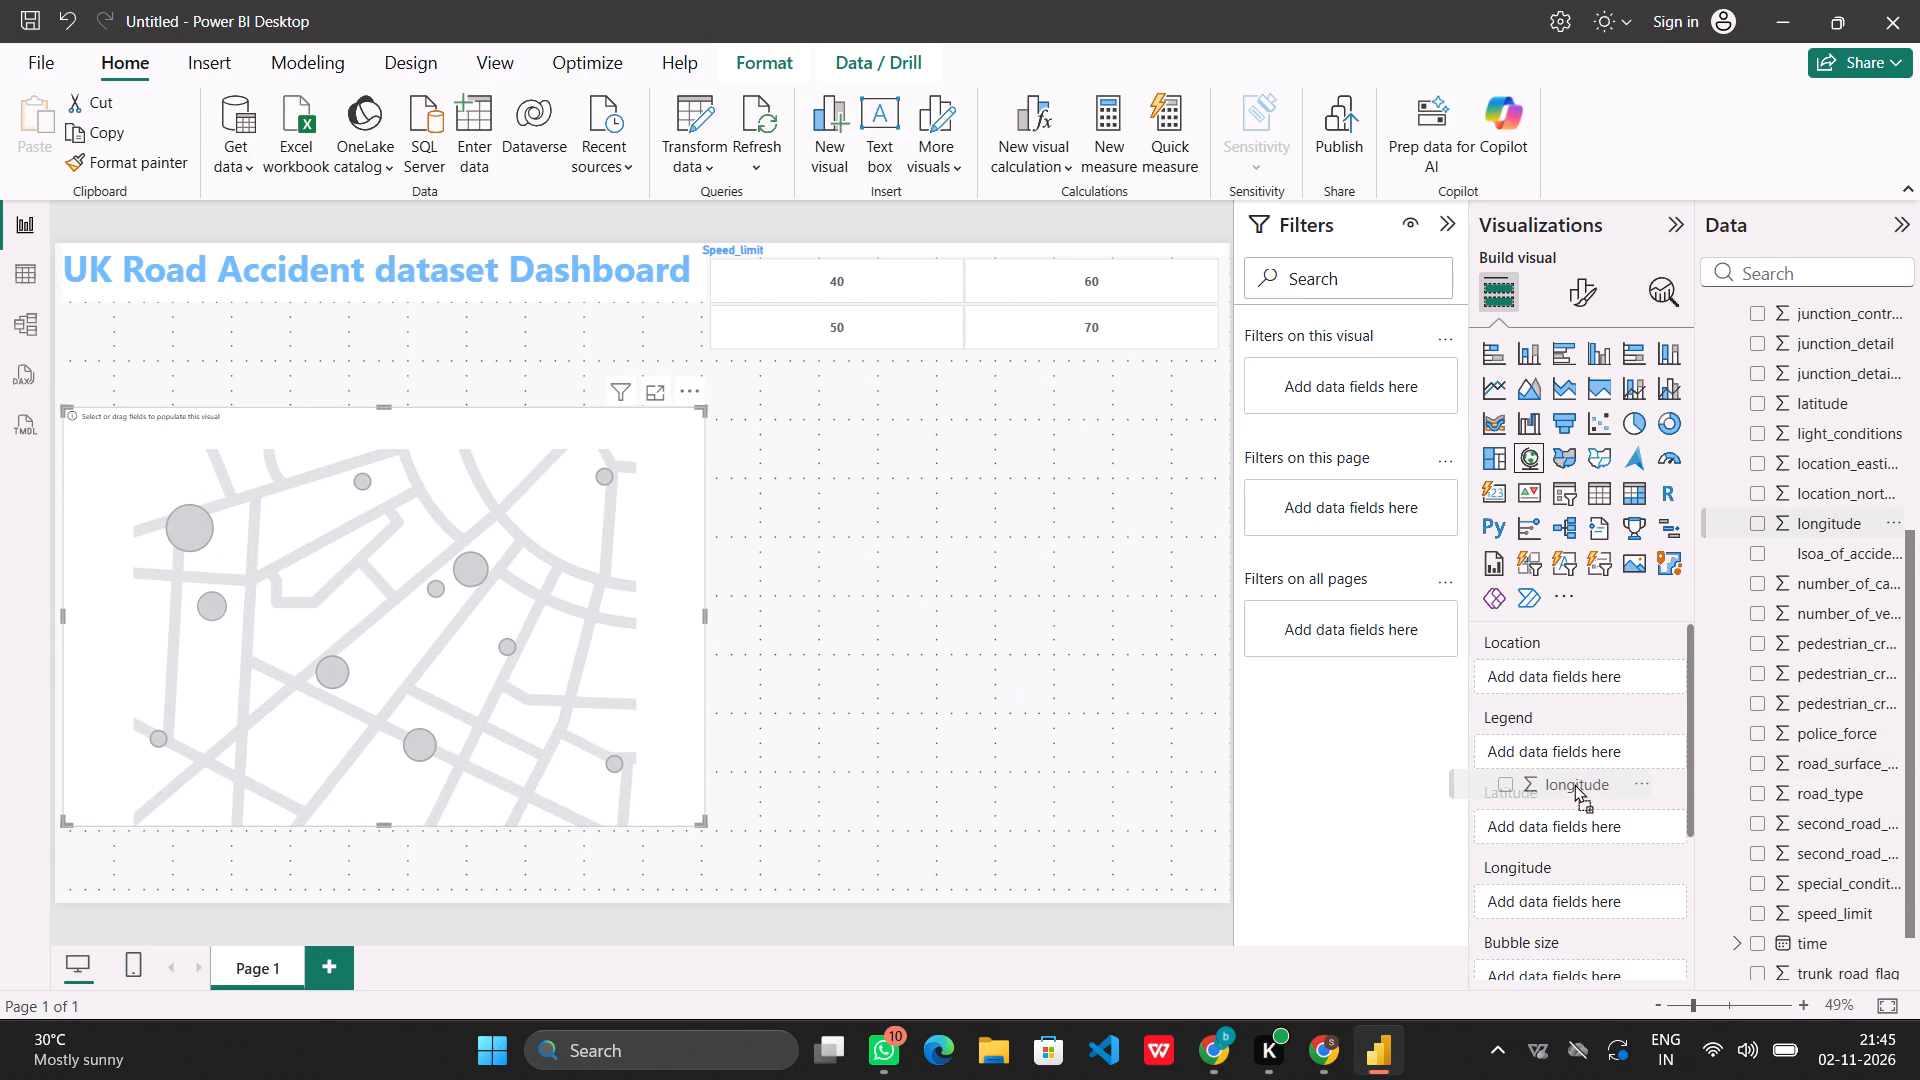
{"action": "left_click_drag", "start_coordinate": [1574, 784], "coordinate": [1582, 903]}
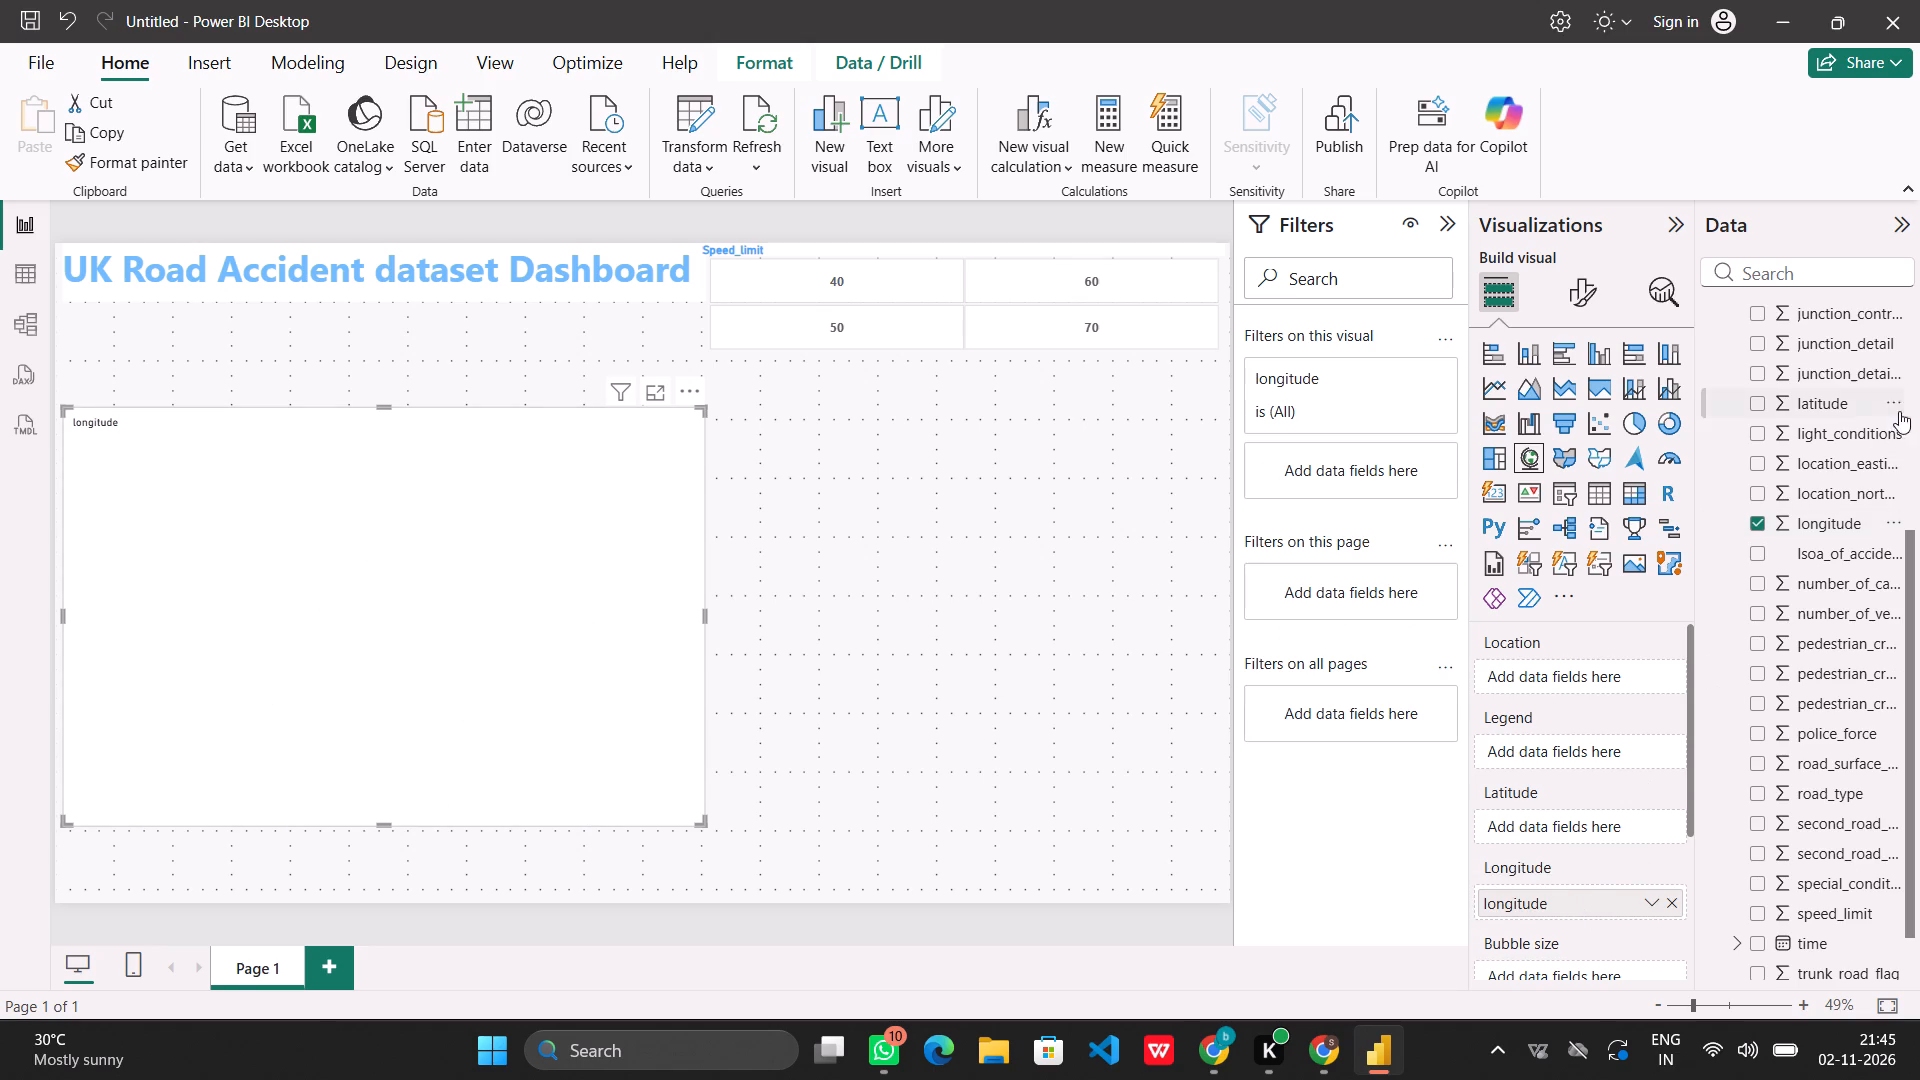
{"action": "left_click_drag", "start_coordinate": [1841, 405], "coordinate": [1616, 738]}
{"action": "left_click_drag", "start_coordinate": [1616, 738], "coordinate": [1615, 822]}
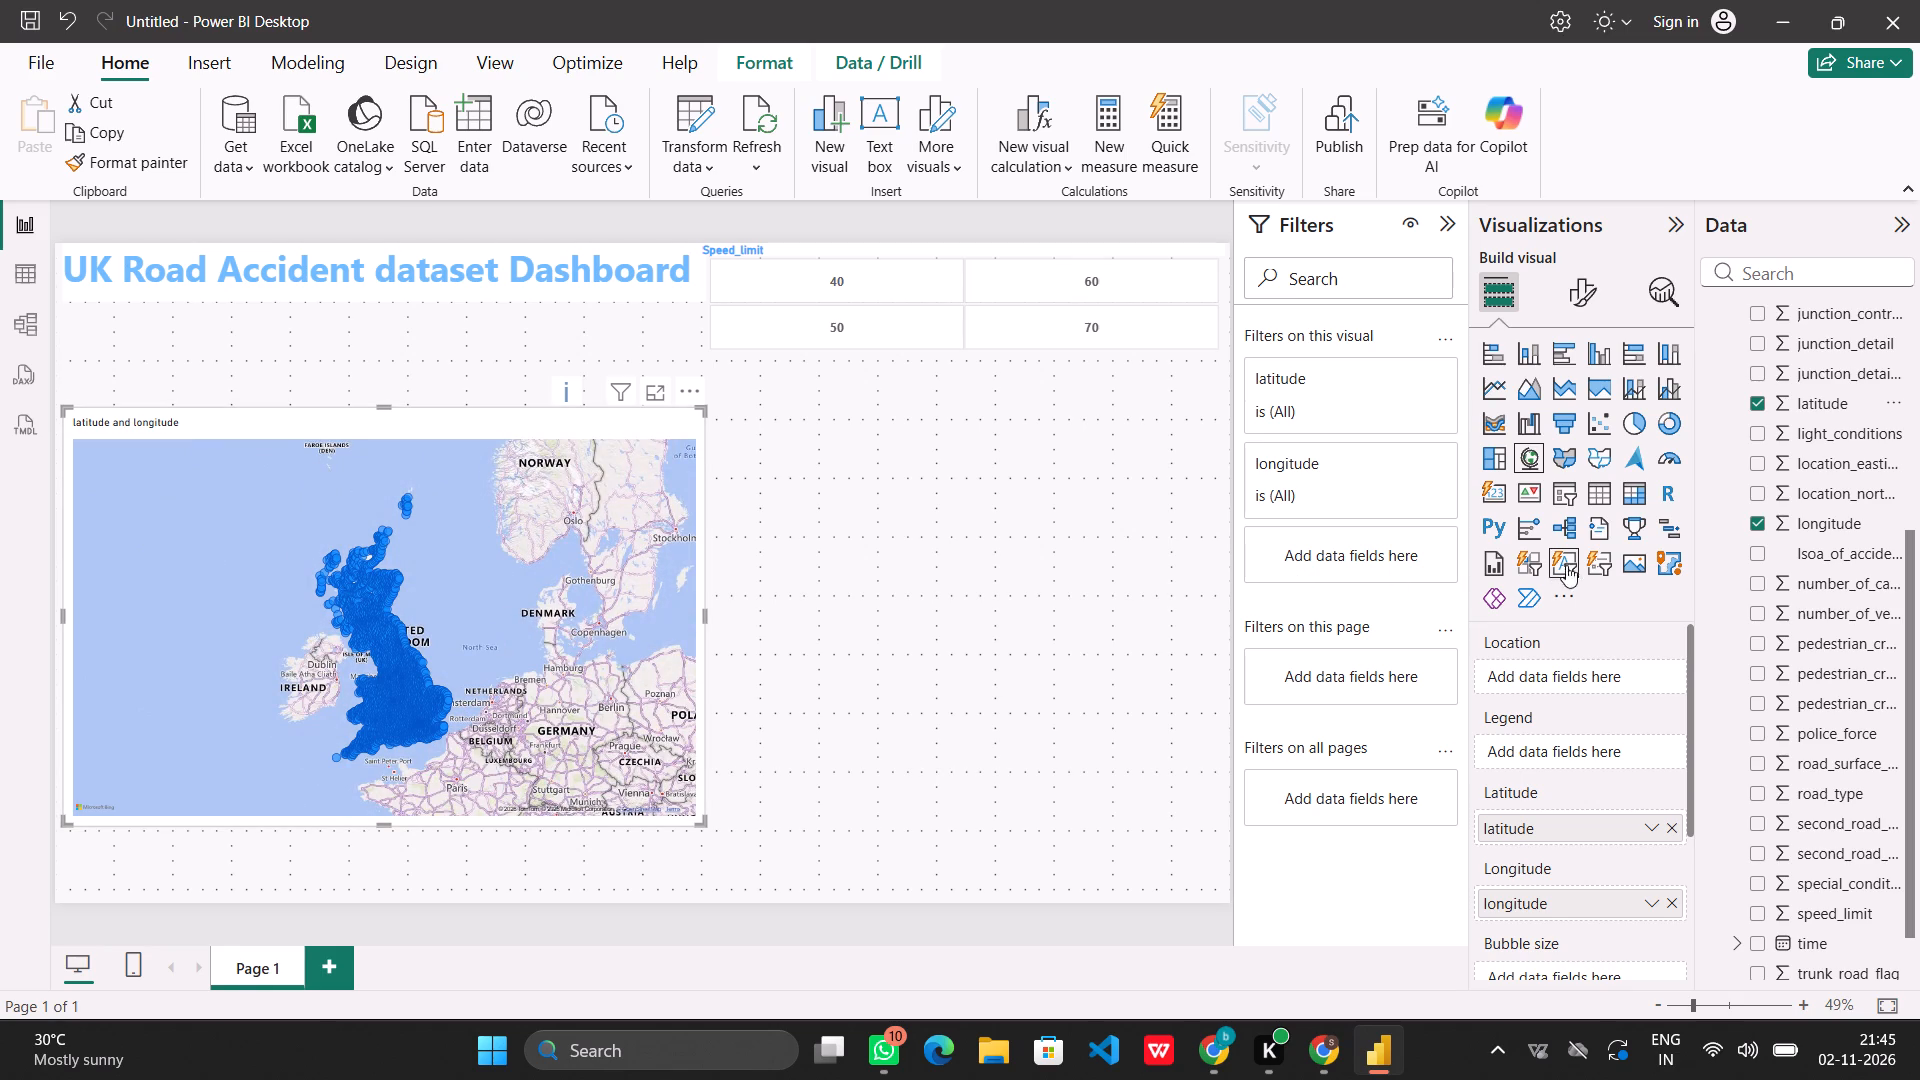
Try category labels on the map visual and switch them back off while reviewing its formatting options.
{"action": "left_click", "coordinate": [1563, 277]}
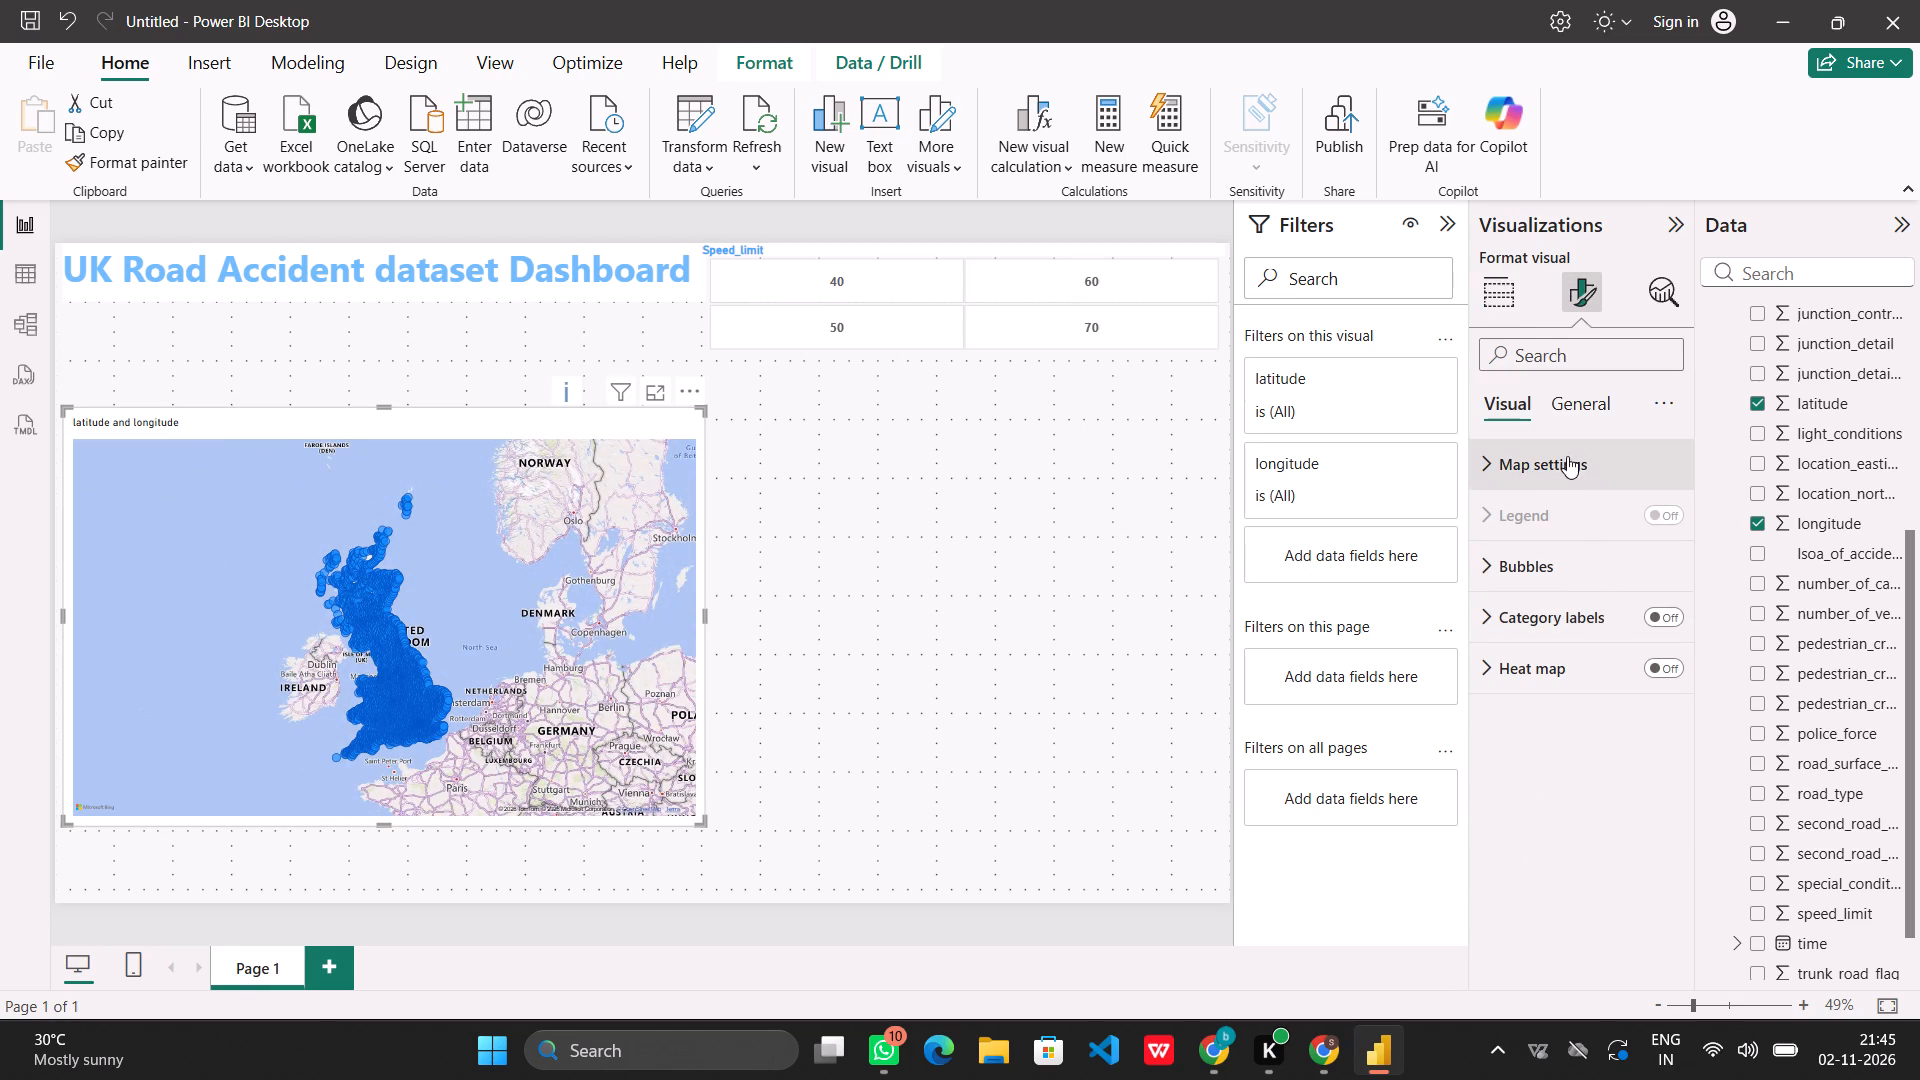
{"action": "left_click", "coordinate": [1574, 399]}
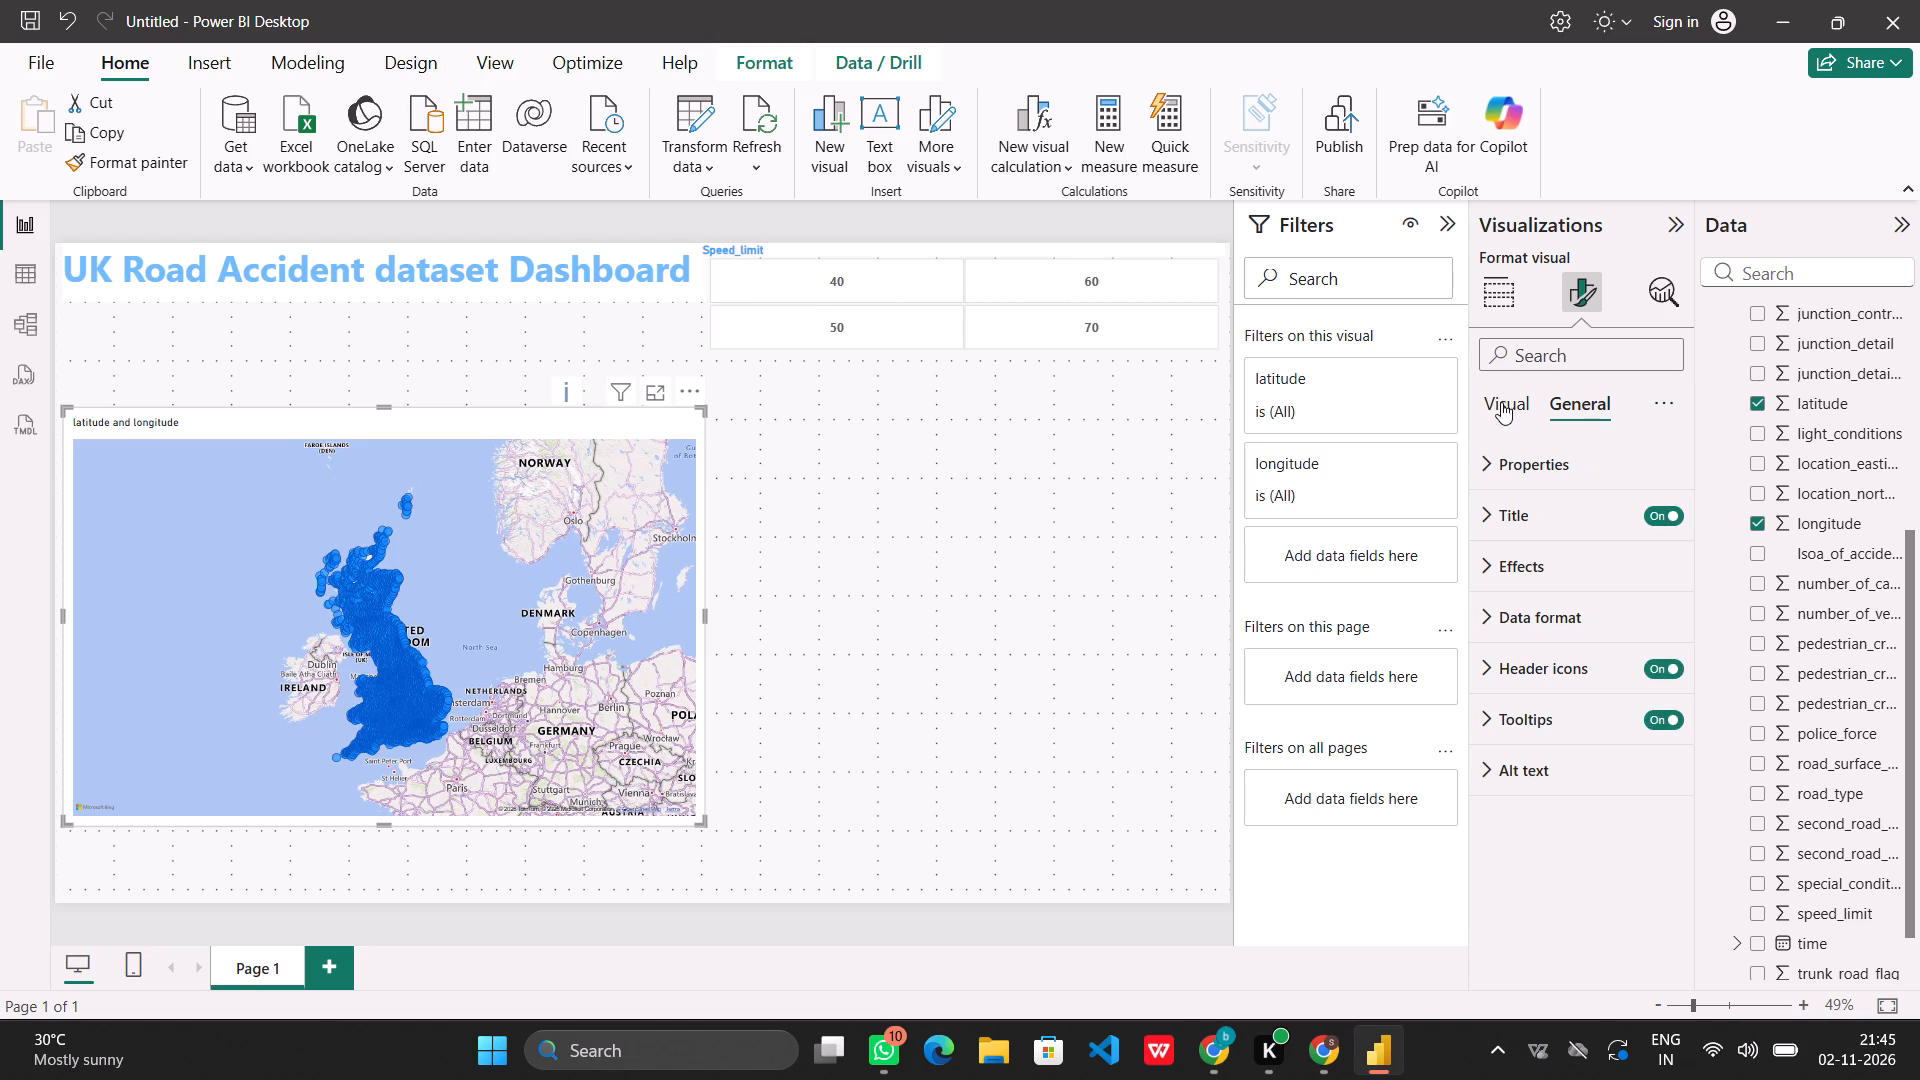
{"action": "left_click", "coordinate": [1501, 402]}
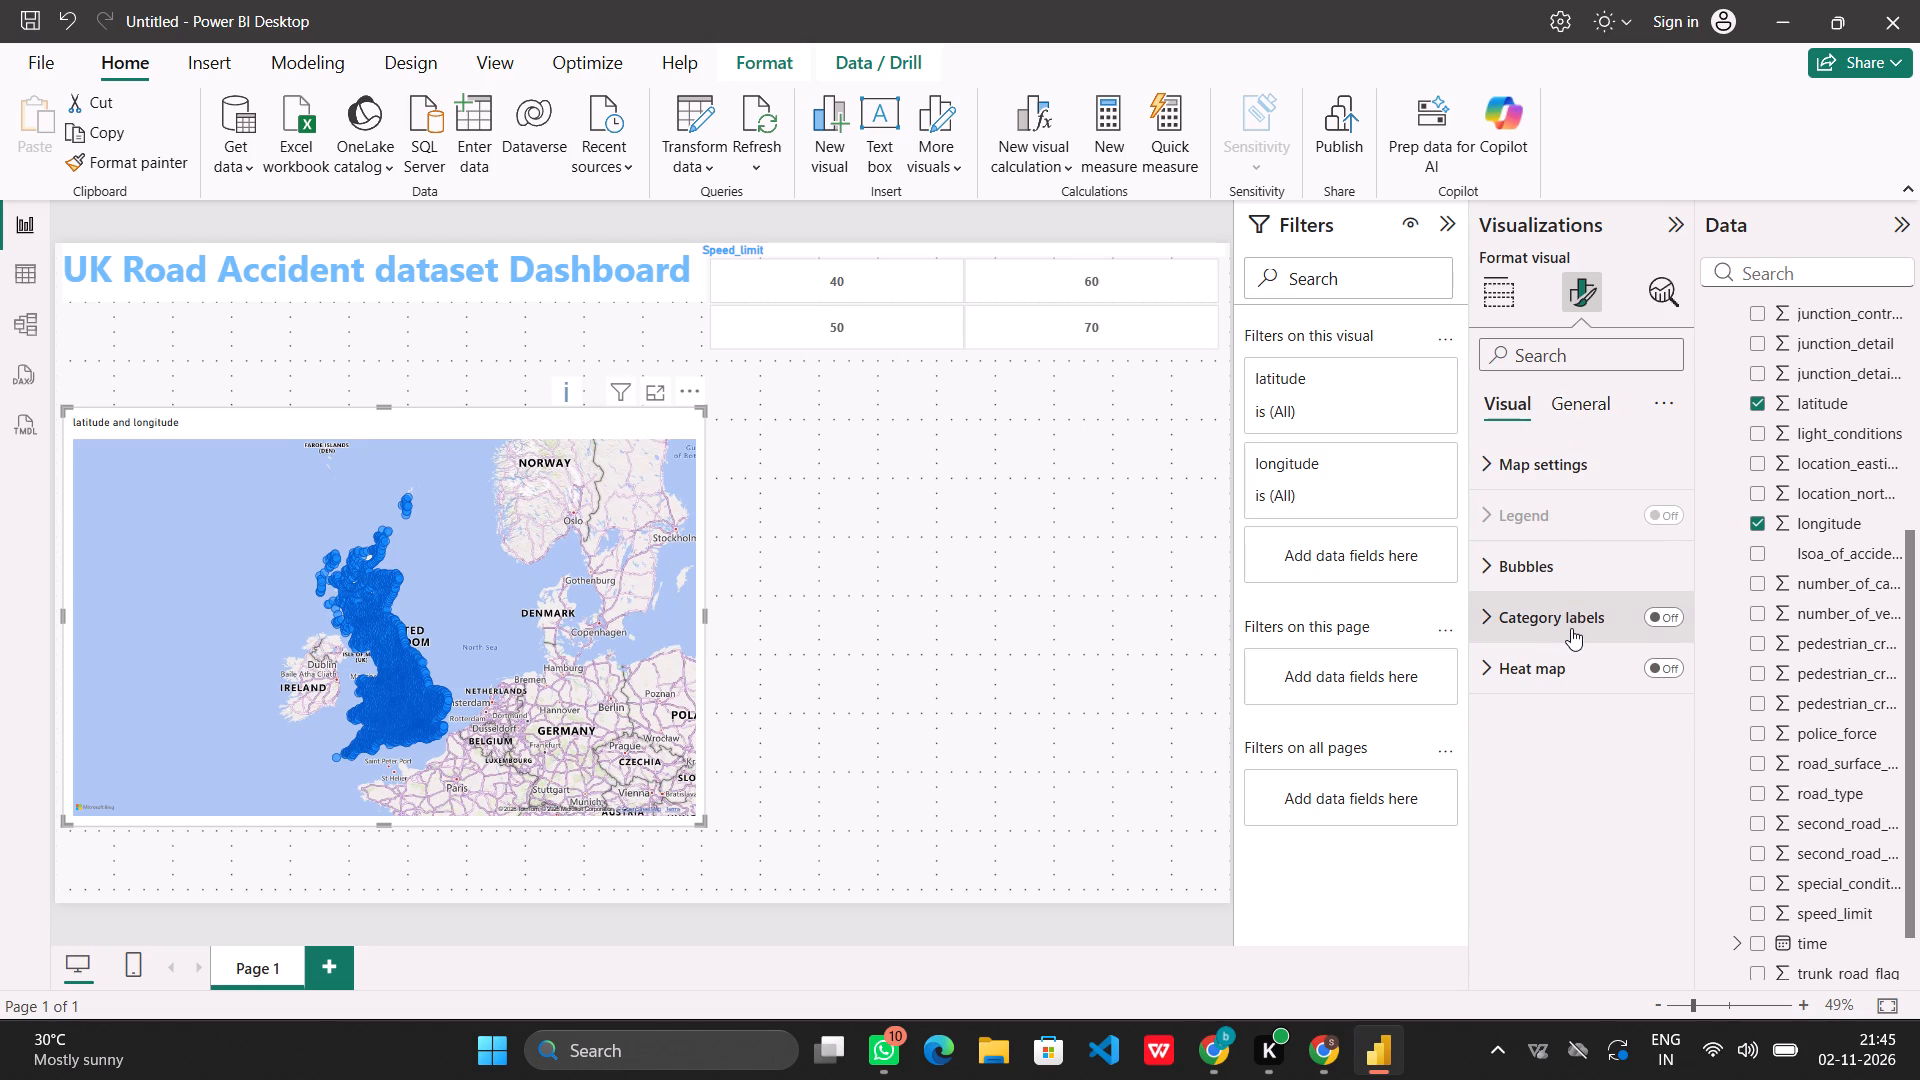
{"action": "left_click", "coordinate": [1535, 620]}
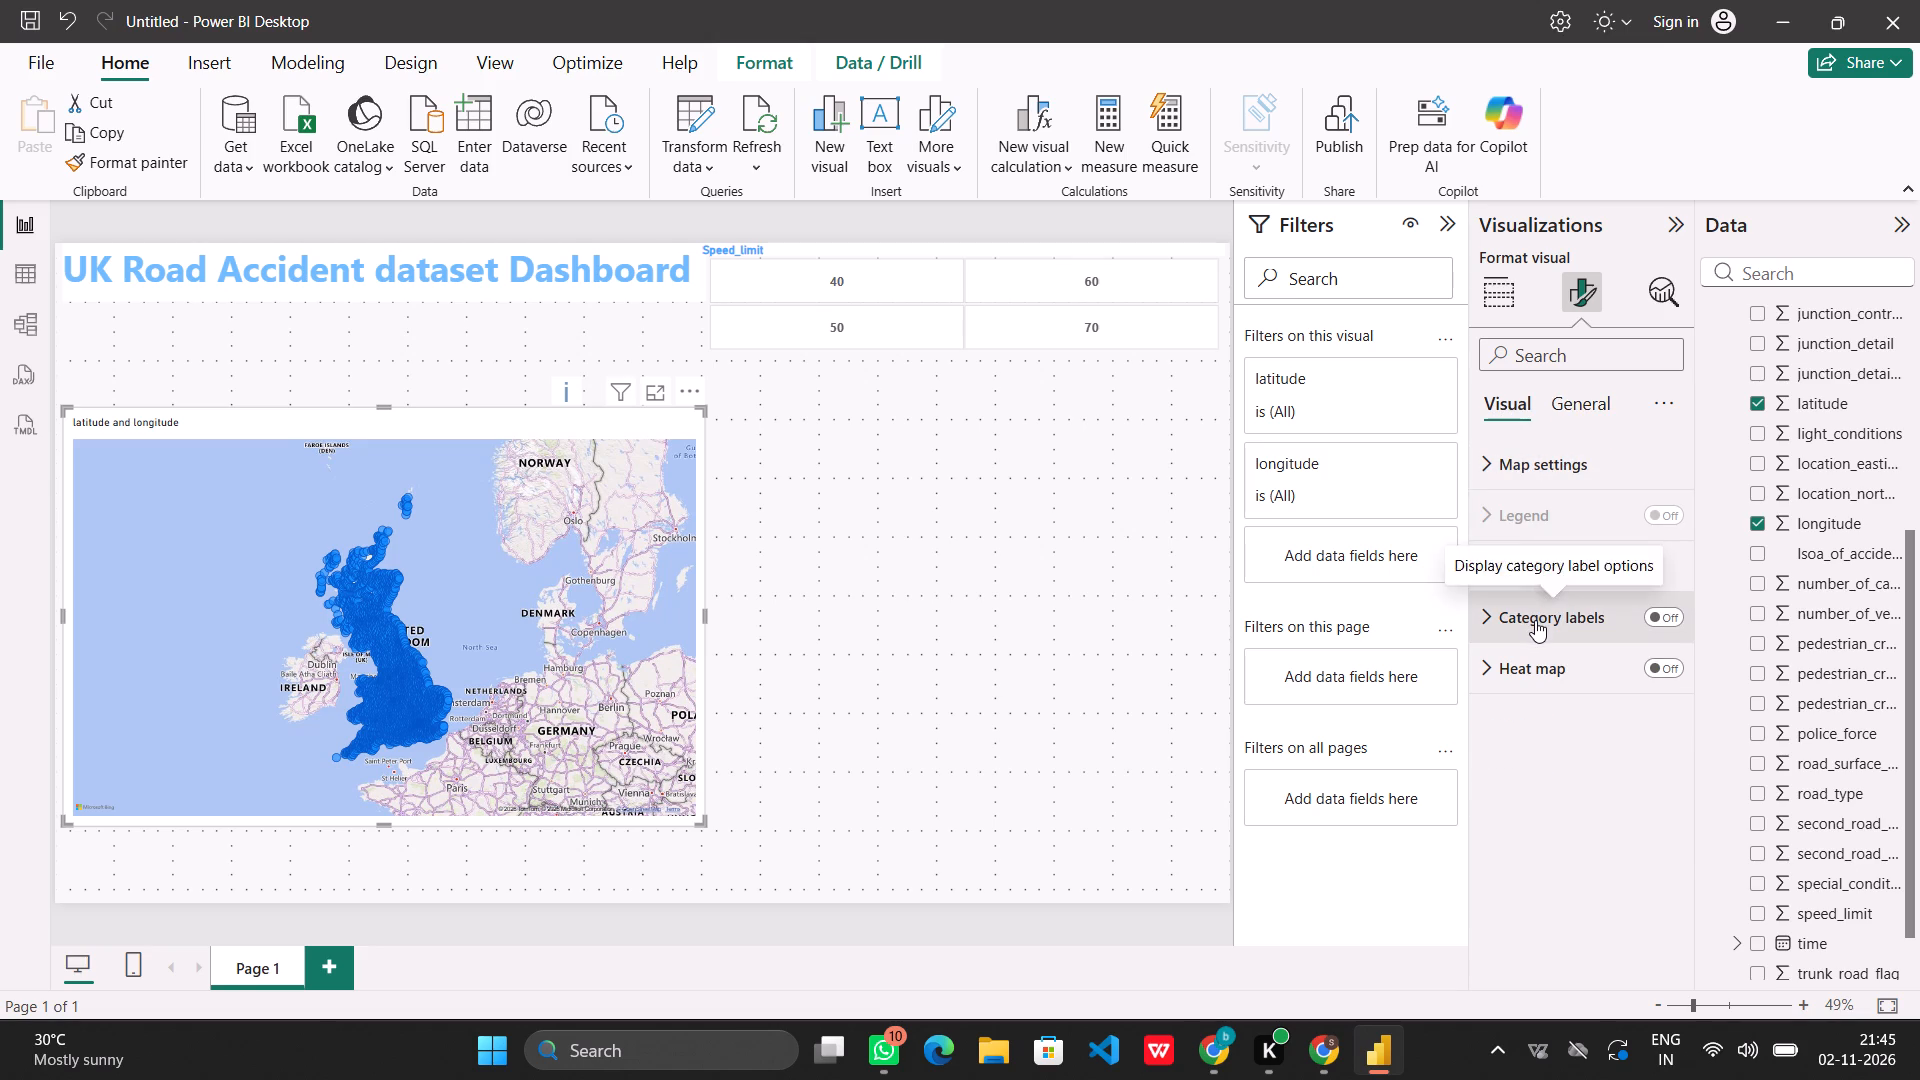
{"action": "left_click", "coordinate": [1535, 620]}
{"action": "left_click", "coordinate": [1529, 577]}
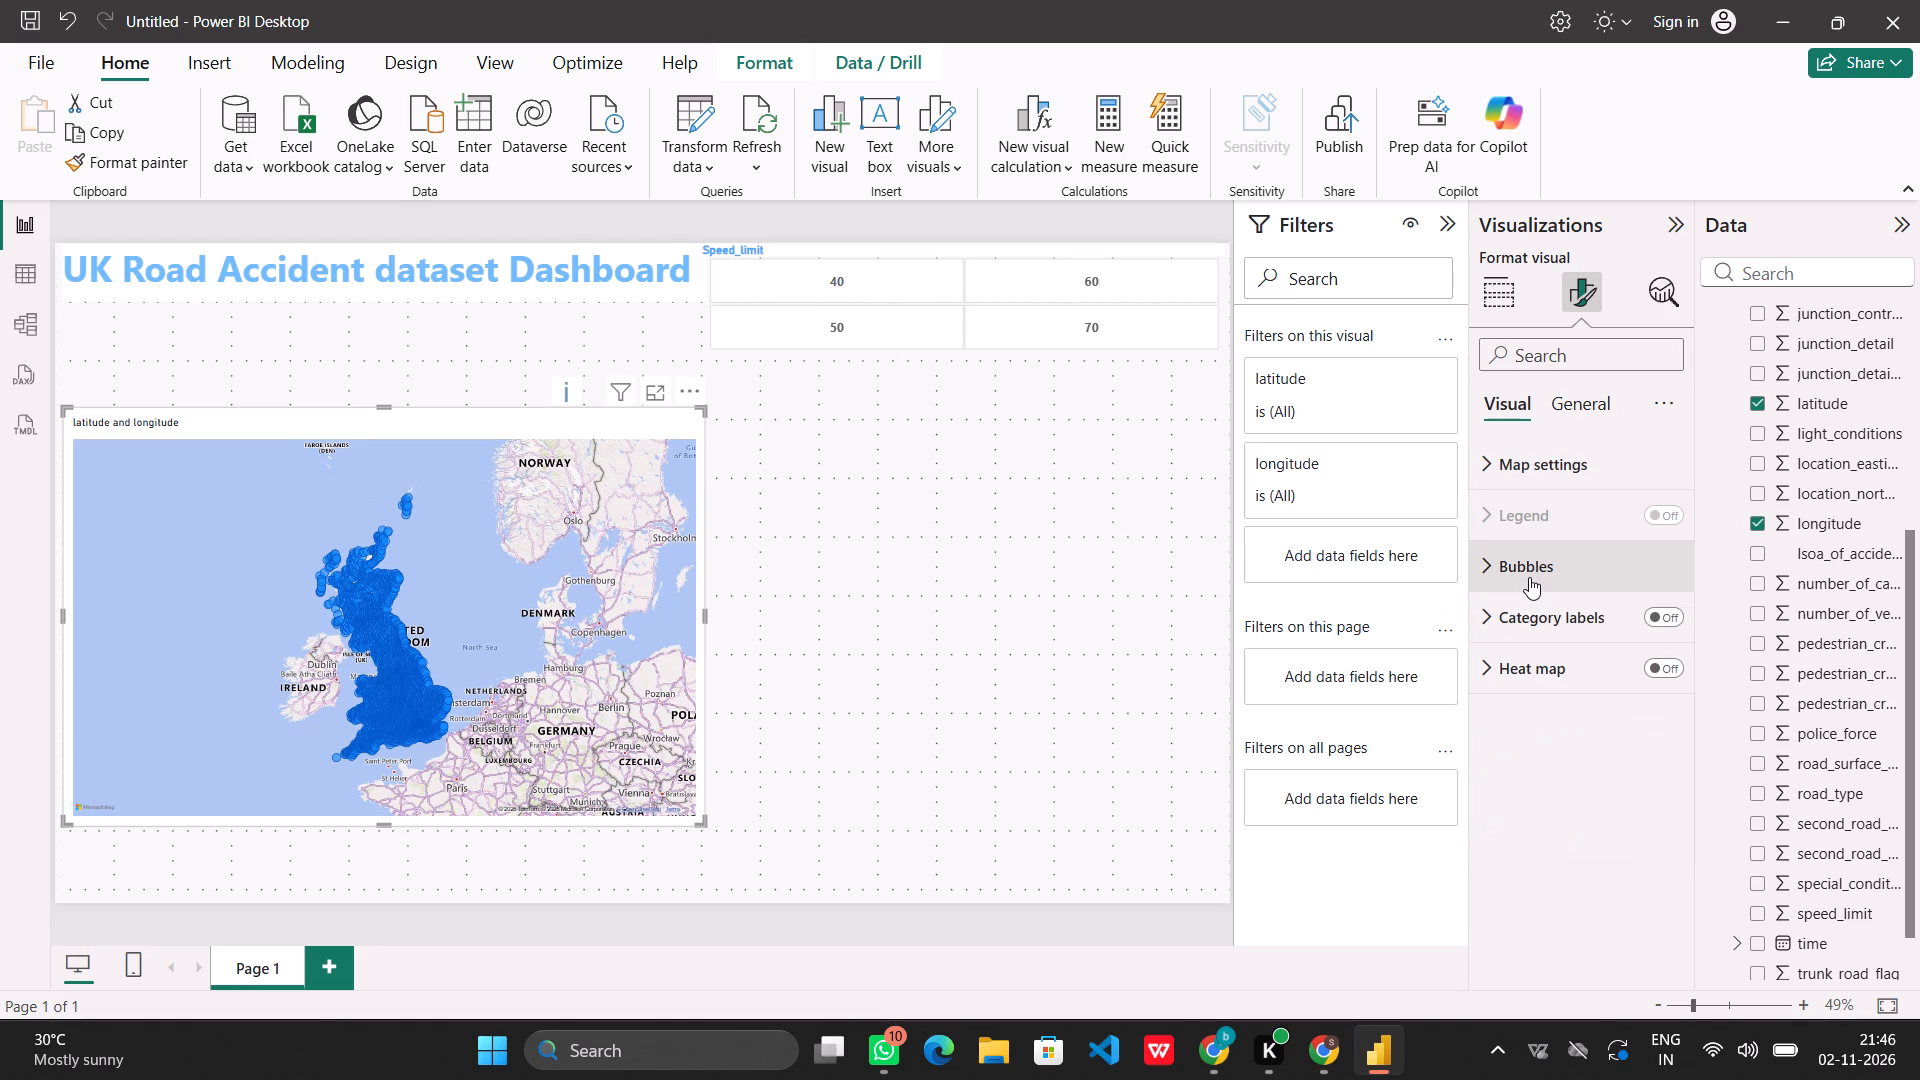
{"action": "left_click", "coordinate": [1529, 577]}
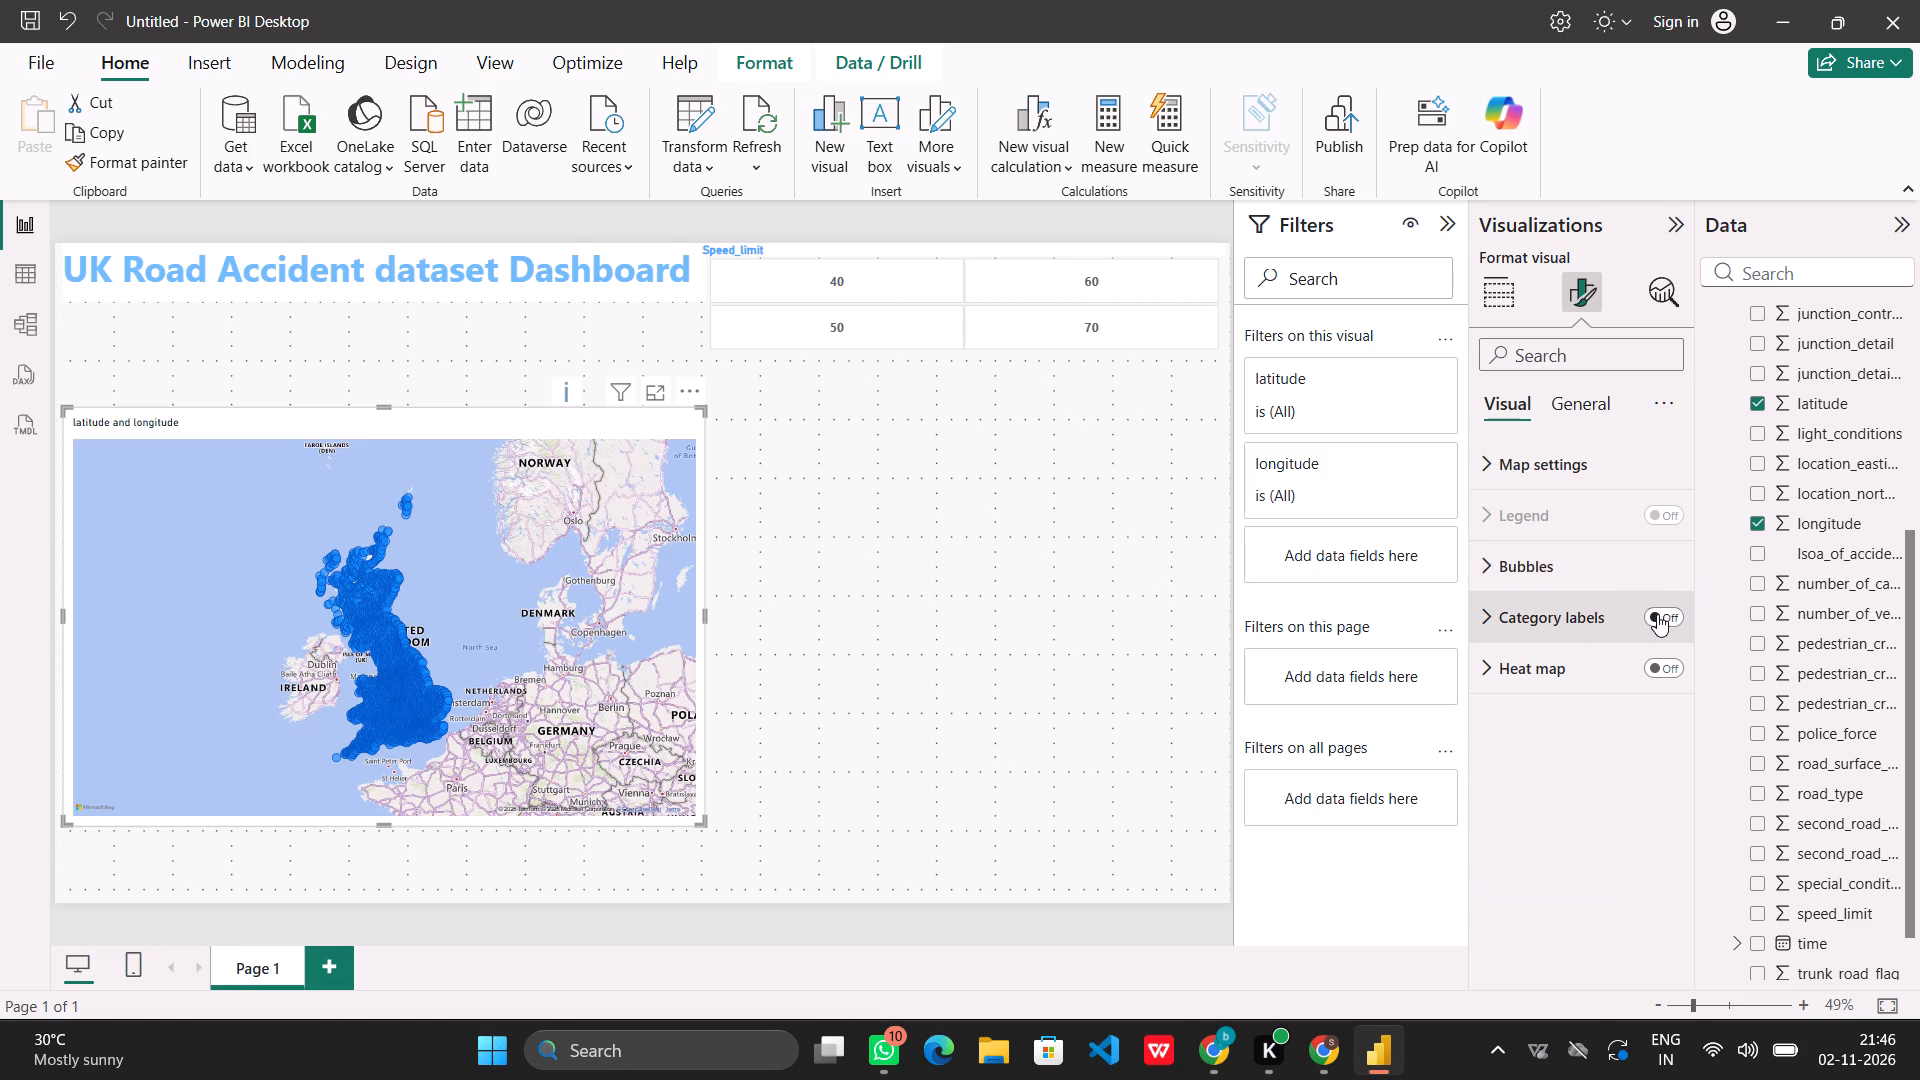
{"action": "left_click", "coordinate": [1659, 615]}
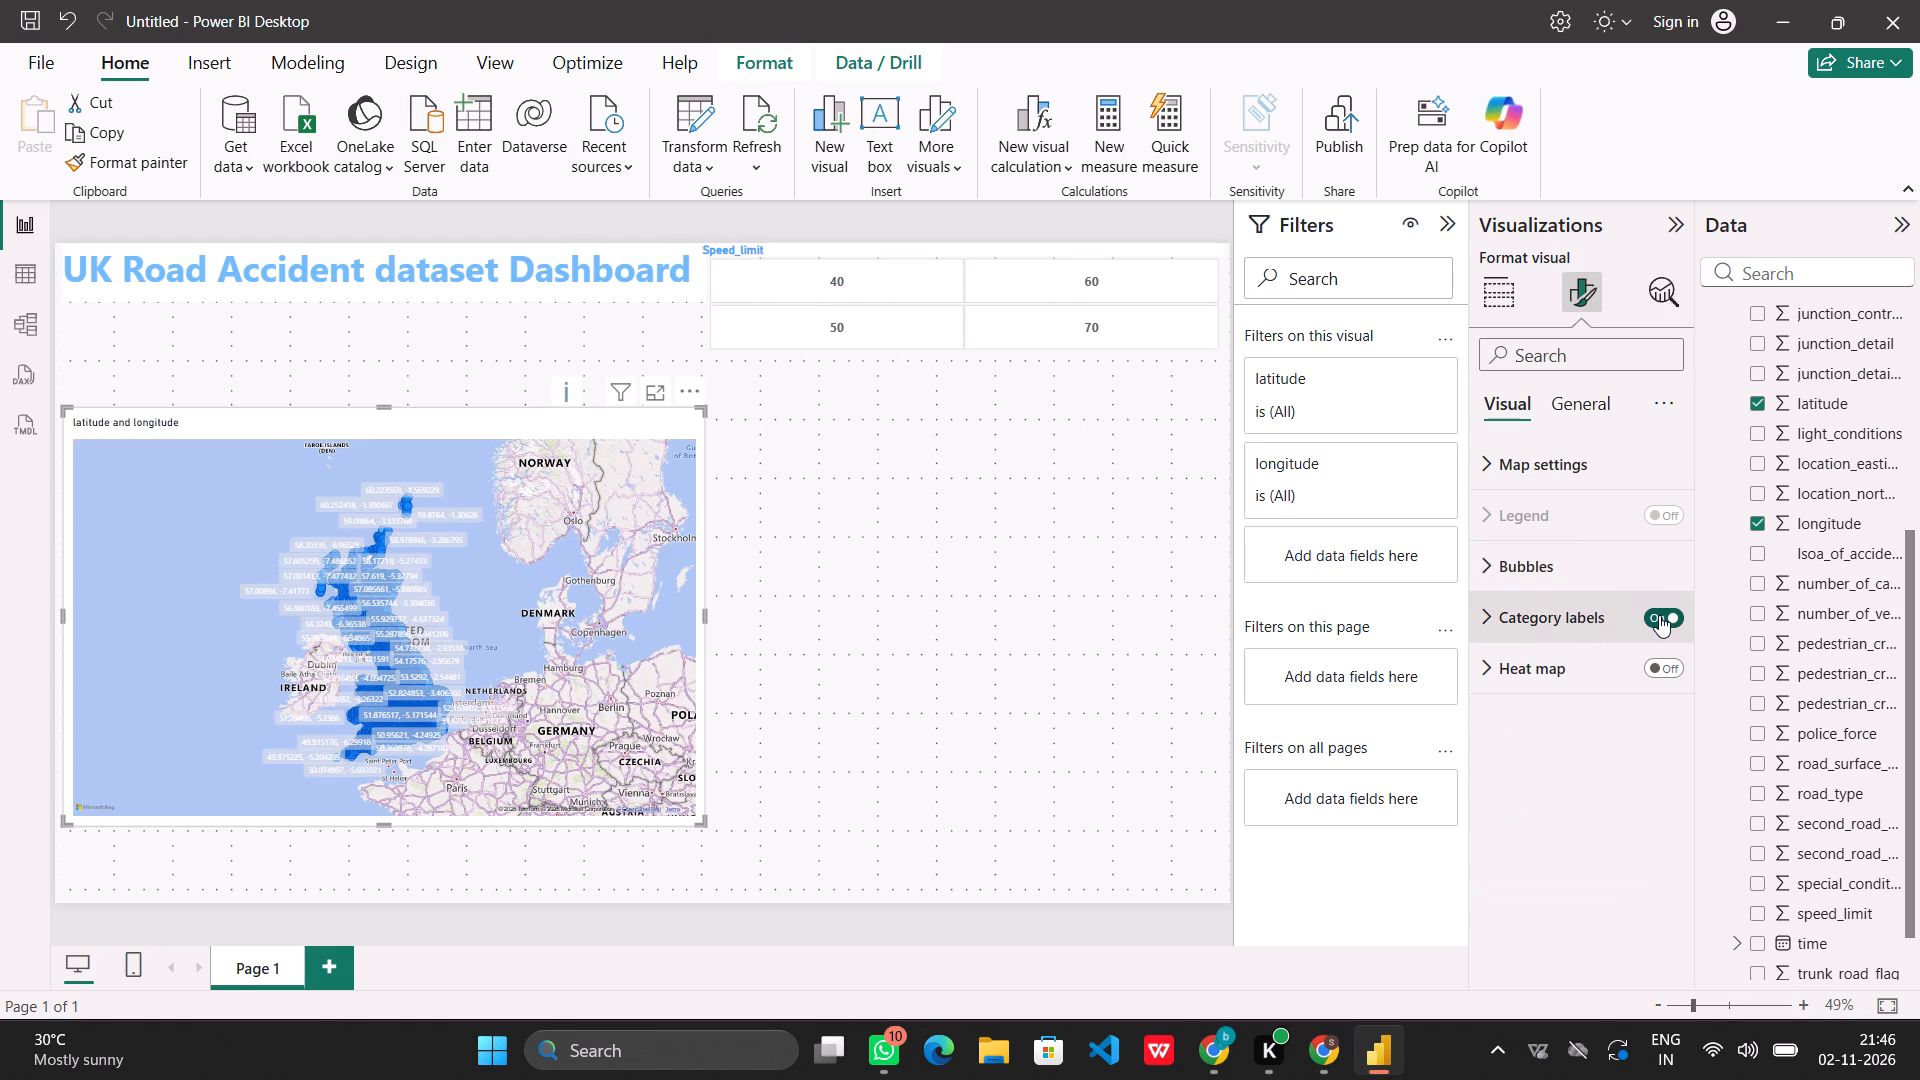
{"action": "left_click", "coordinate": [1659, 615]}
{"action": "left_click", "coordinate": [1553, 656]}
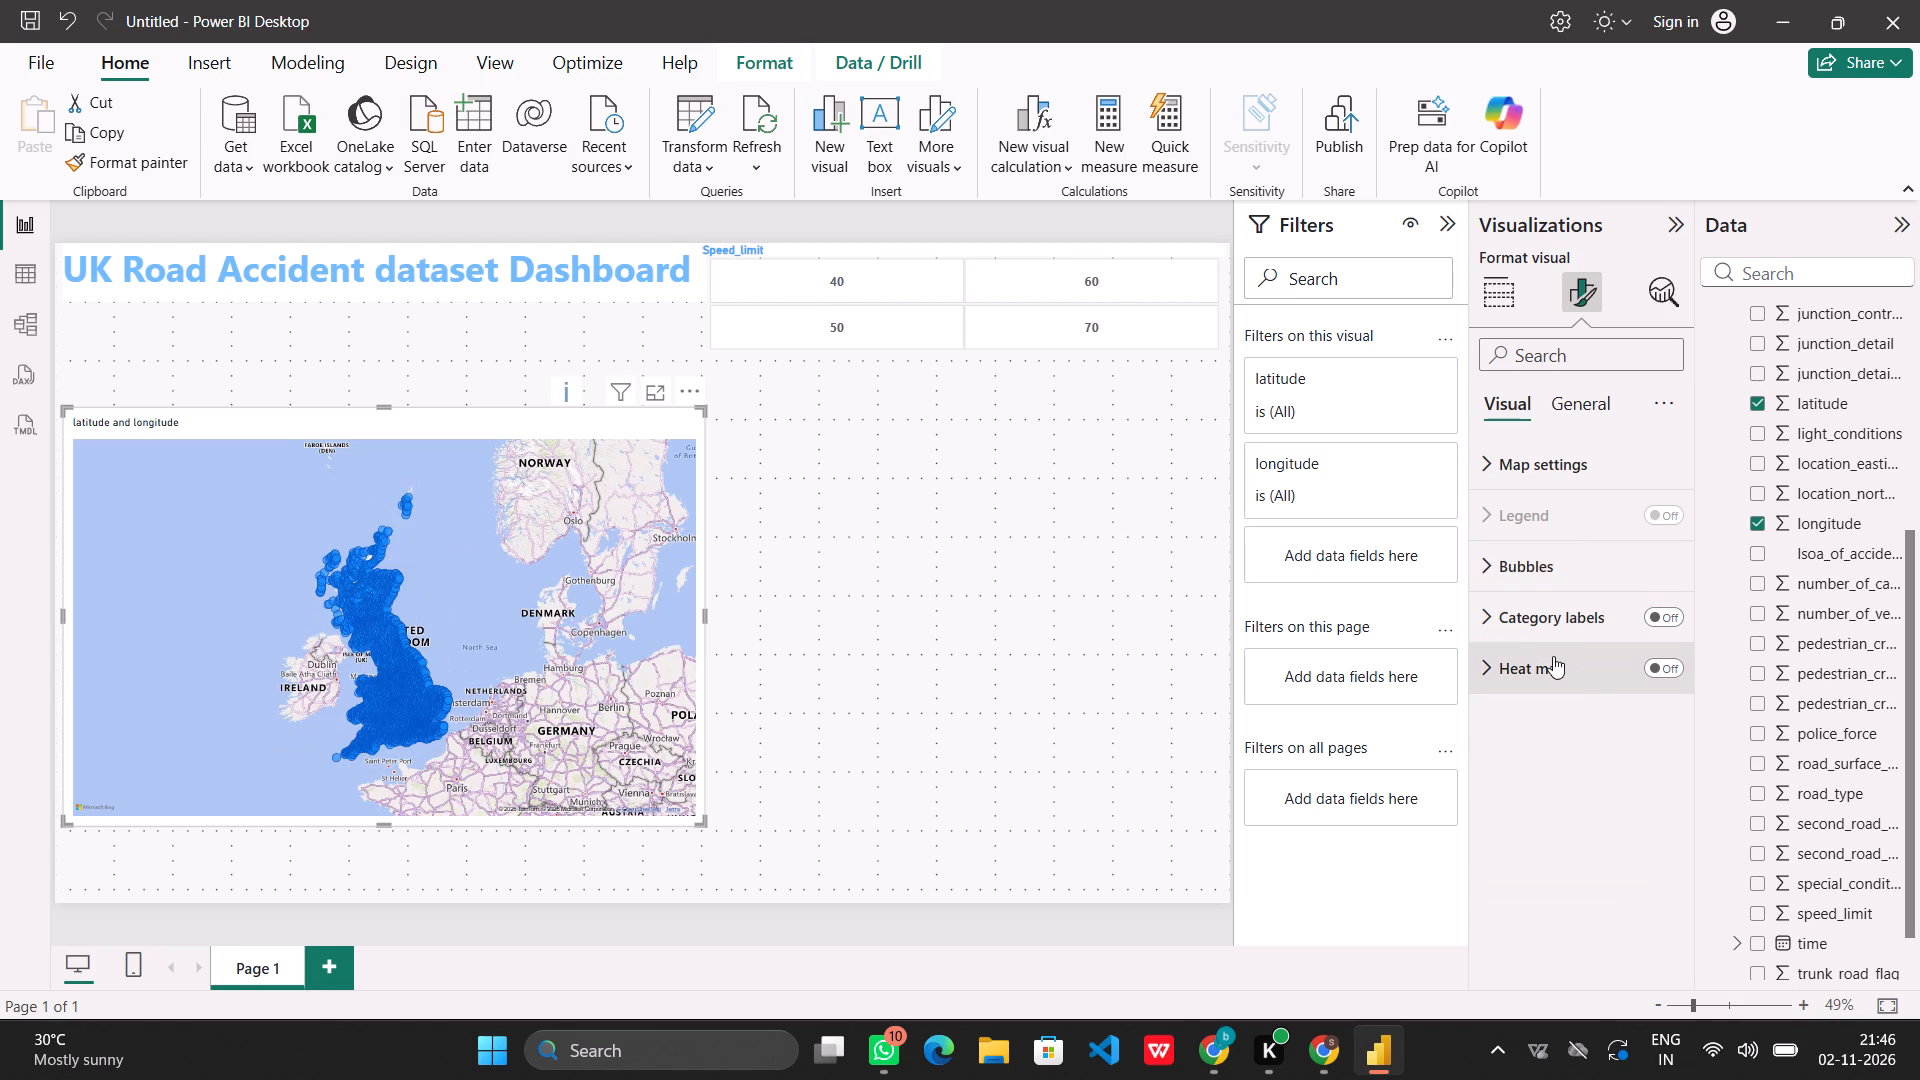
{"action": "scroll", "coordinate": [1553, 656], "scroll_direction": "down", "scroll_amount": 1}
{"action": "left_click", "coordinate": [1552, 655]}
Turn on zoom buttons in the map visual's control settings.
{"action": "left_click", "coordinate": [1564, 466]}
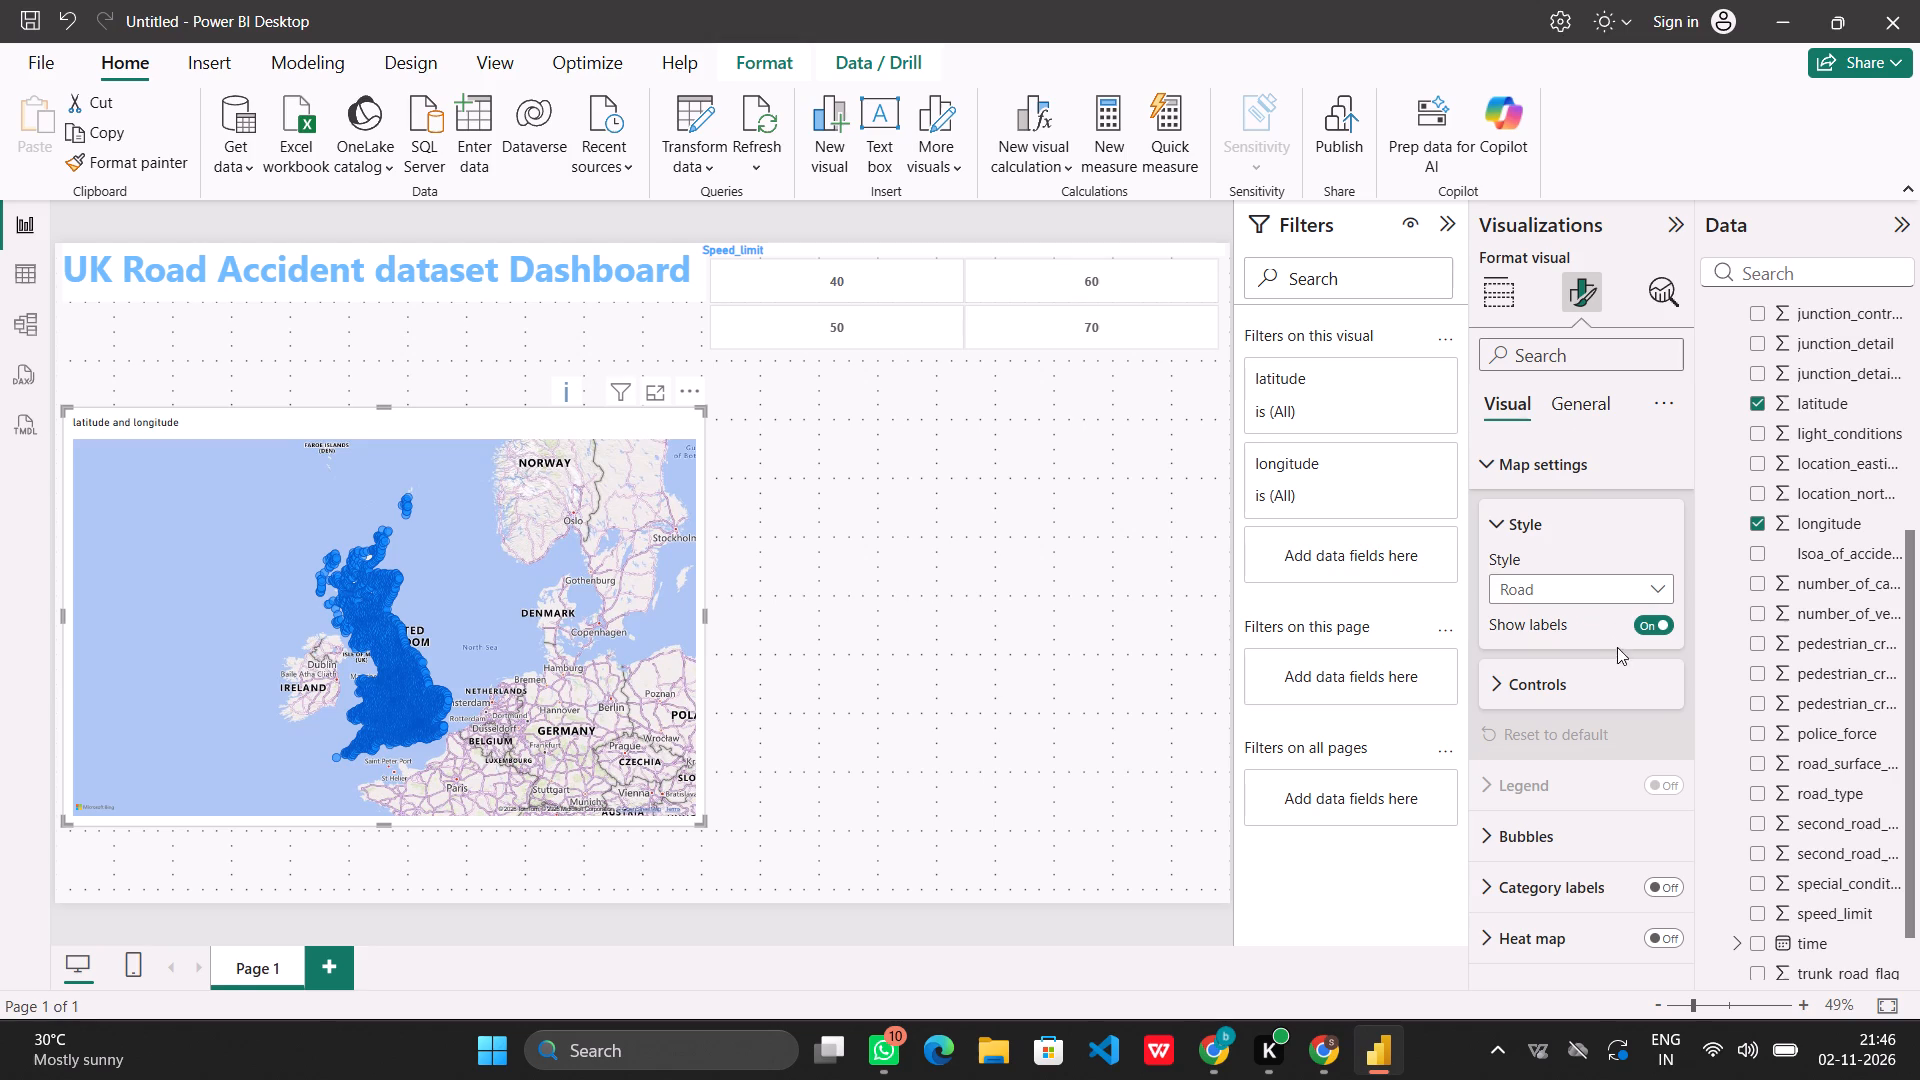
{"action": "left_click", "coordinate": [1556, 683]}
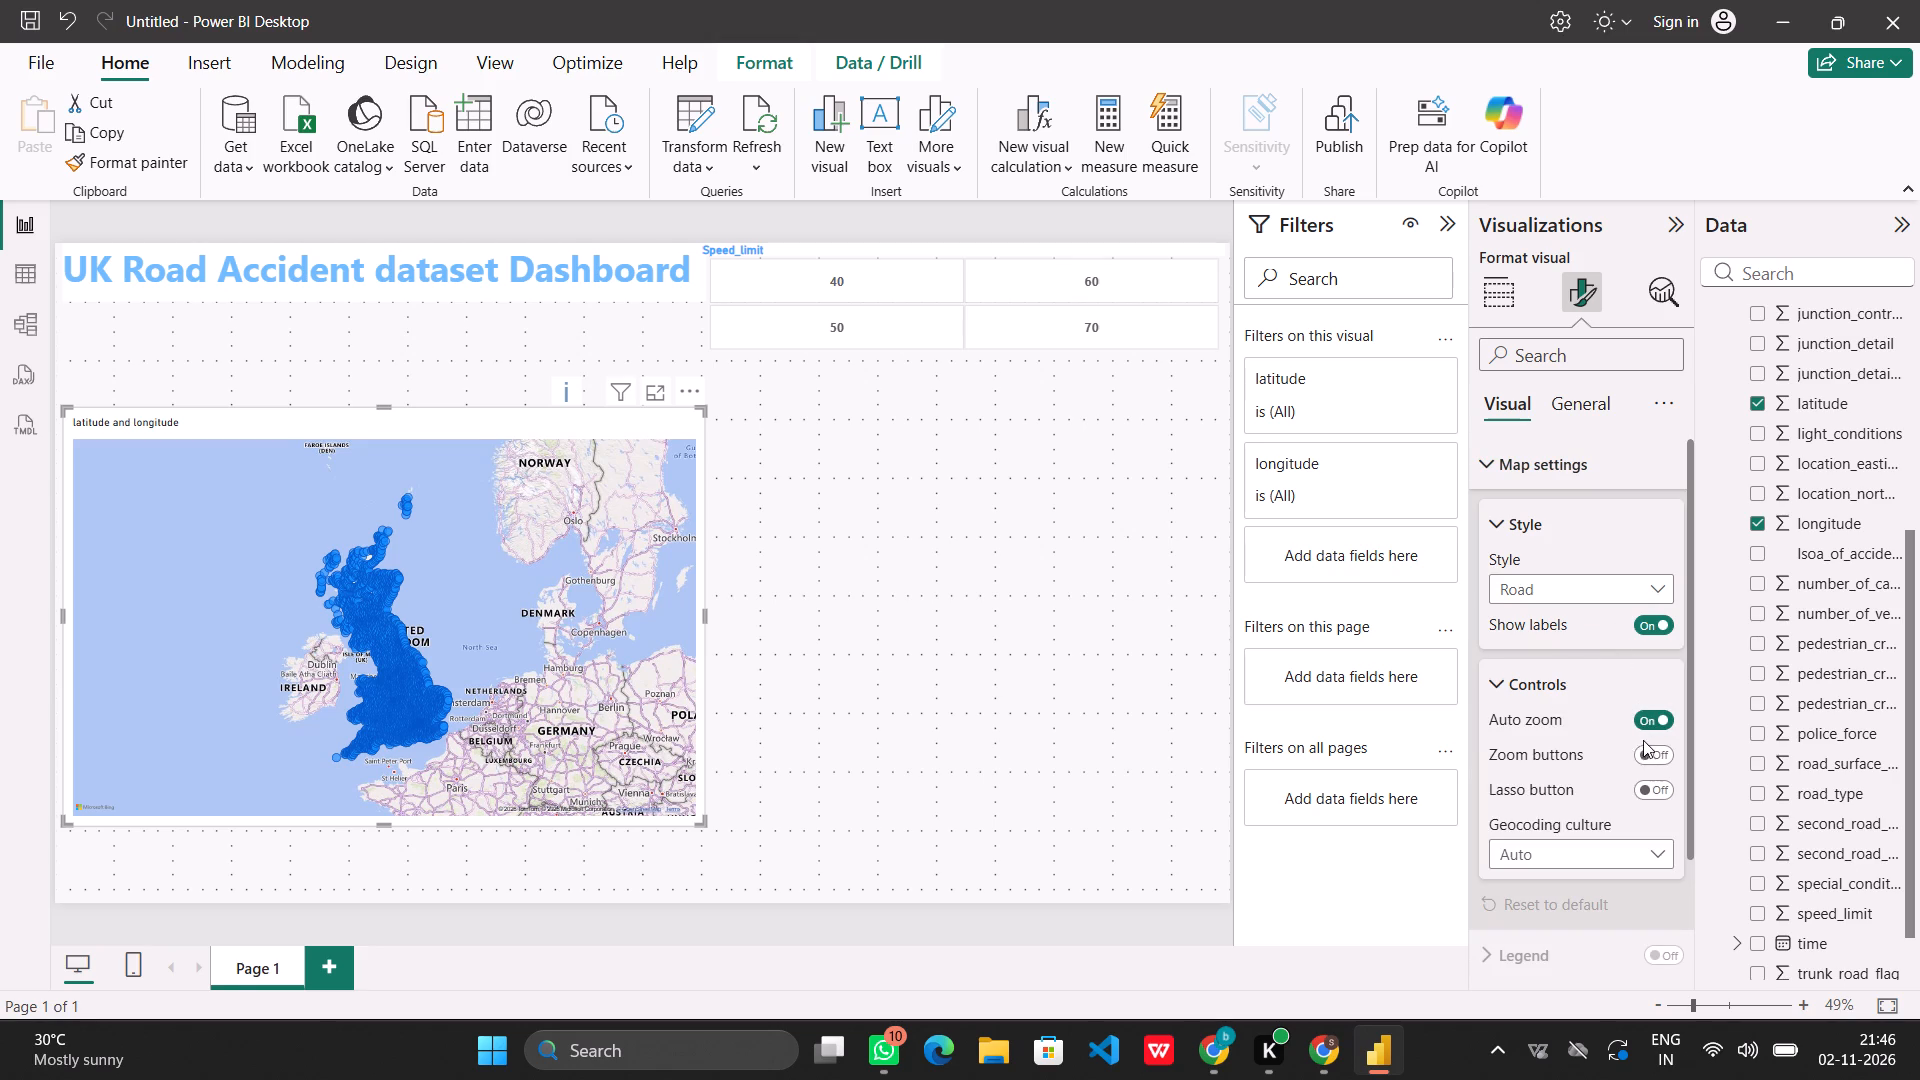
{"action": "left_click", "coordinate": [1659, 748]}
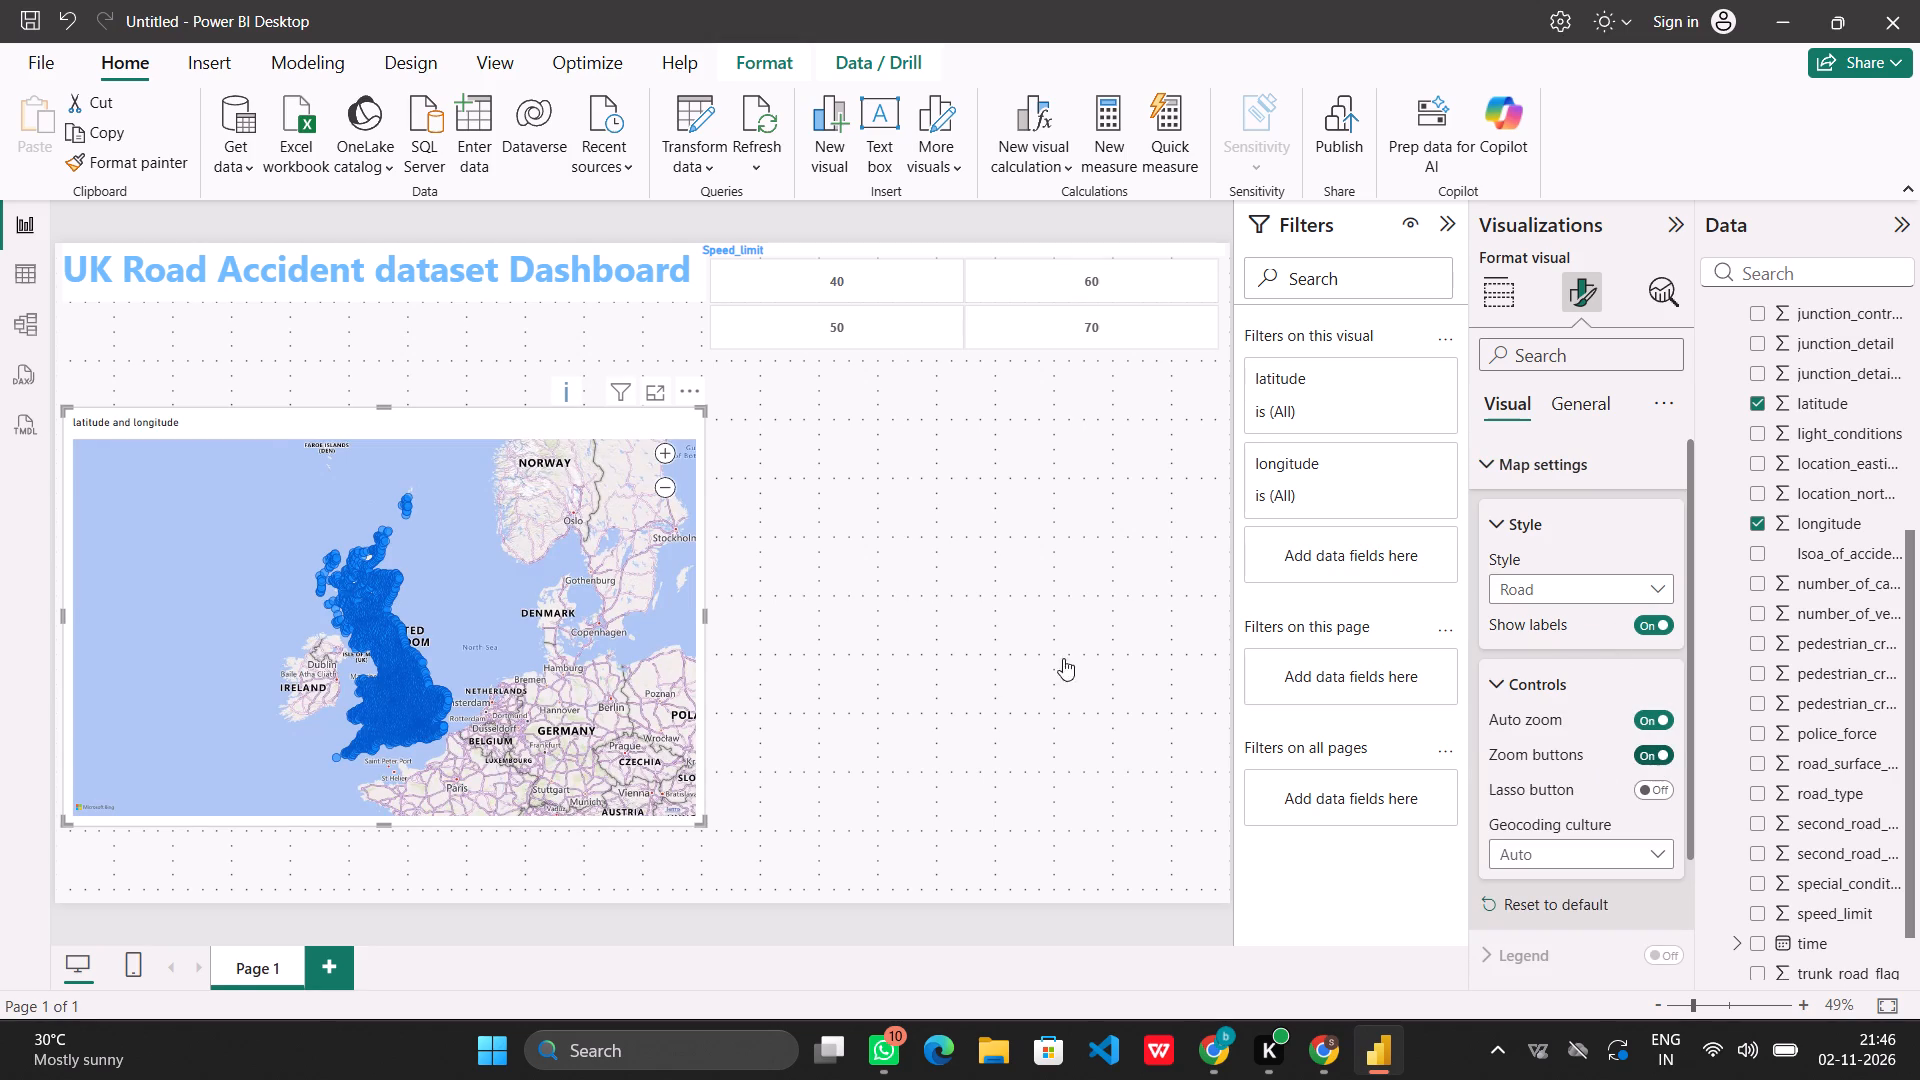
Resize the map visual to start just below the title, about half the title's width, with its bottom edge raised slightly.
{"action": "left_click", "coordinate": [668, 451]}
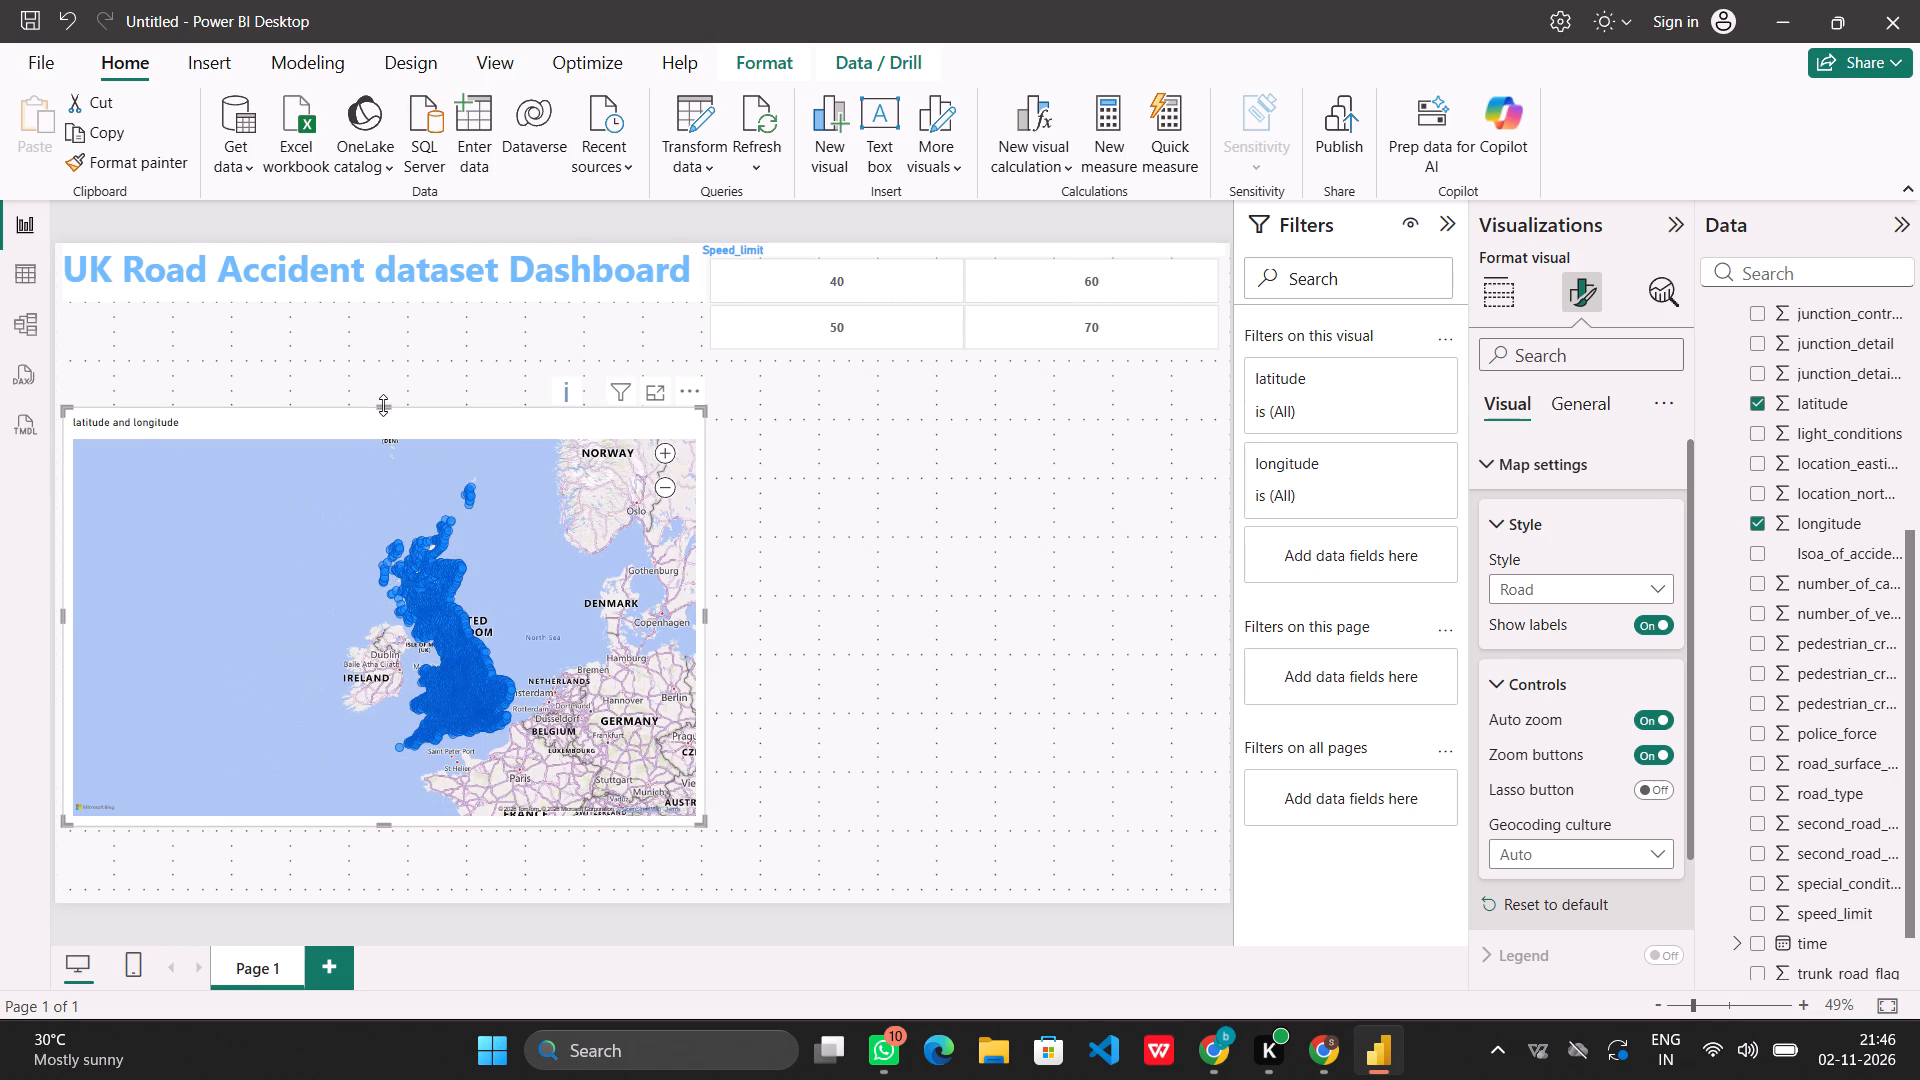
{"action": "left_click_drag", "start_coordinate": [383, 405], "coordinate": [387, 313]}
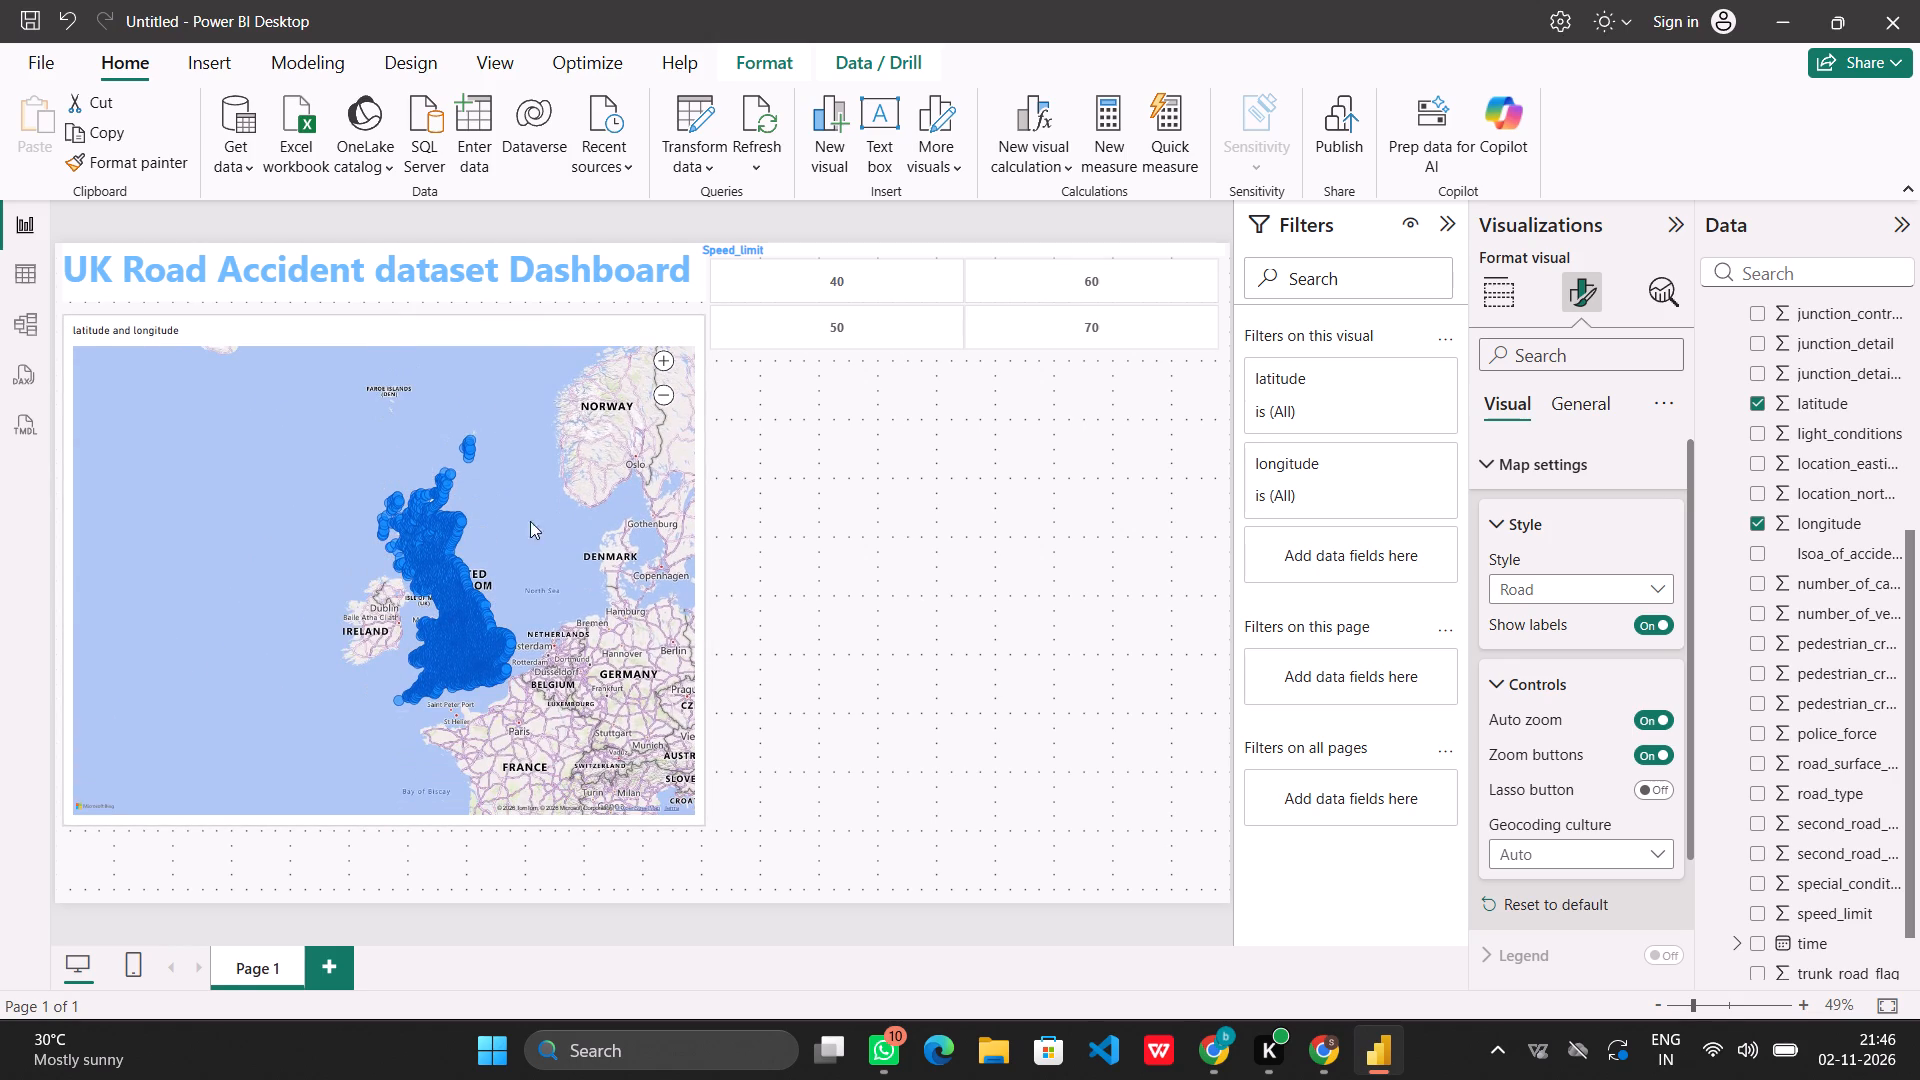
{"action": "left_click_drag", "start_coordinate": [704, 571], "coordinate": [659, 571]}
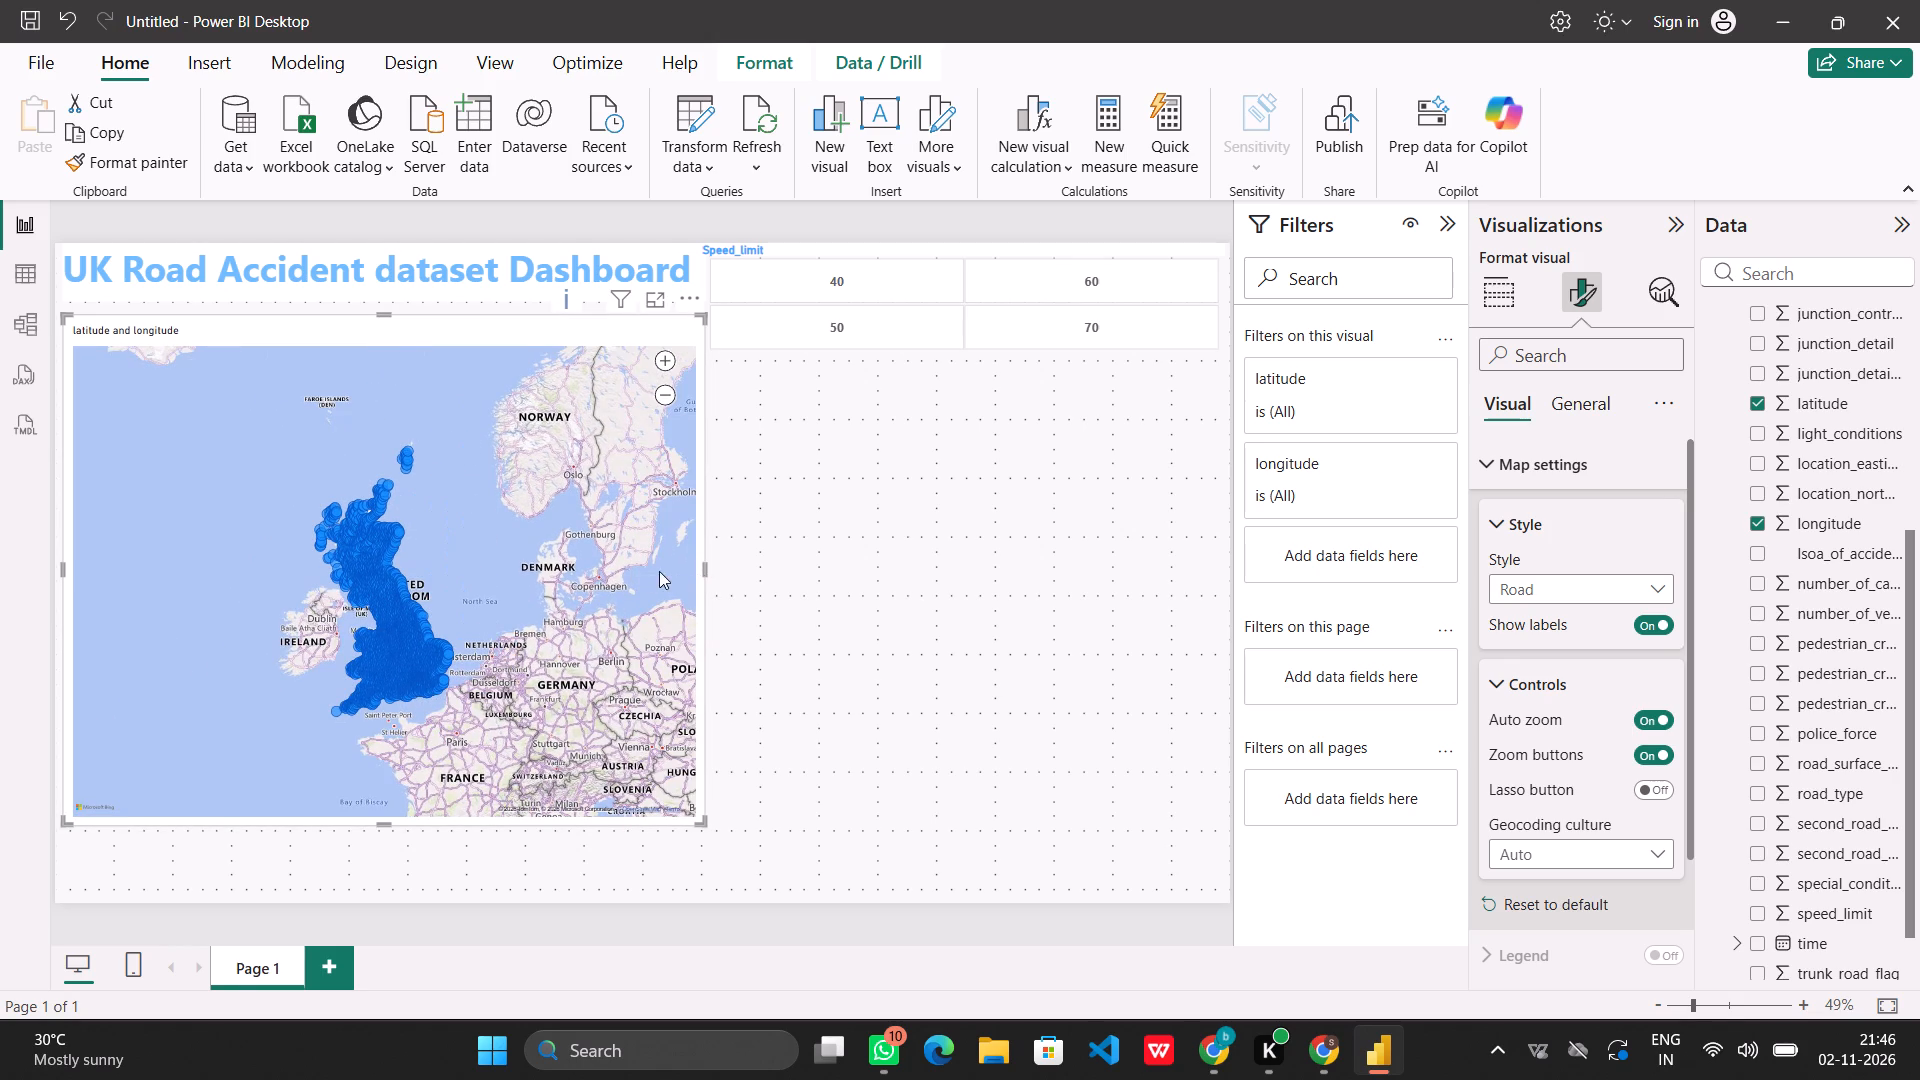
{"action": "left_click_drag", "start_coordinate": [659, 571], "coordinate": [463, 588]}
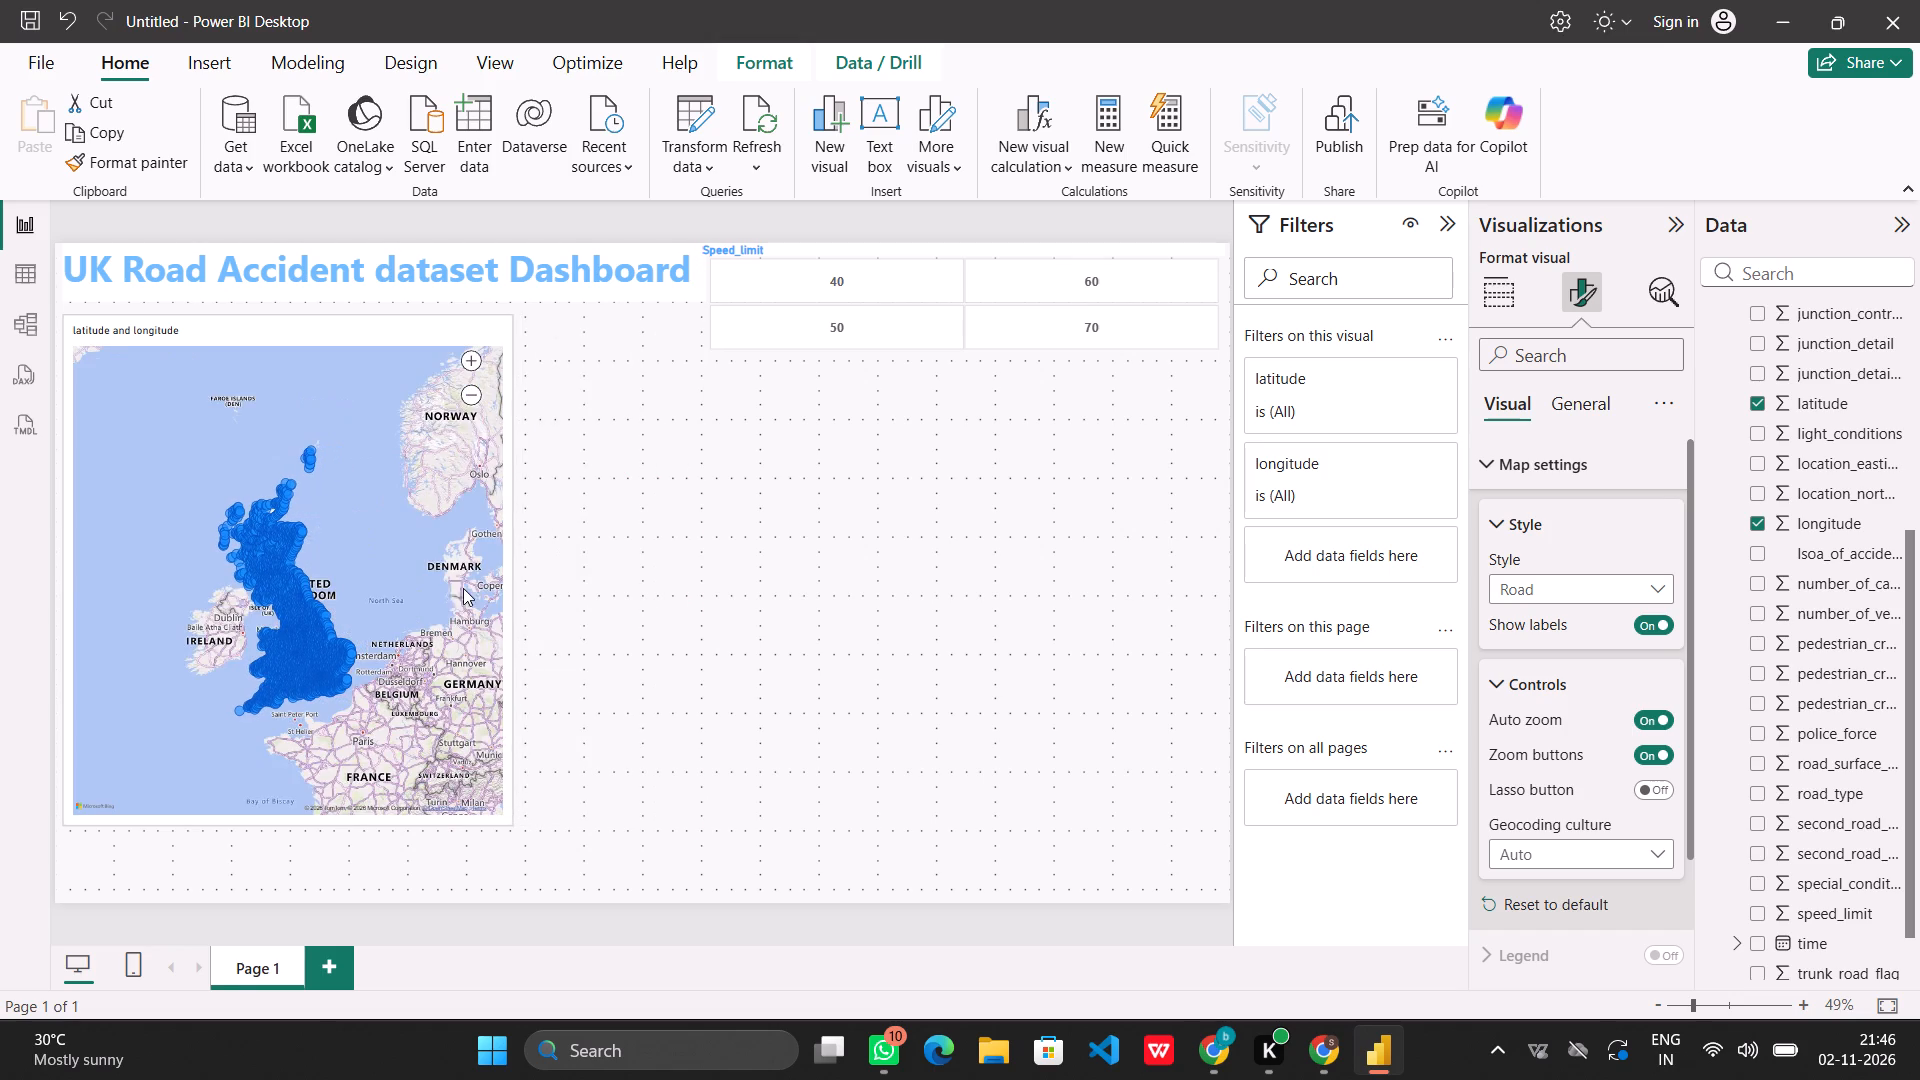
{"action": "left_click_drag", "start_coordinate": [463, 588], "coordinate": [394, 586]}
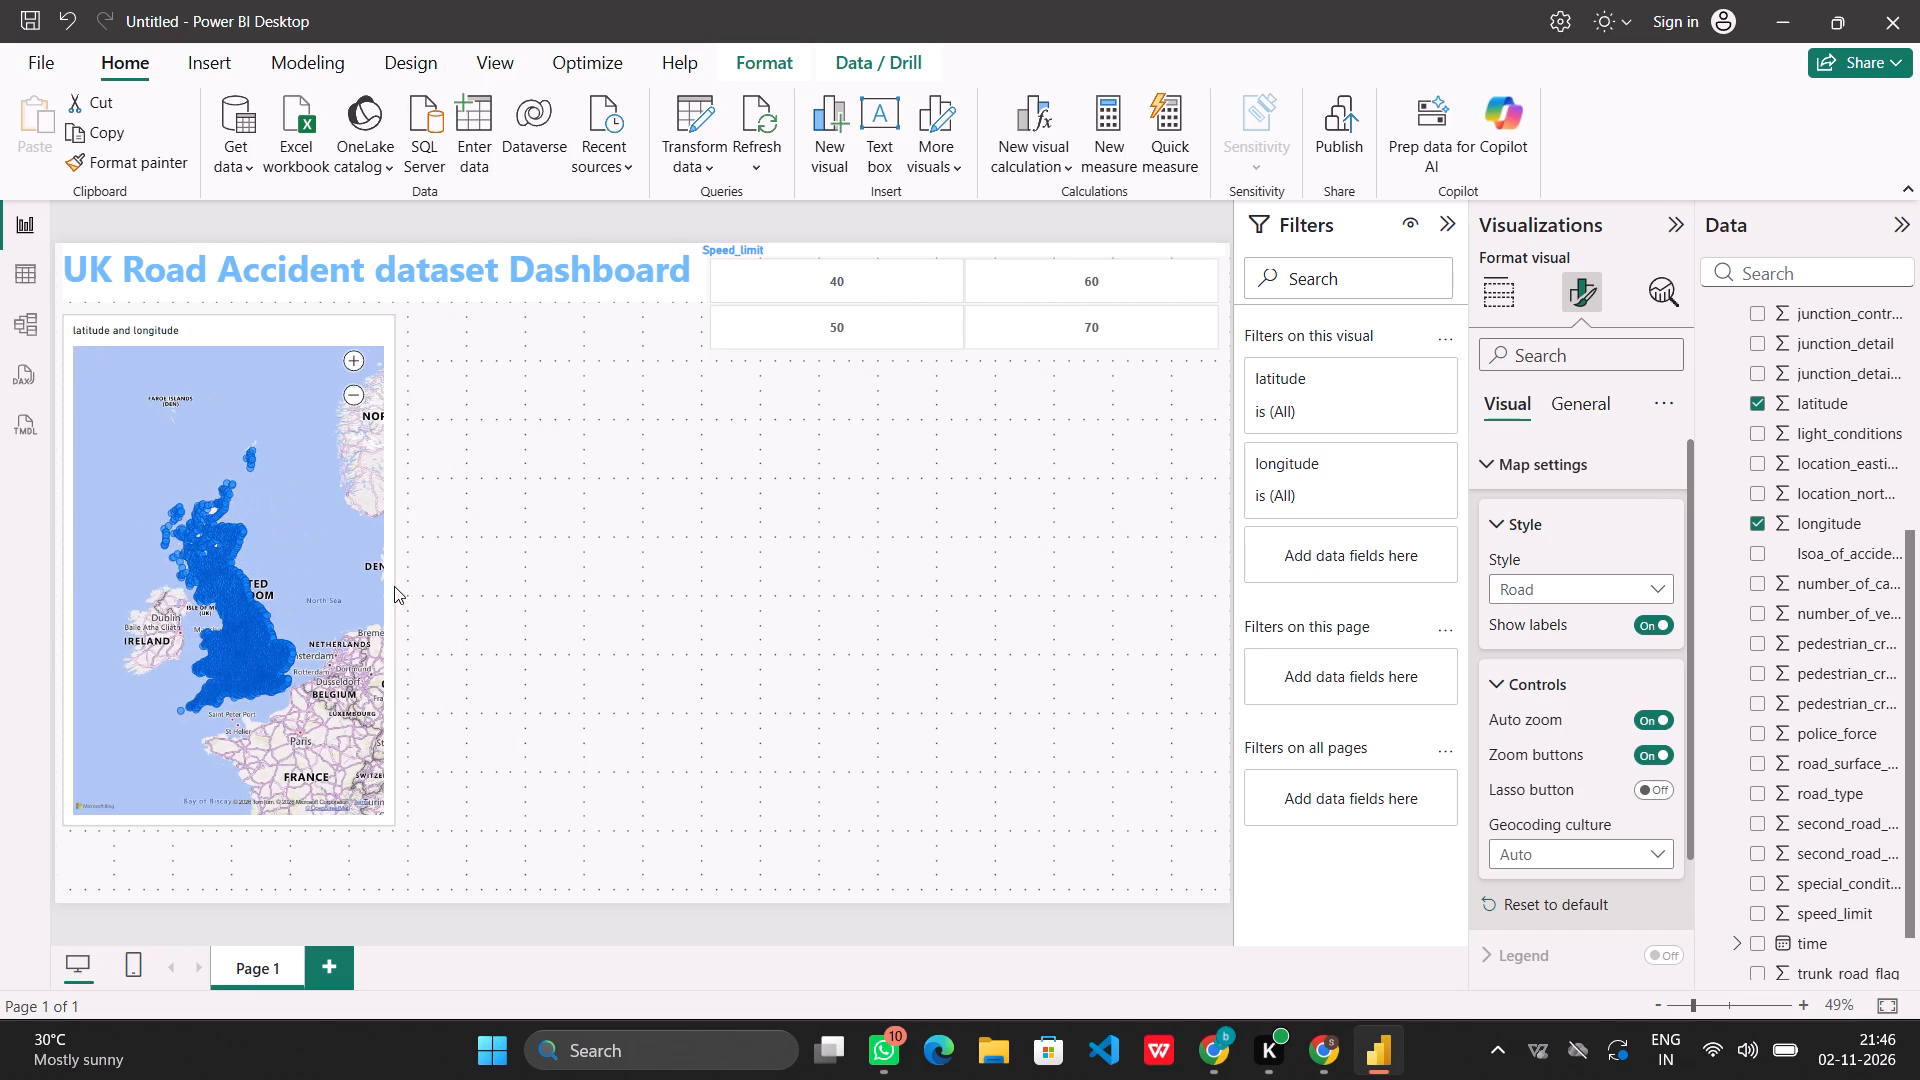
{"action": "left_click_drag", "start_coordinate": [394, 586], "coordinate": [393, 586]}
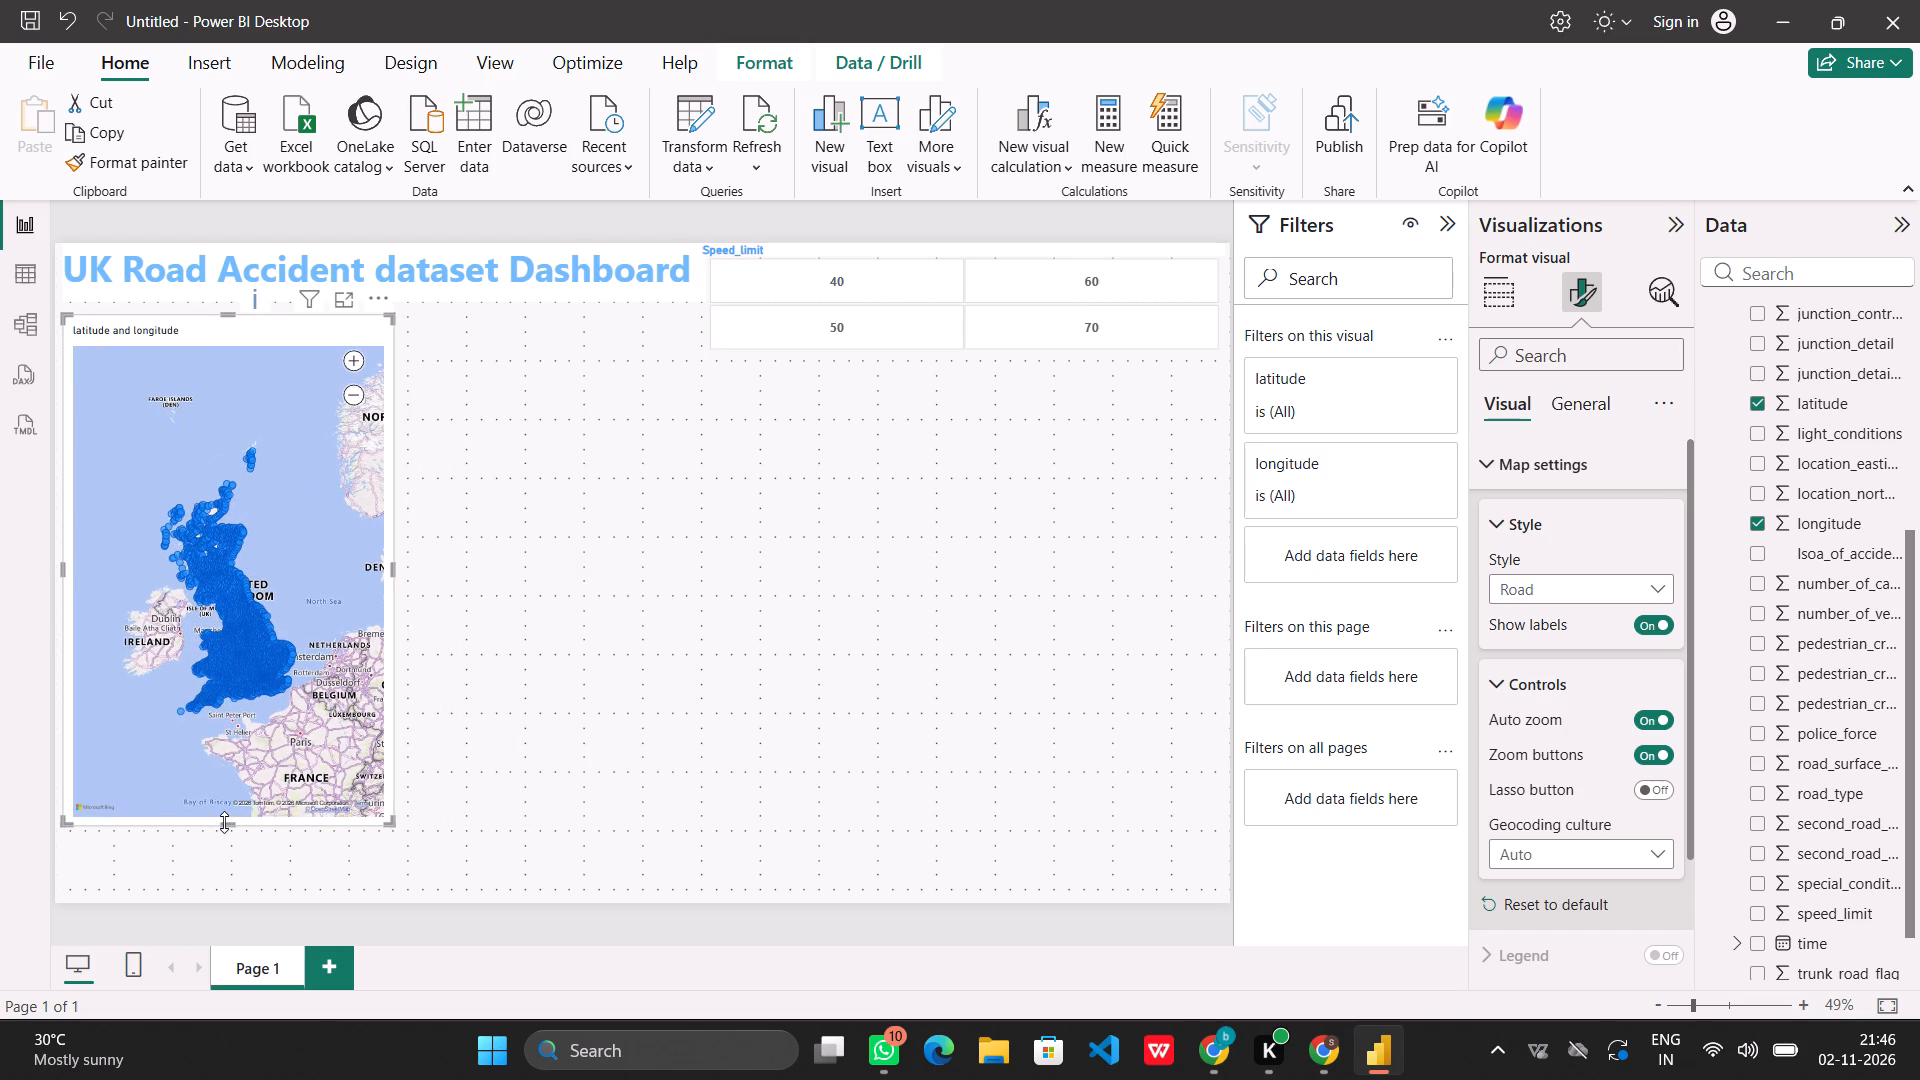
{"action": "left_click_drag", "start_coordinate": [224, 822], "coordinate": [220, 761]}
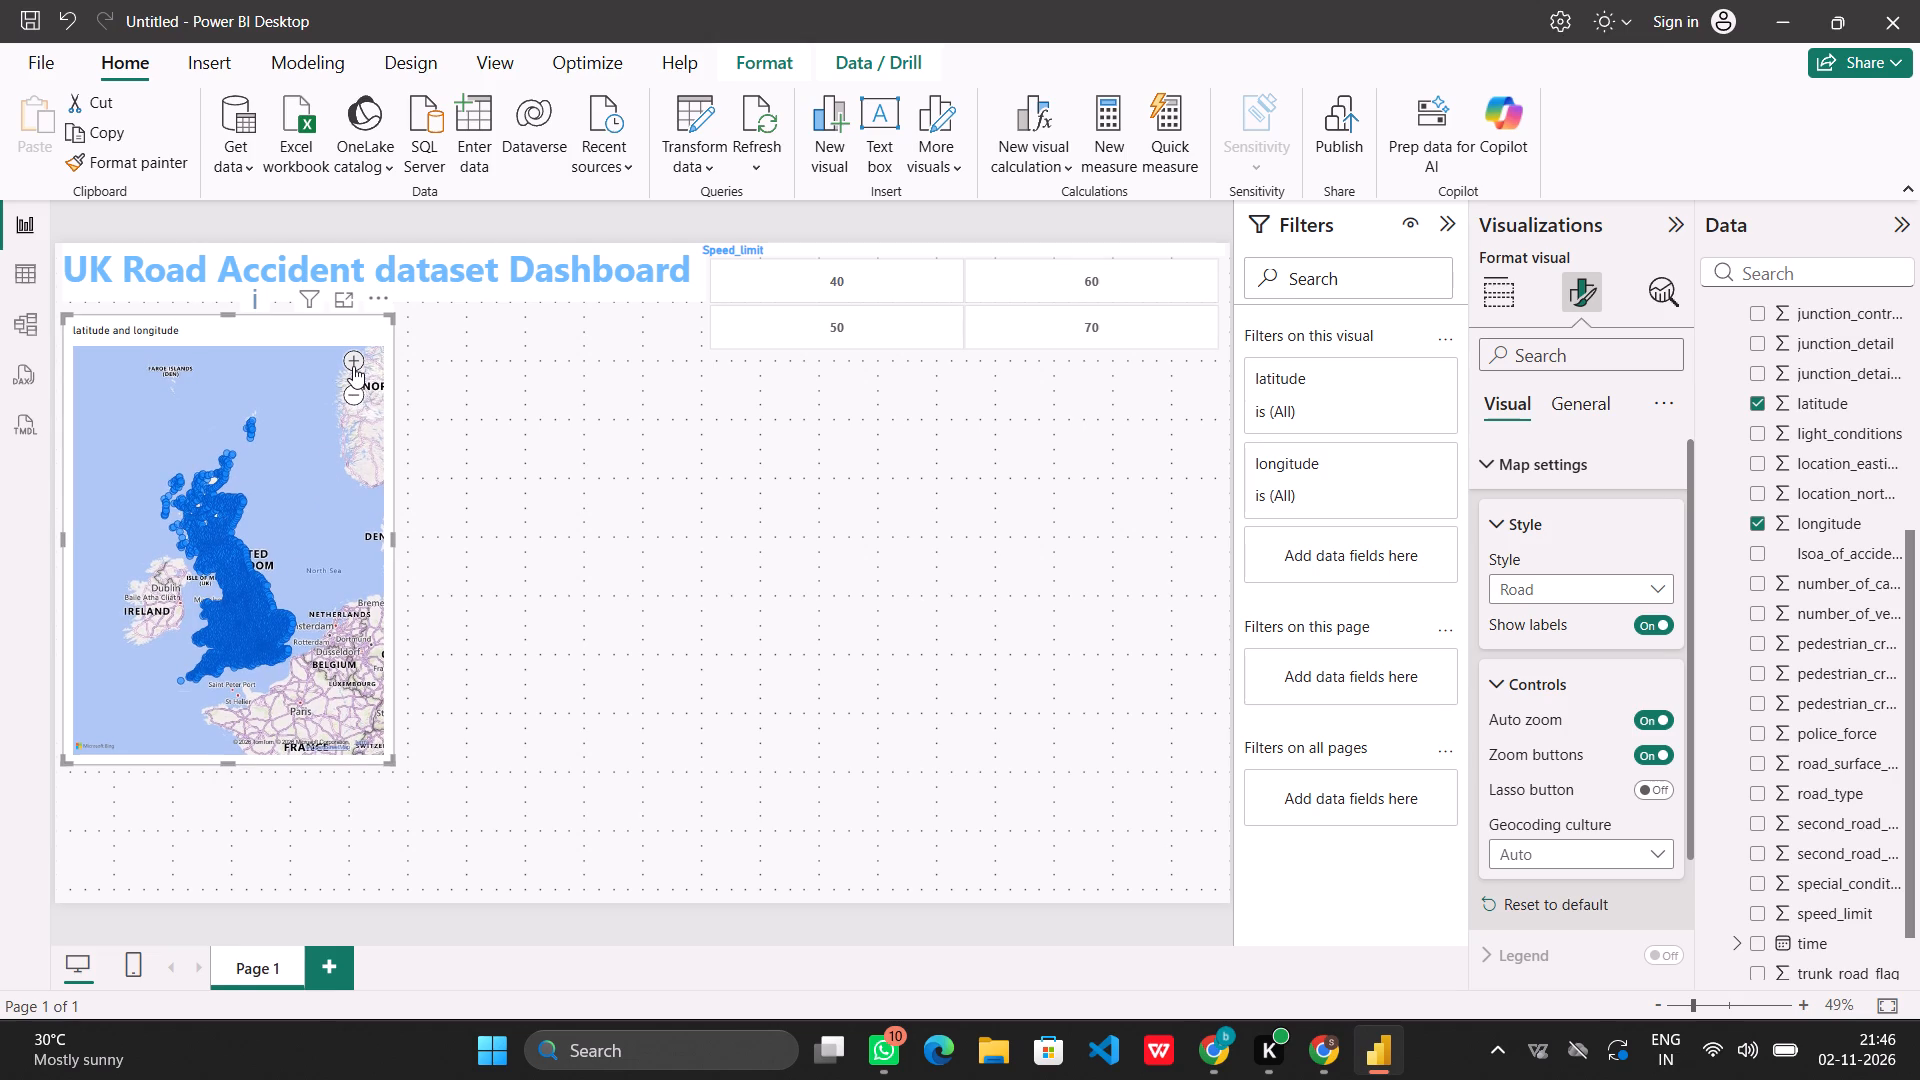
Zoom the map in one level and shift it slightly upward so Great Britain fills the visual.
{"action": "left_click", "coordinate": [353, 366]}
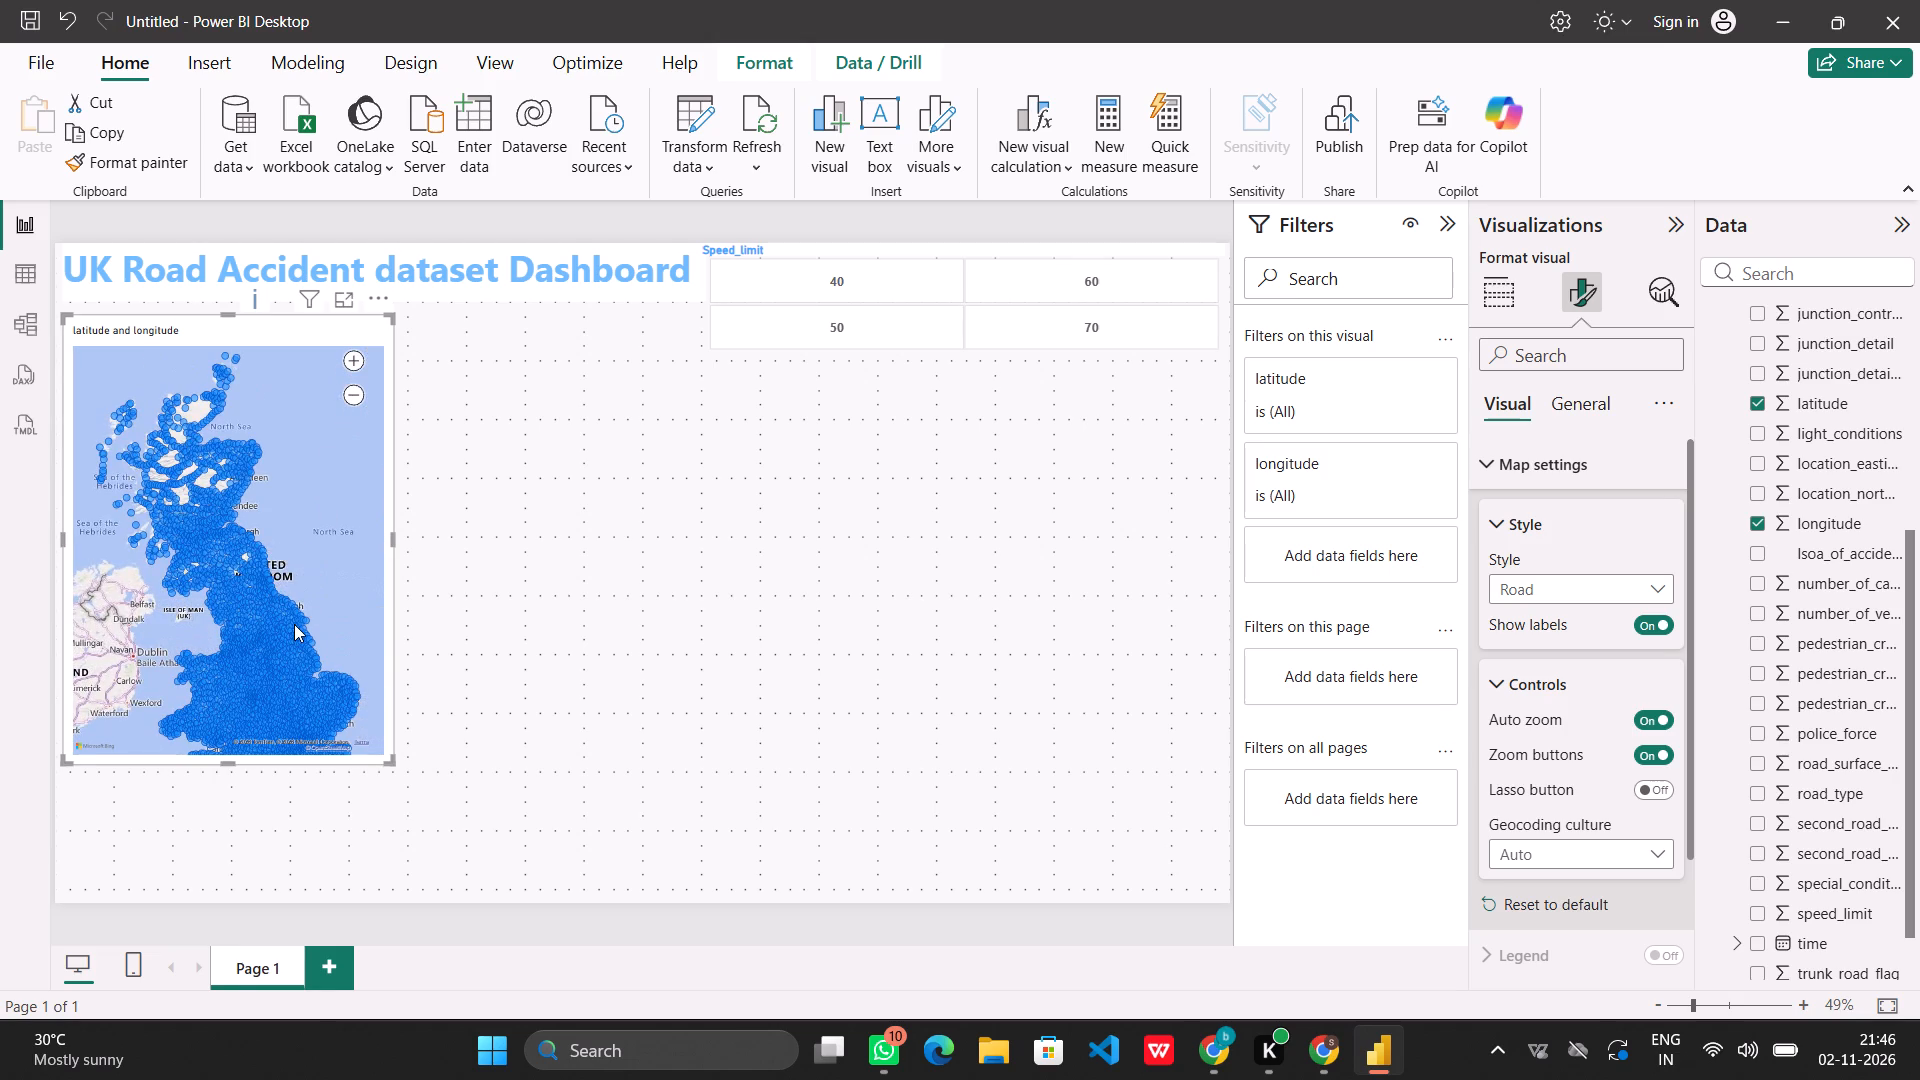
{"action": "left_click_drag", "start_coordinate": [326, 535], "coordinate": [326, 507]}
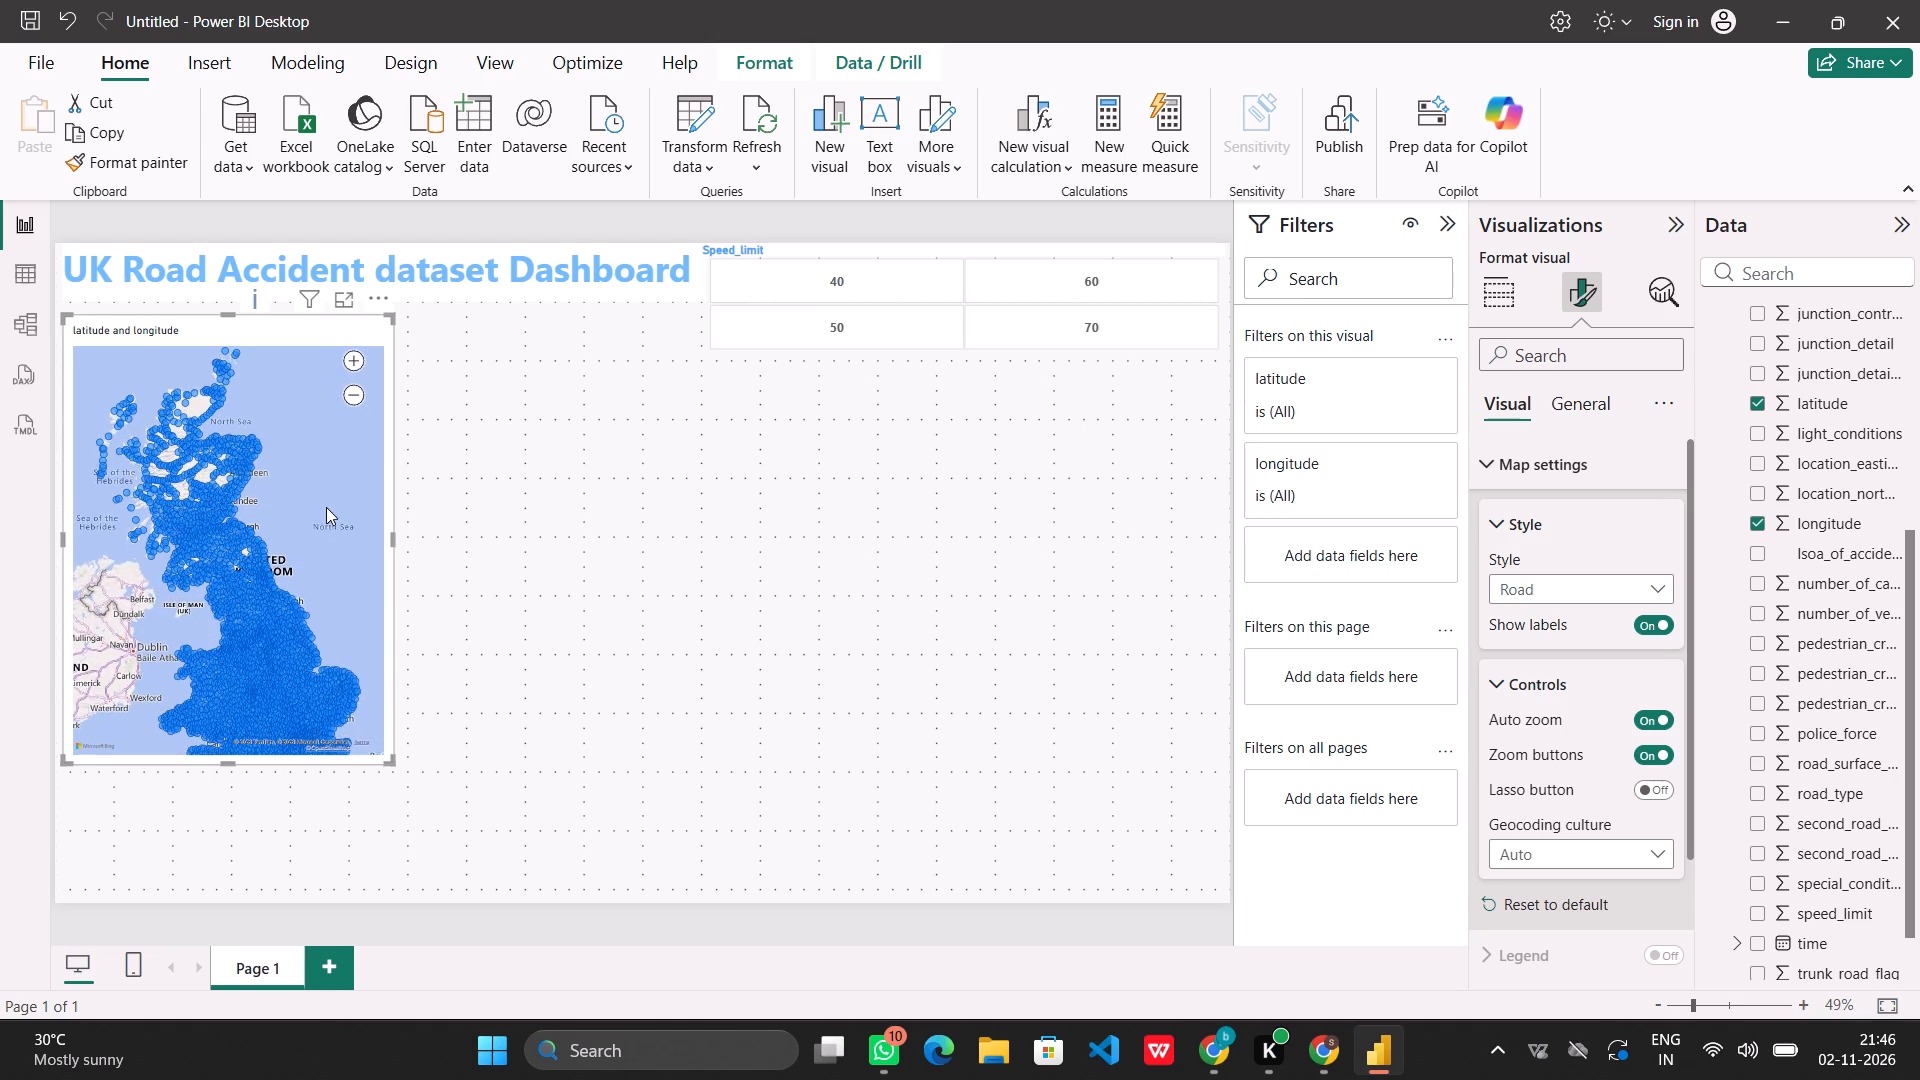
{"action": "left_click_drag", "start_coordinate": [326, 507], "coordinate": [326, 498]}
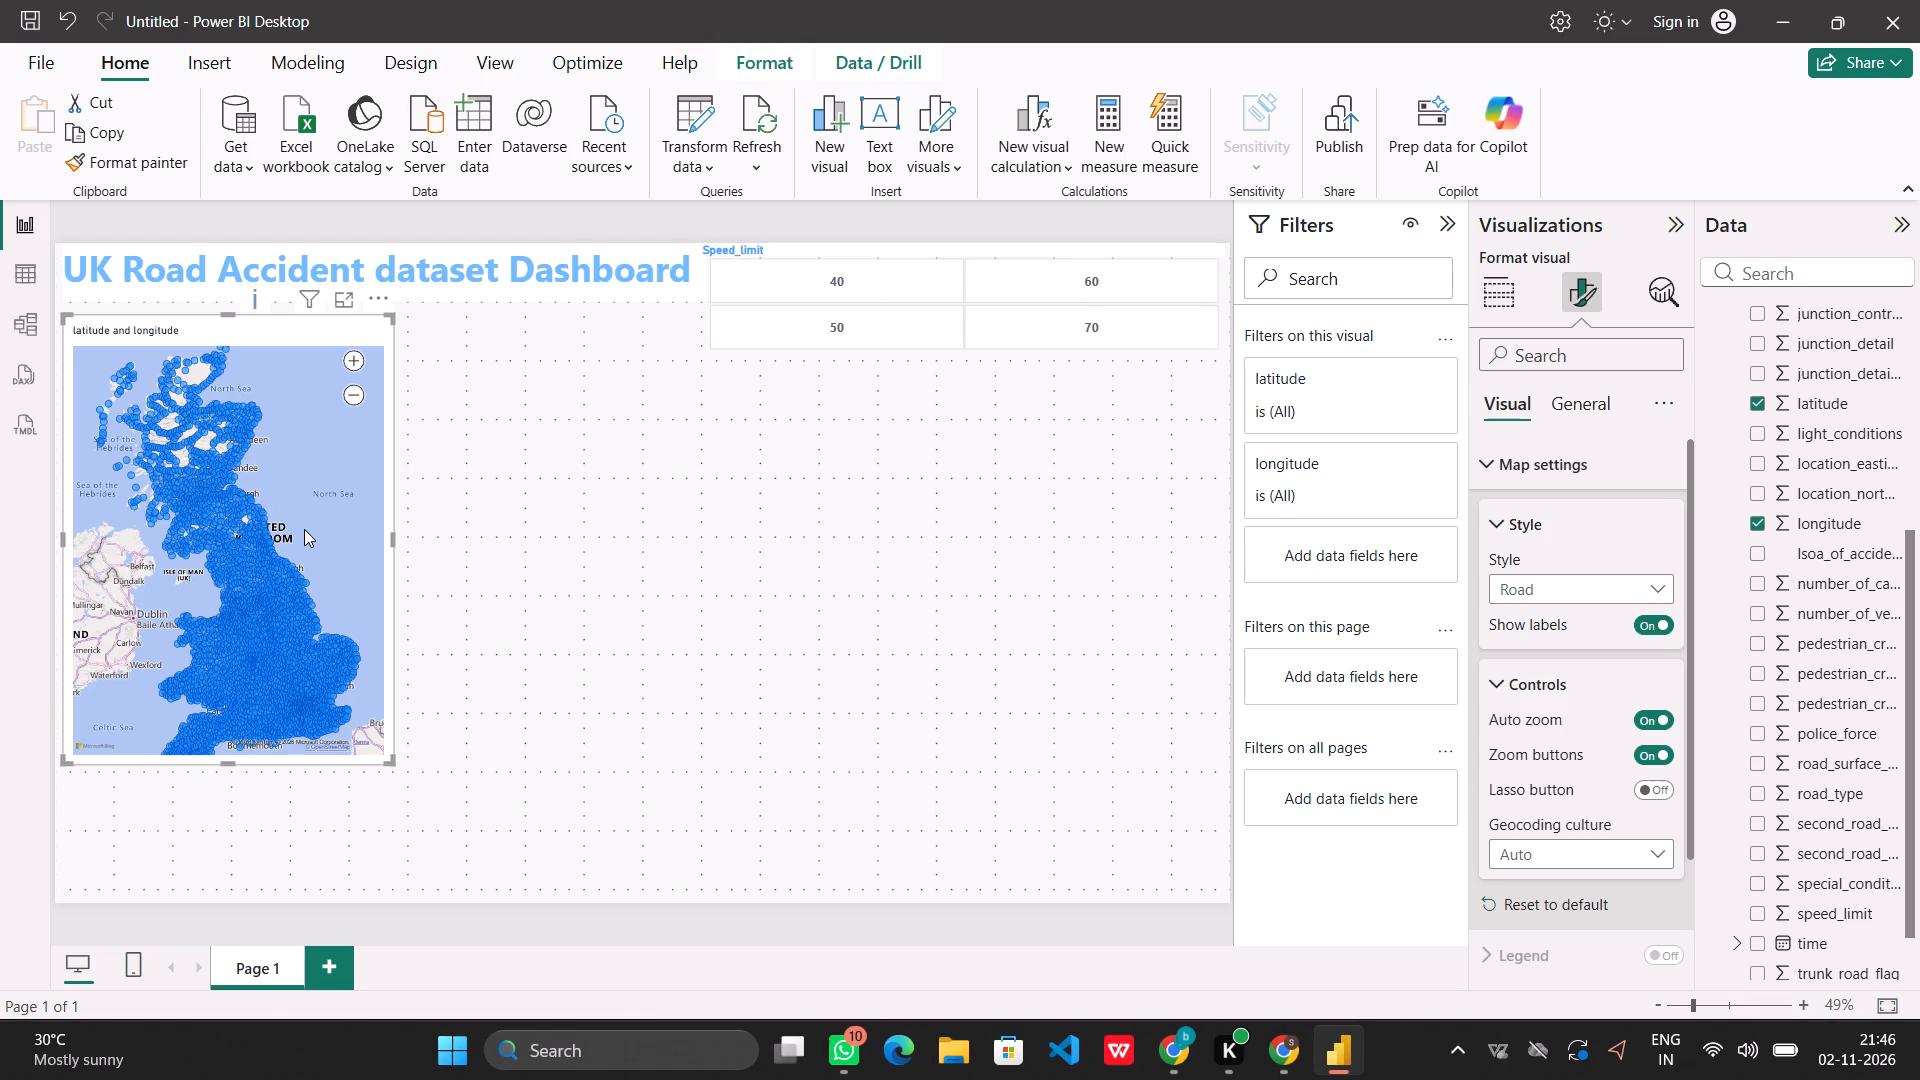
{"action": "left_click", "coordinate": [644, 577]}
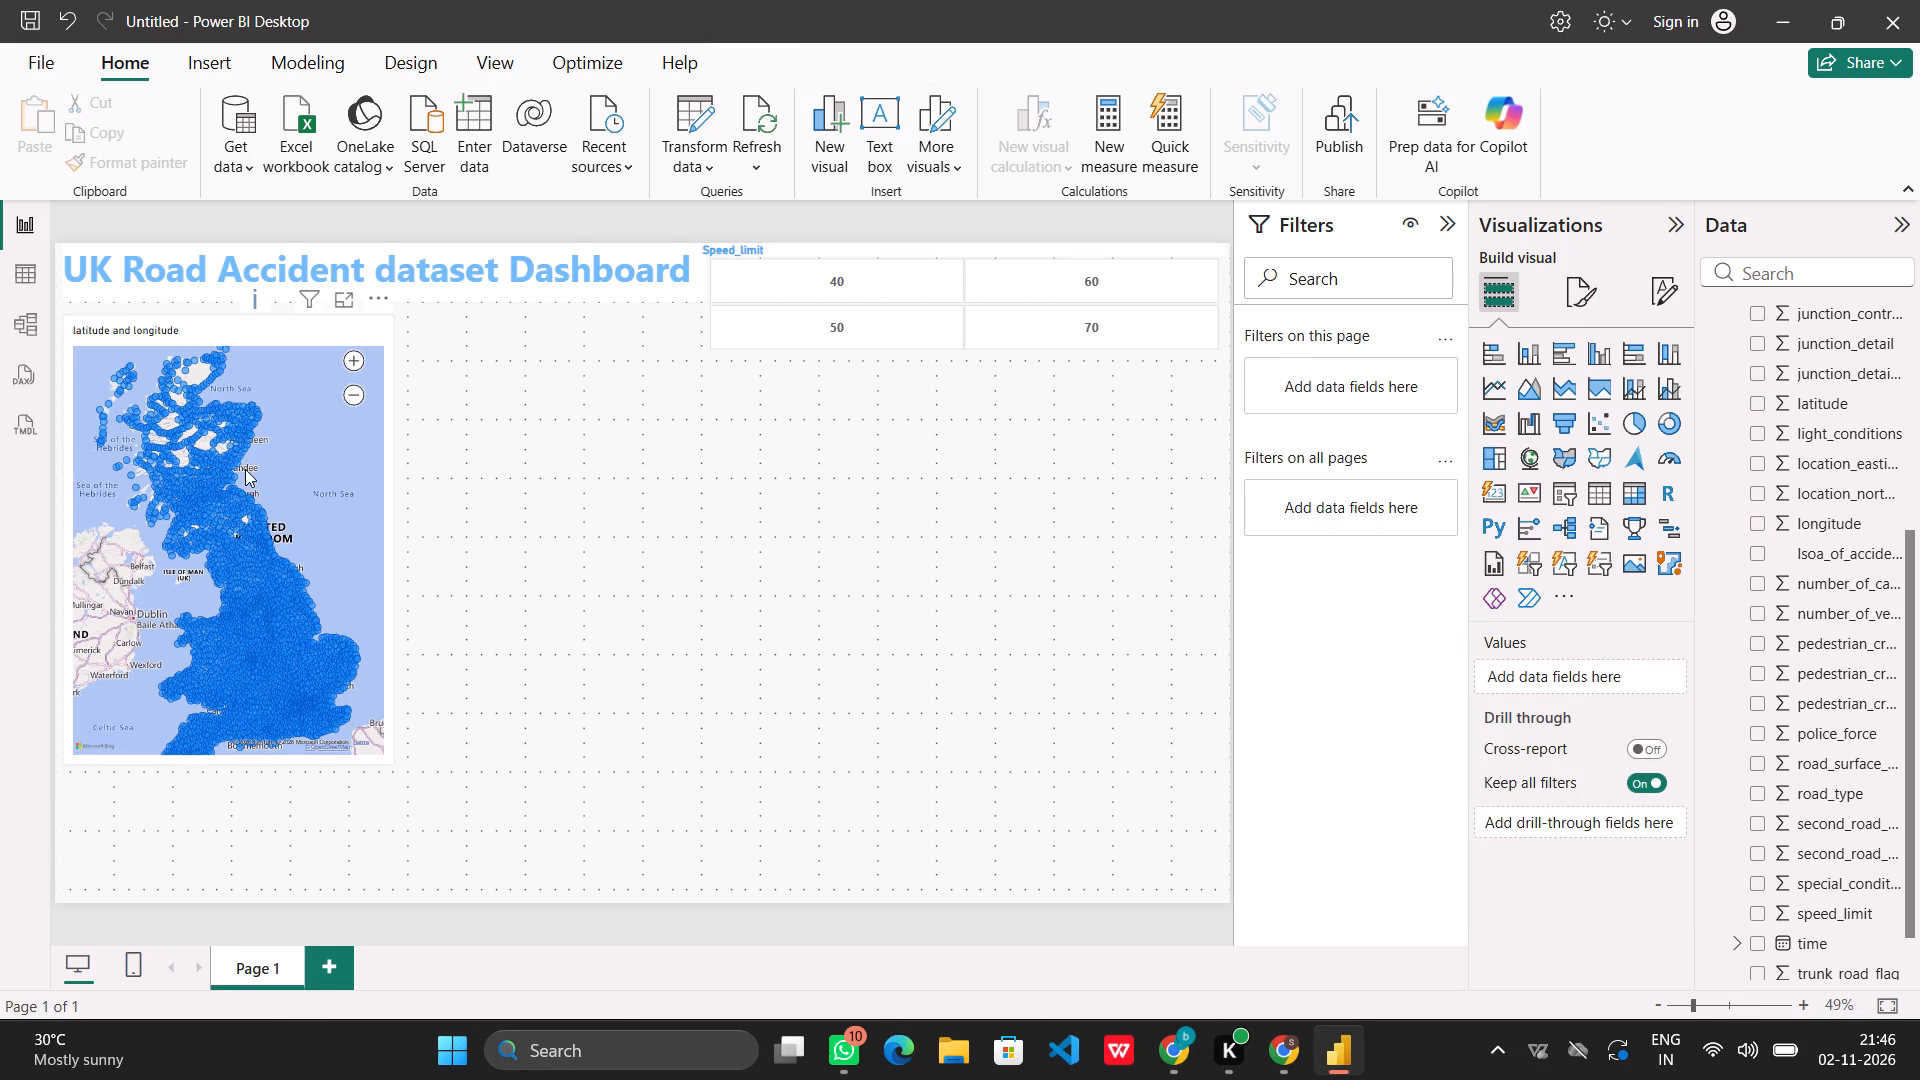
Review the map visual's formatting categories and field wells, and look through the accident dataset's fields.
{"action": "left_click", "coordinate": [294, 326]}
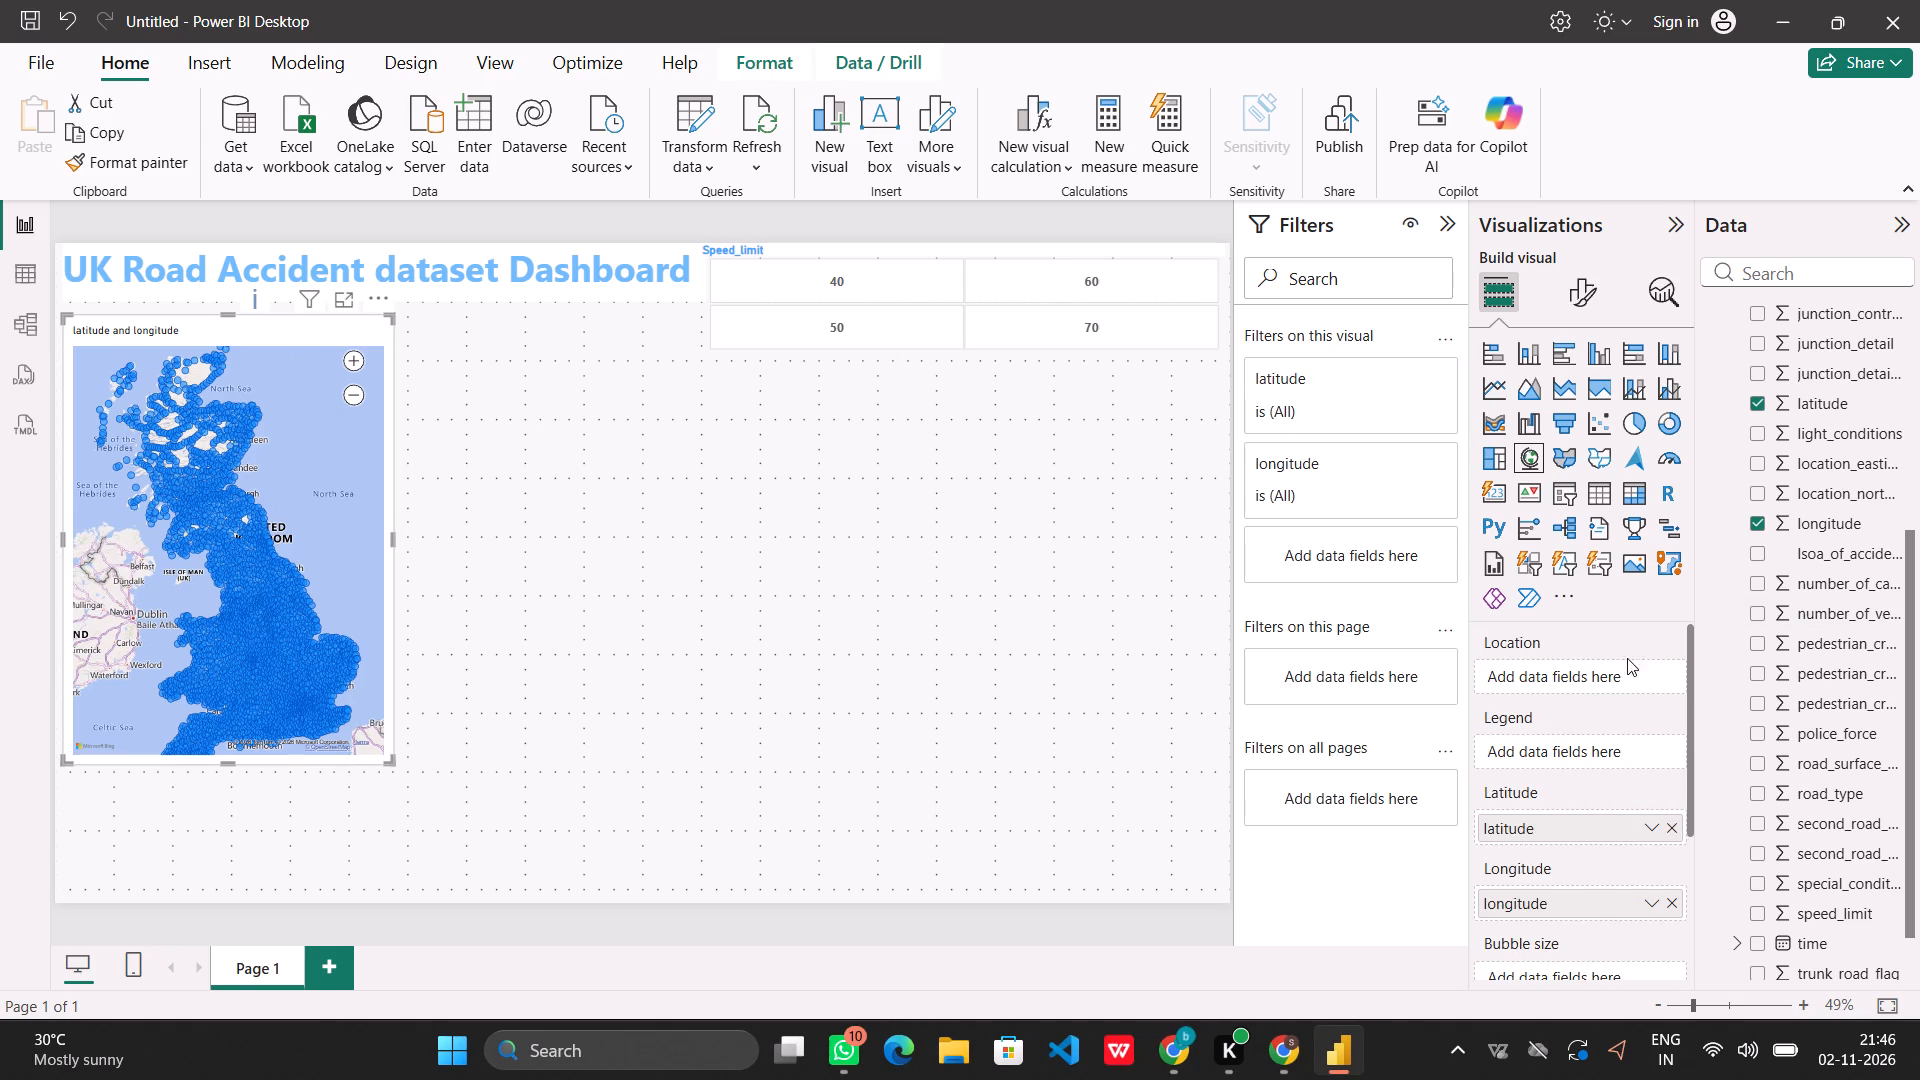
{"action": "left_click", "coordinate": [1578, 296]}
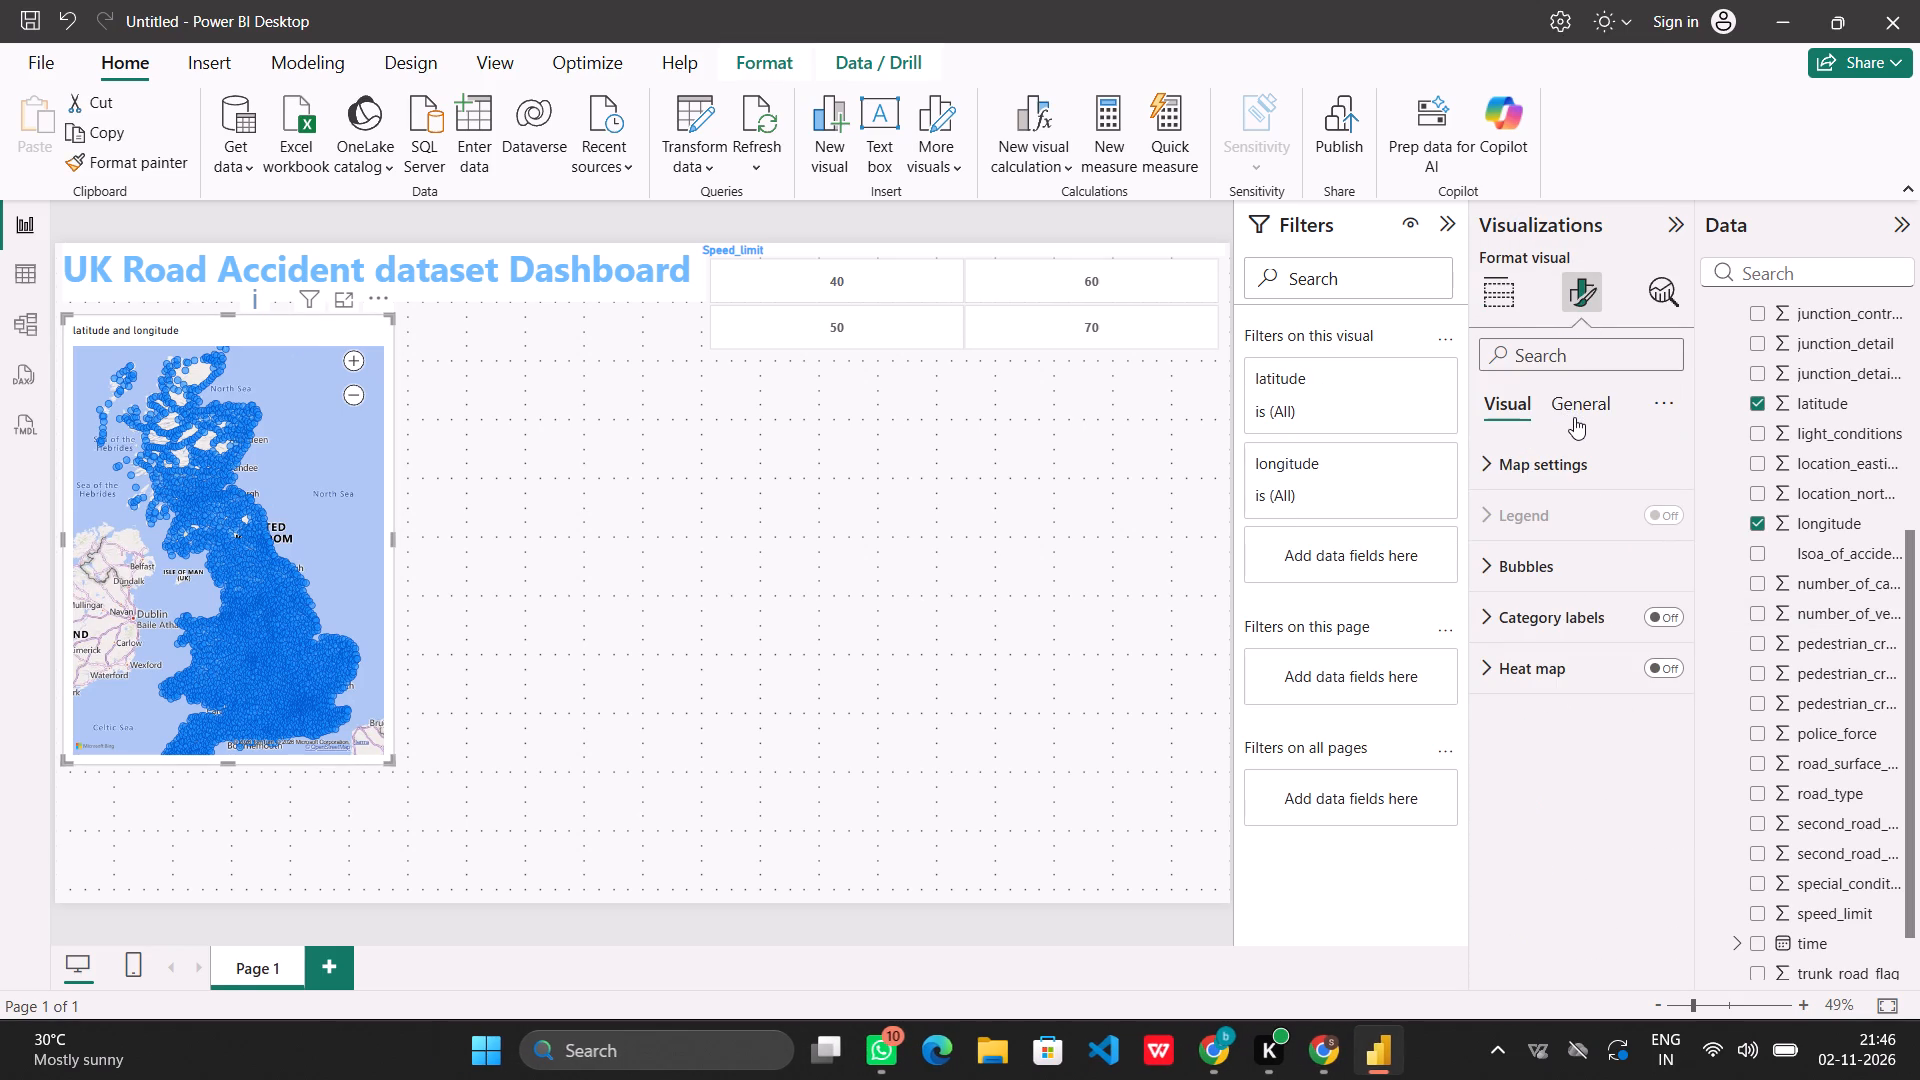
{"action": "left_click", "coordinate": [1501, 295]}
{"action": "scroll", "coordinate": [1598, 752], "scroll_direction": "down", "scroll_amount": 2}
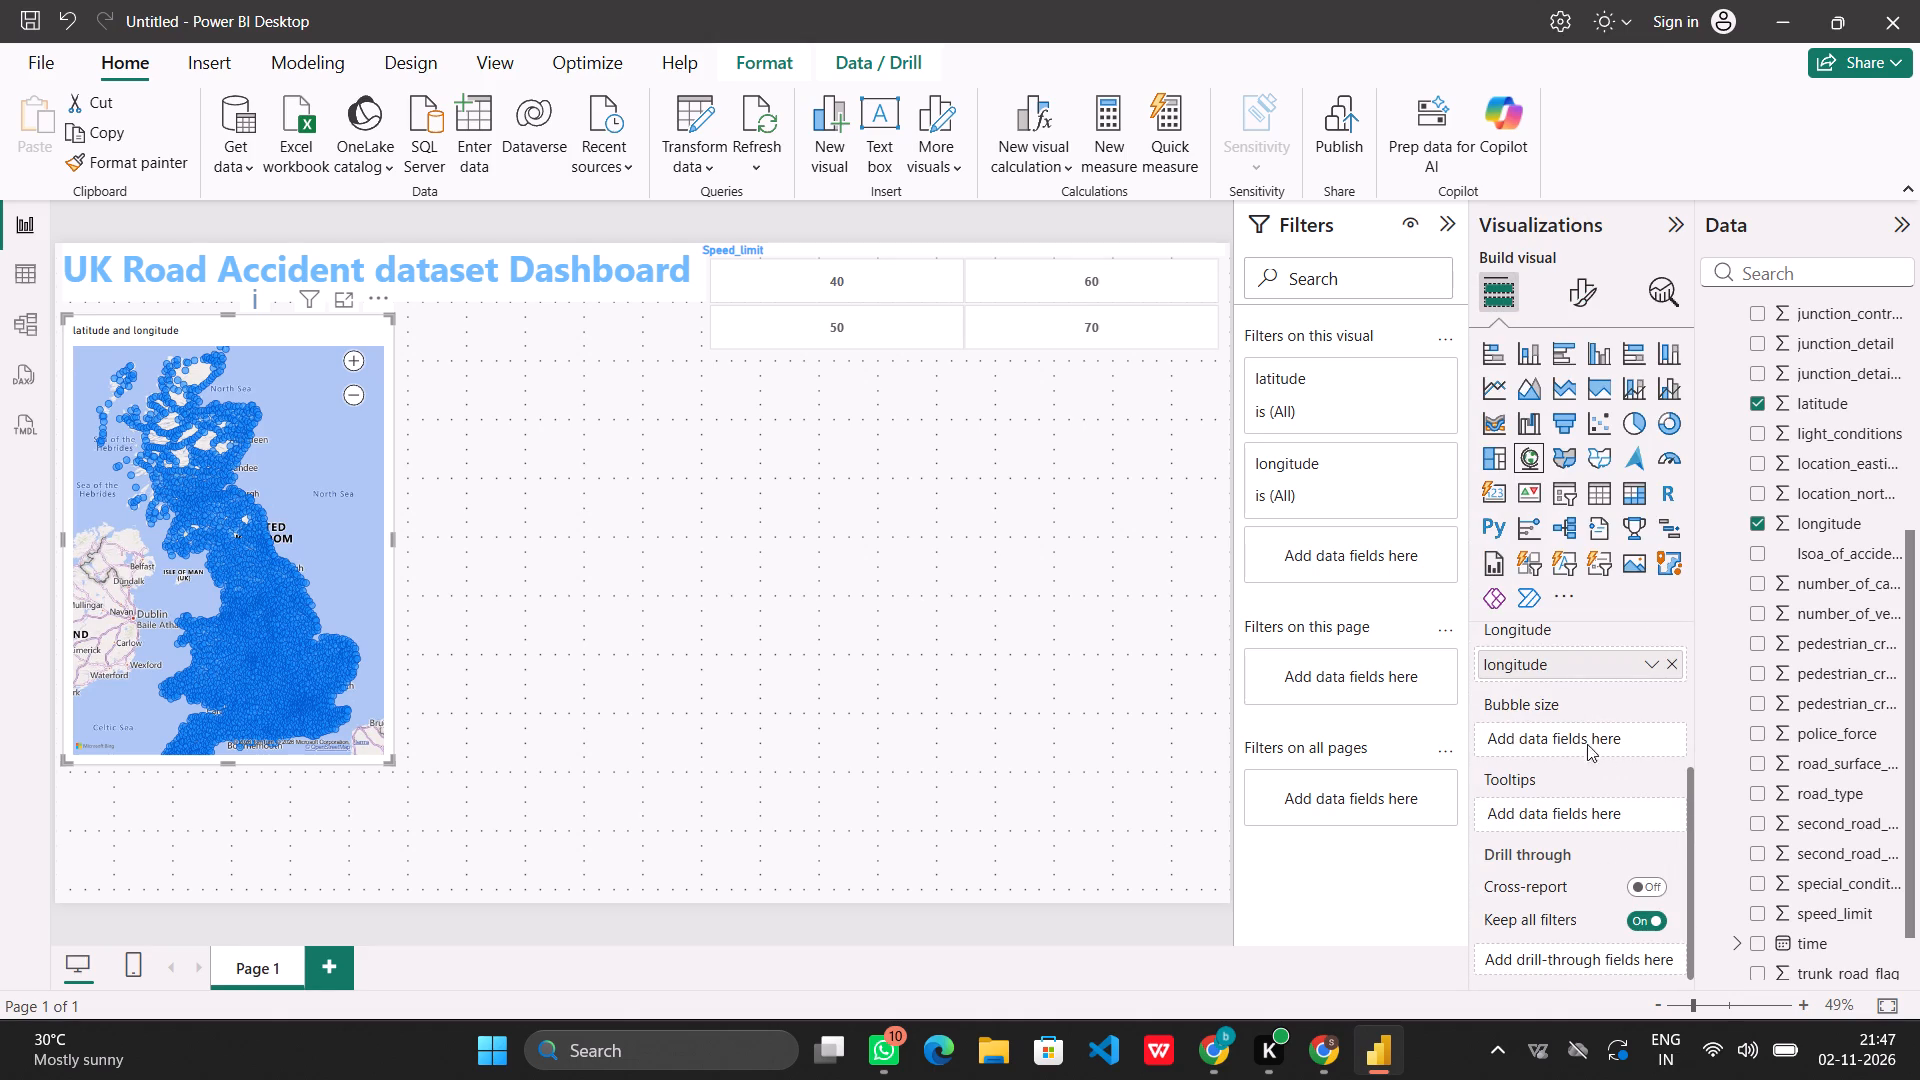
{"action": "scroll", "coordinate": [1563, 733], "scroll_direction": "up", "scroll_amount": 2}
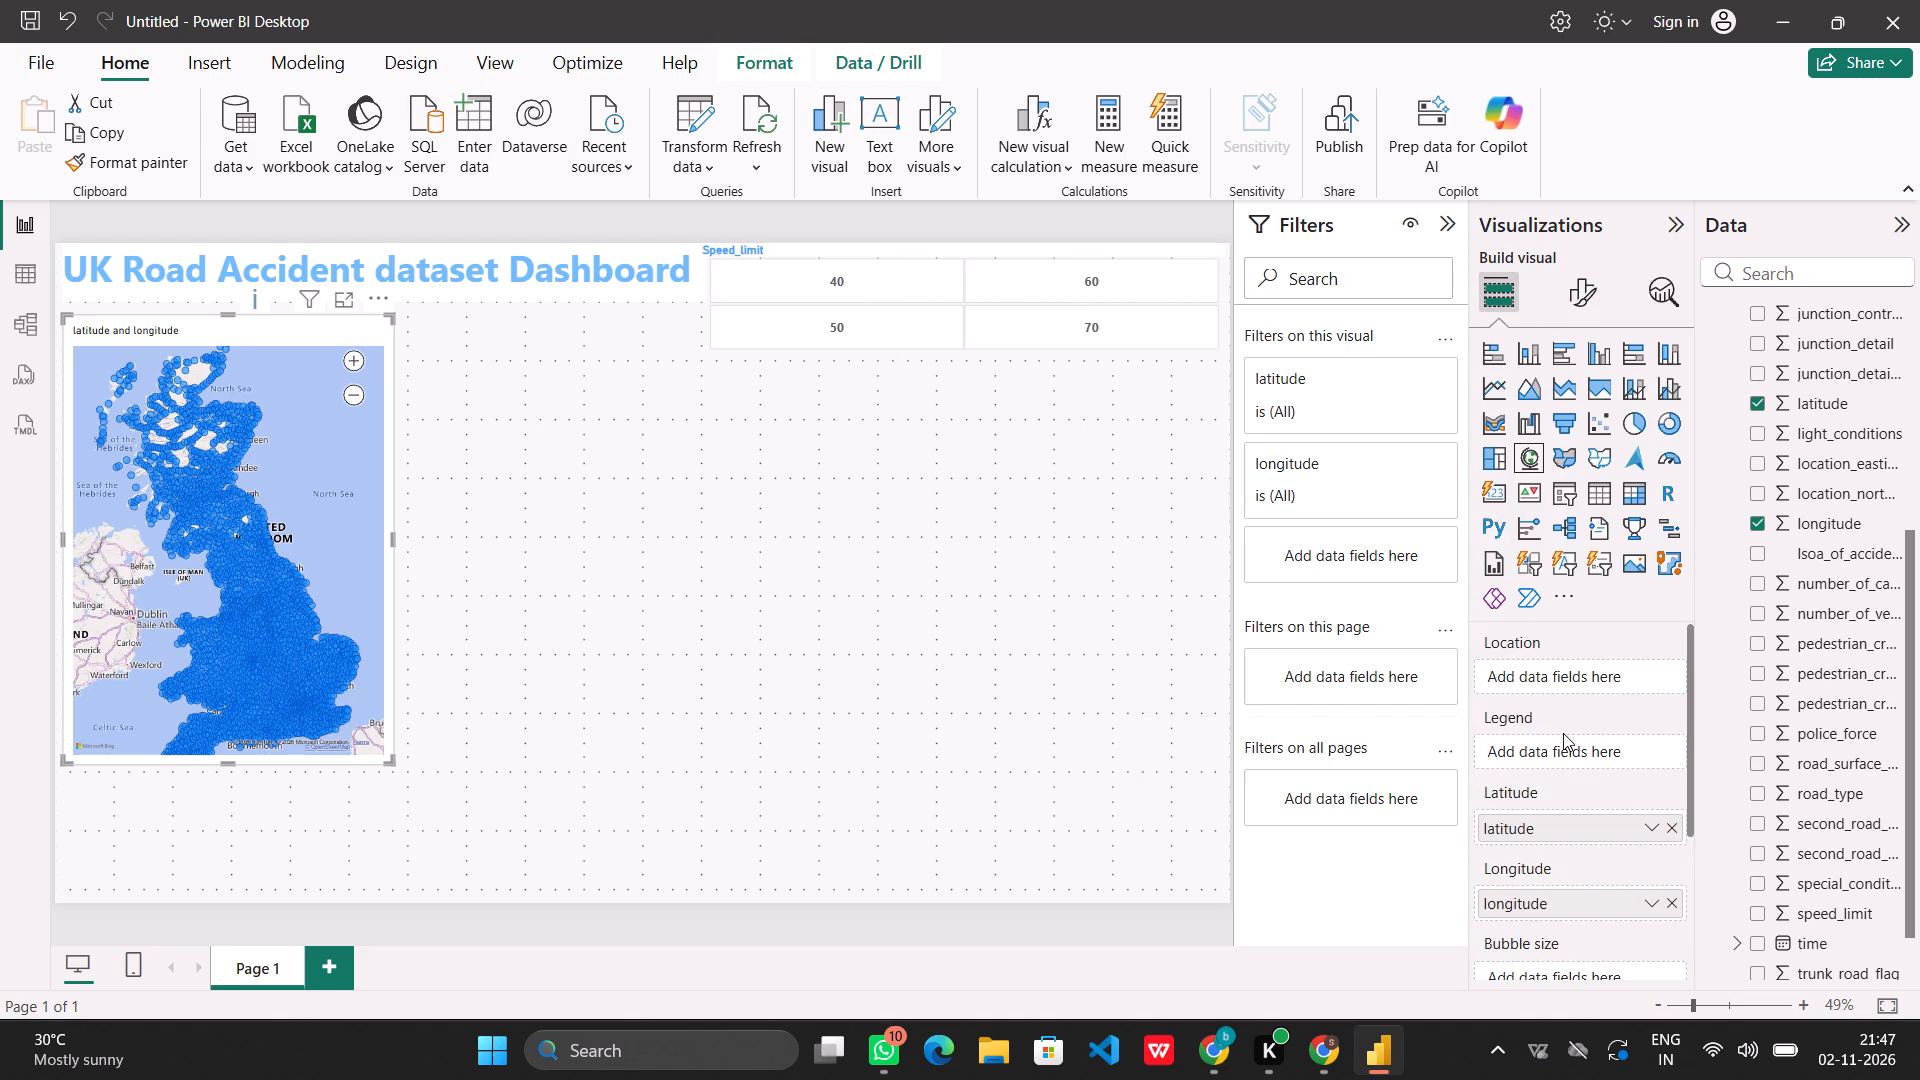
{"action": "scroll", "coordinate": [1563, 733], "scroll_direction": "up", "scroll_amount": 1}
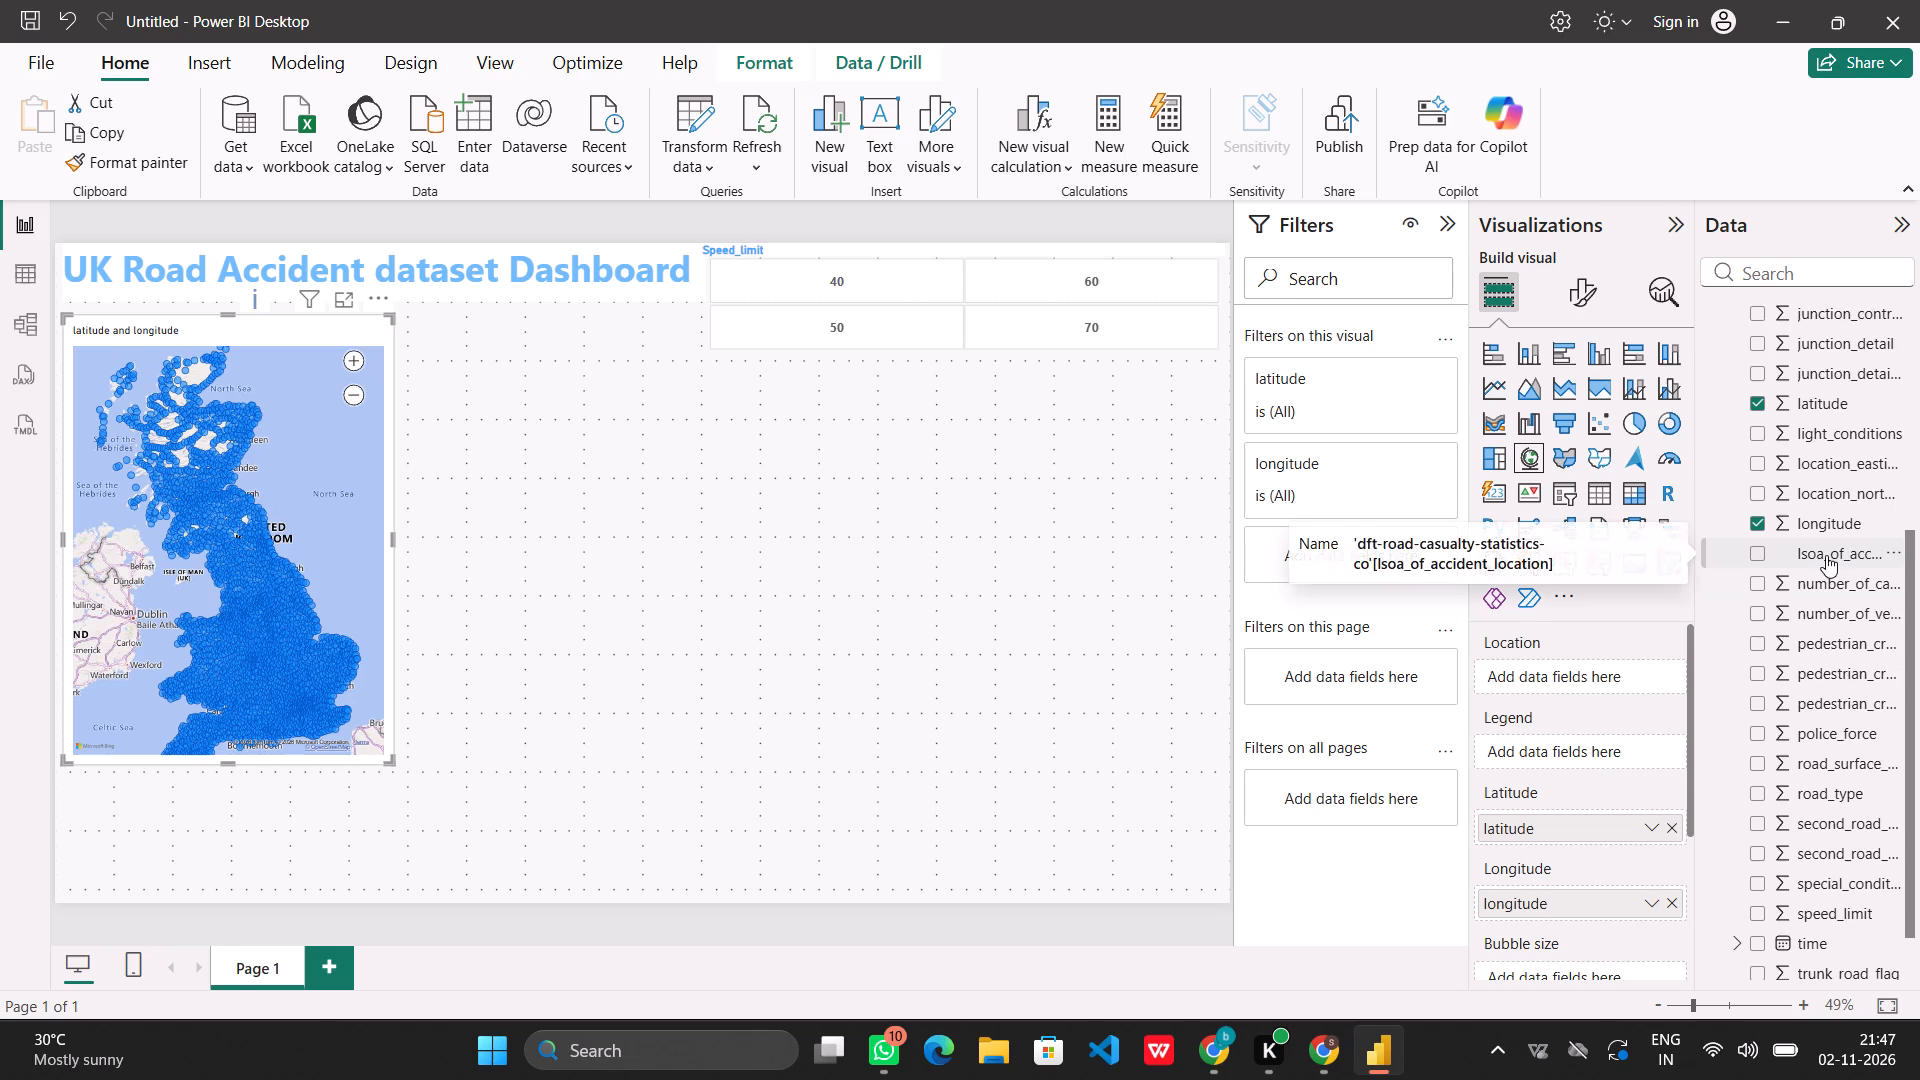
{"action": "scroll", "coordinate": [1826, 555], "scroll_direction": "down", "scroll_amount": 2}
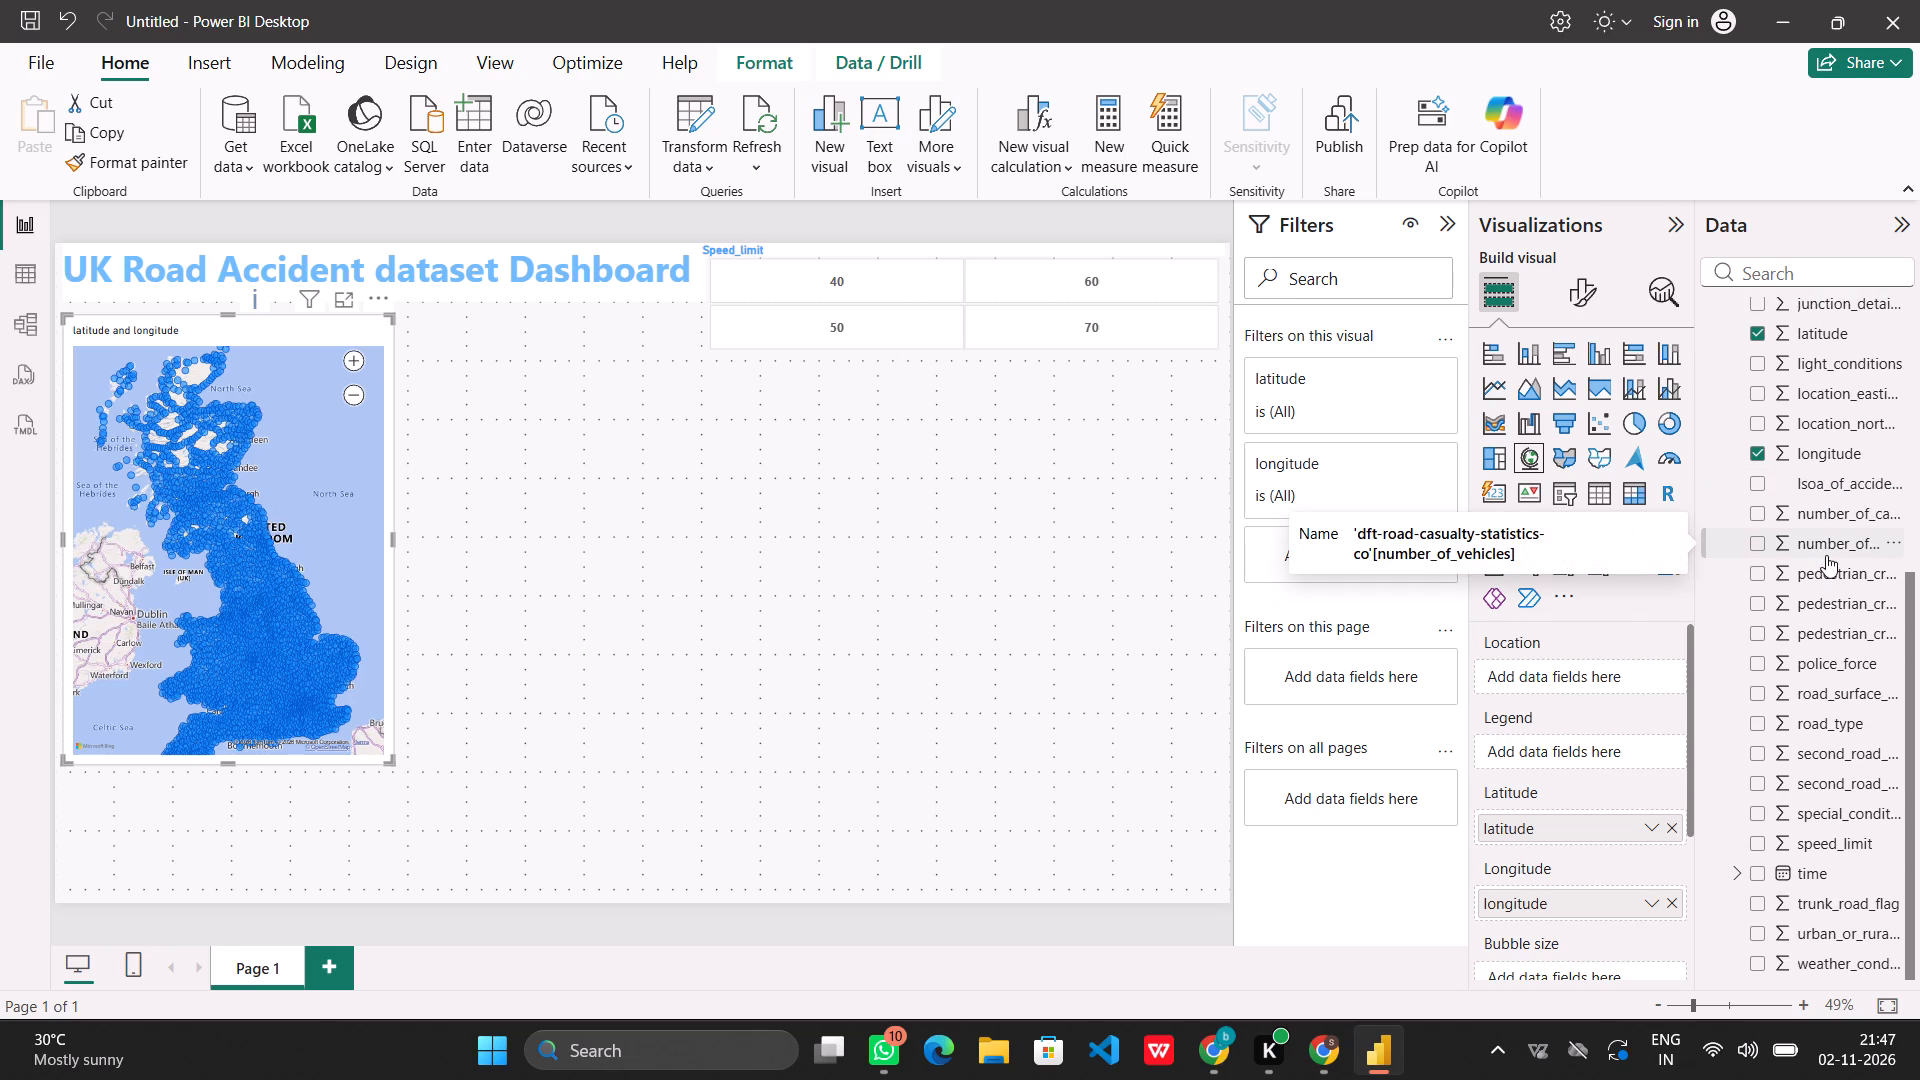
{"action": "scroll", "coordinate": [1826, 555], "scroll_direction": "down", "scroll_amount": 1}
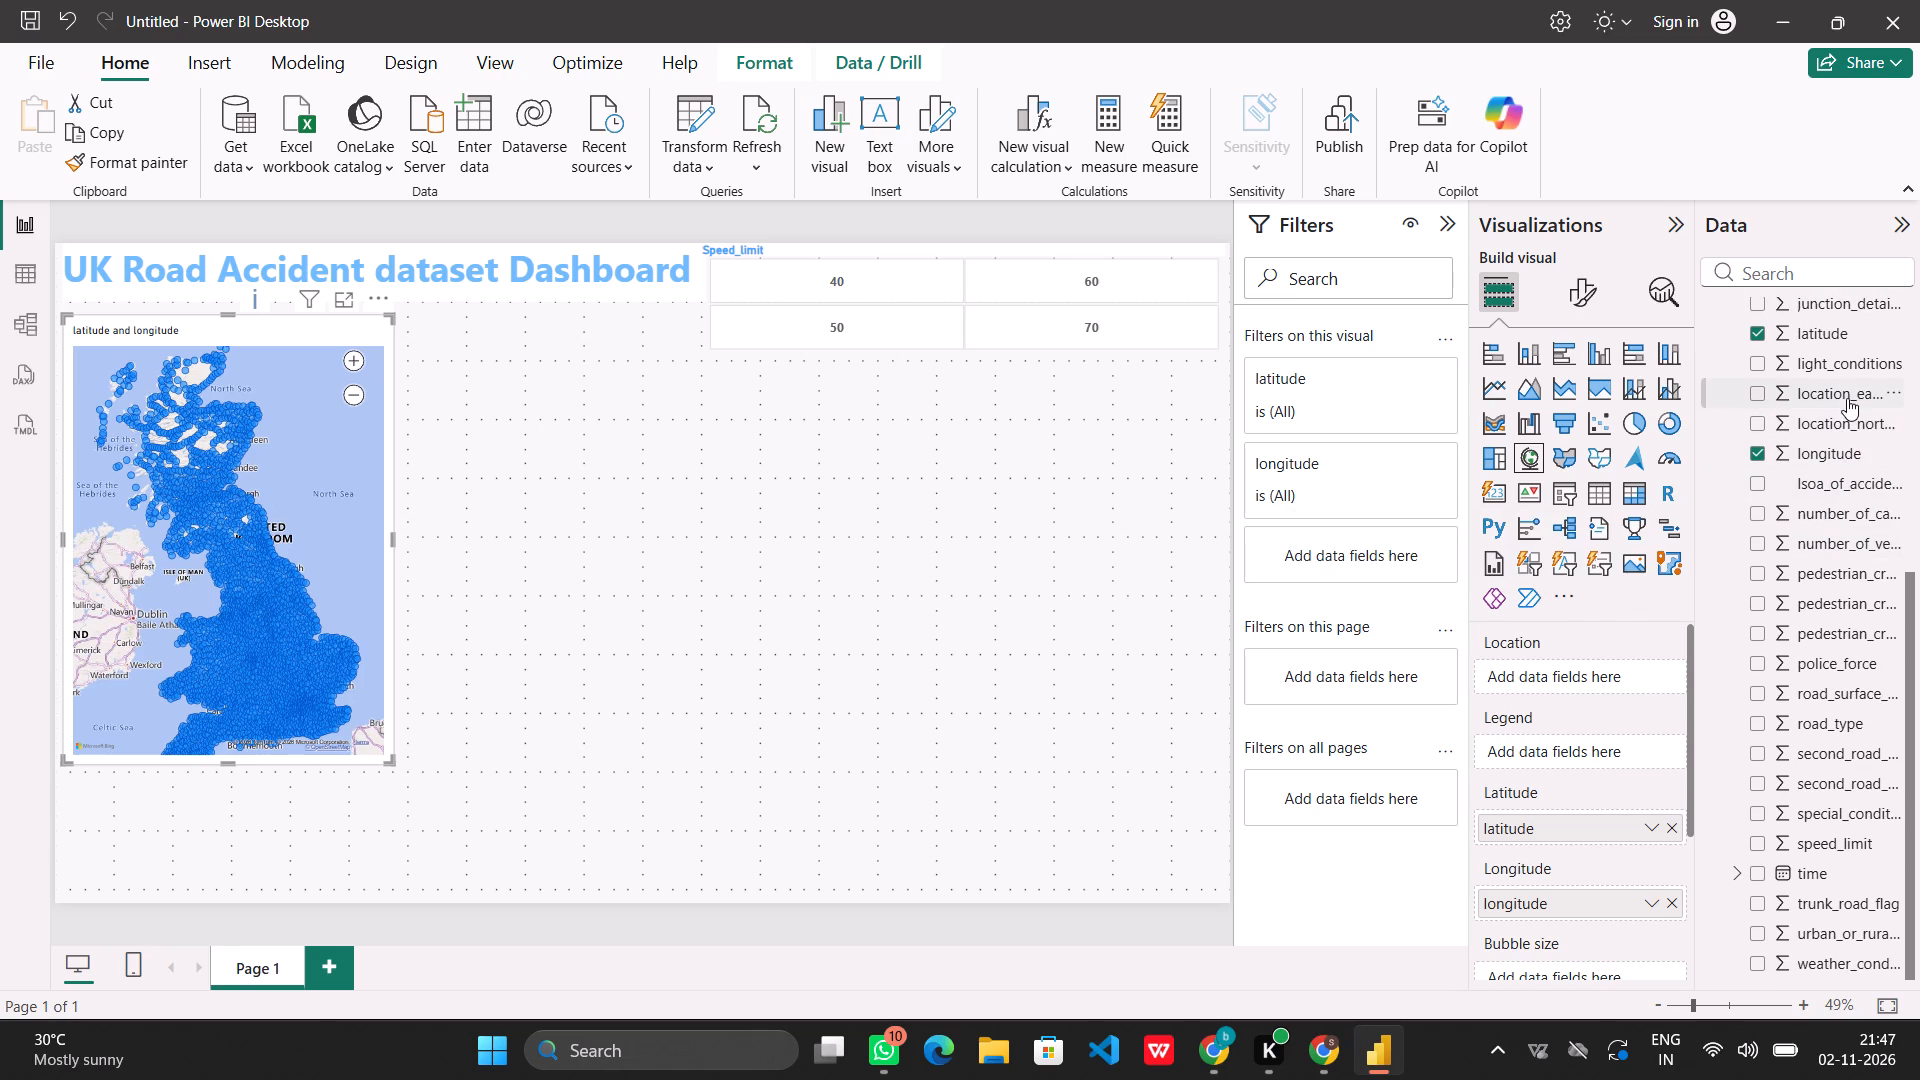
{"action": "scroll", "coordinate": [1847, 398], "scroll_direction": "up", "scroll_amount": 2}
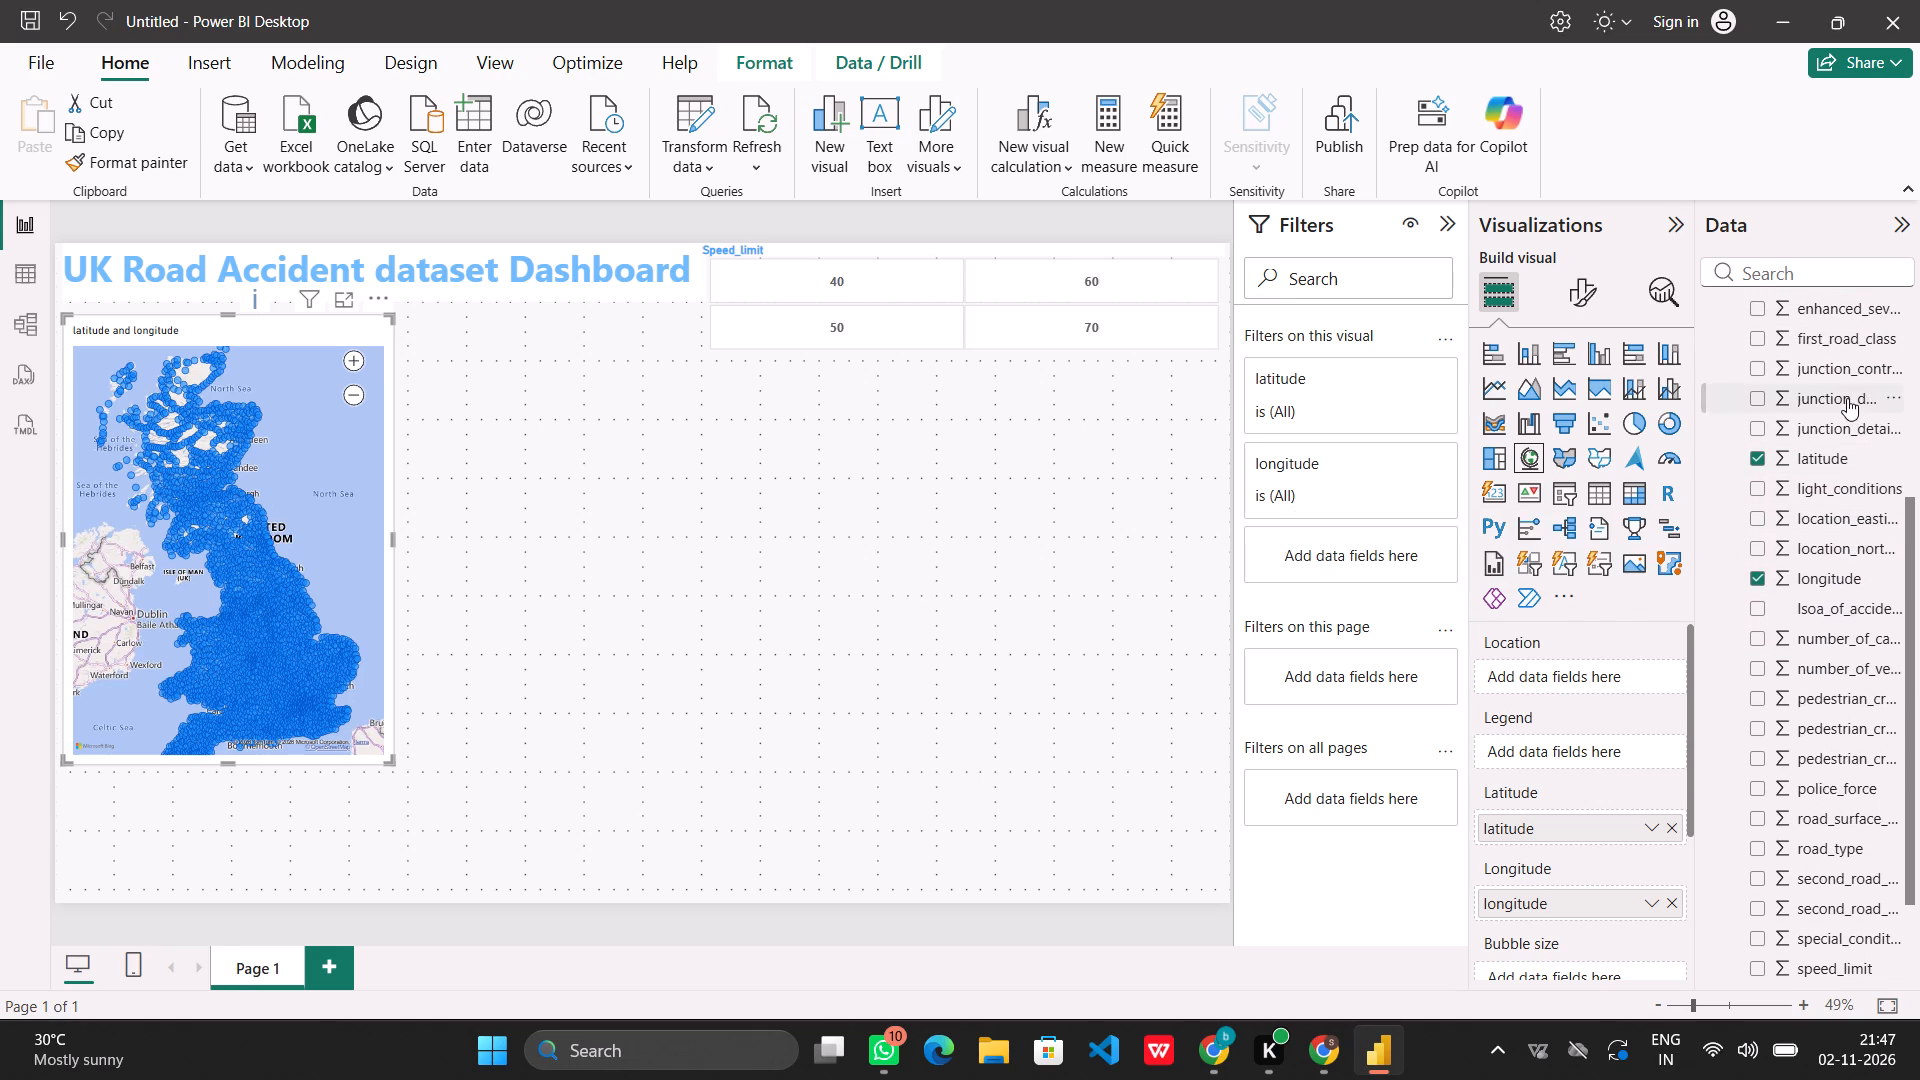
{"action": "scroll", "coordinate": [1847, 398], "scroll_direction": "up", "scroll_amount": 4}
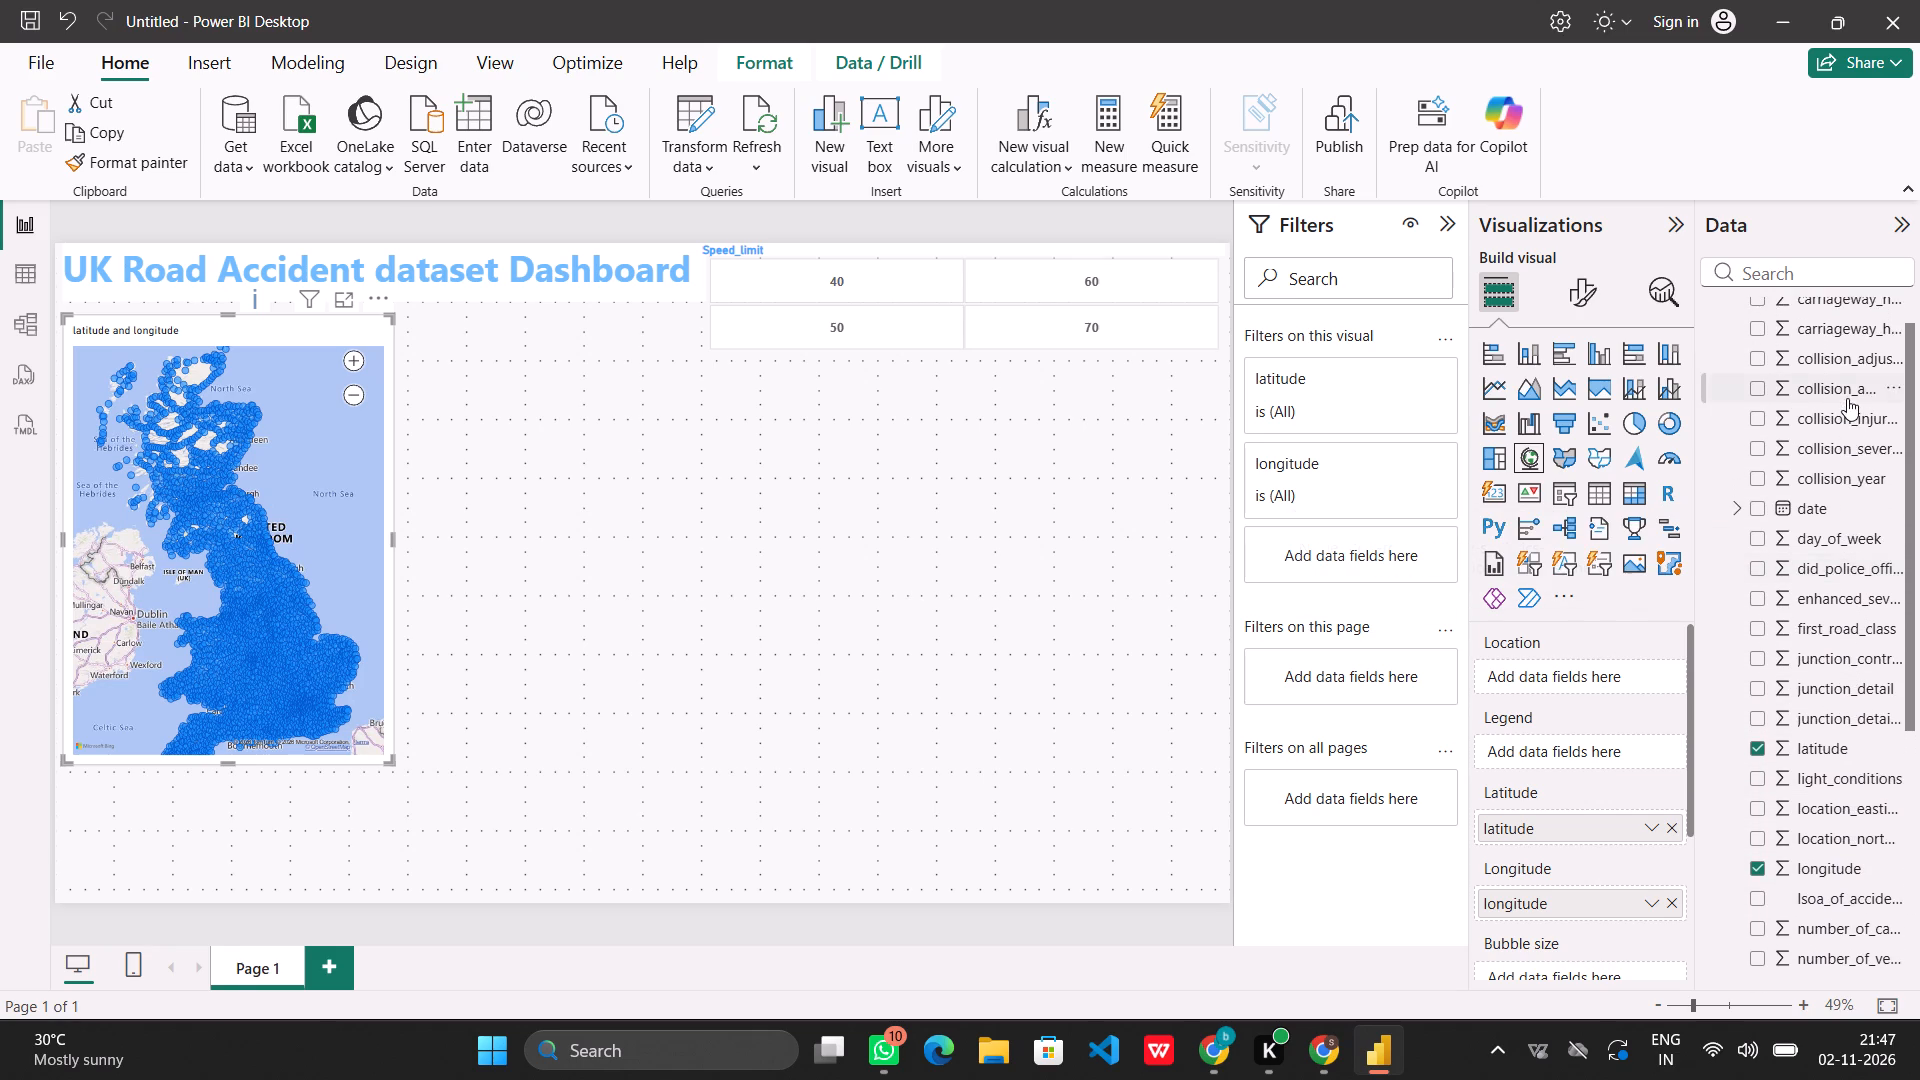
{"action": "scroll", "coordinate": [1847, 398], "scroll_direction": "up", "scroll_amount": 2}
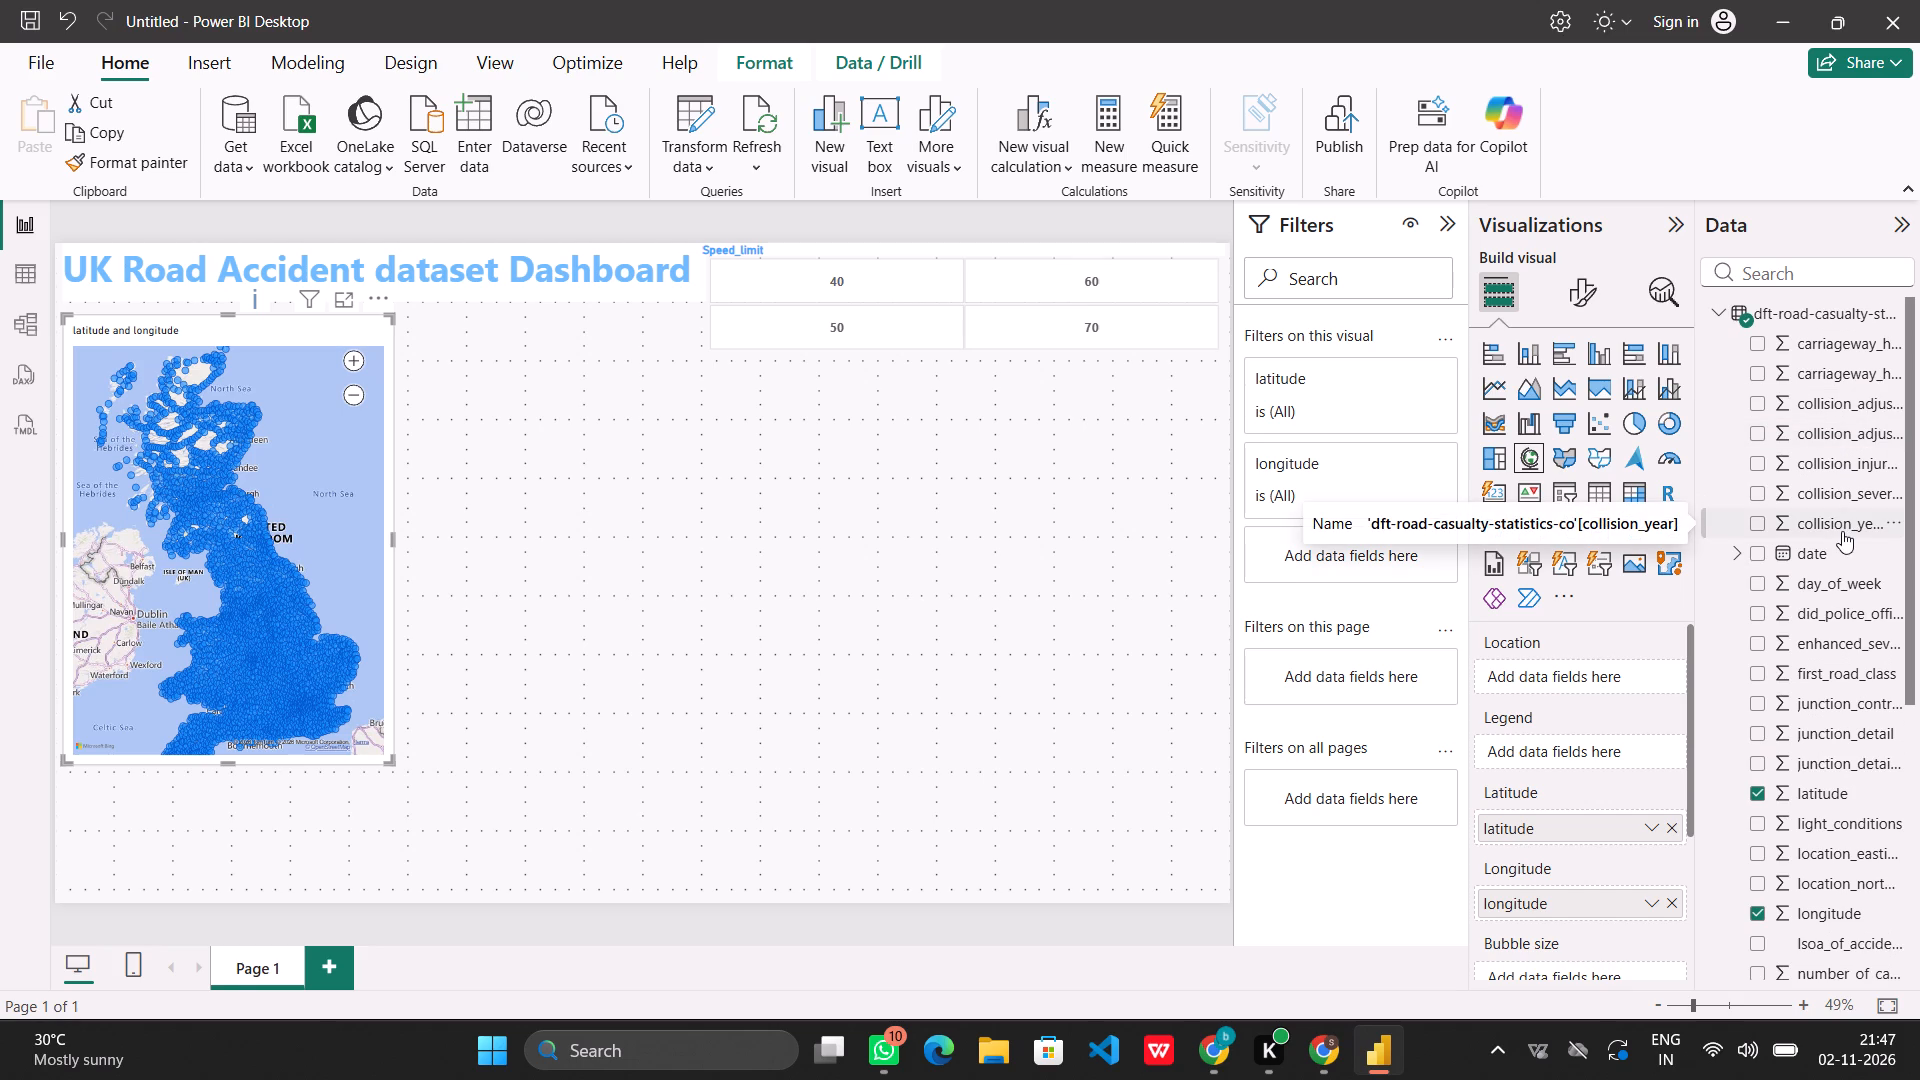
Add a slicer directly beneath the speed limit tiles, right-aligned with them and slightly over half their combined width.
{"action": "left_click", "coordinate": [921, 472]}
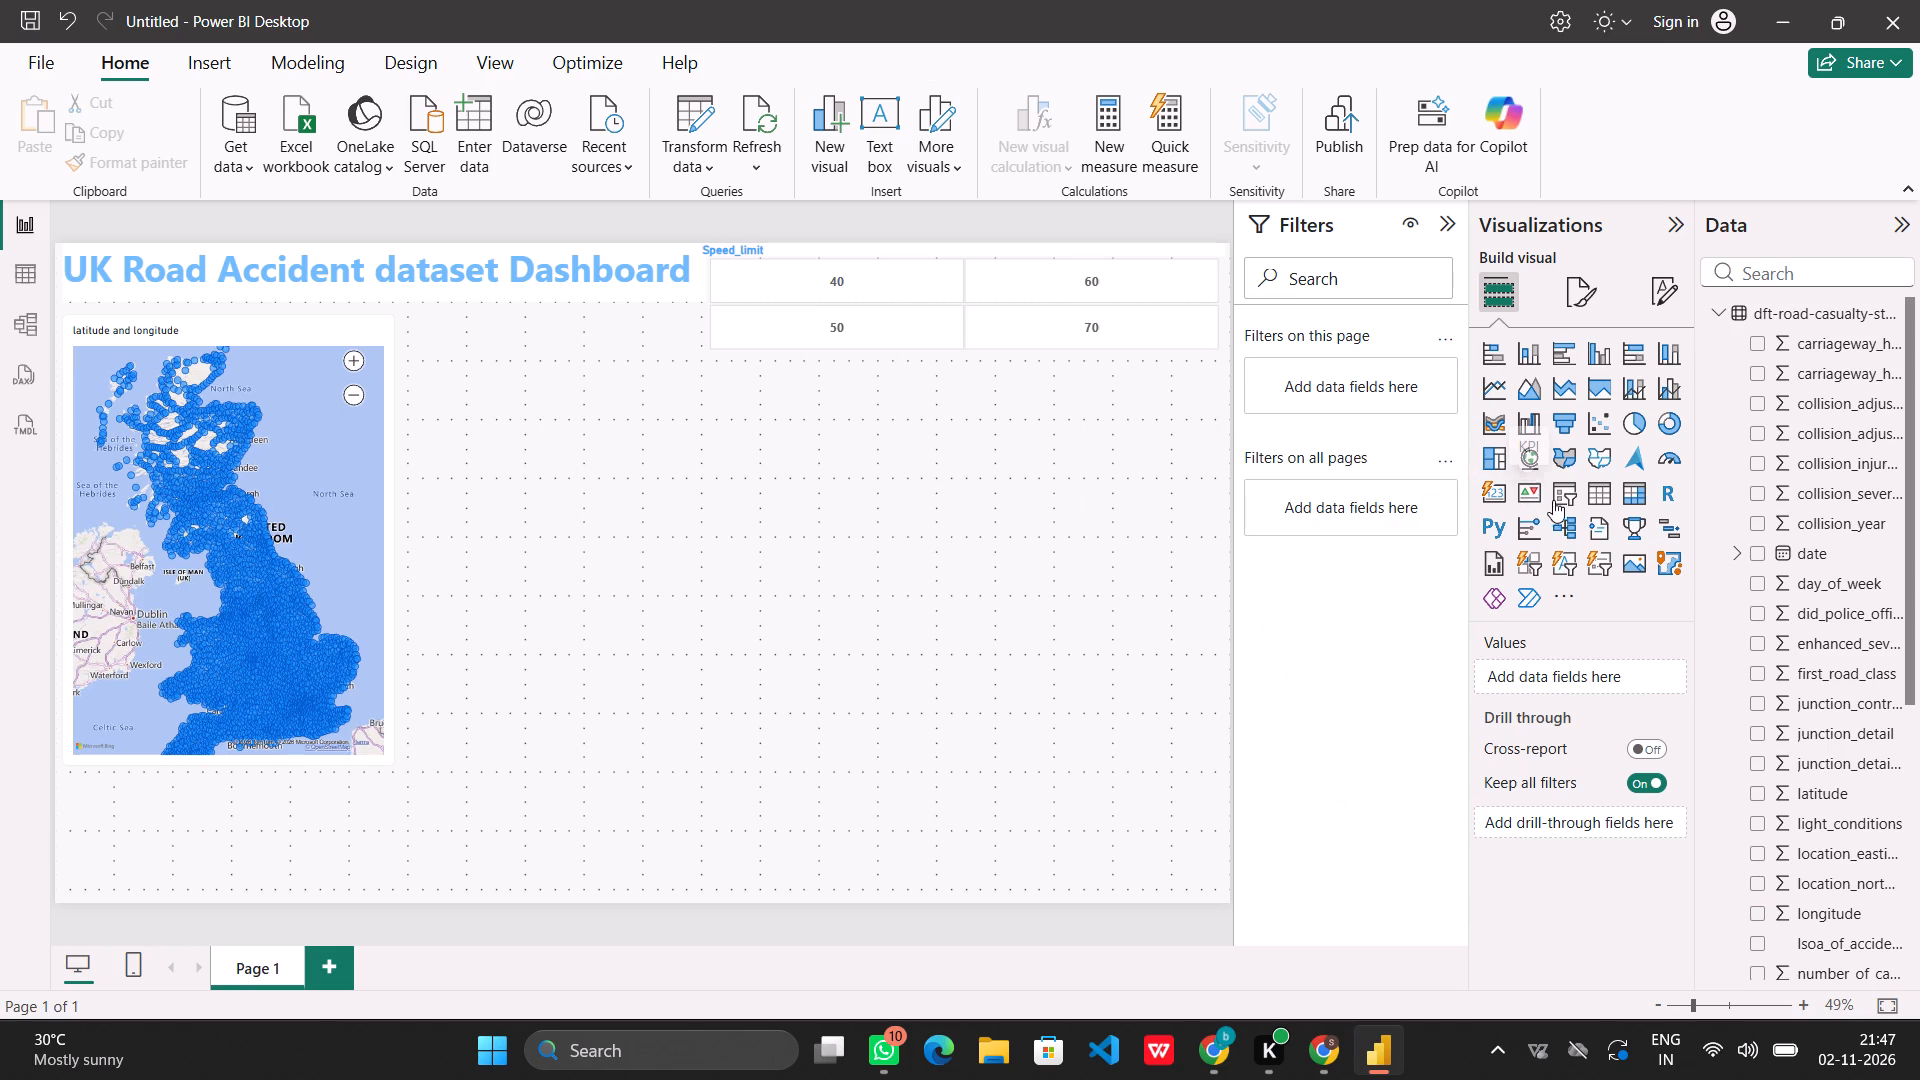
{"action": "left_click", "coordinate": [1557, 500]}
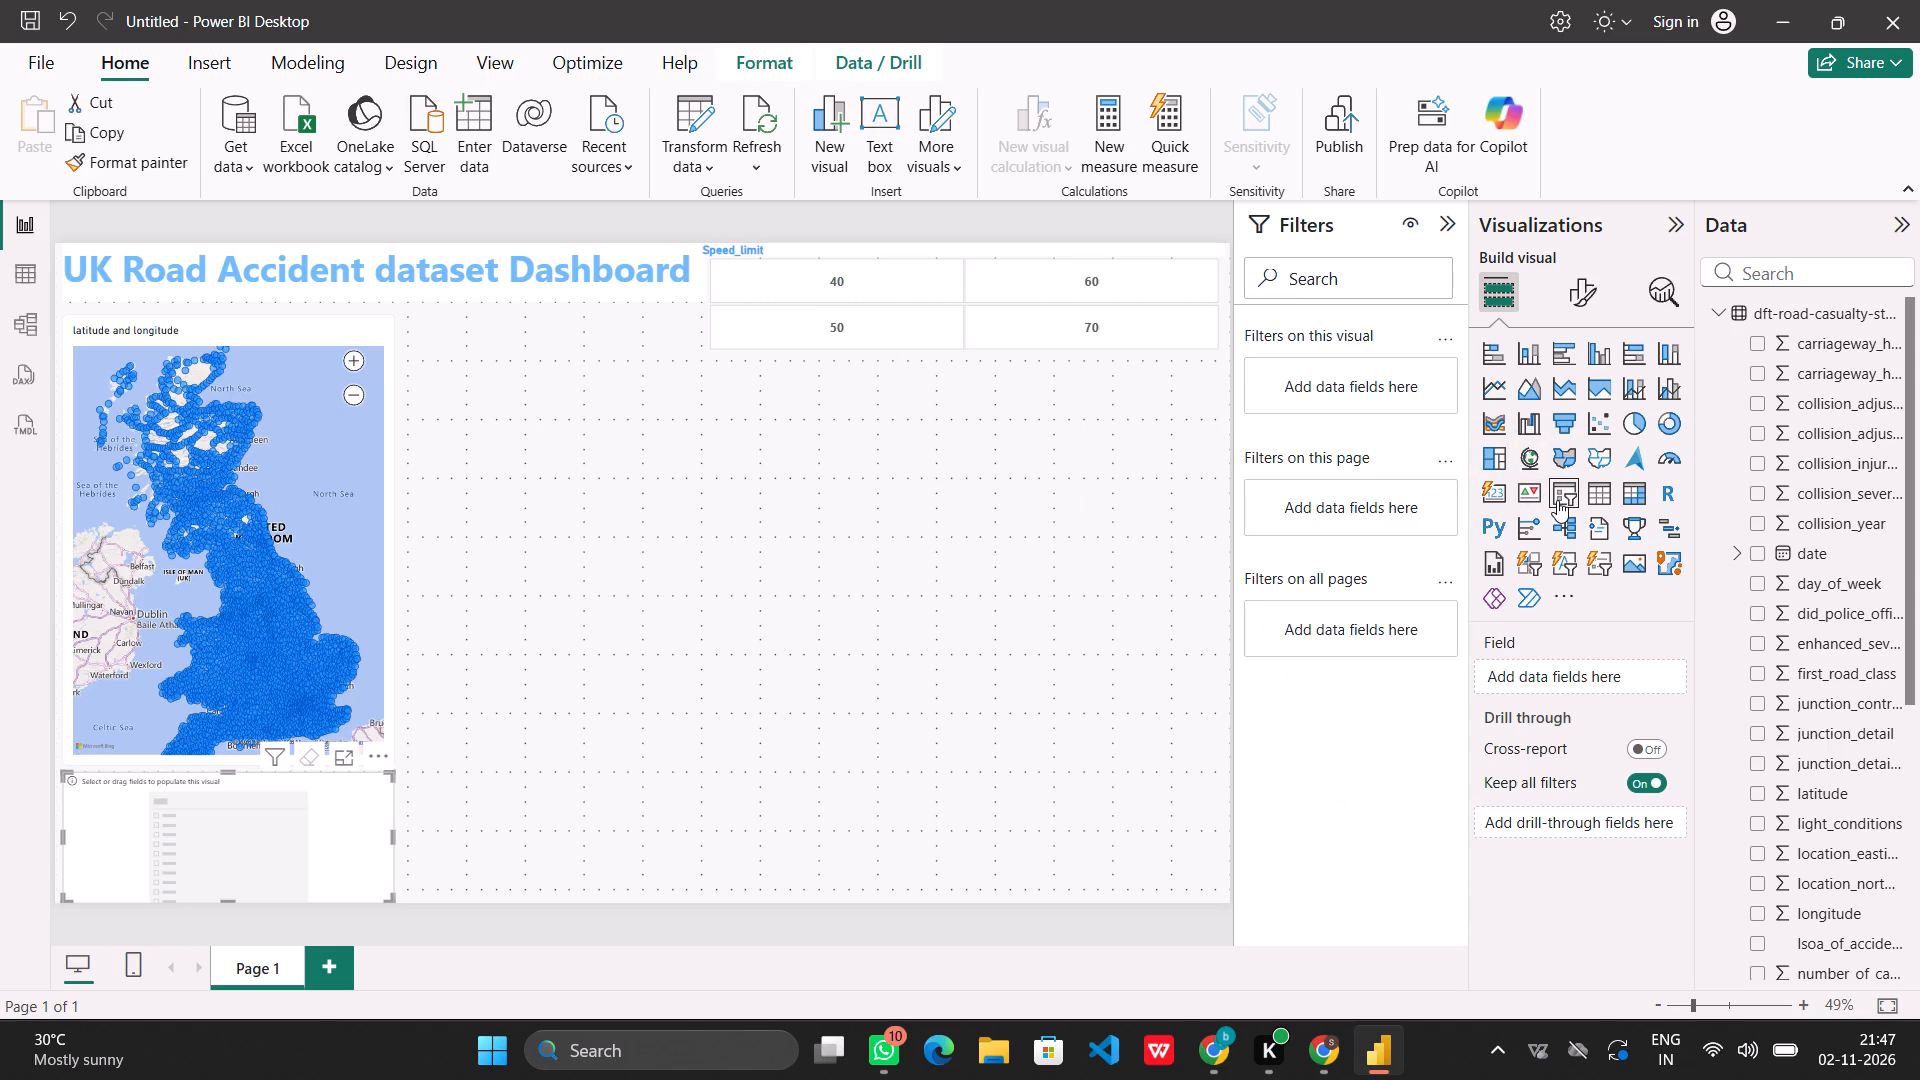
{"action": "left_click_drag", "start_coordinate": [290, 814], "coordinate": [638, 395]}
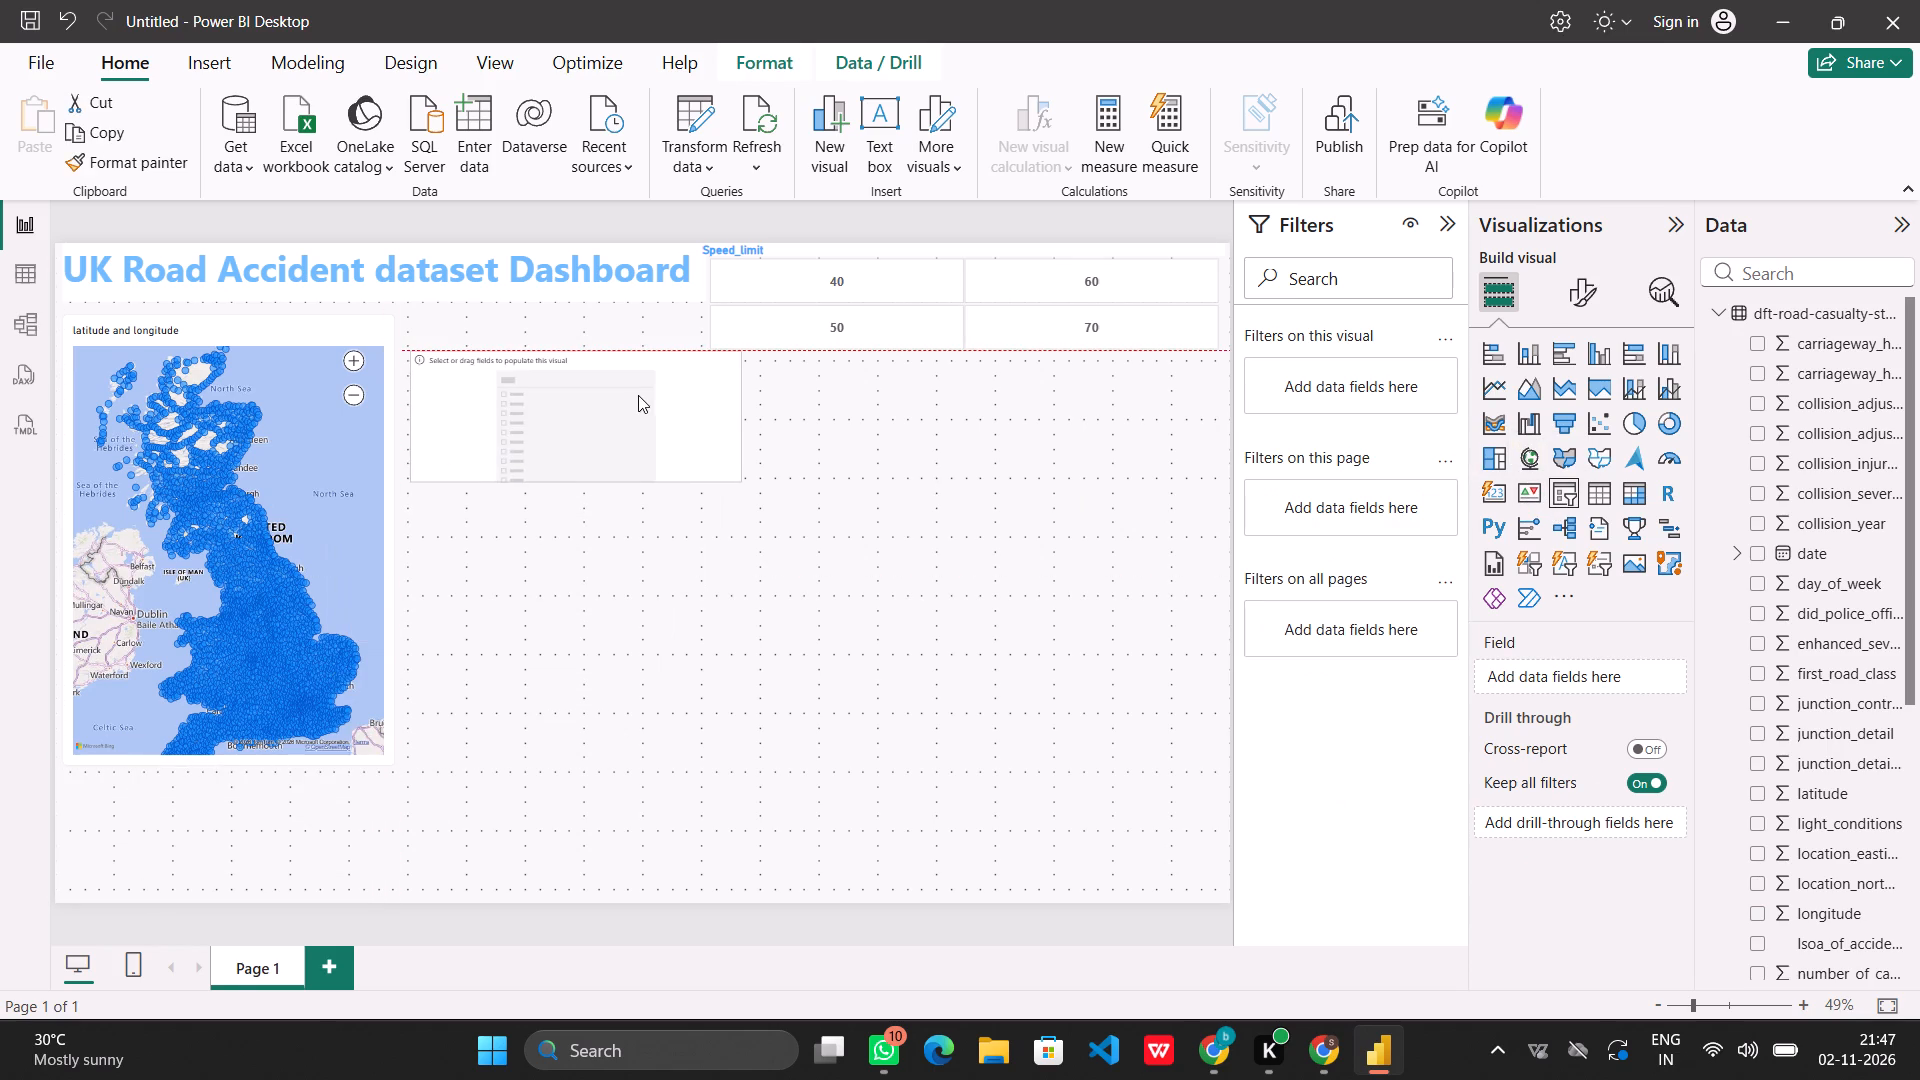
{"action": "left_click_drag", "start_coordinate": [638, 395], "coordinate": [828, 412]}
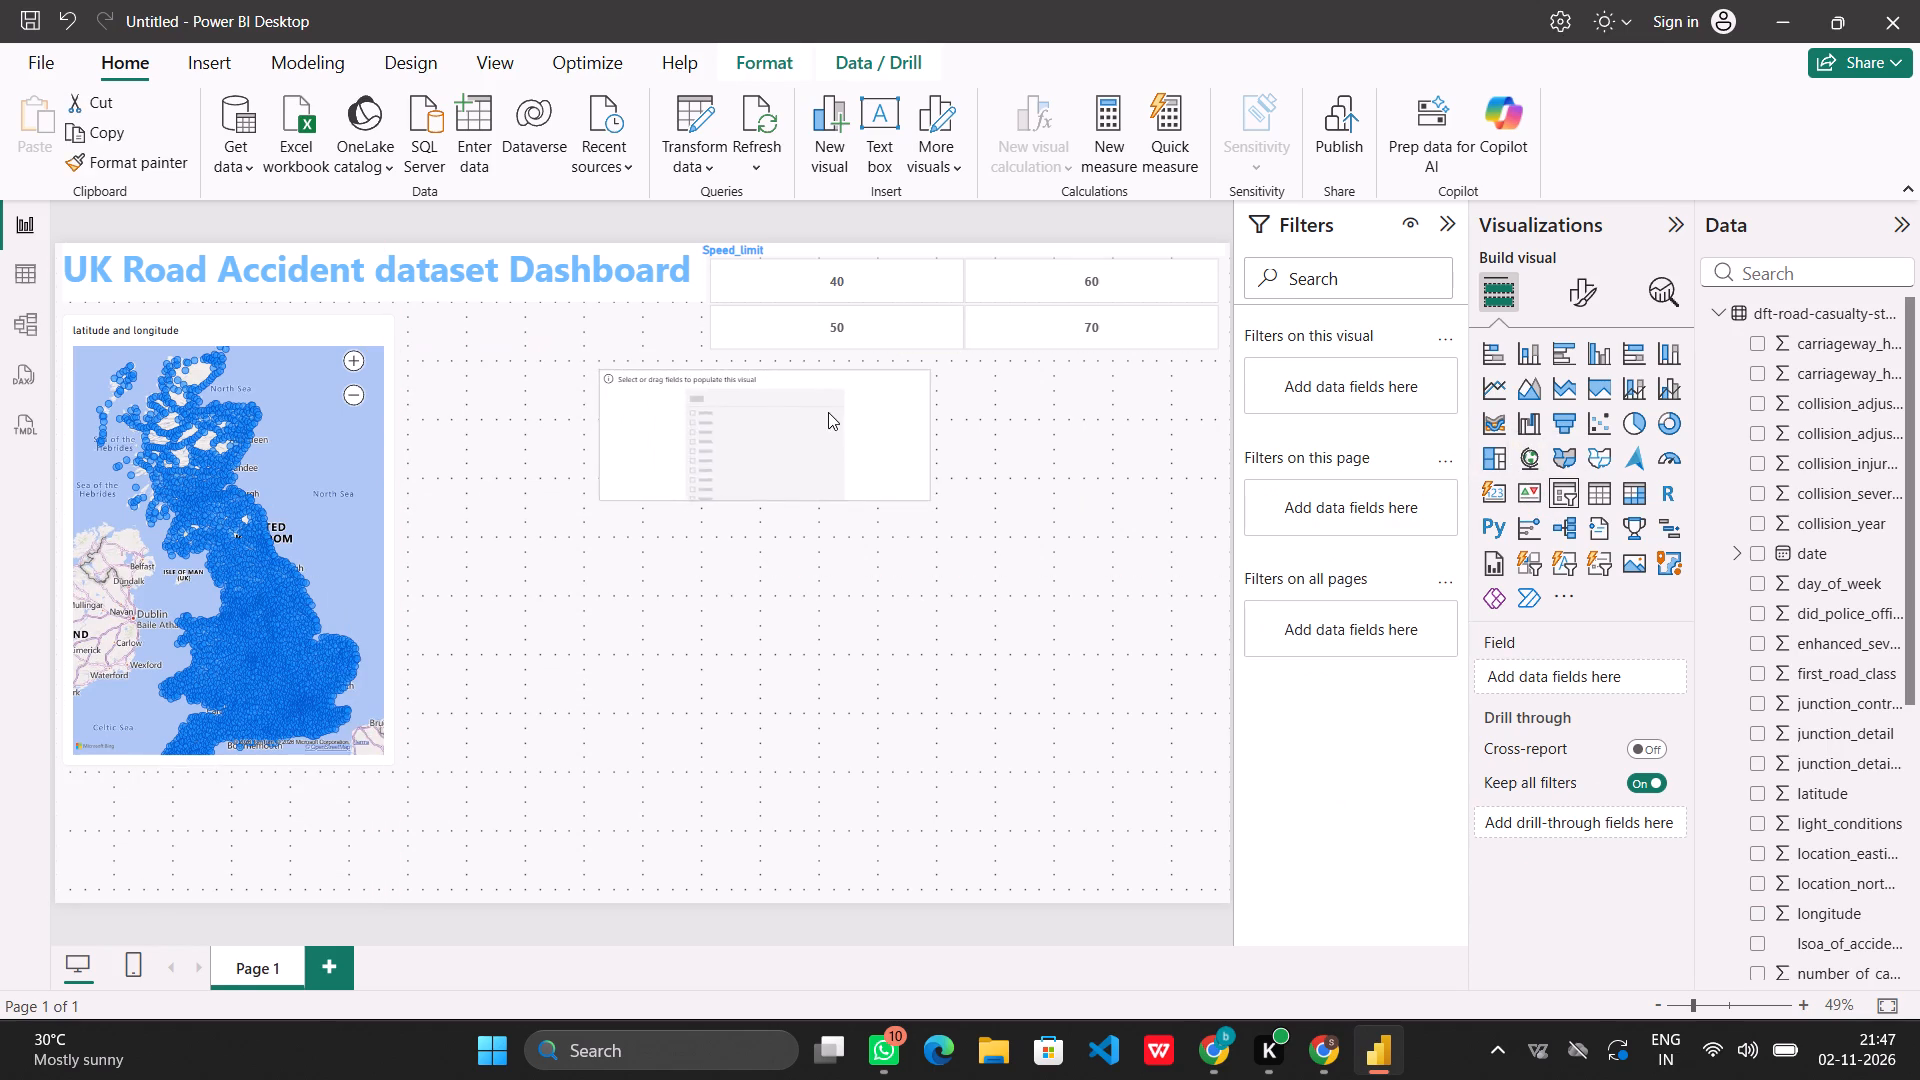
{"action": "left_click_drag", "start_coordinate": [828, 412], "coordinate": [1065, 447]}
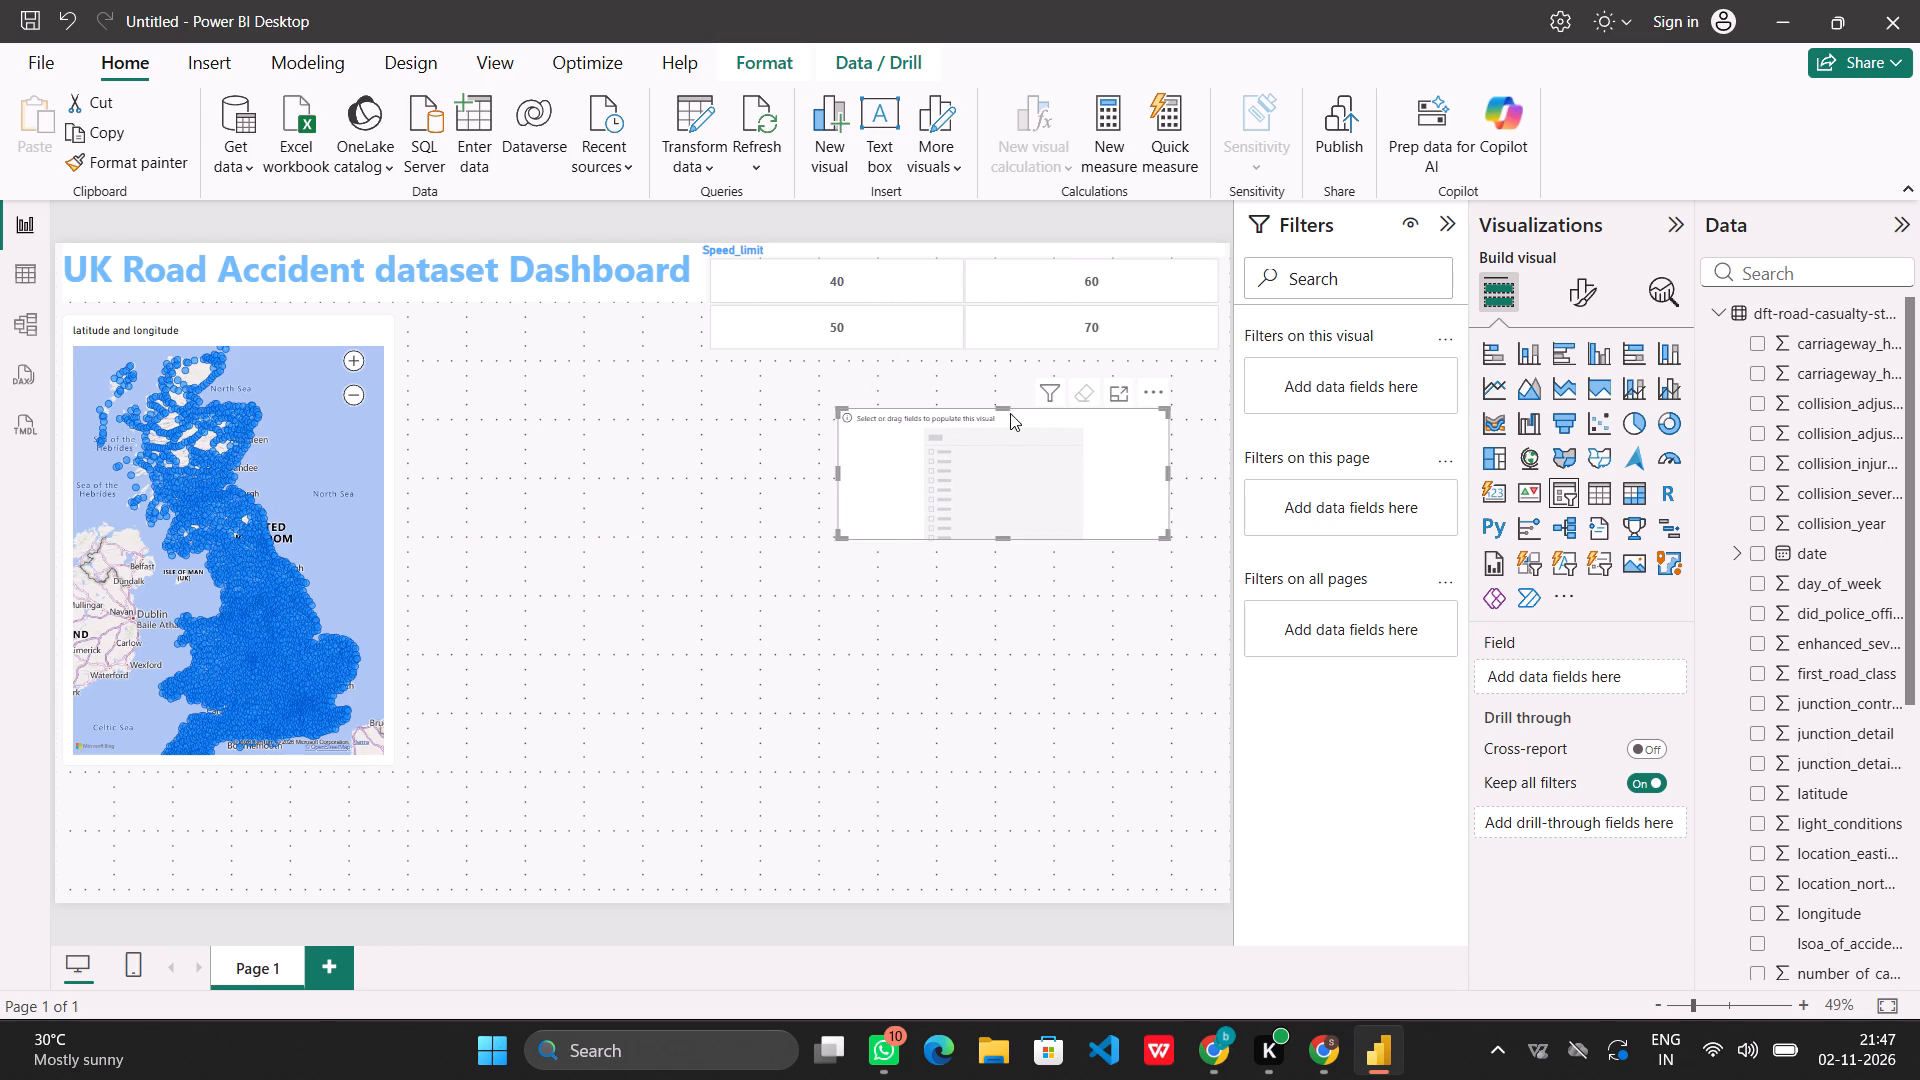
{"action": "left_click_drag", "start_coordinate": [1006, 411], "coordinate": [960, 357]}
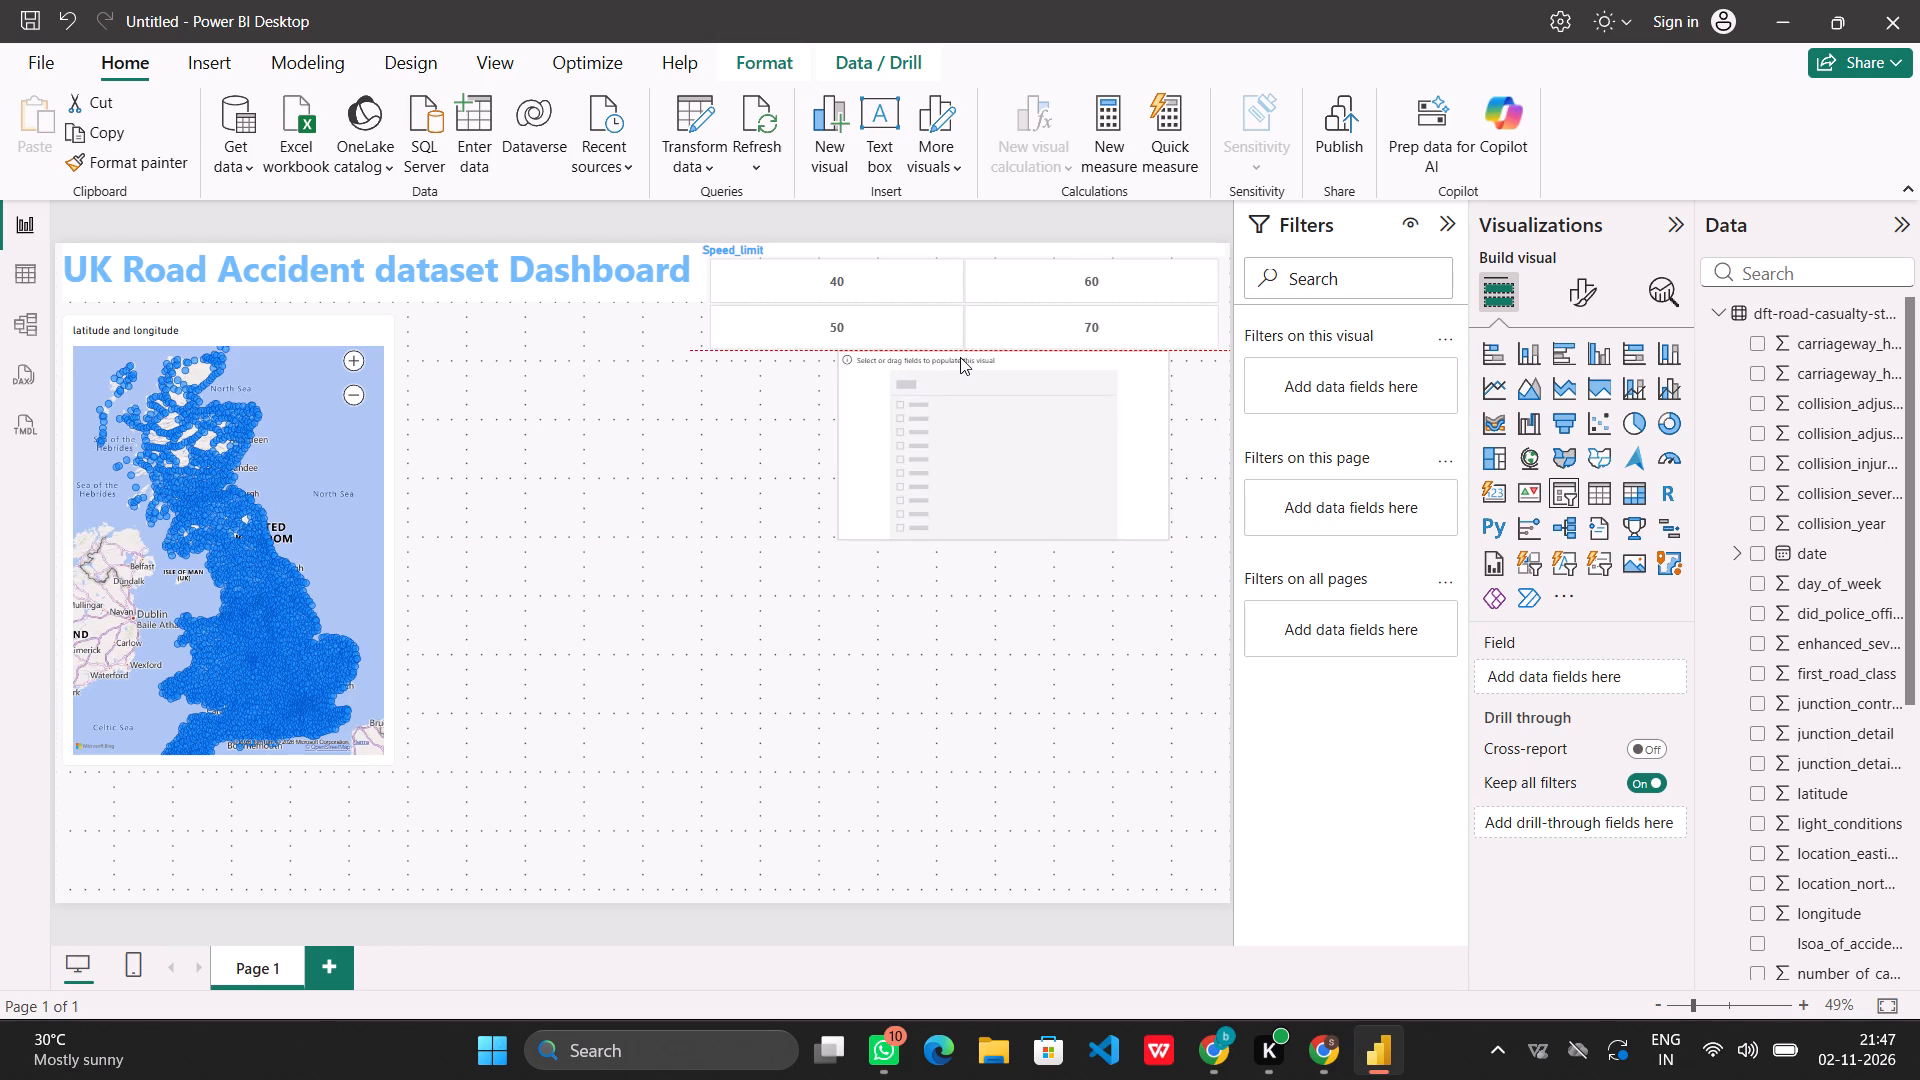
{"action": "left_click_drag", "start_coordinate": [960, 357], "coordinate": [963, 354]}
{"action": "left_click_drag", "start_coordinate": [835, 444], "coordinate": [912, 455]}
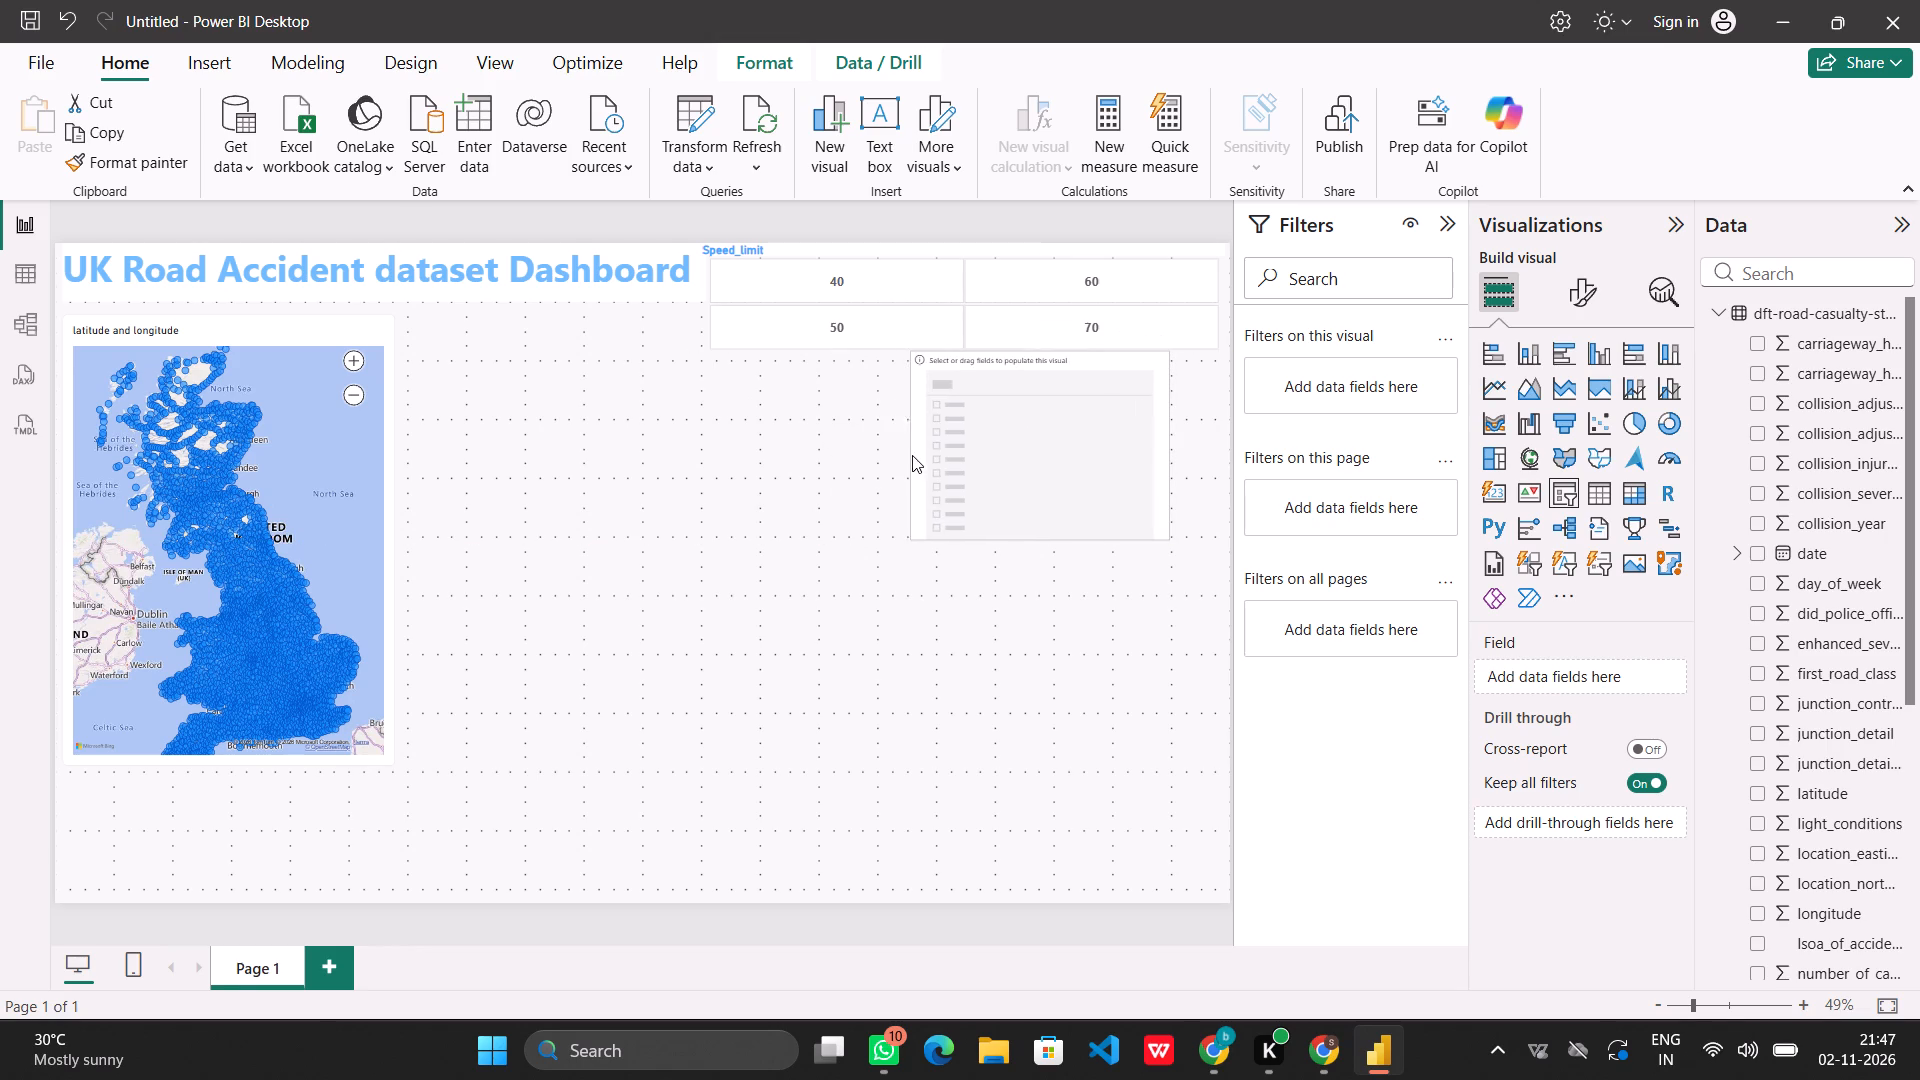
{"action": "left_click_drag", "start_coordinate": [912, 455], "coordinate": [924, 455]}
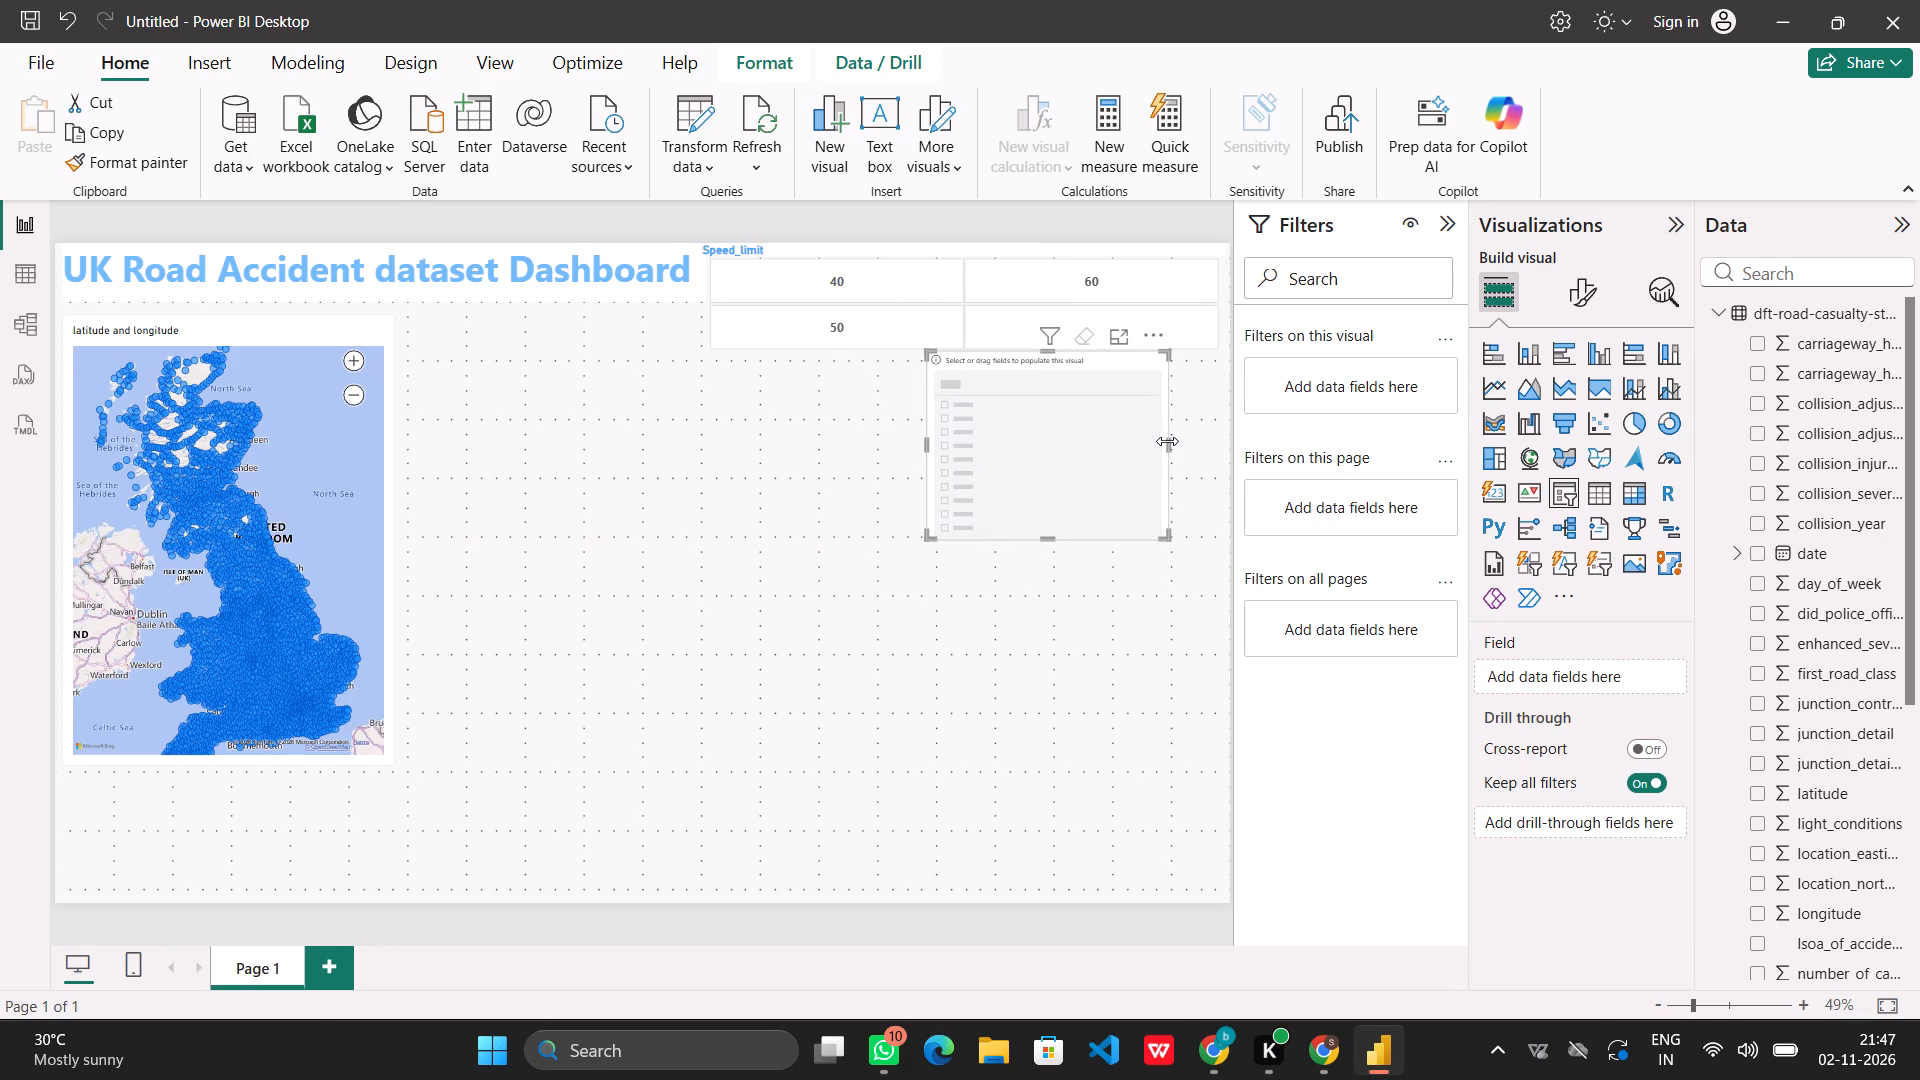
{"action": "left_click_drag", "start_coordinate": [1167, 441], "coordinate": [1217, 441]}
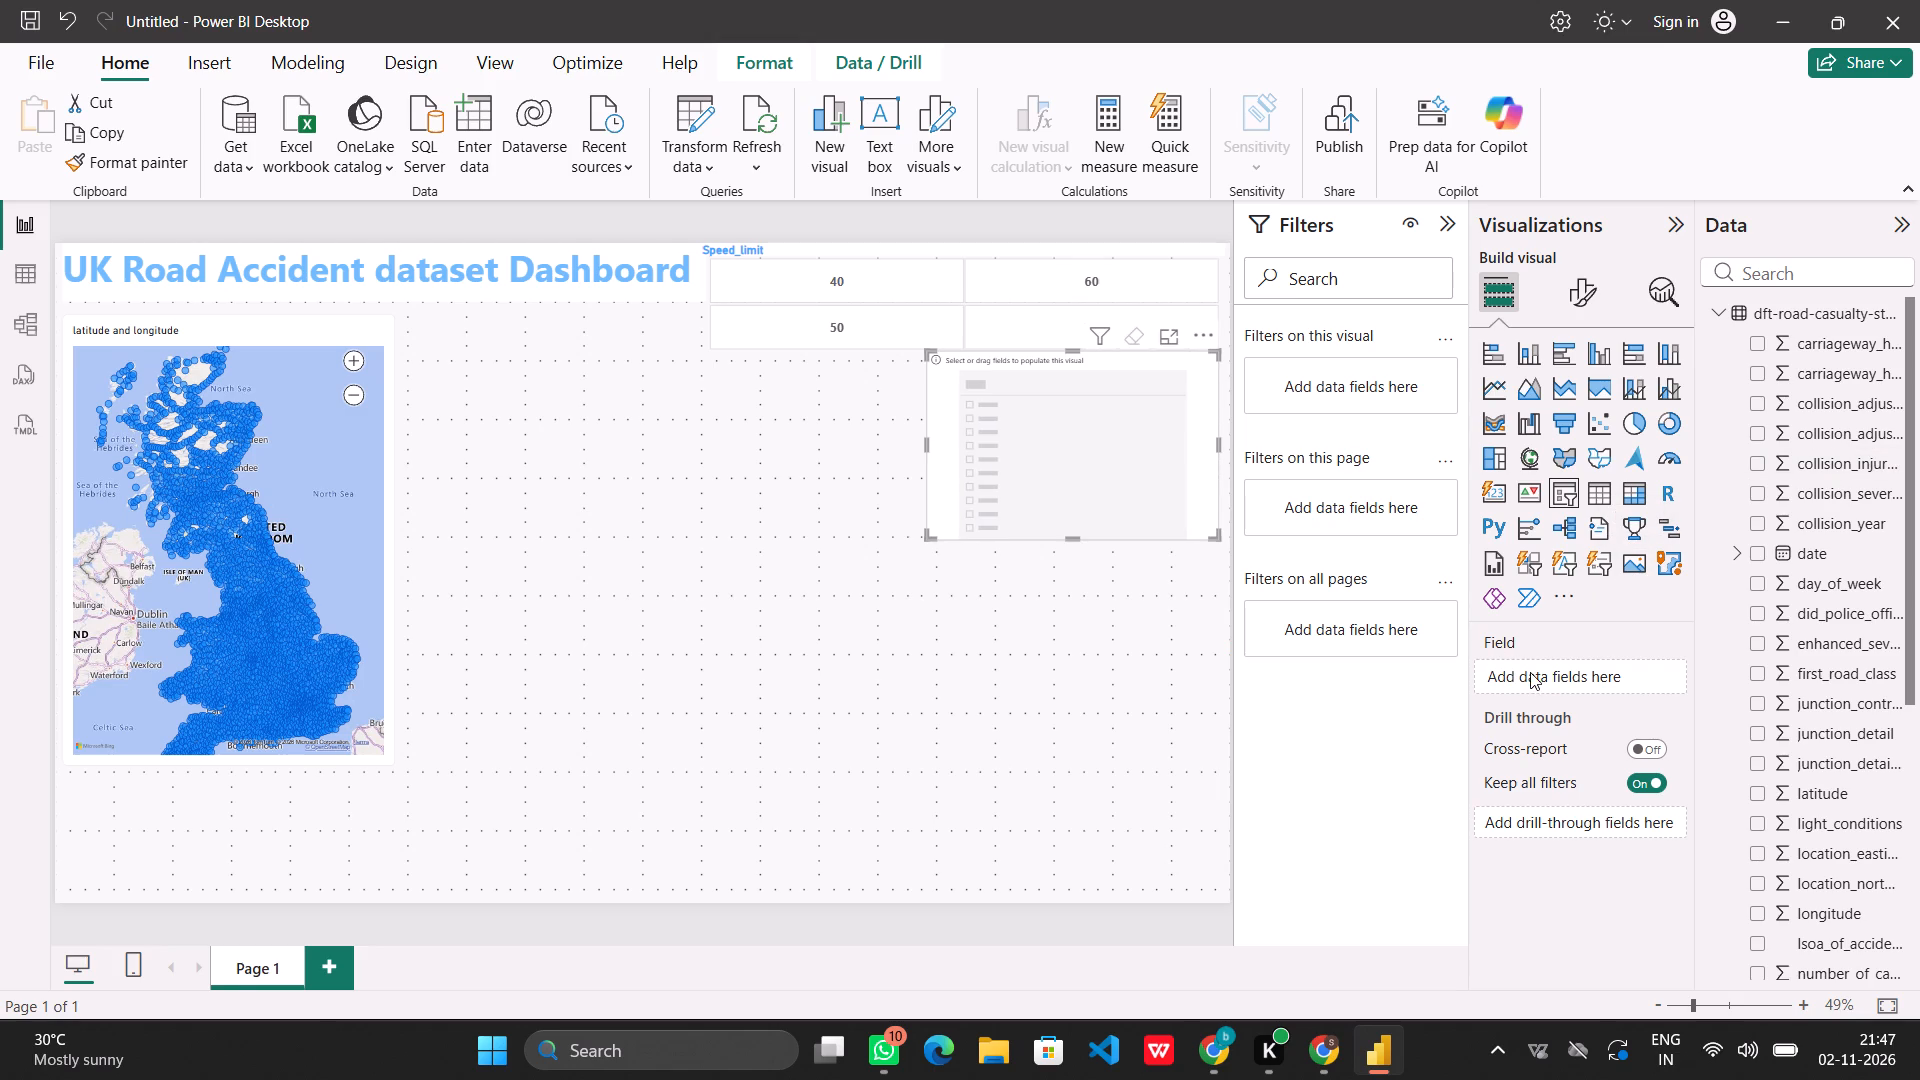
Assign date to the new slicer as a Date Hierarchy and remove Quarter, Month and Day, keeping only Year.
{"action": "scroll", "coordinate": [1873, 493], "scroll_direction": "up", "scroll_amount": 3}
{"action": "left_click_drag", "start_coordinate": [1827, 552], "coordinate": [1625, 683]}
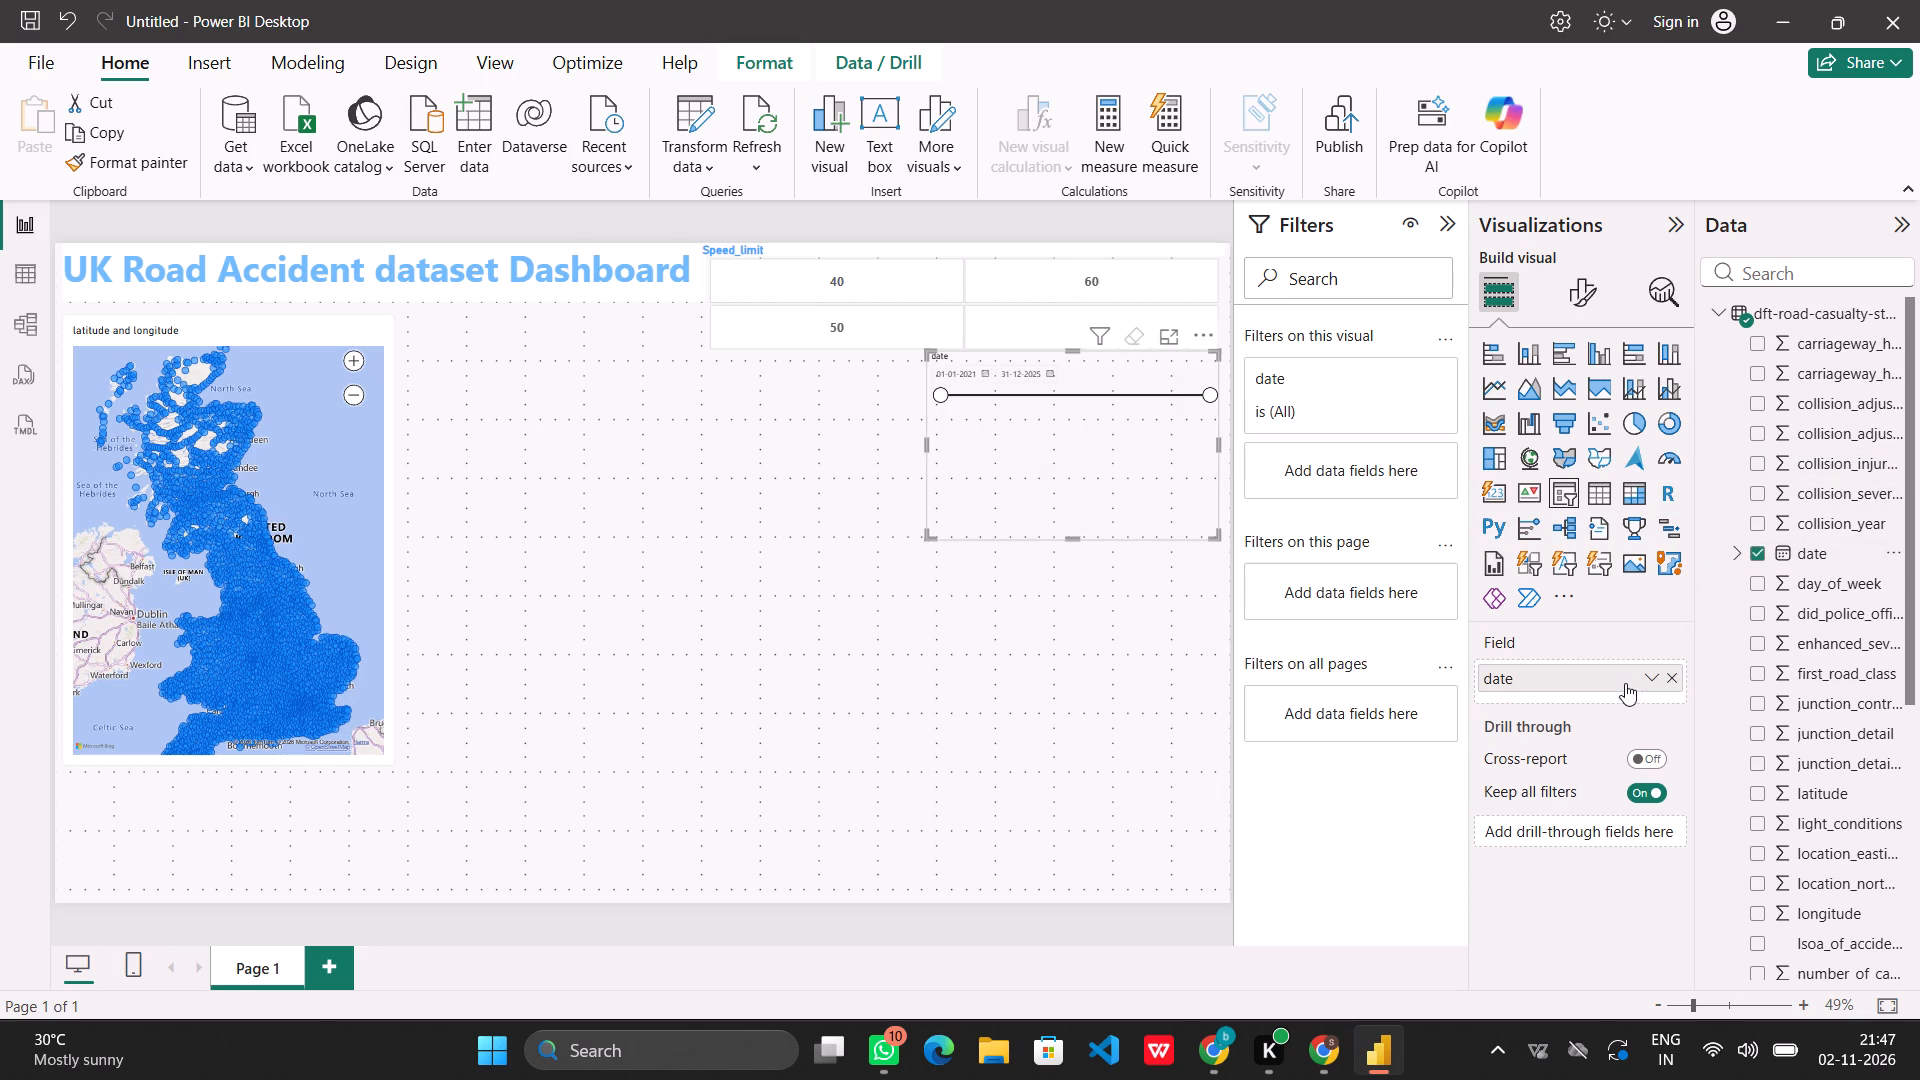
{"action": "left_click", "coordinate": [1653, 683]}
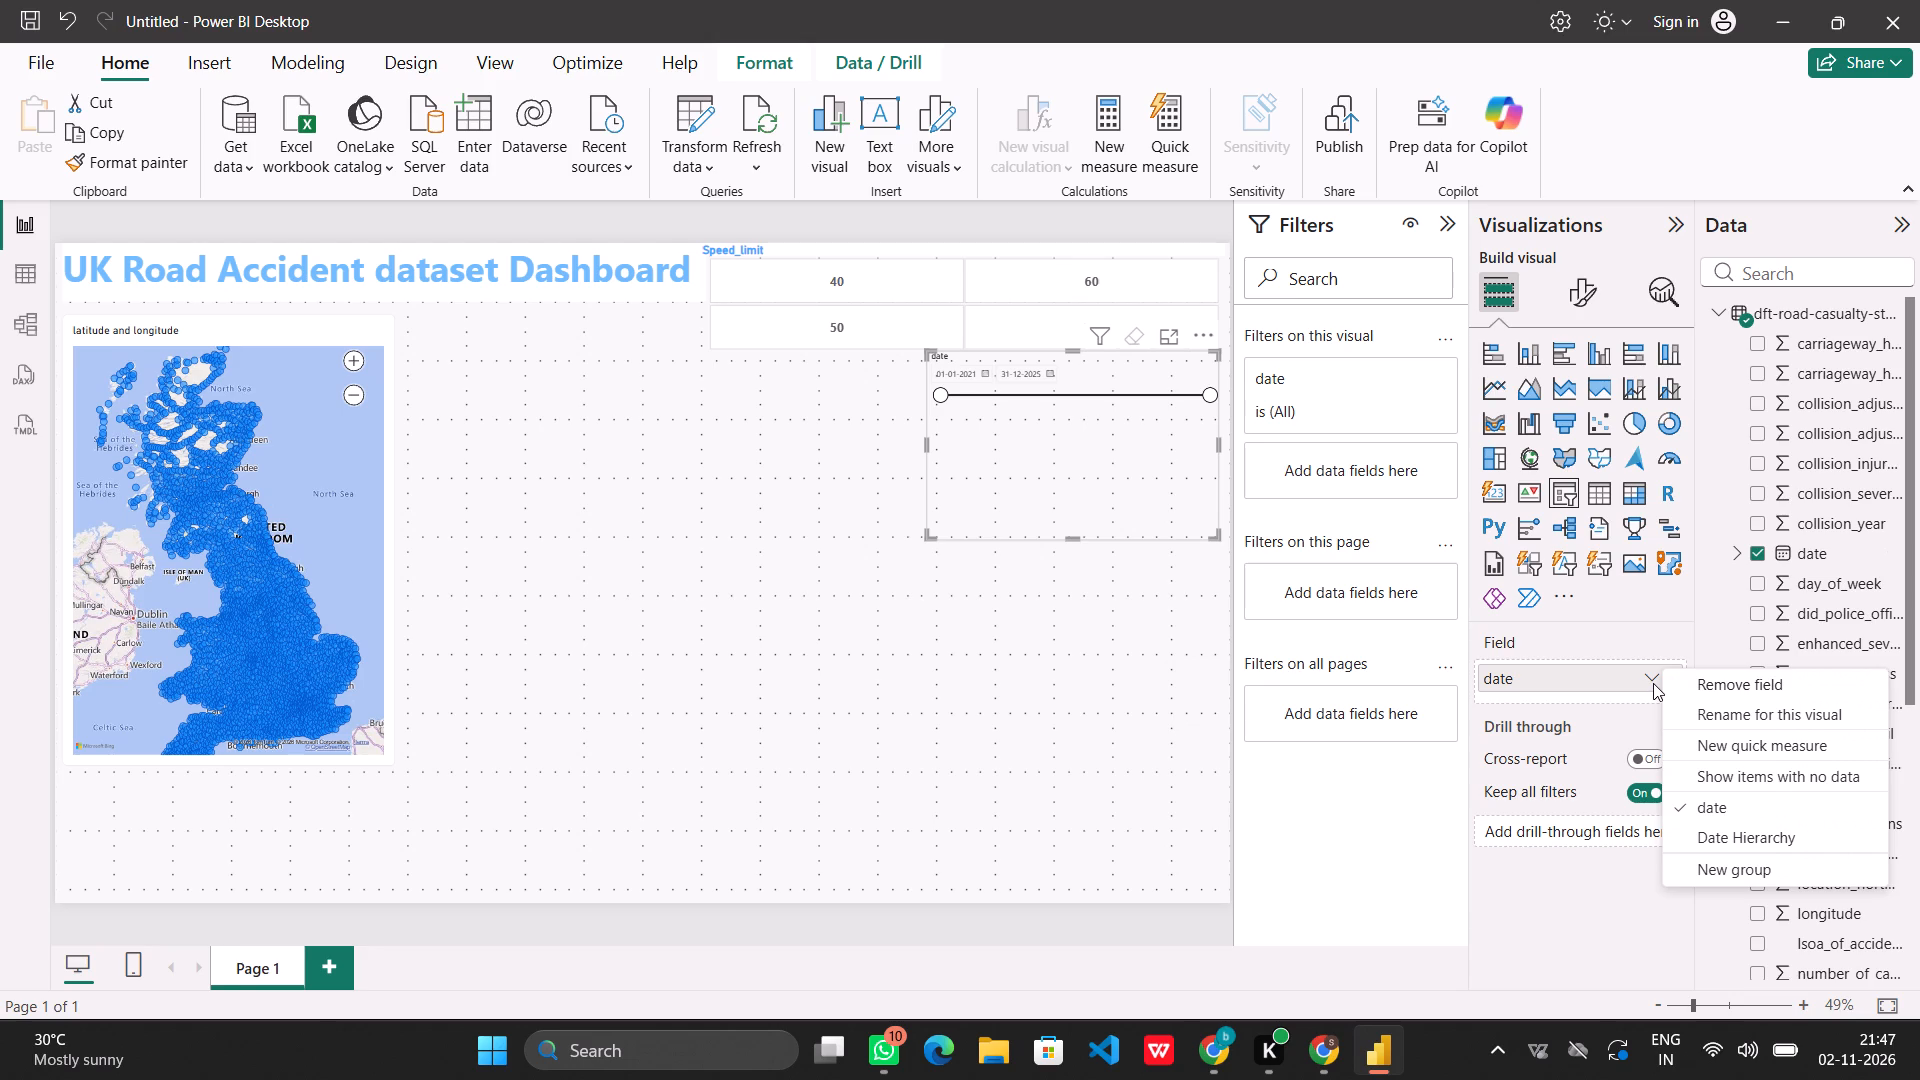
{"action": "left_click", "coordinate": [1726, 837]}
{"action": "left_click", "coordinate": [1673, 726]}
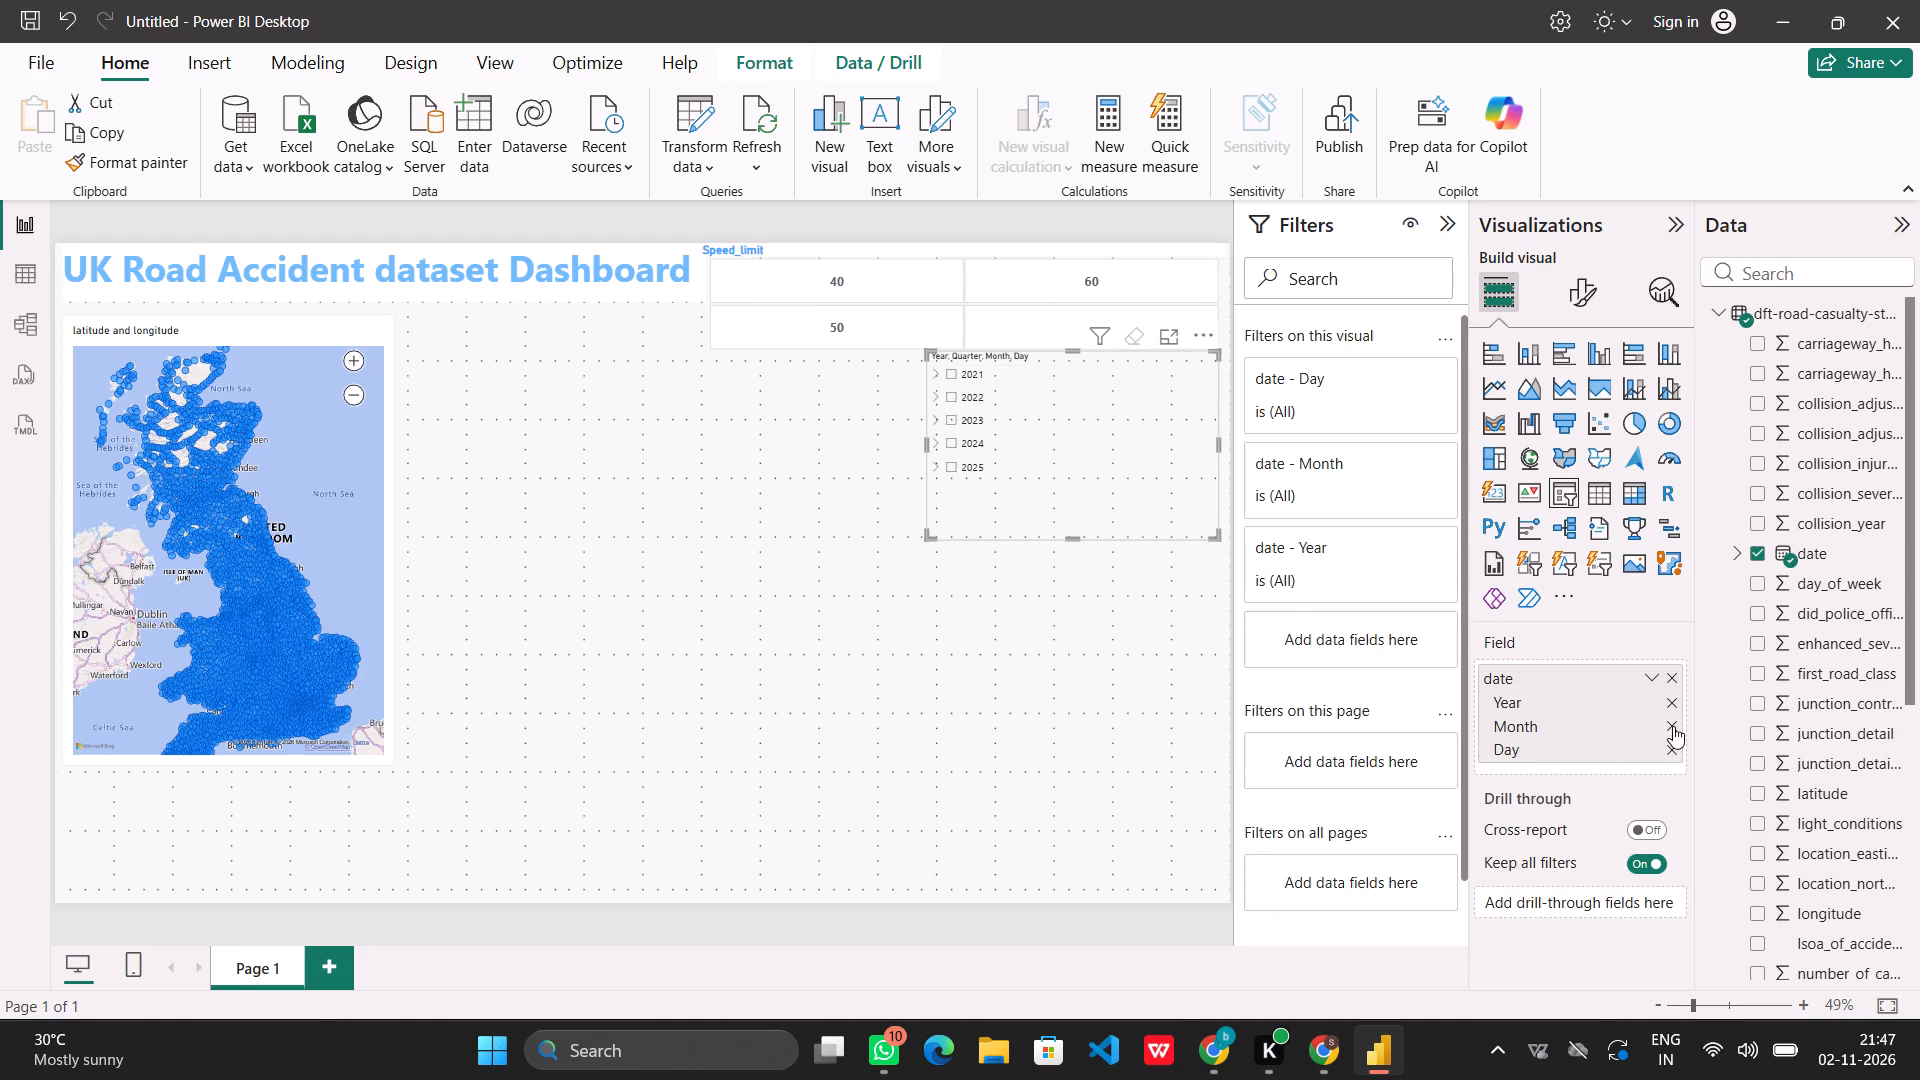
{"action": "left_click", "coordinate": [1673, 726]}
{"action": "left_click", "coordinate": [1673, 726]}
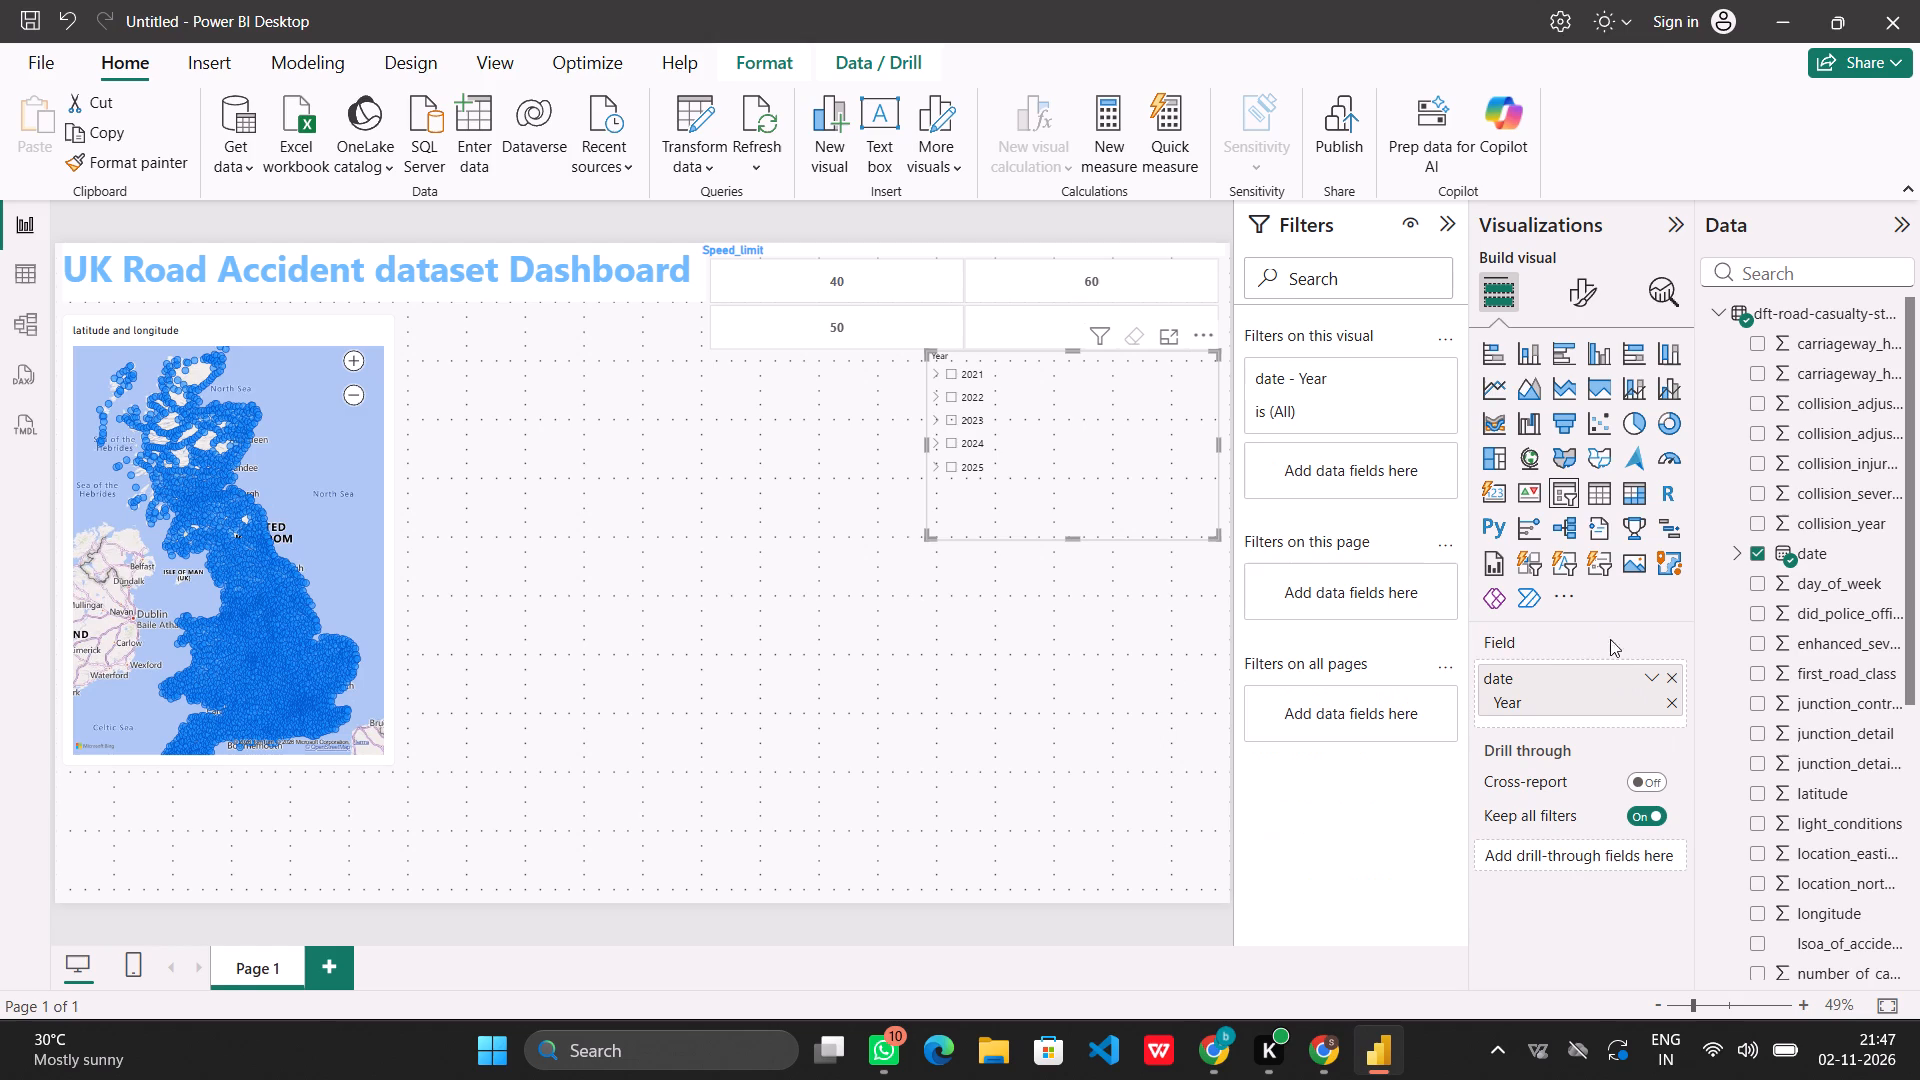
Set the year slicer's style to Tile.
{"action": "left_click", "coordinate": [1577, 288]}
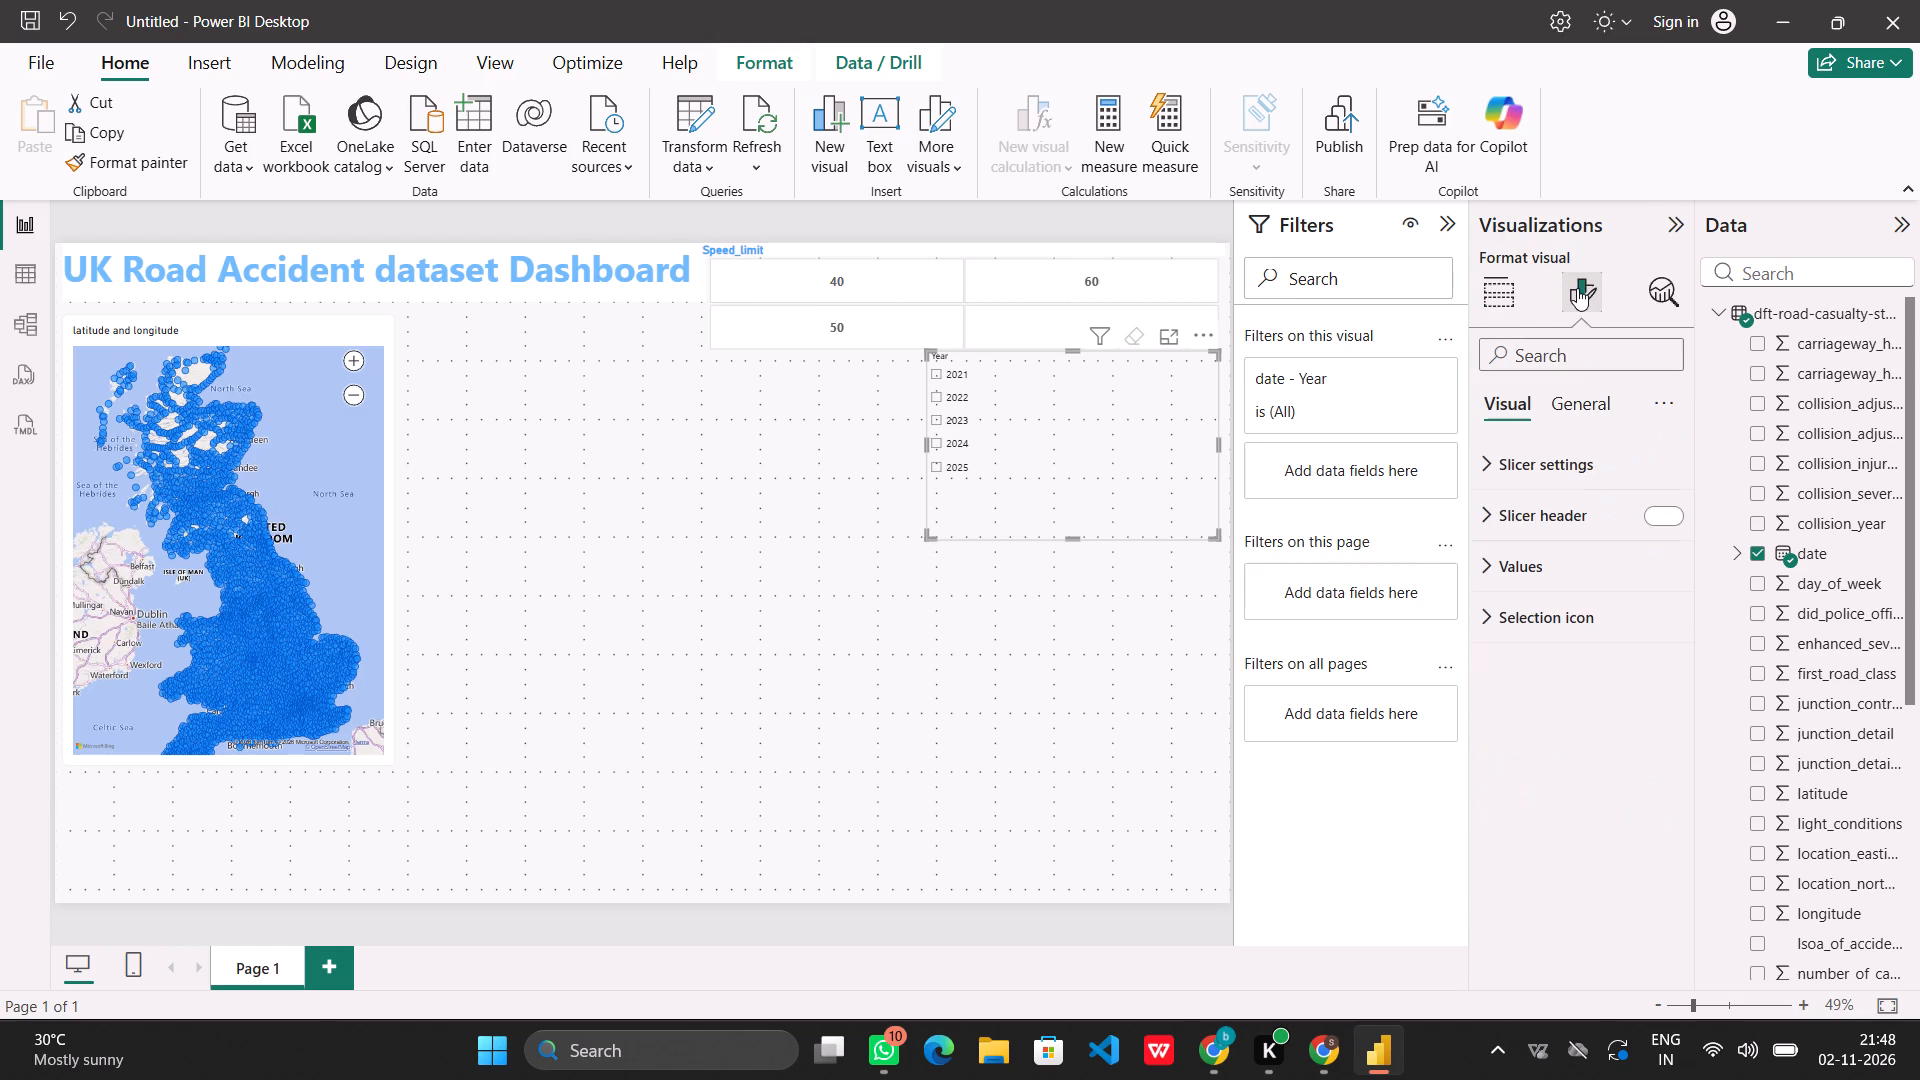
{"action": "left_click", "coordinate": [1561, 462]}
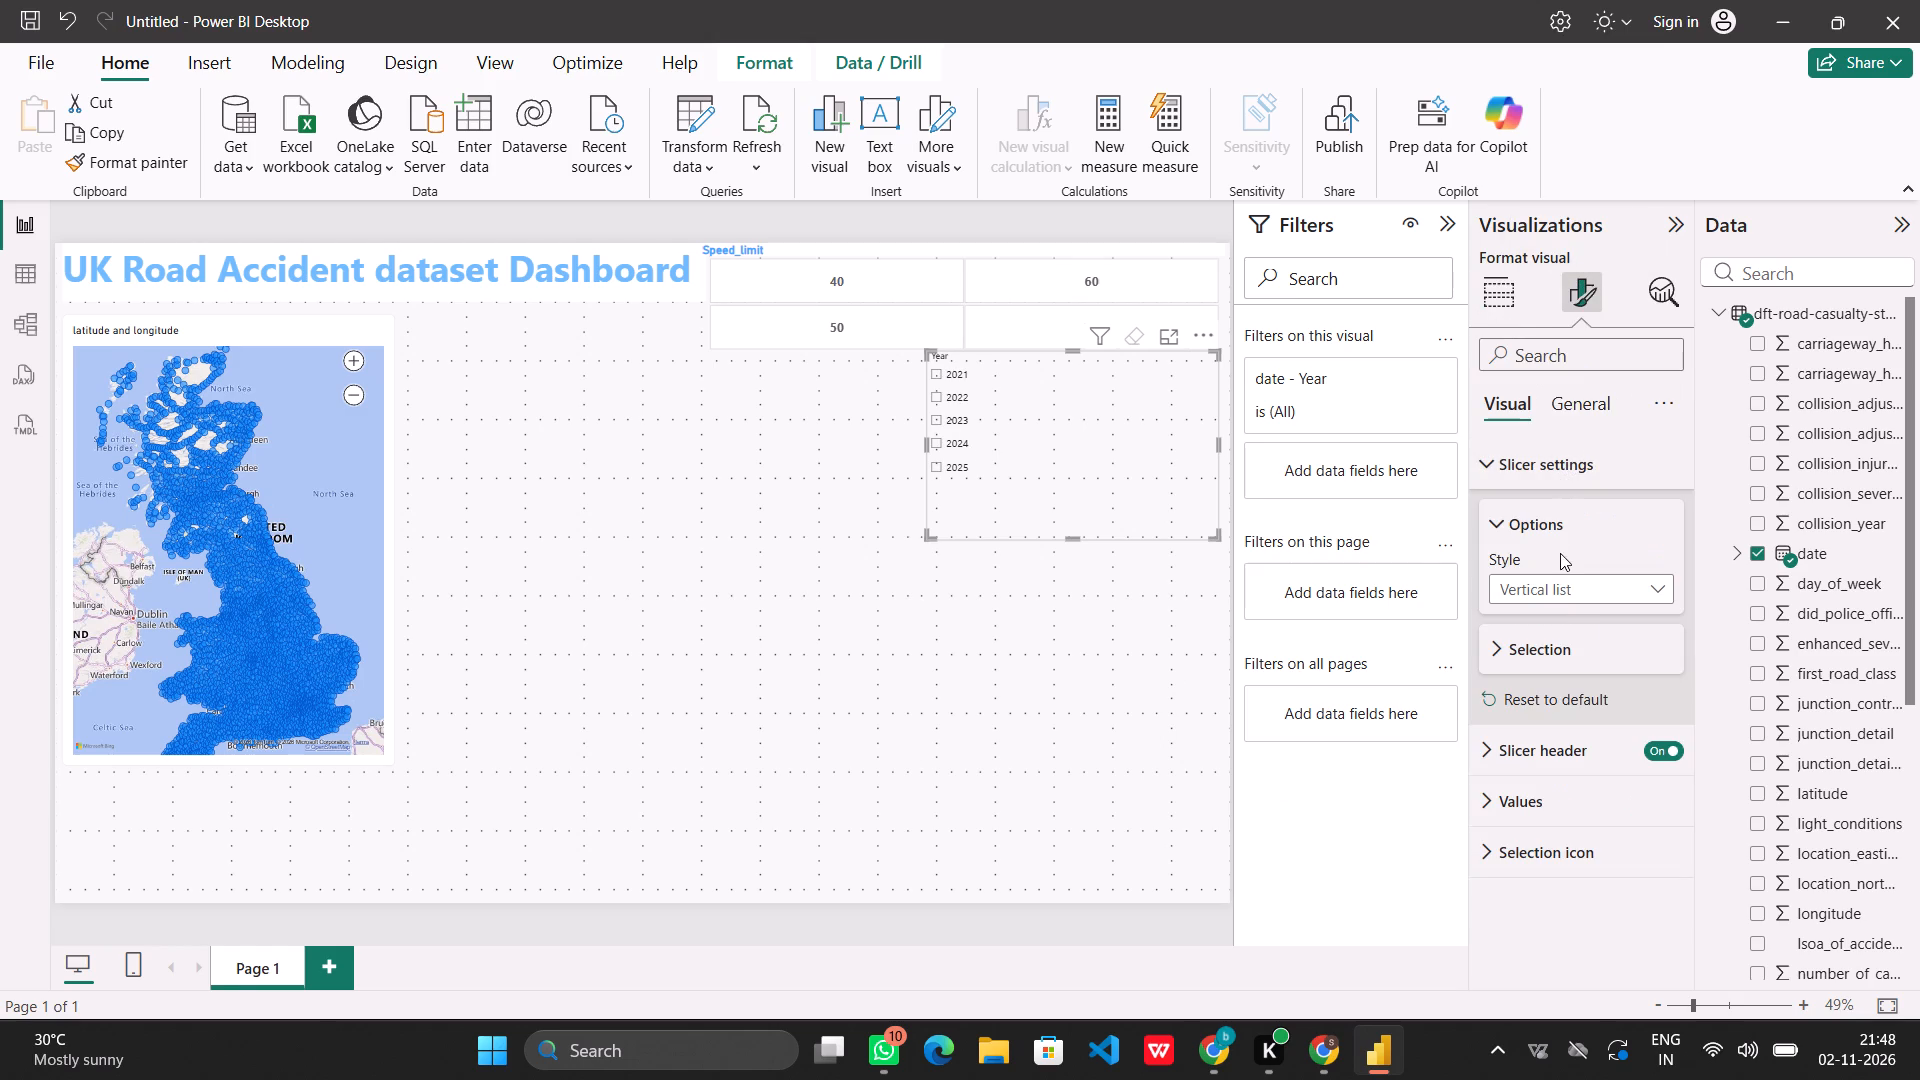
{"action": "left_click", "coordinate": [1573, 601]}
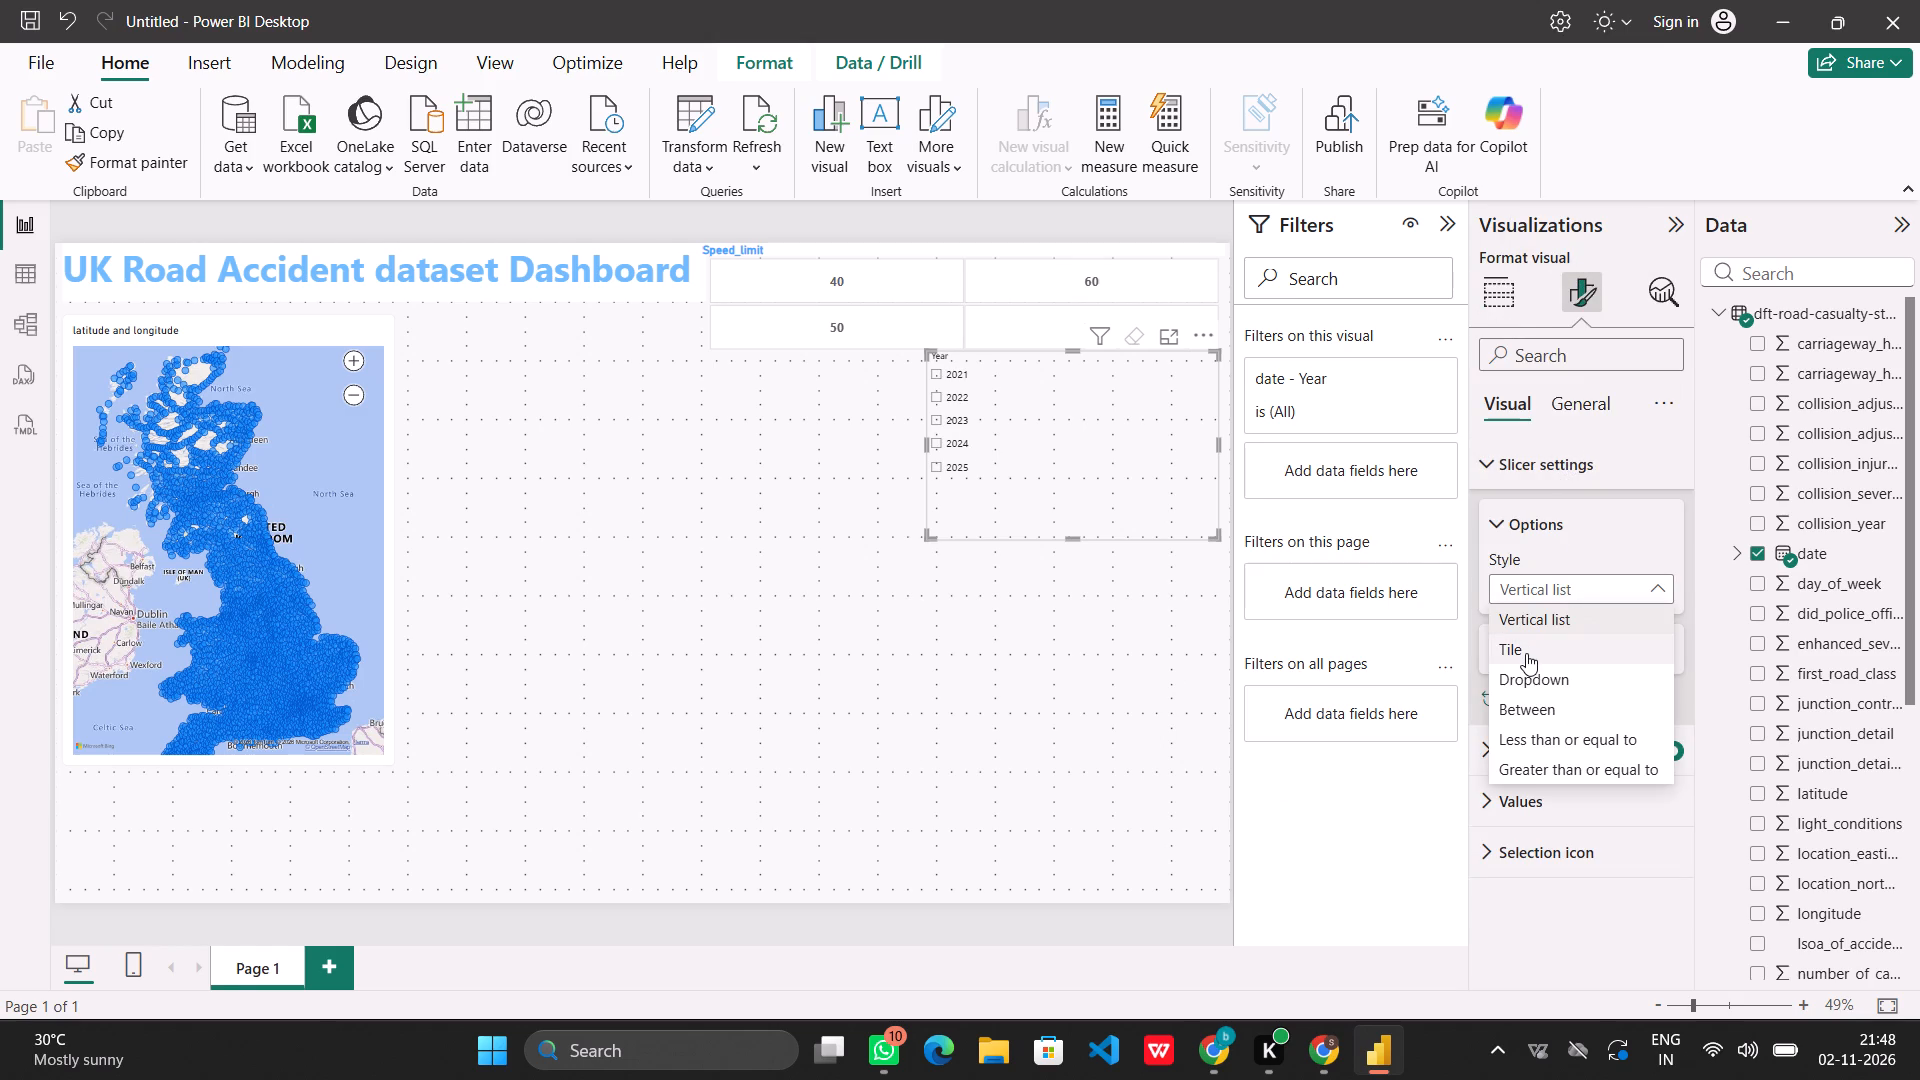
{"action": "left_click", "coordinate": [1526, 653]}
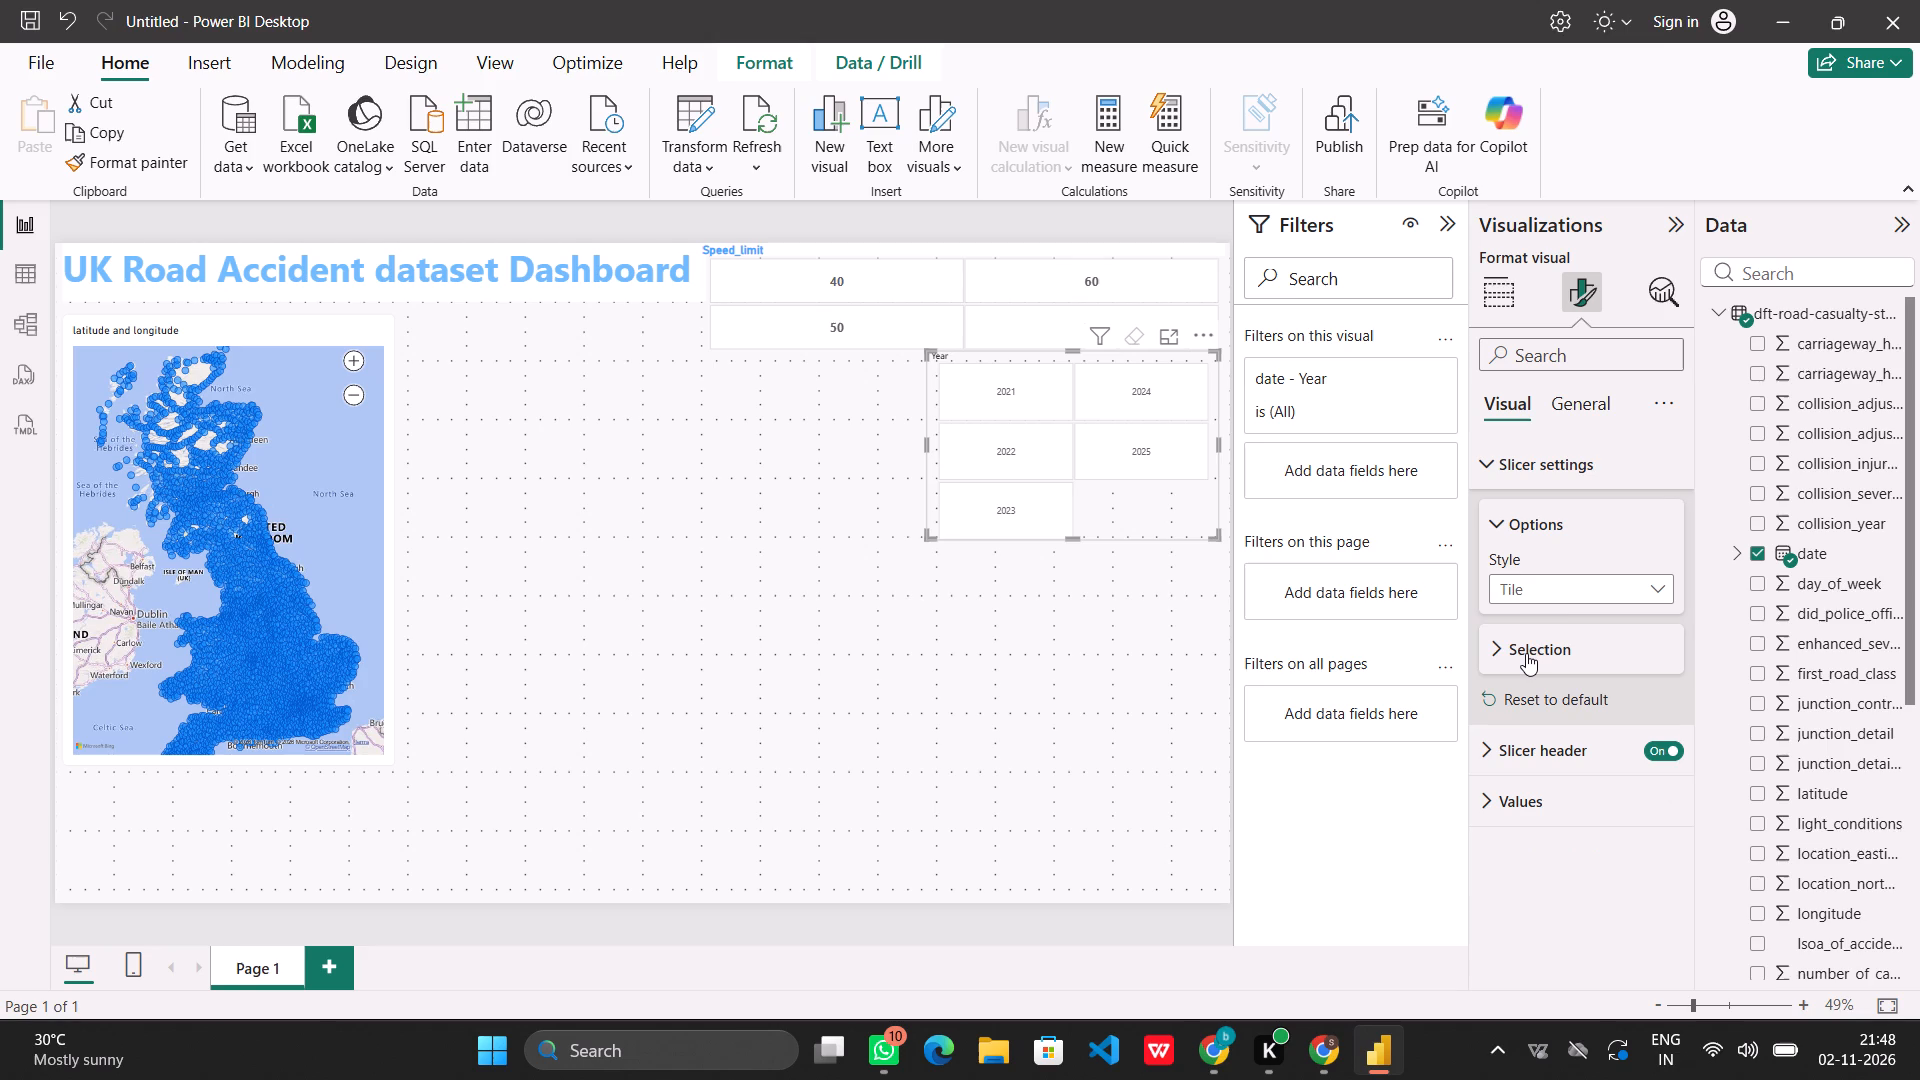
Test the year slicer on the map with 2022, 2024 and 2025, zoom the map in two levels, and select 2023.
{"action": "left_click", "coordinate": [1007, 444]}
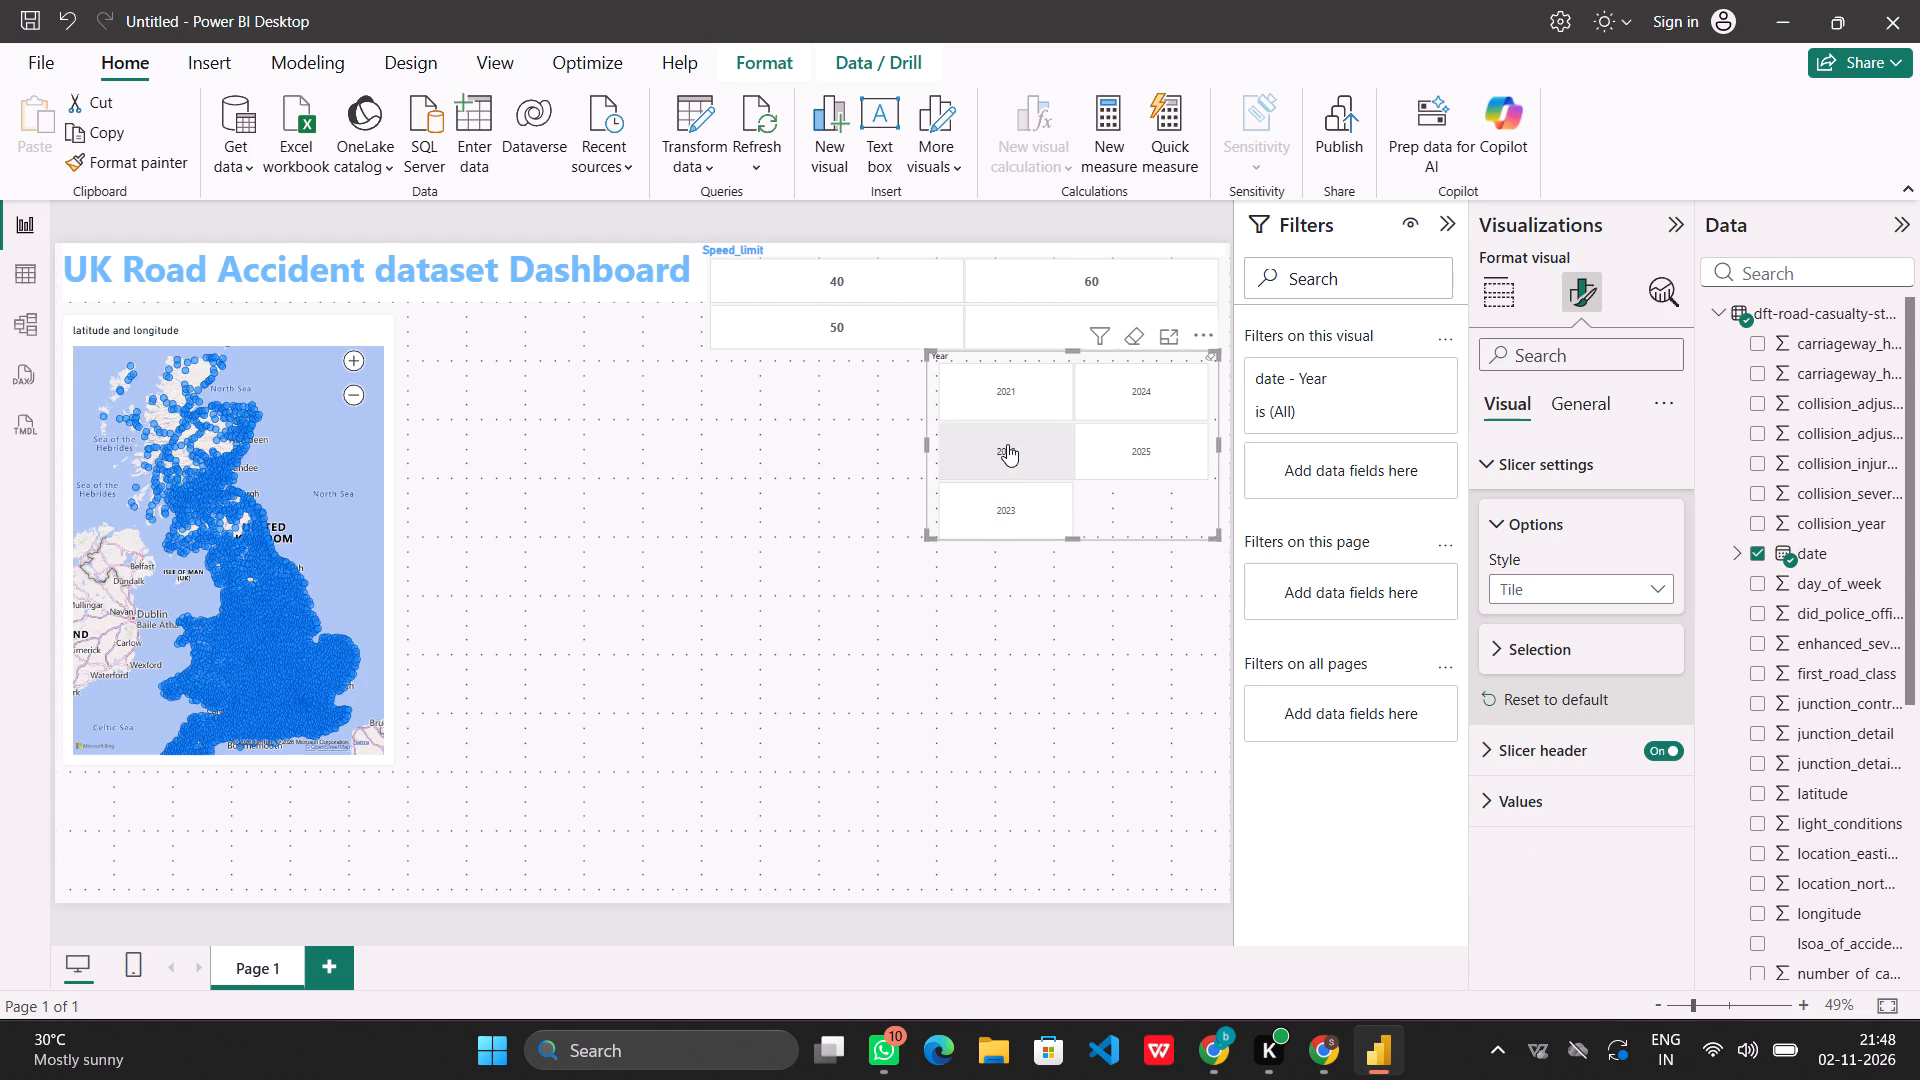
{"action": "left_click", "coordinate": [1155, 384]}
{"action": "left_click", "coordinate": [1153, 468]}
{"action": "left_click", "coordinate": [1150, 639]}
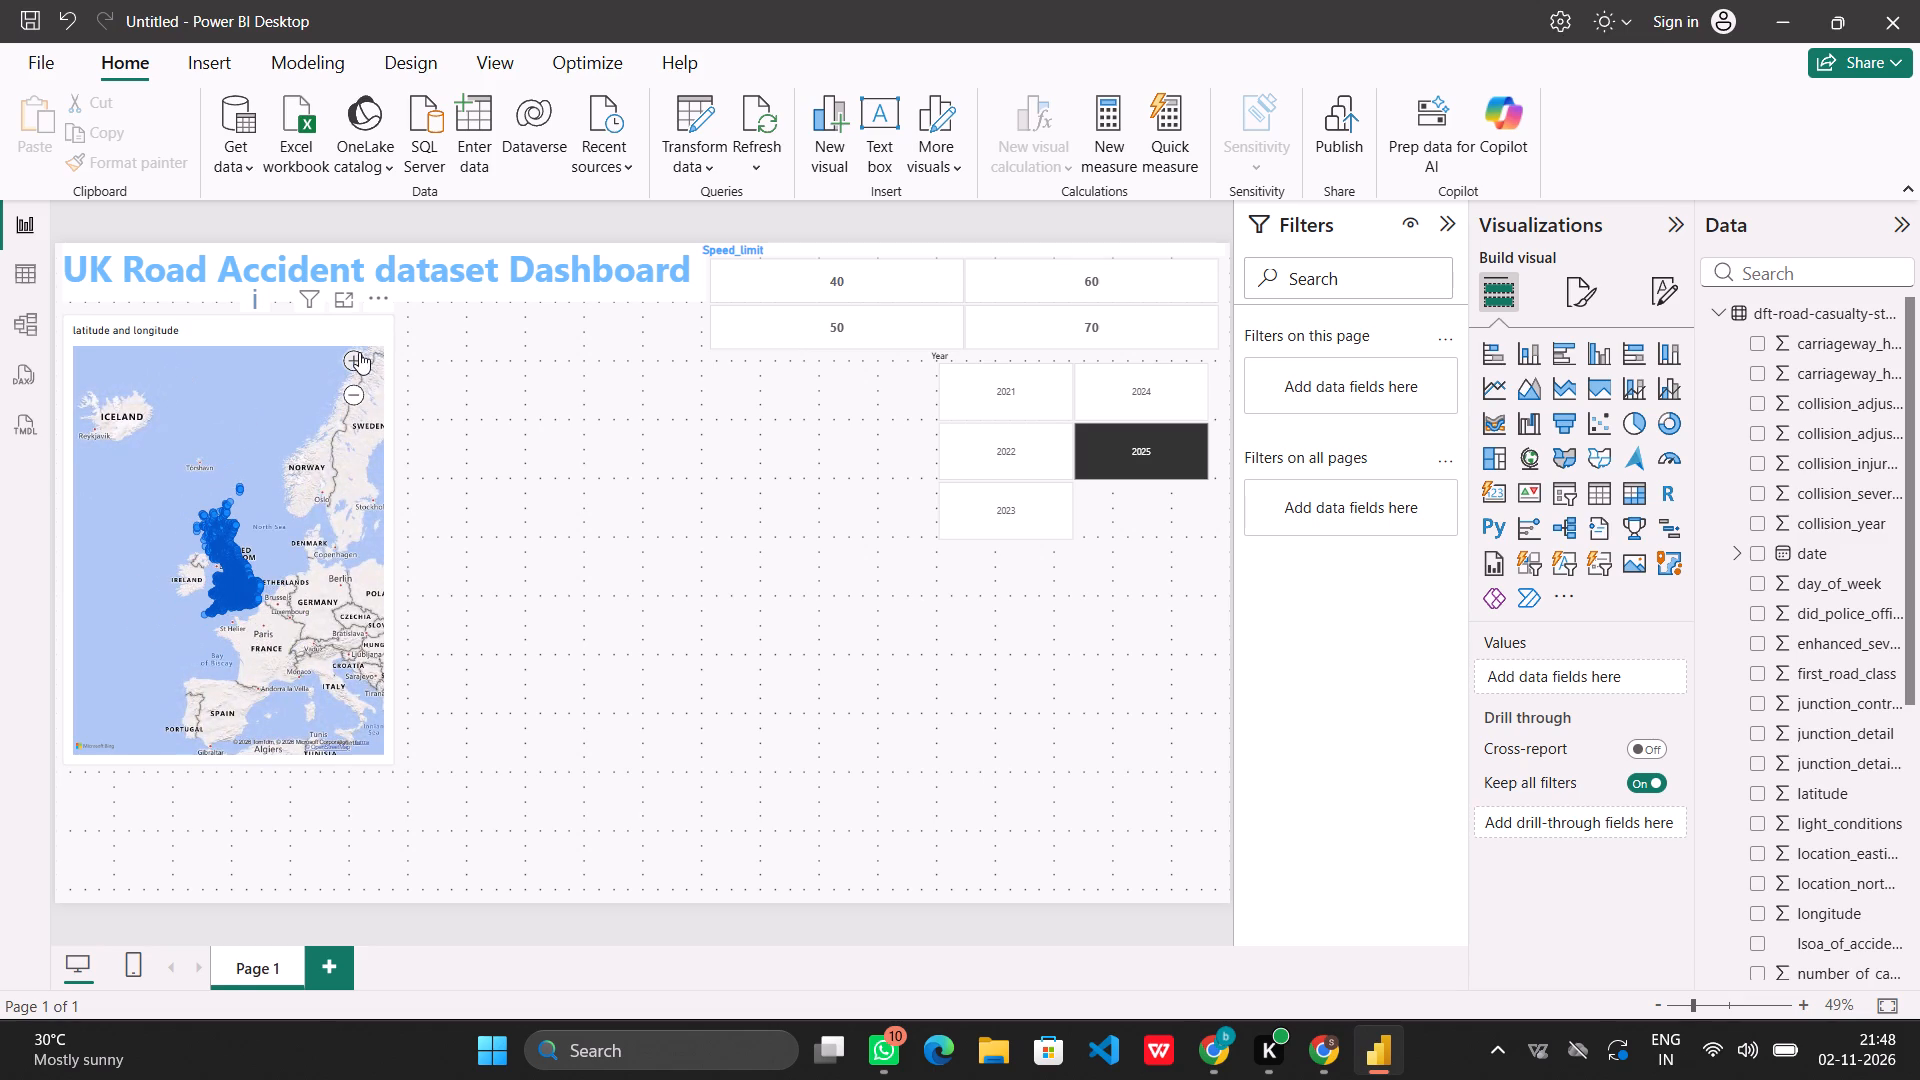
{"action": "left_click", "coordinate": [355, 354]}
{"action": "left_click", "coordinate": [355, 354]}
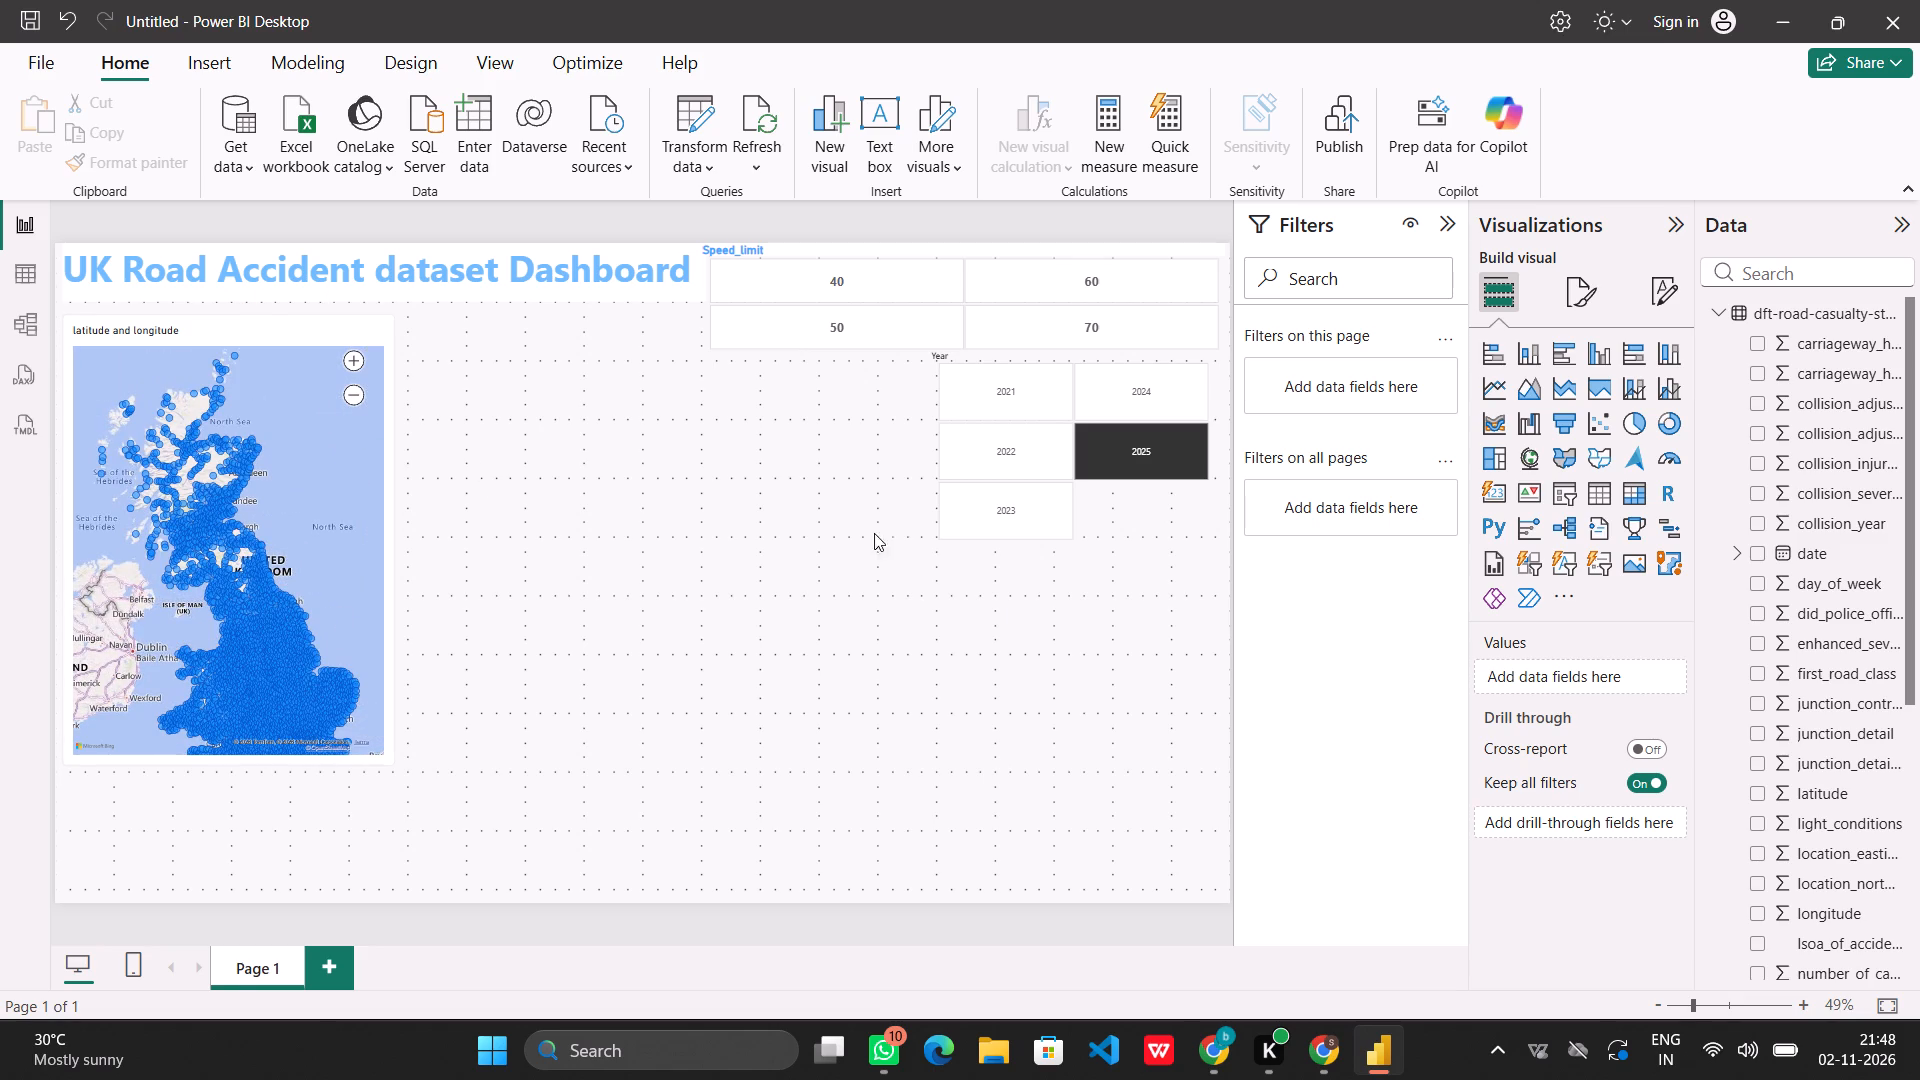
{"action": "left_click", "coordinate": [1006, 503]}
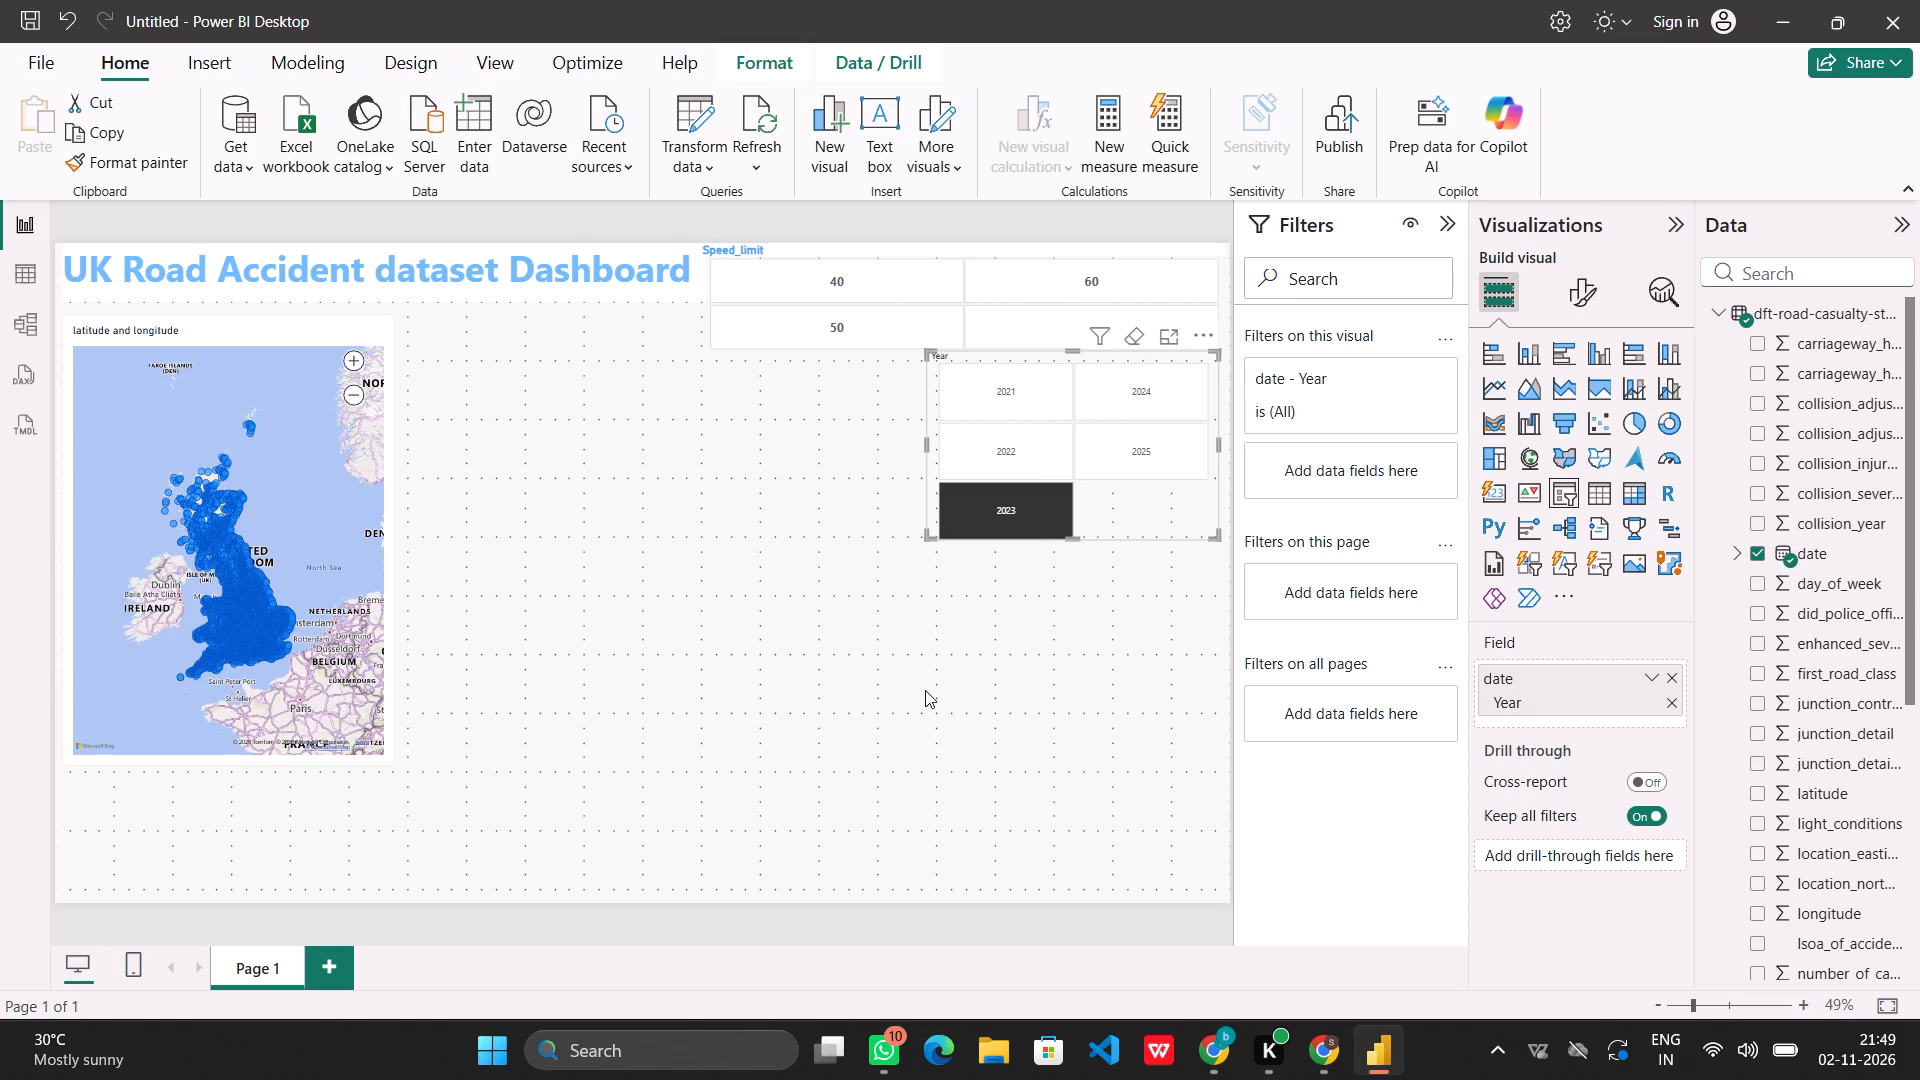
Copy the speed limit slicer's formatting onto the year slicer with Format Painter.
{"action": "left_click", "coordinate": [950, 636]}
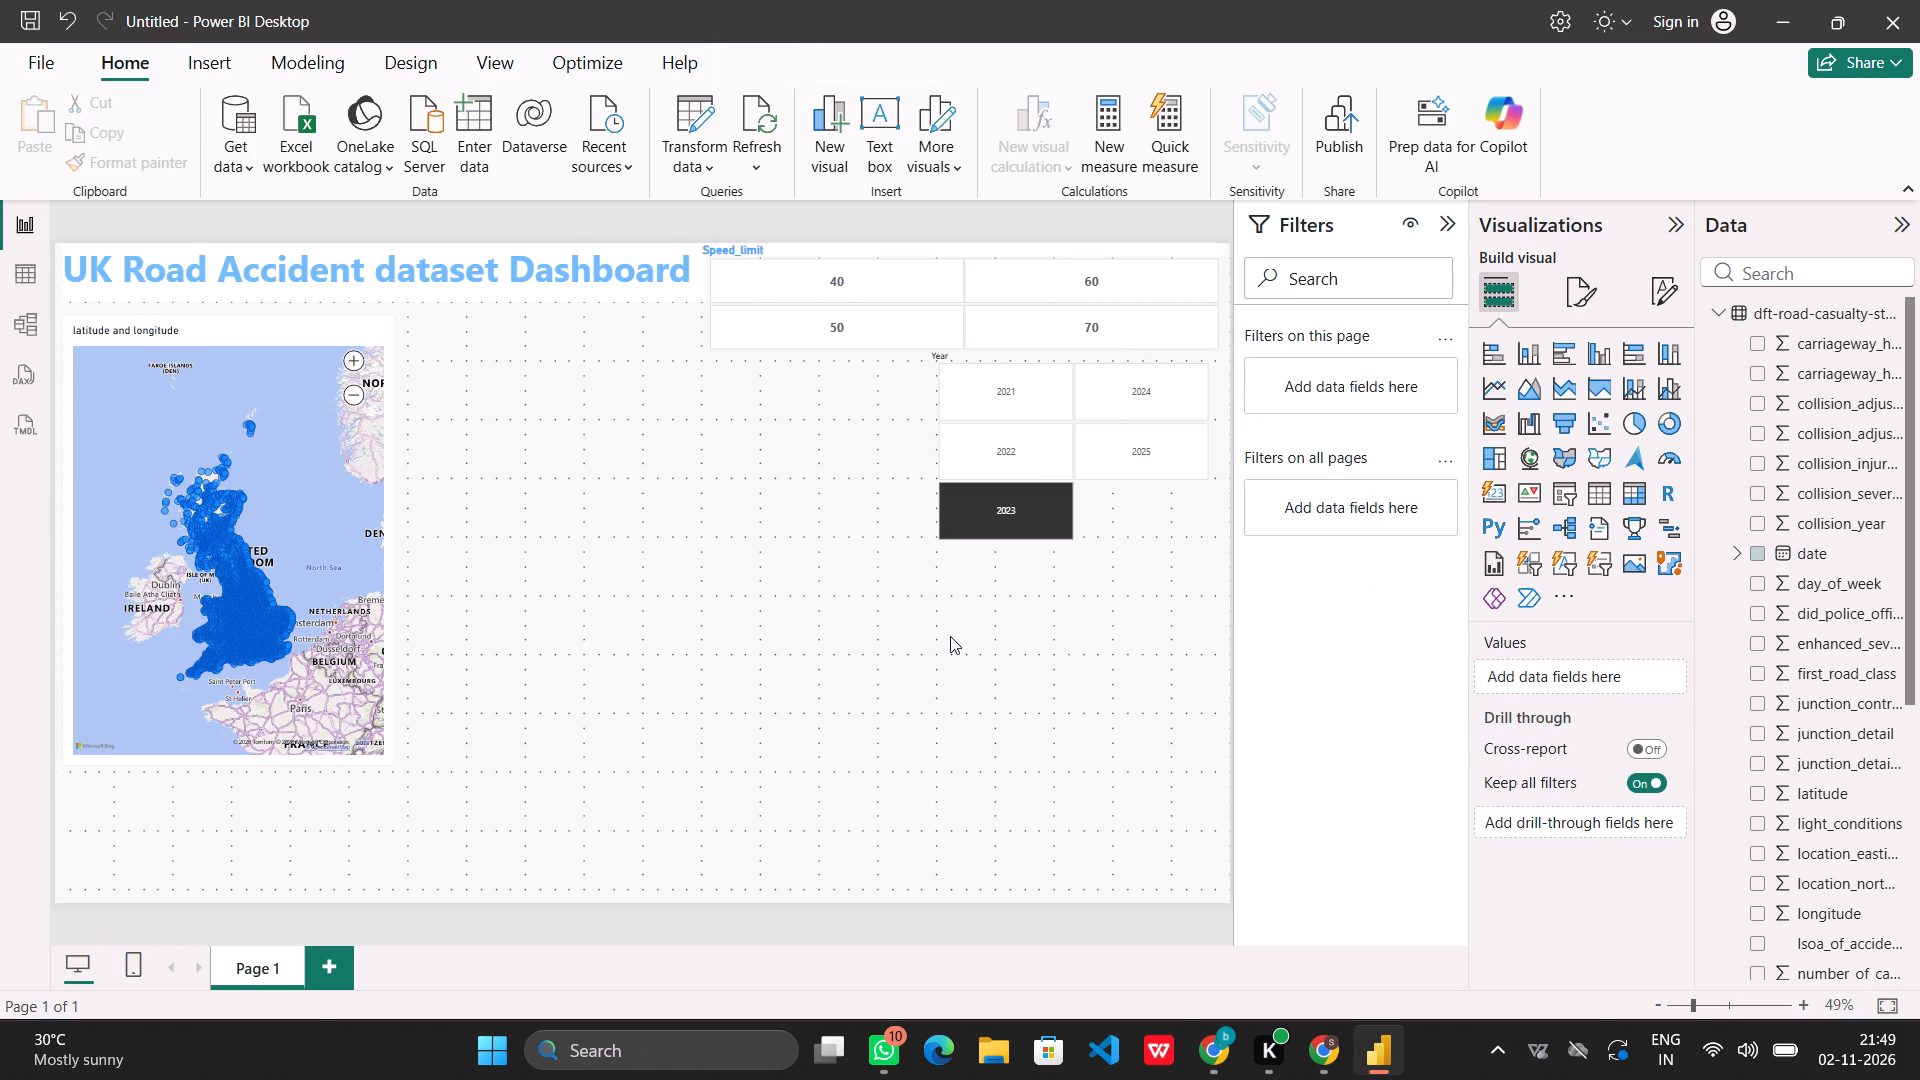
{"action": "left_click", "coordinate": [1100, 509]}
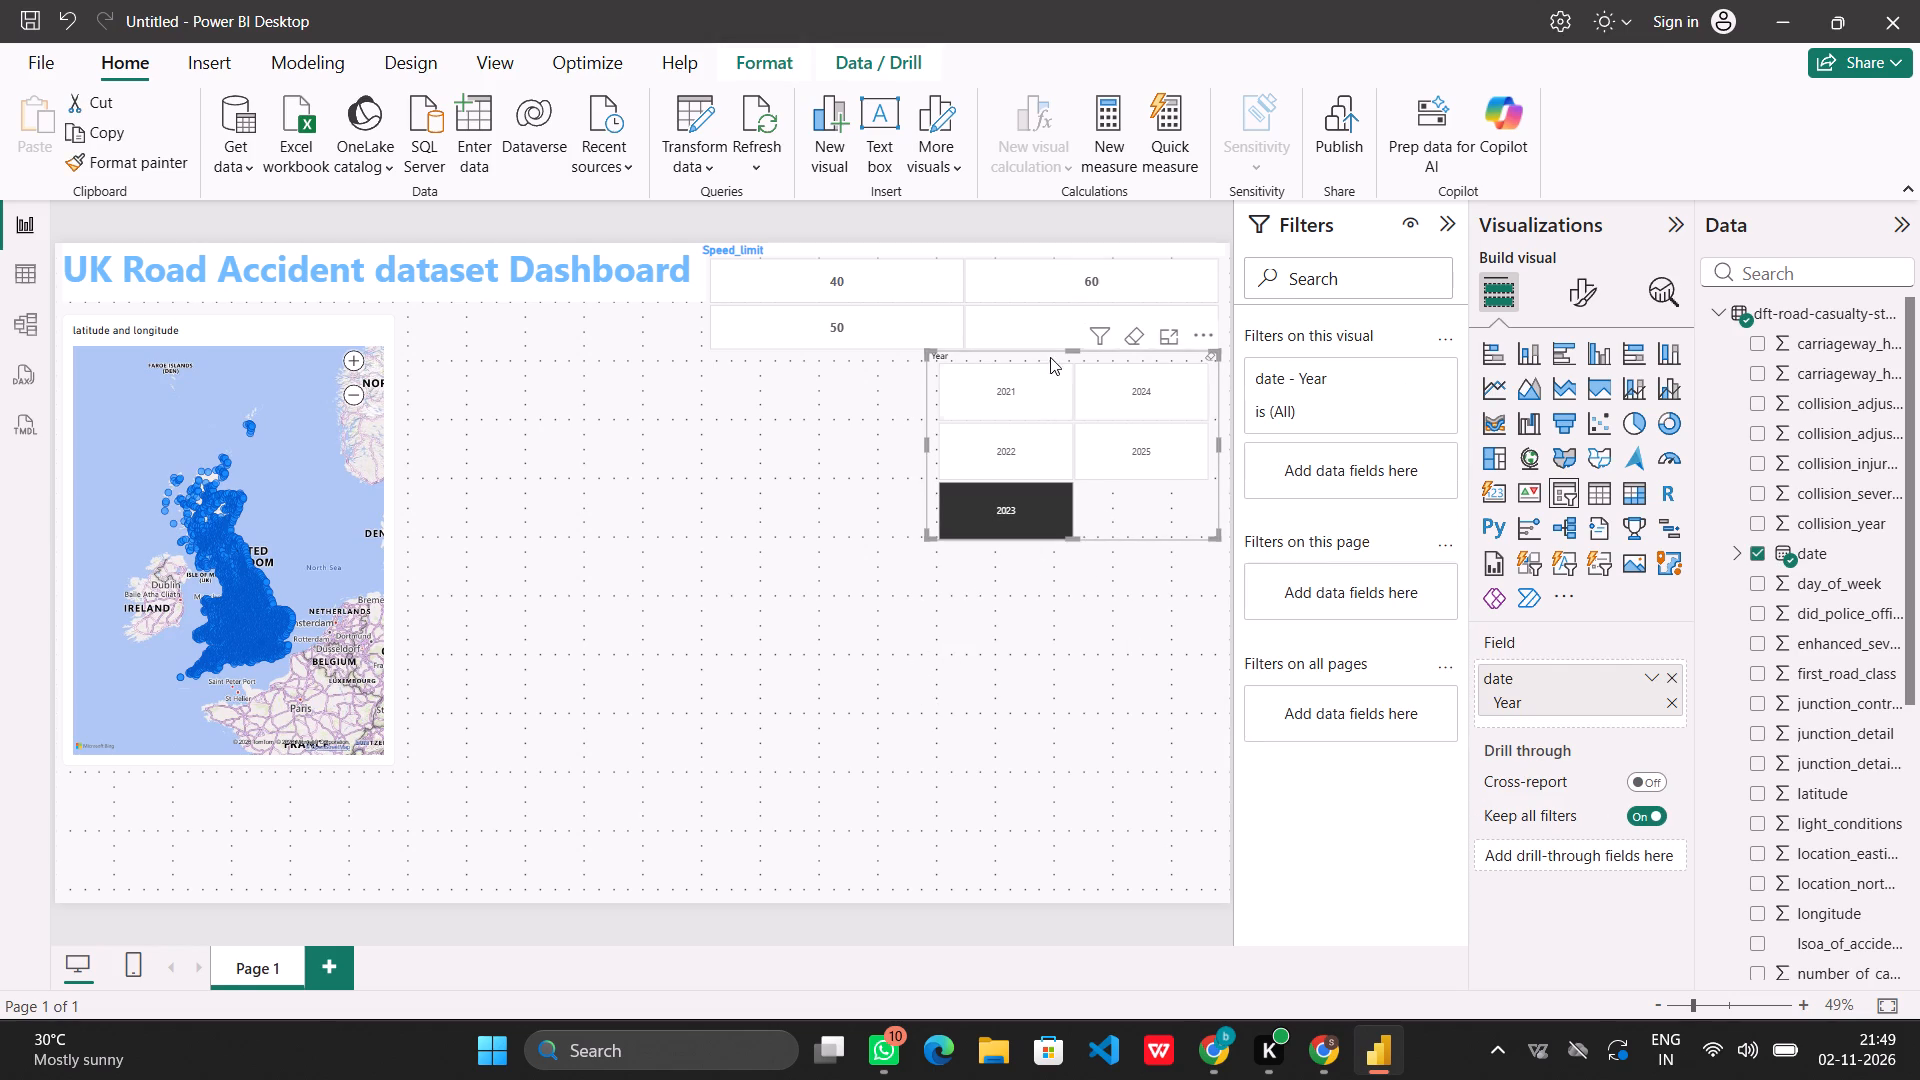
{"action": "left_click", "coordinate": [1075, 359]}
{"action": "left_click", "coordinate": [1182, 522]}
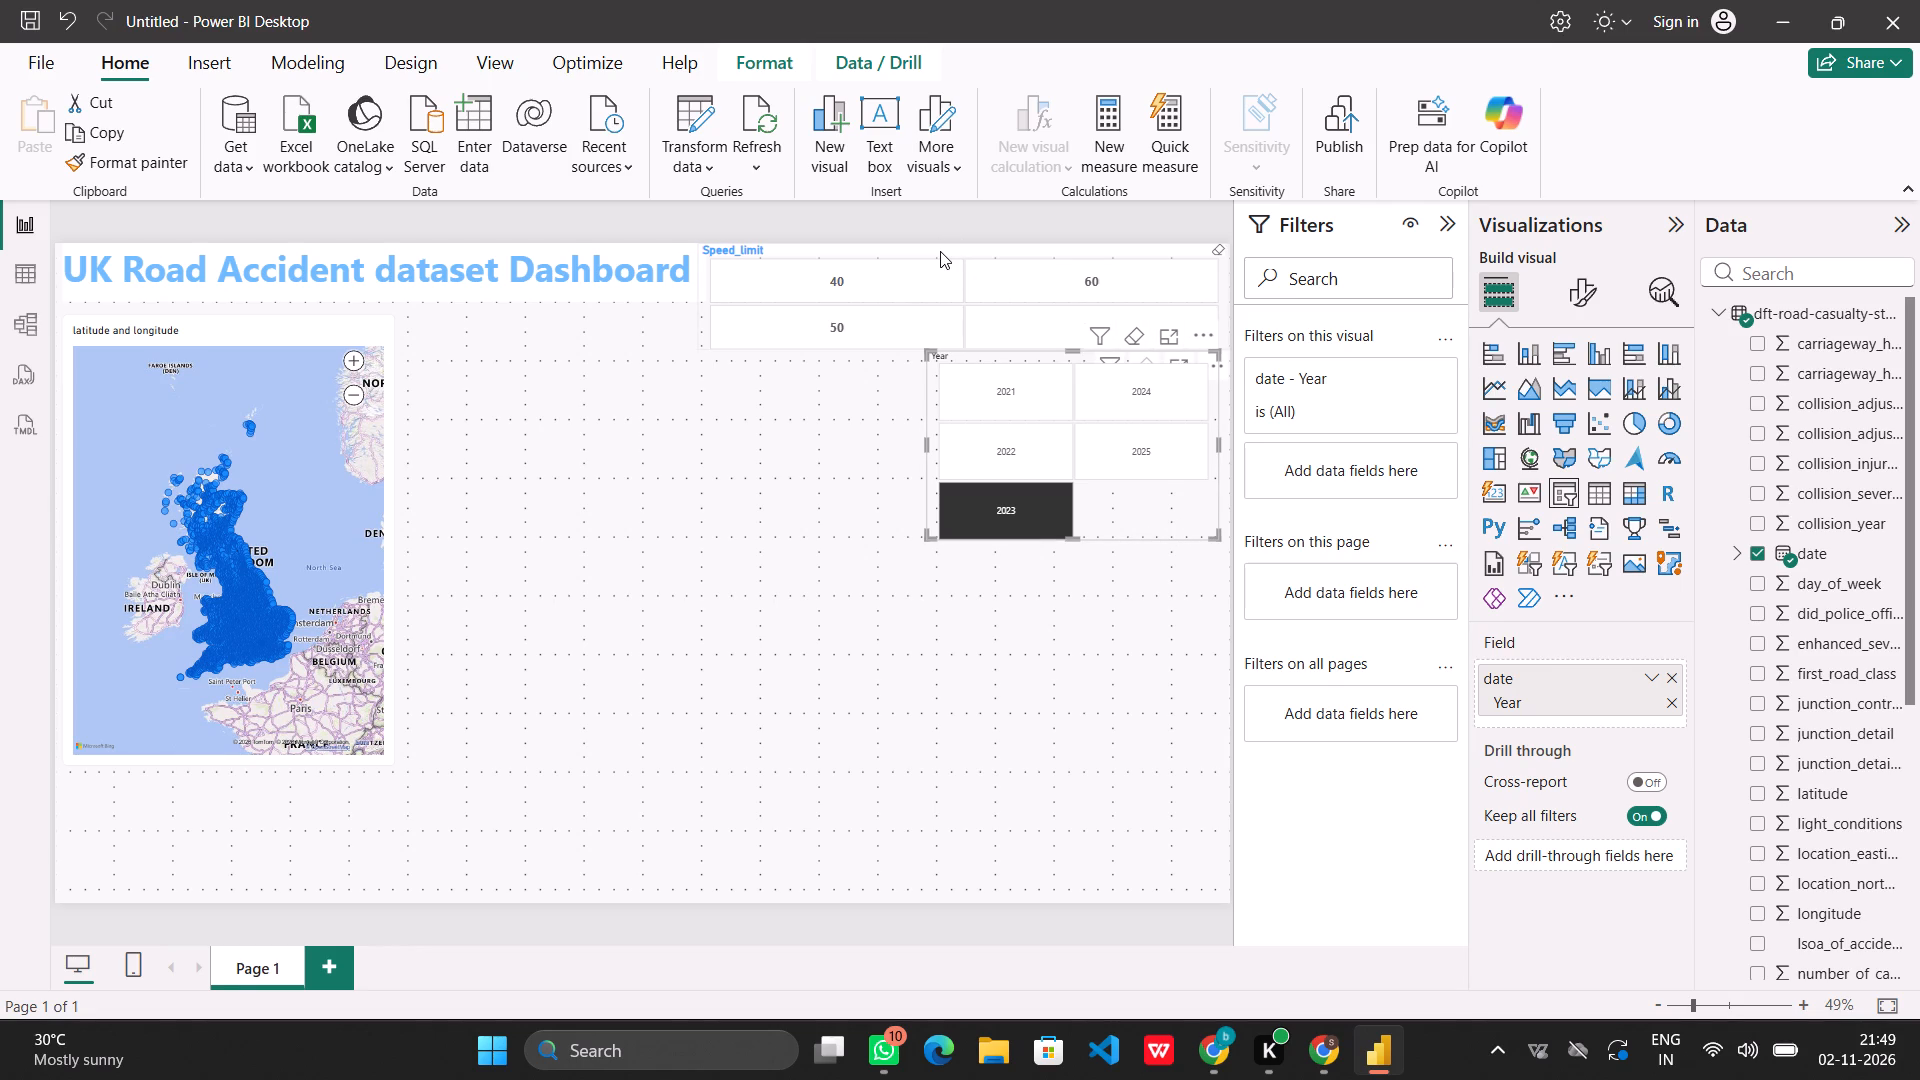
{"action": "left_click", "coordinate": [940, 251]}
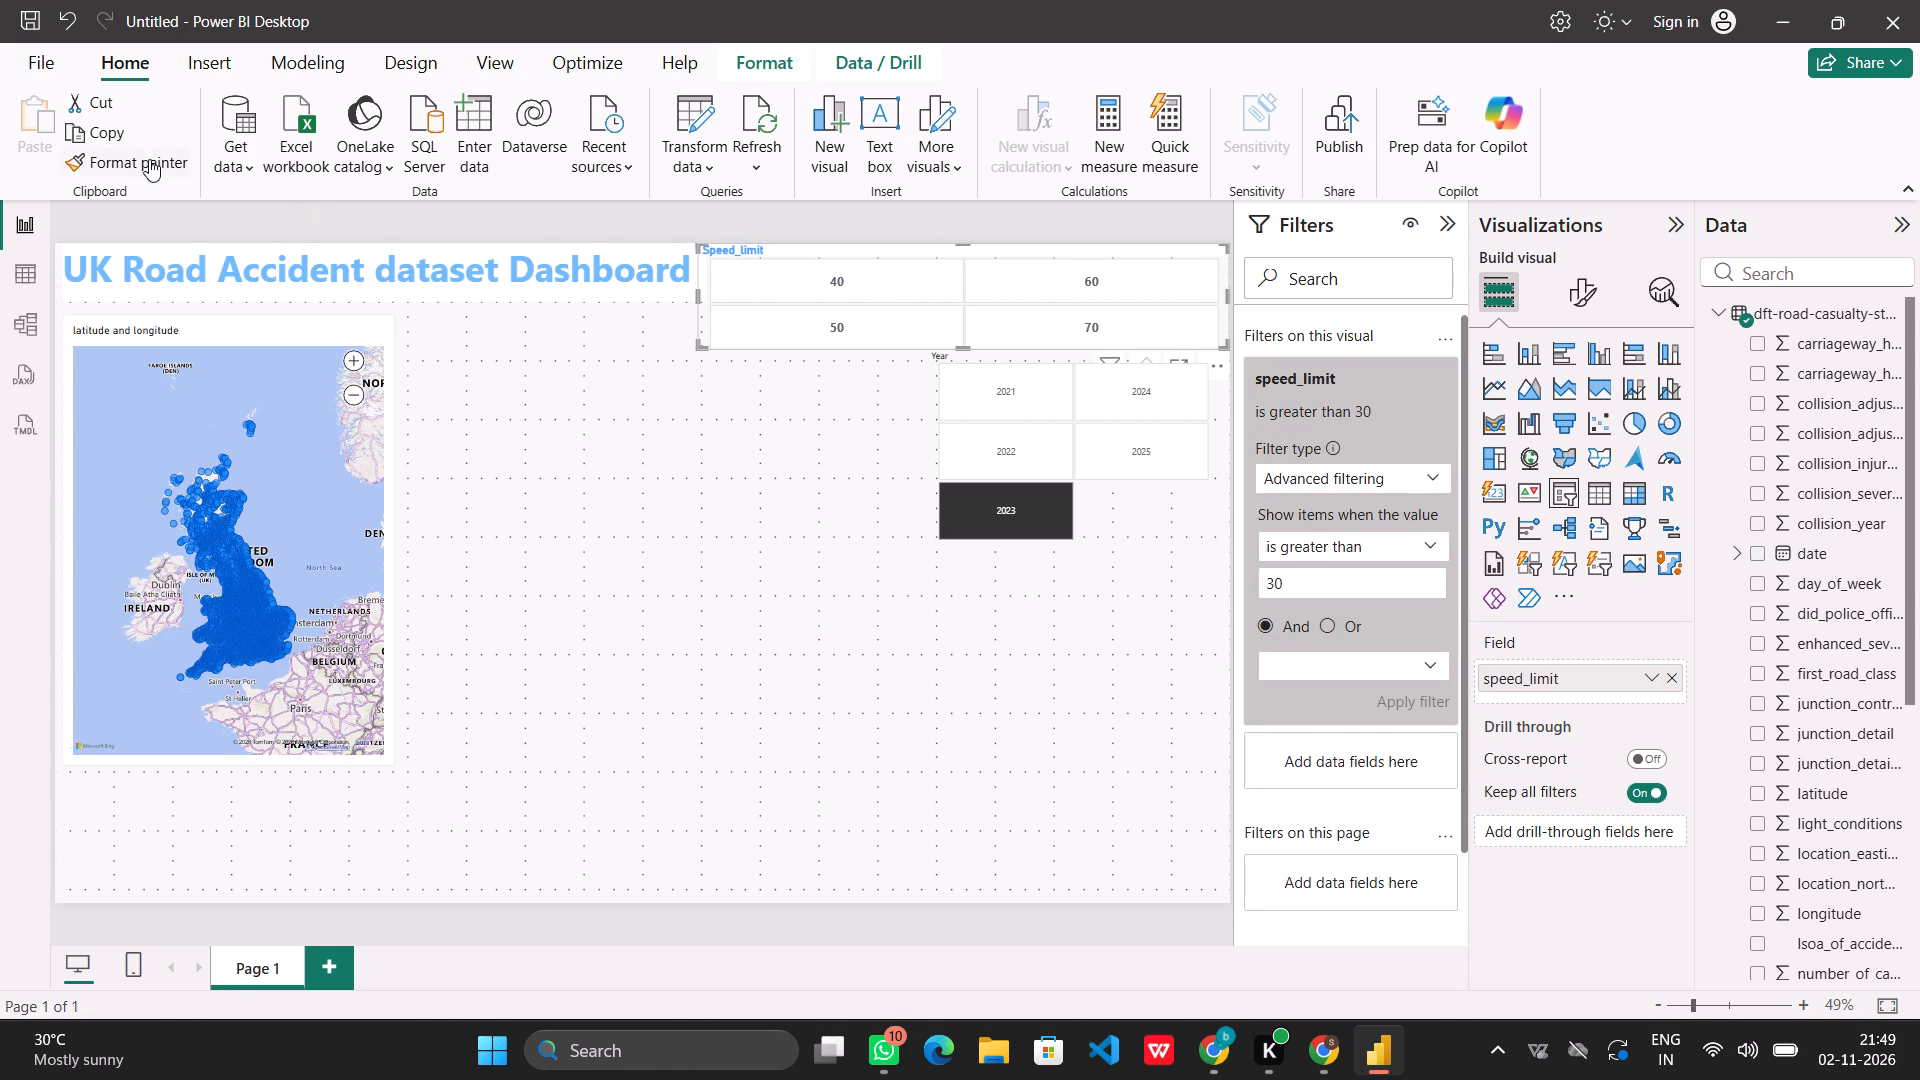
{"action": "left_click", "coordinate": [150, 161]}
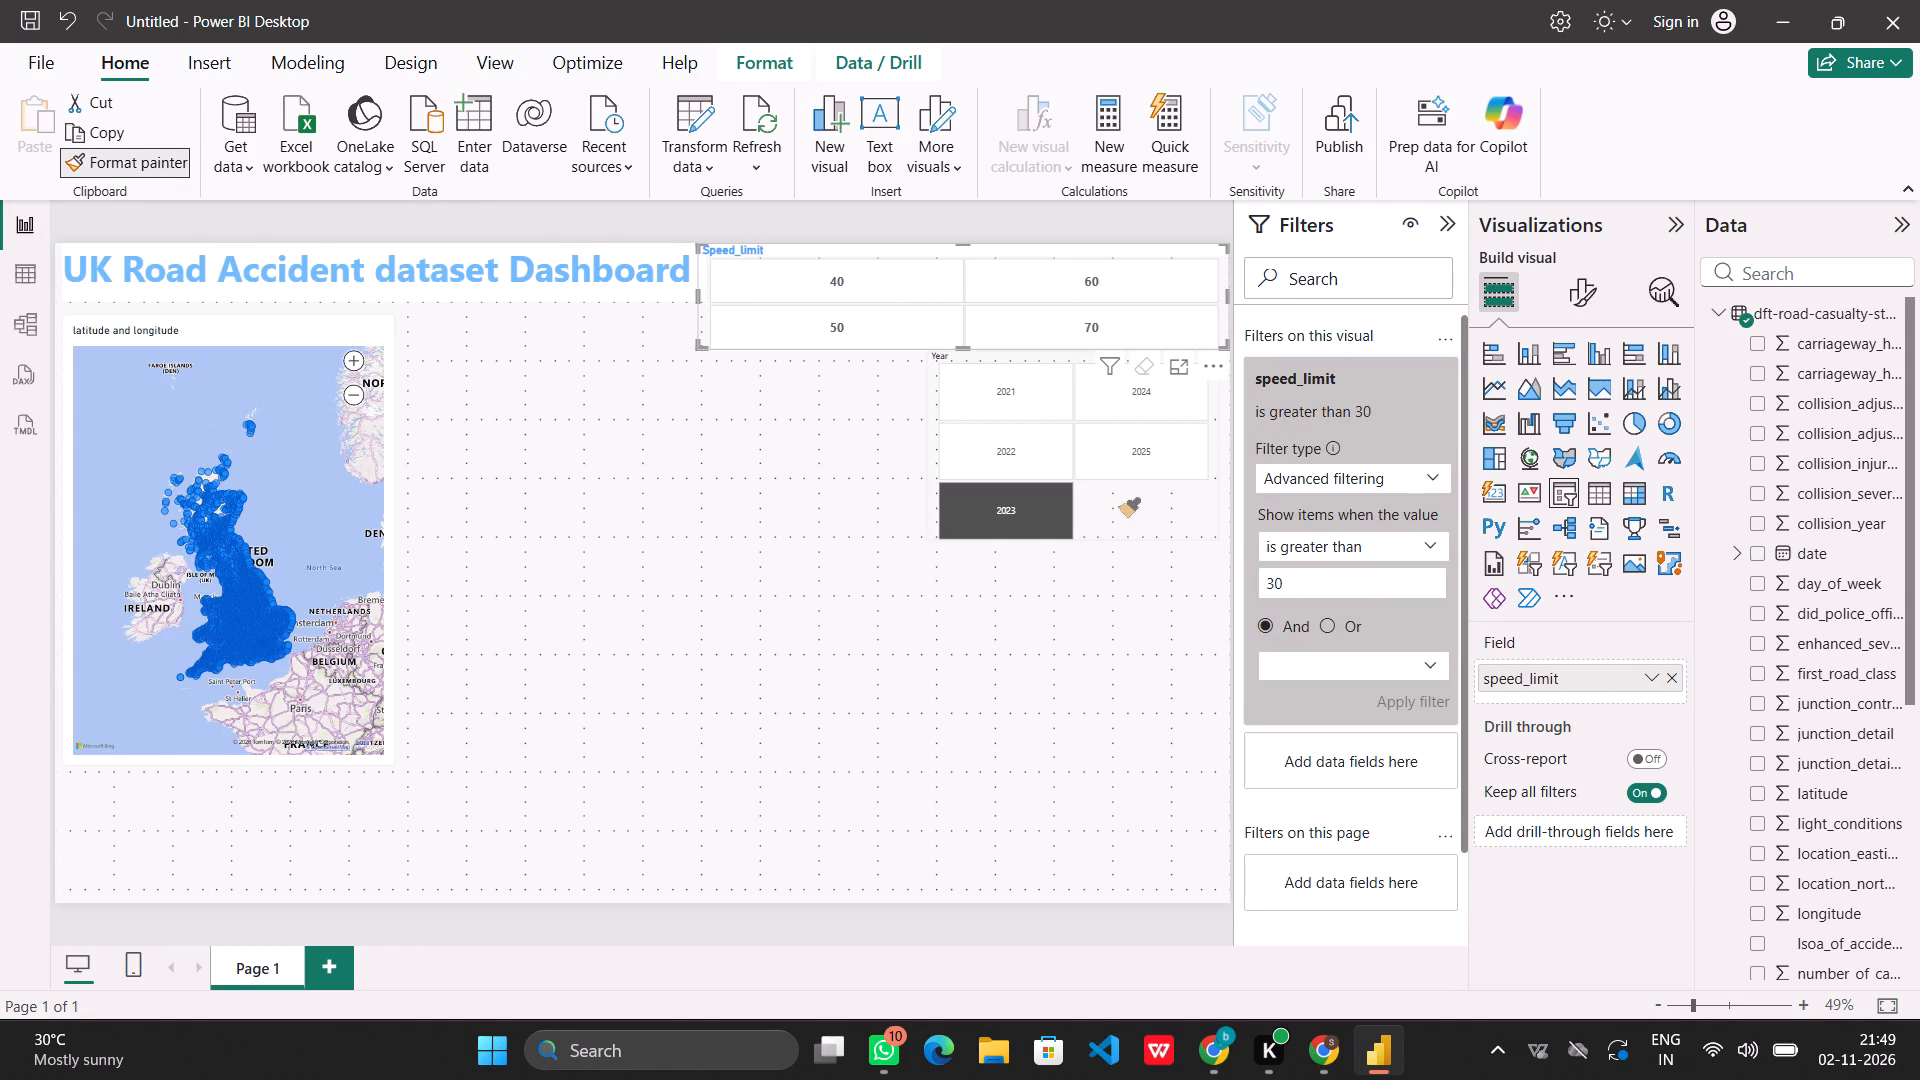
{"action": "left_click", "coordinate": [1117, 495]}
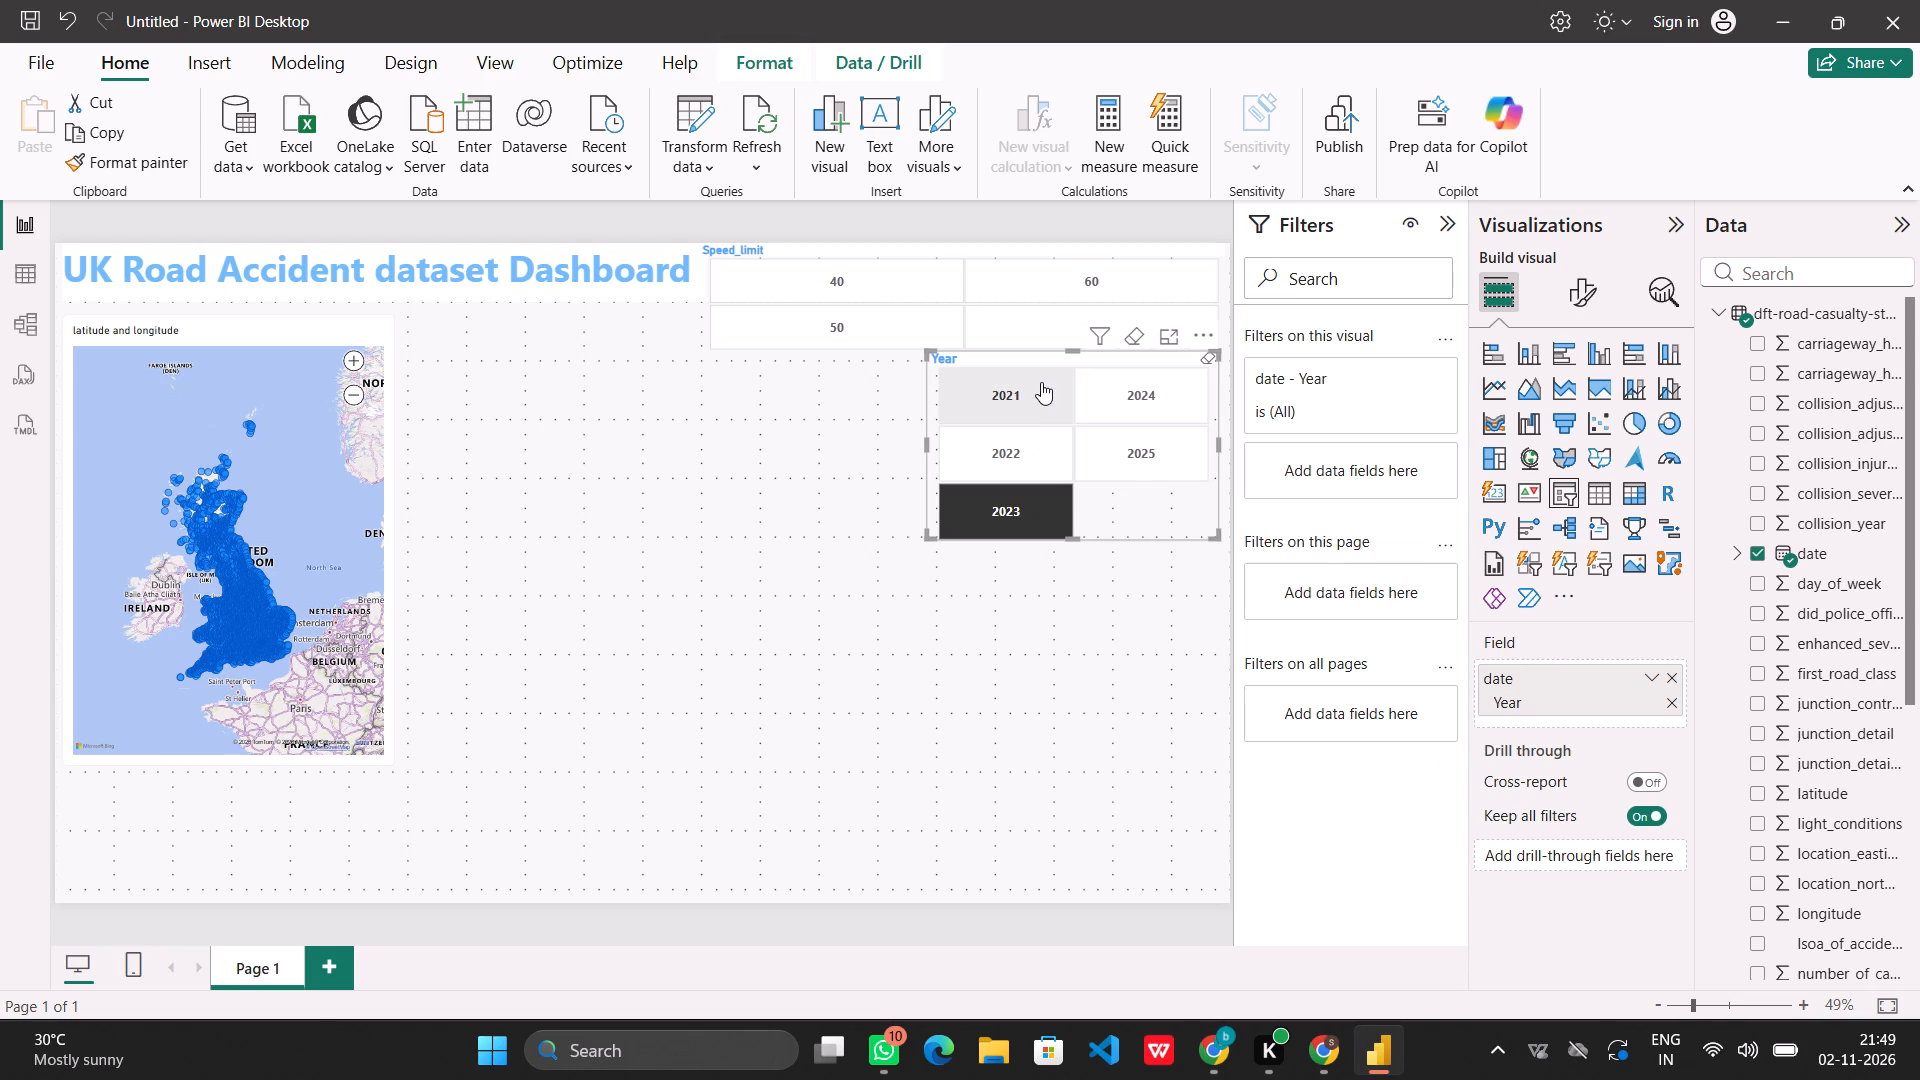
Move the year slicer beneath the dashboard title, between the map and the speed limit slicer.
{"action": "left_click_drag", "start_coordinate": [1035, 360], "coordinate": [592, 322]}
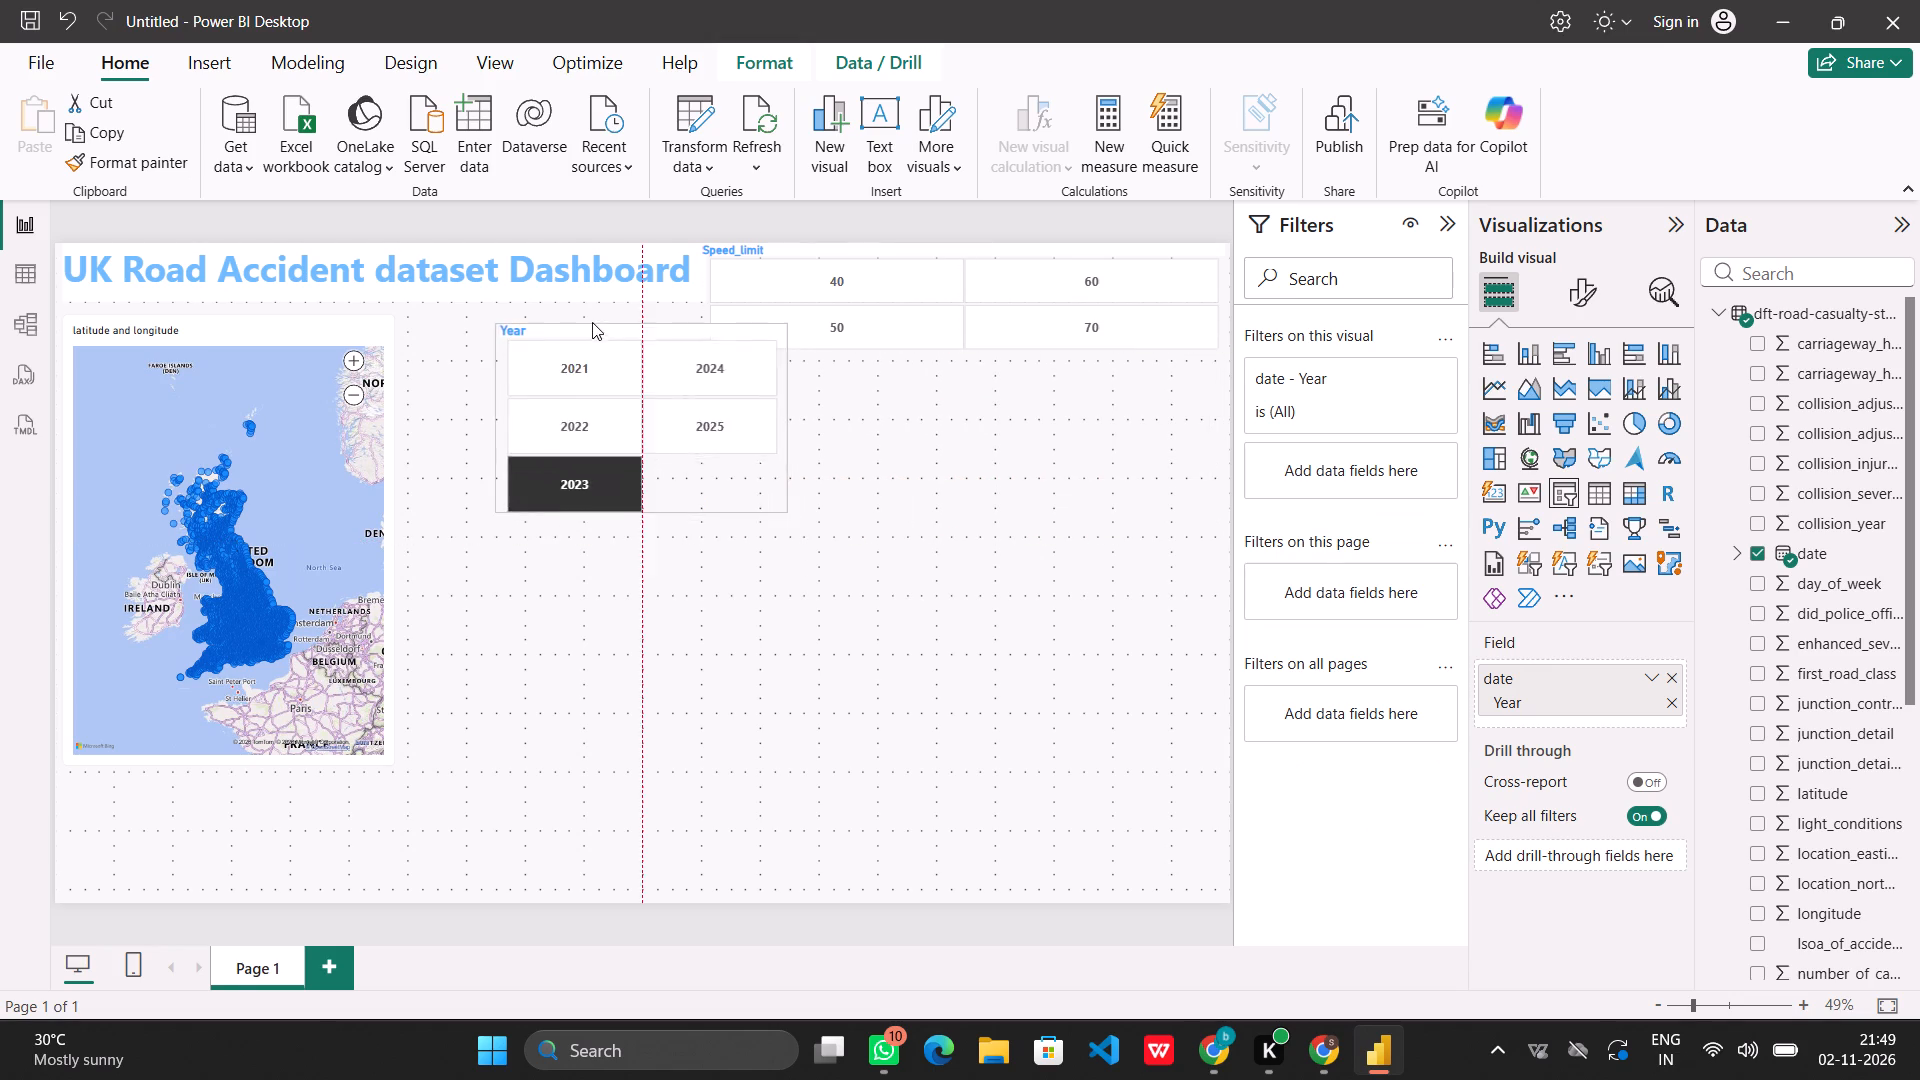
{"action": "left_click_drag", "start_coordinate": [592, 322], "coordinate": [527, 312]}
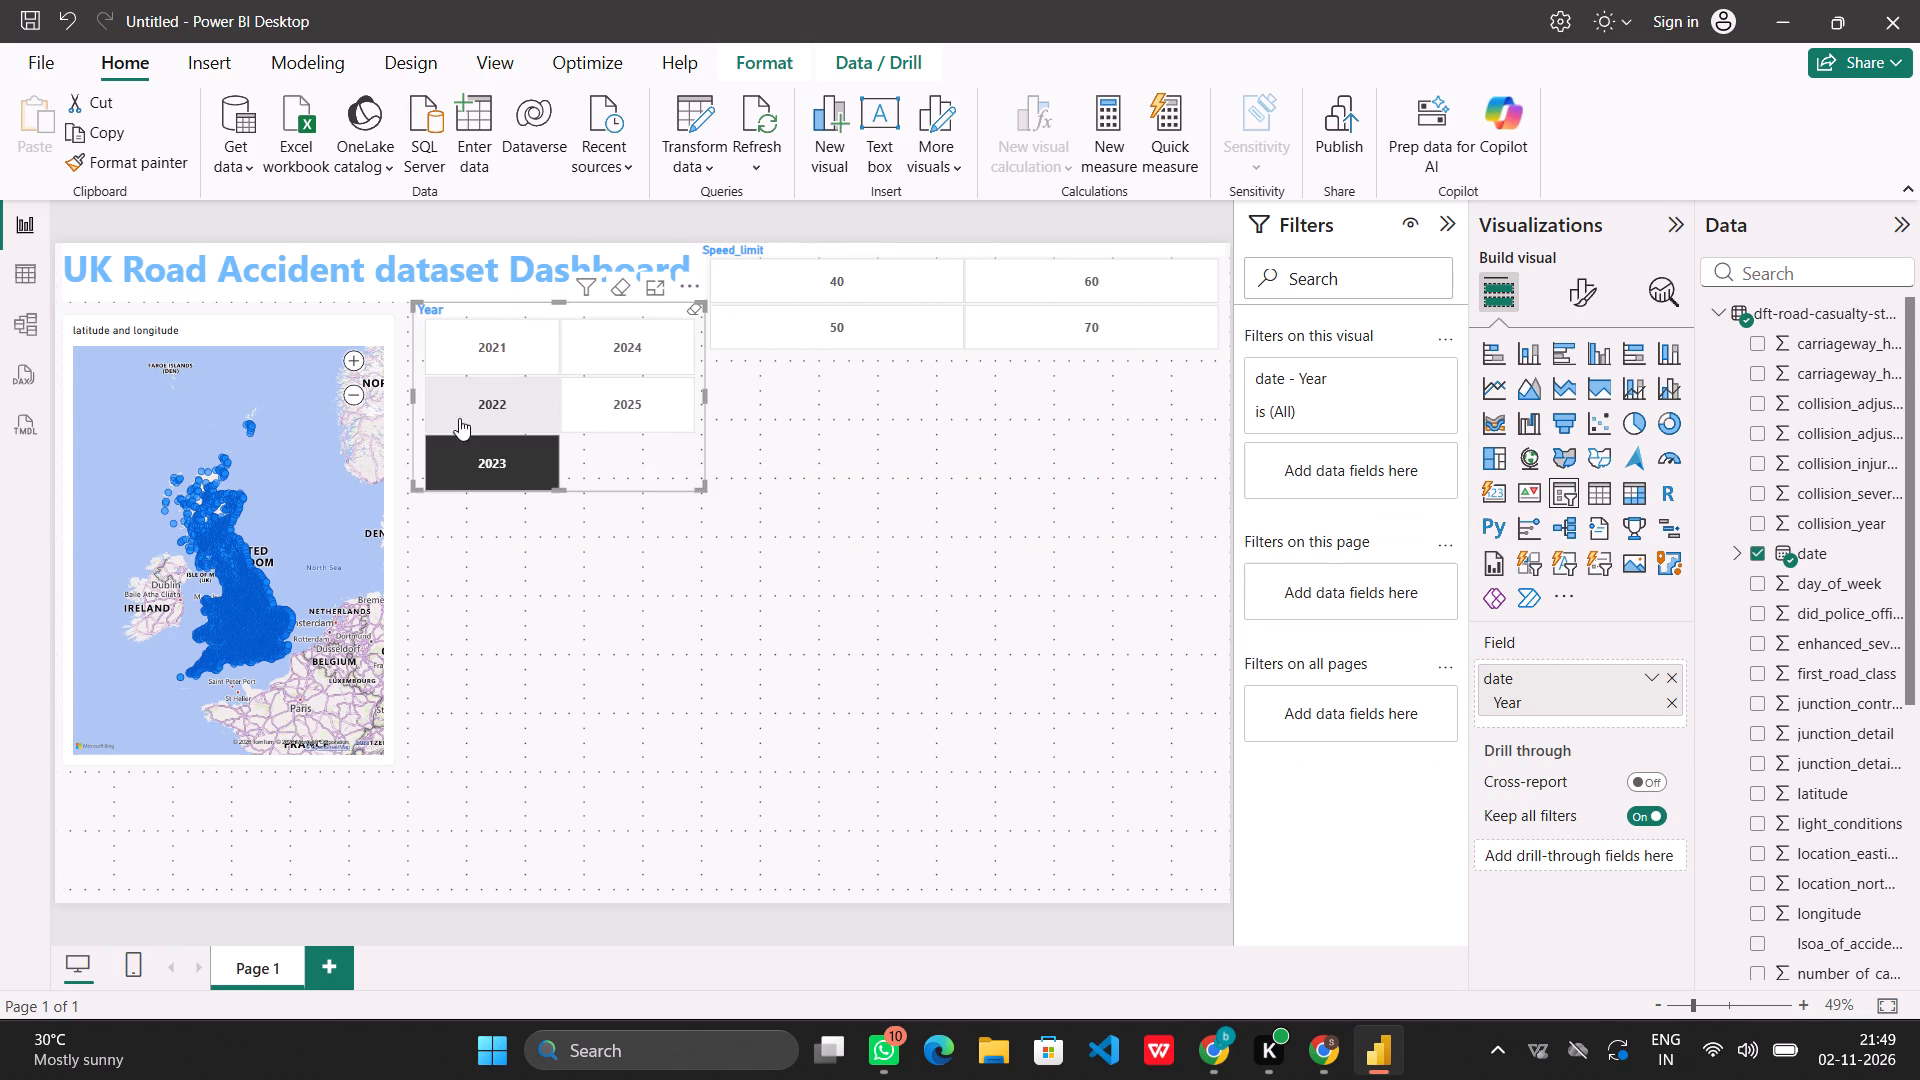
Resize the year slicer, extending its left edge to meet the map and reducing its height to about three-fifths.
{"action": "left_click_drag", "start_coordinate": [409, 395], "coordinate": [386, 393]}
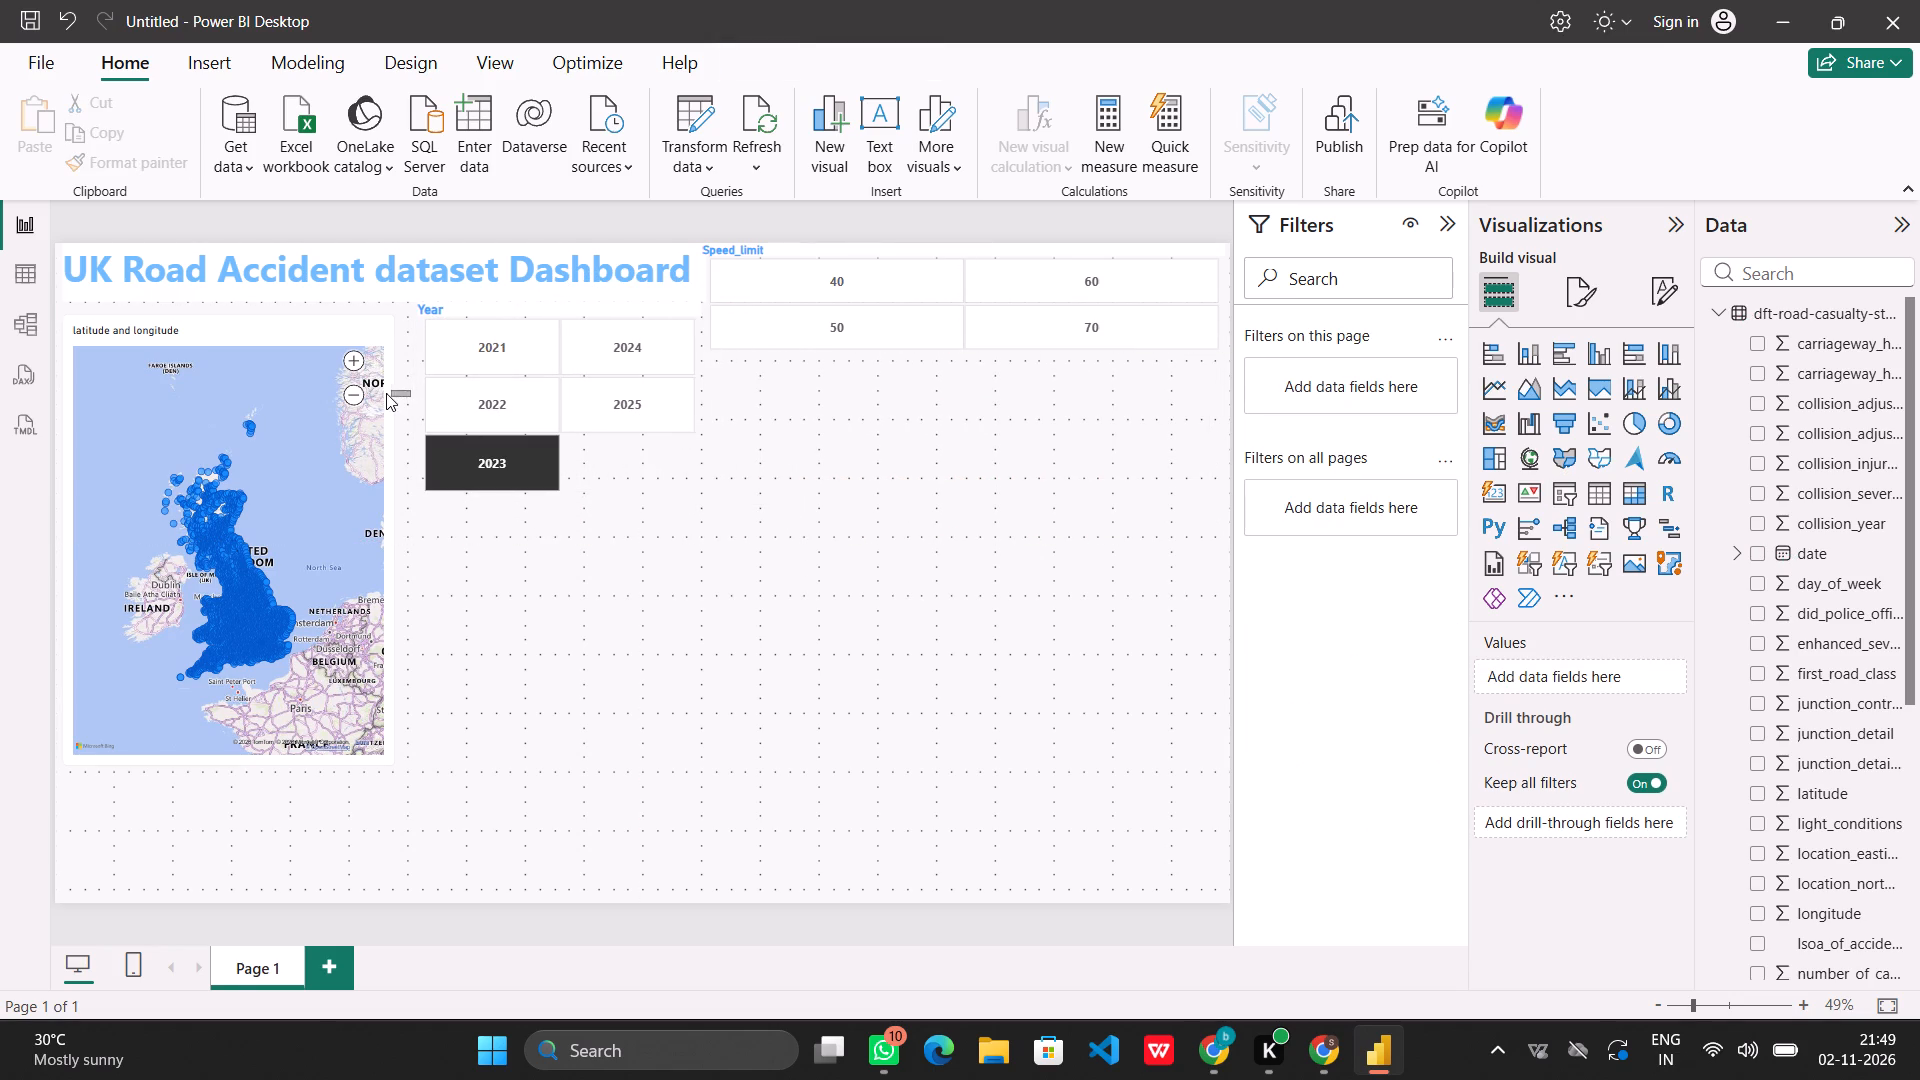
{"action": "left_click_drag", "start_coordinate": [386, 393], "coordinate": [387, 393]}
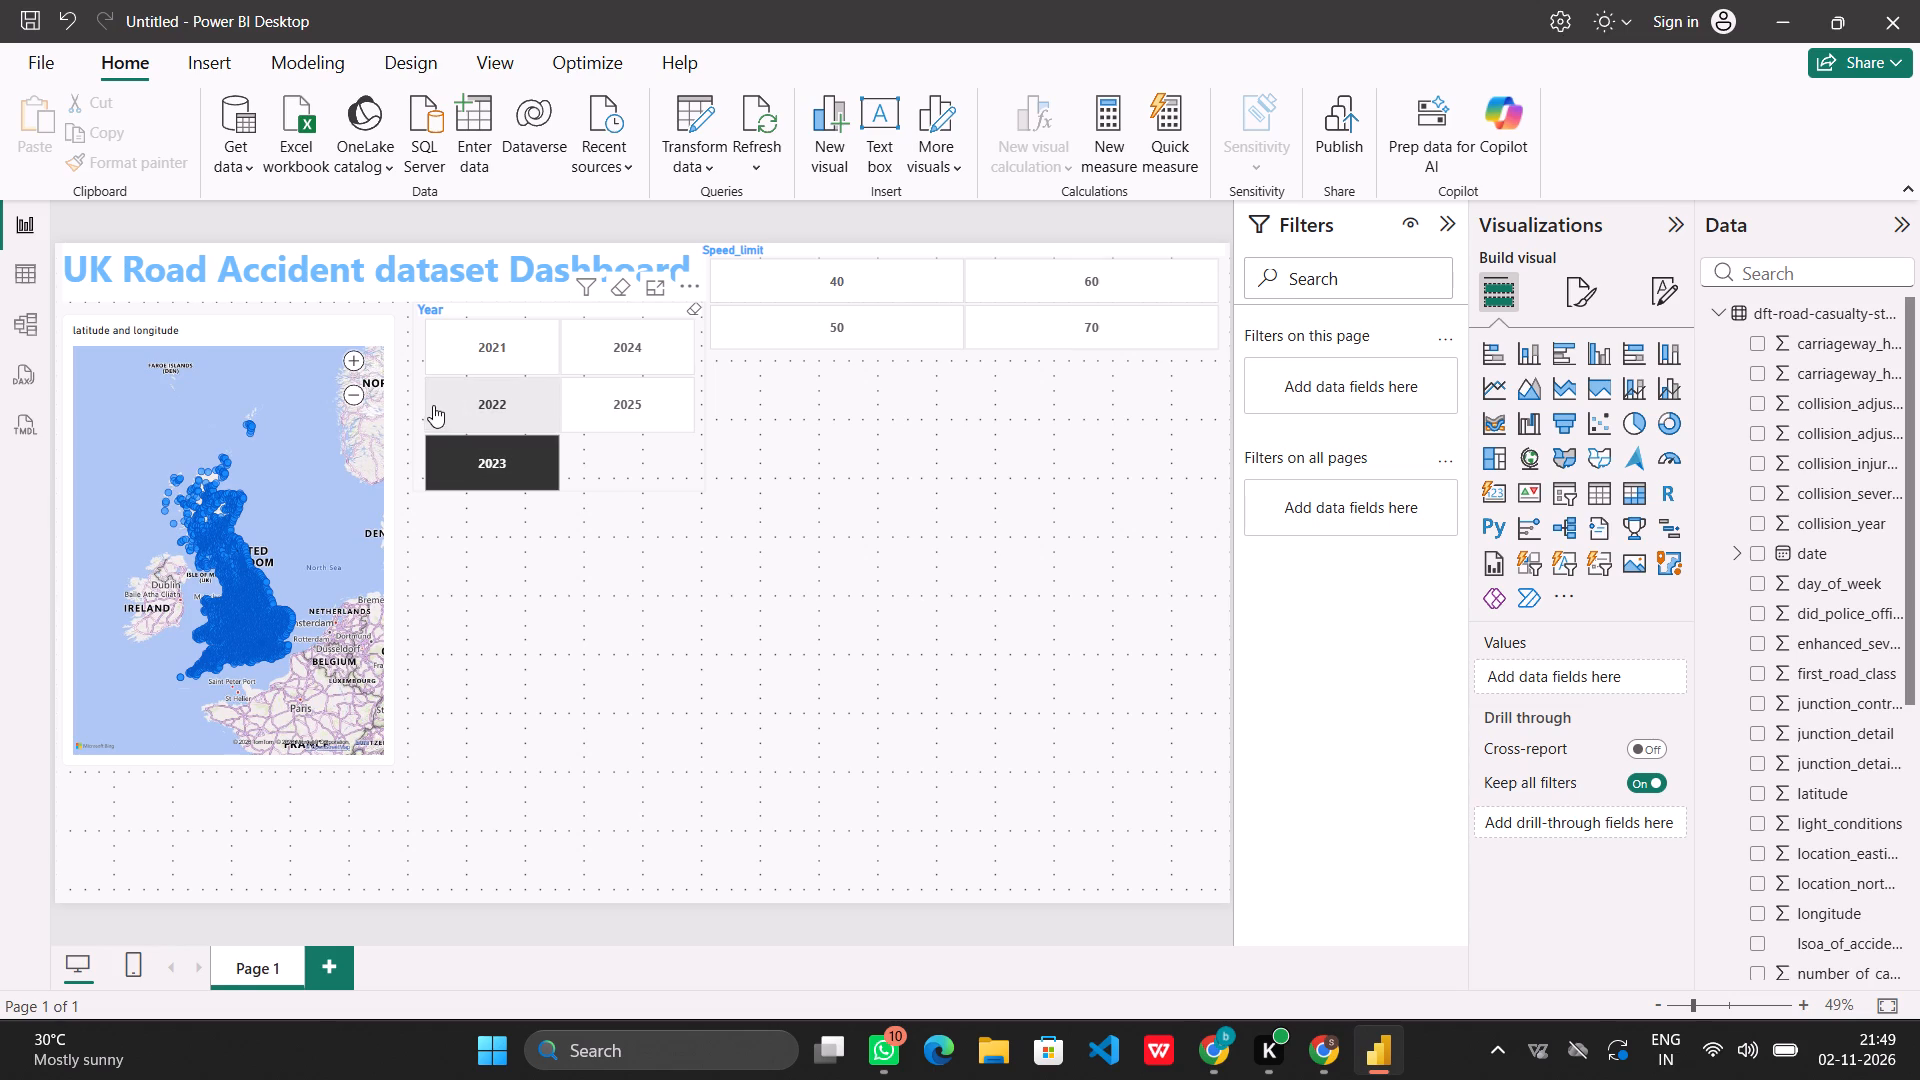
{"action": "left_click", "coordinate": [418, 387]}
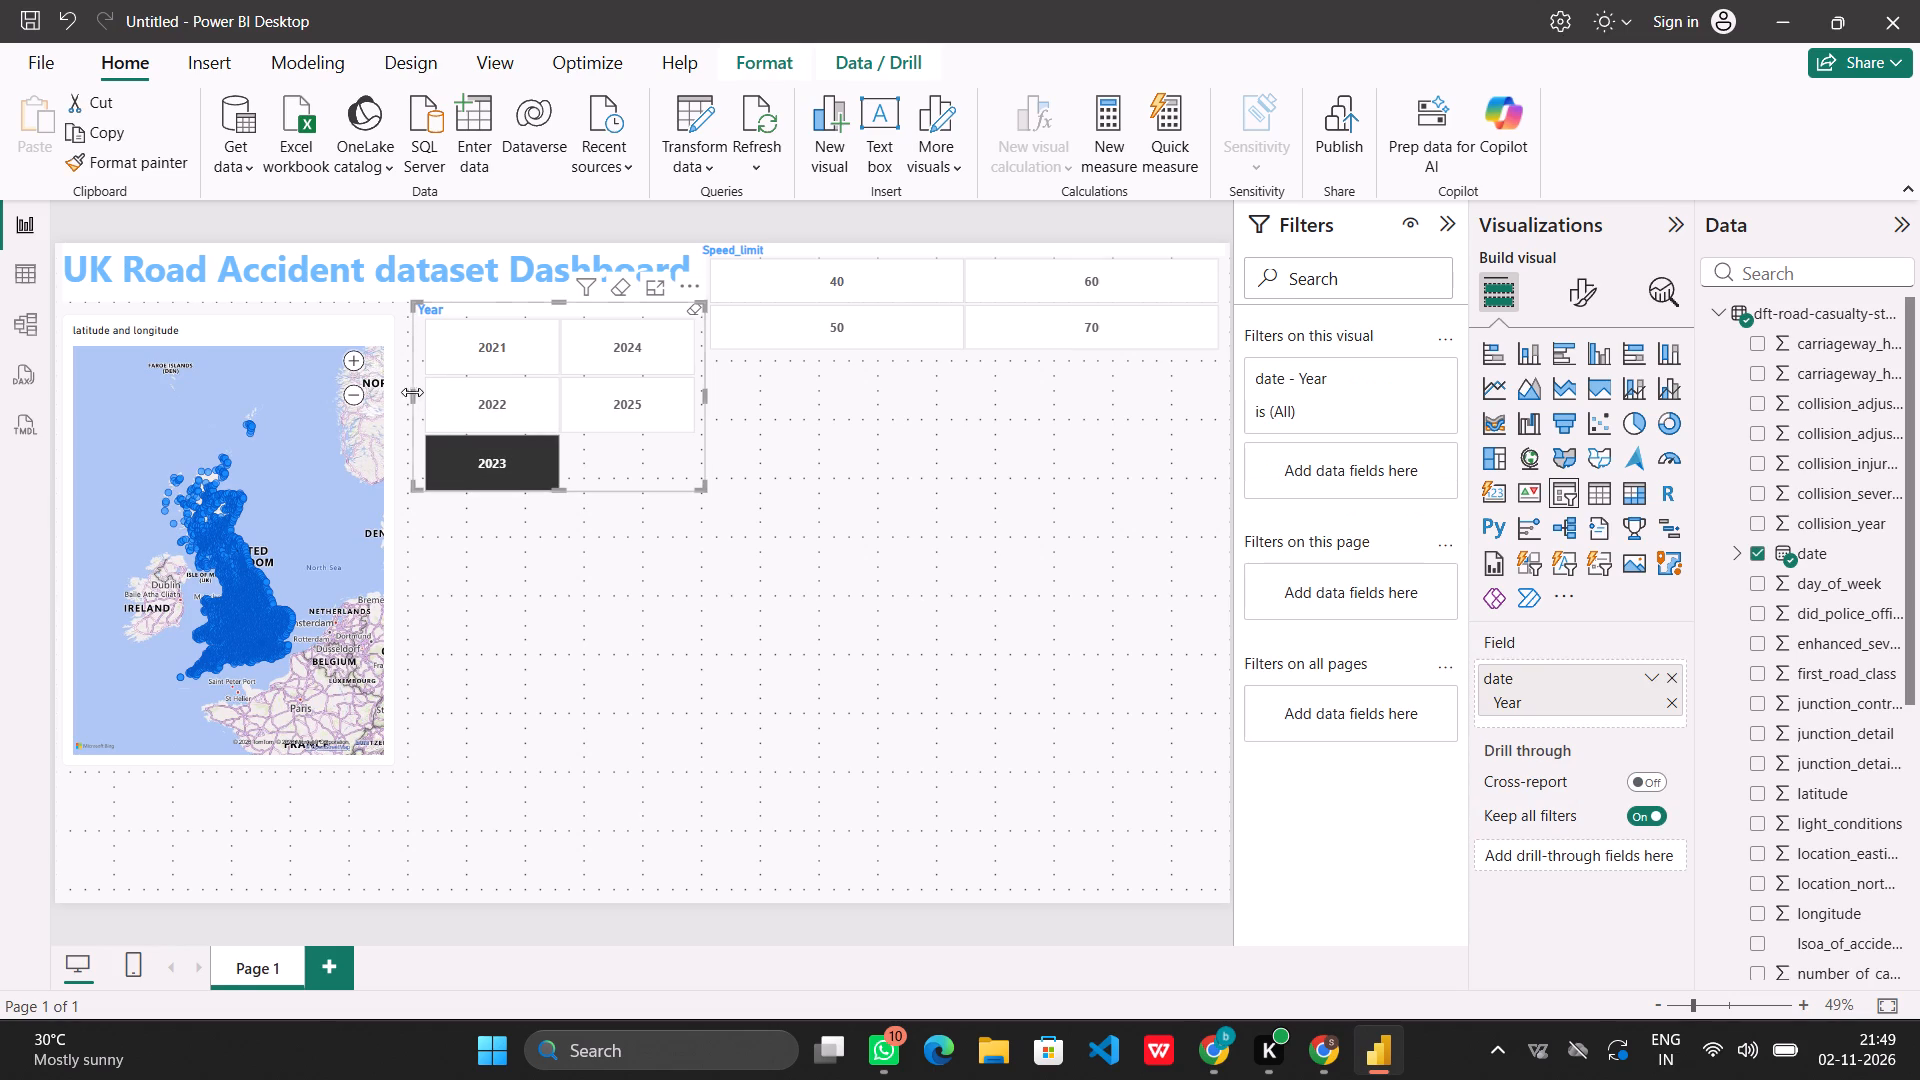
{"action": "left_click_drag", "start_coordinate": [412, 390], "coordinate": [394, 395]}
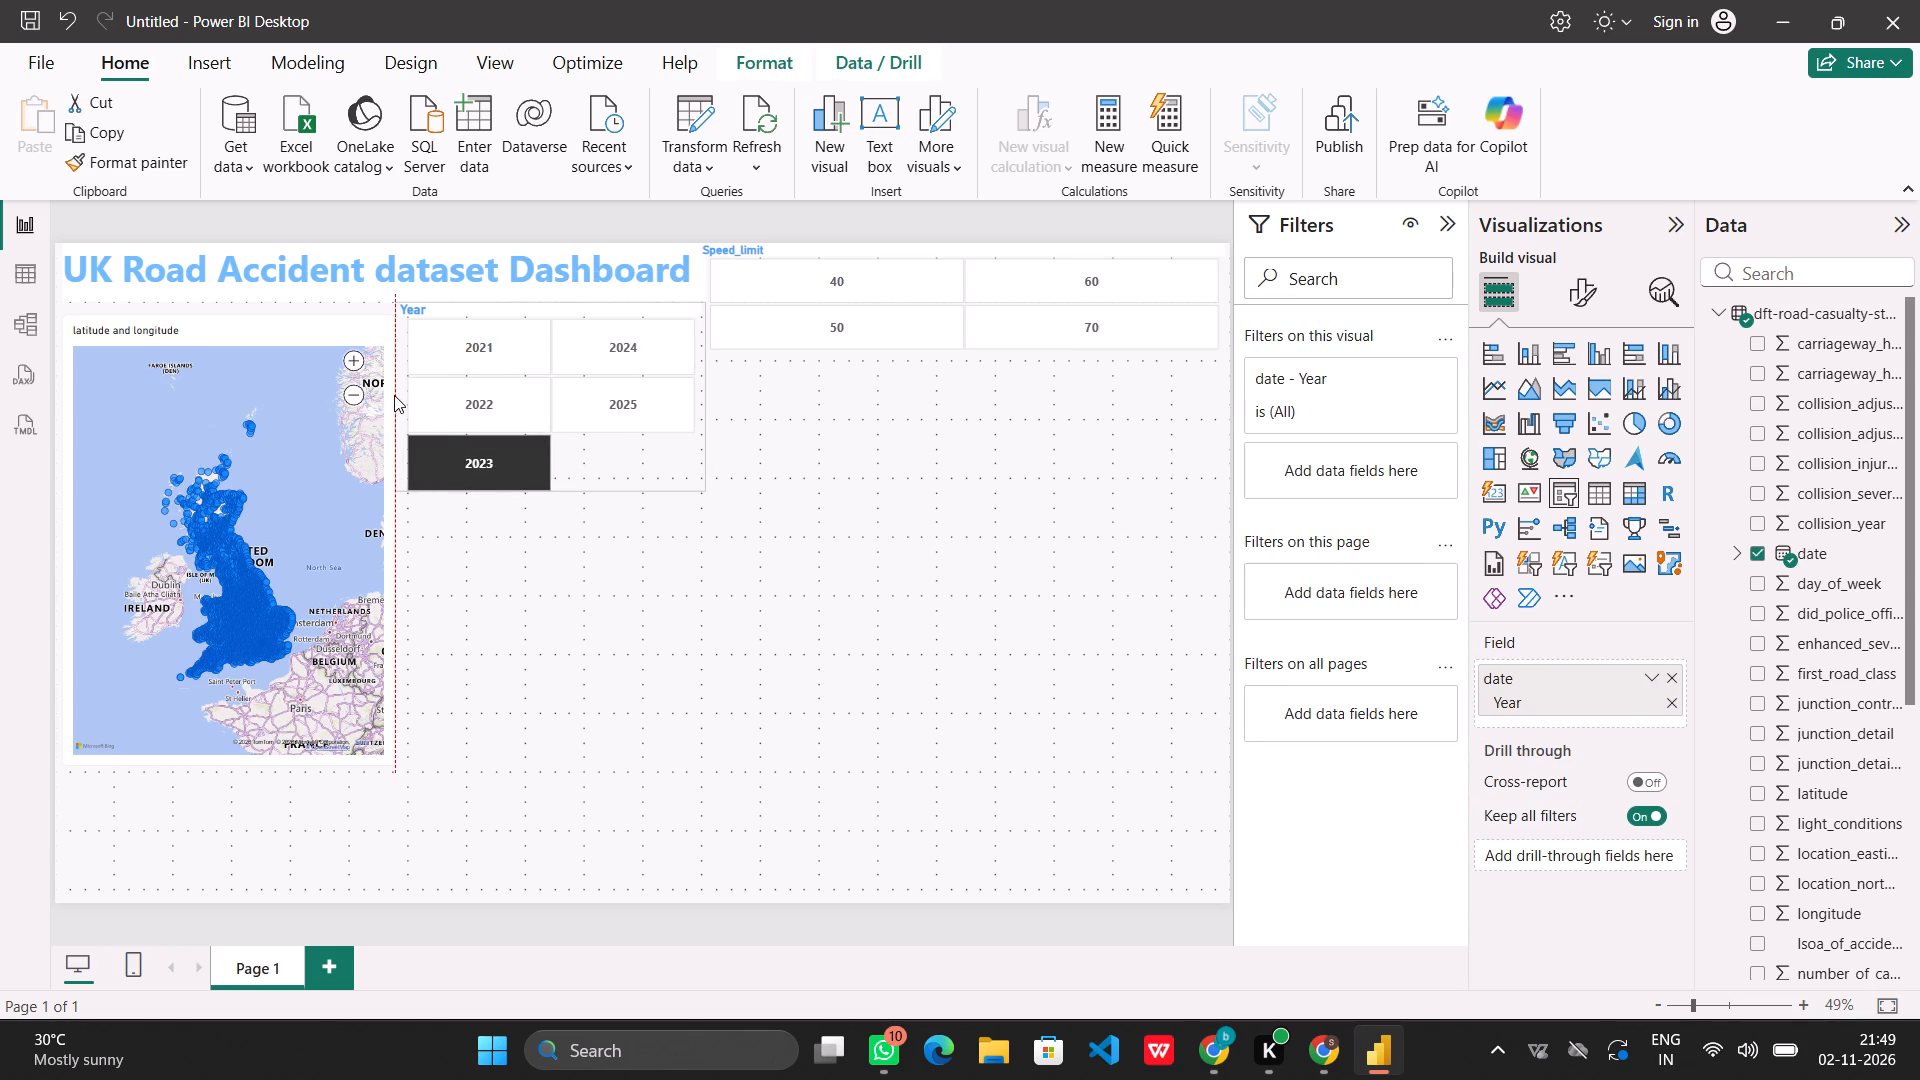
{"action": "left_click_drag", "start_coordinate": [394, 395], "coordinate": [394, 396]}
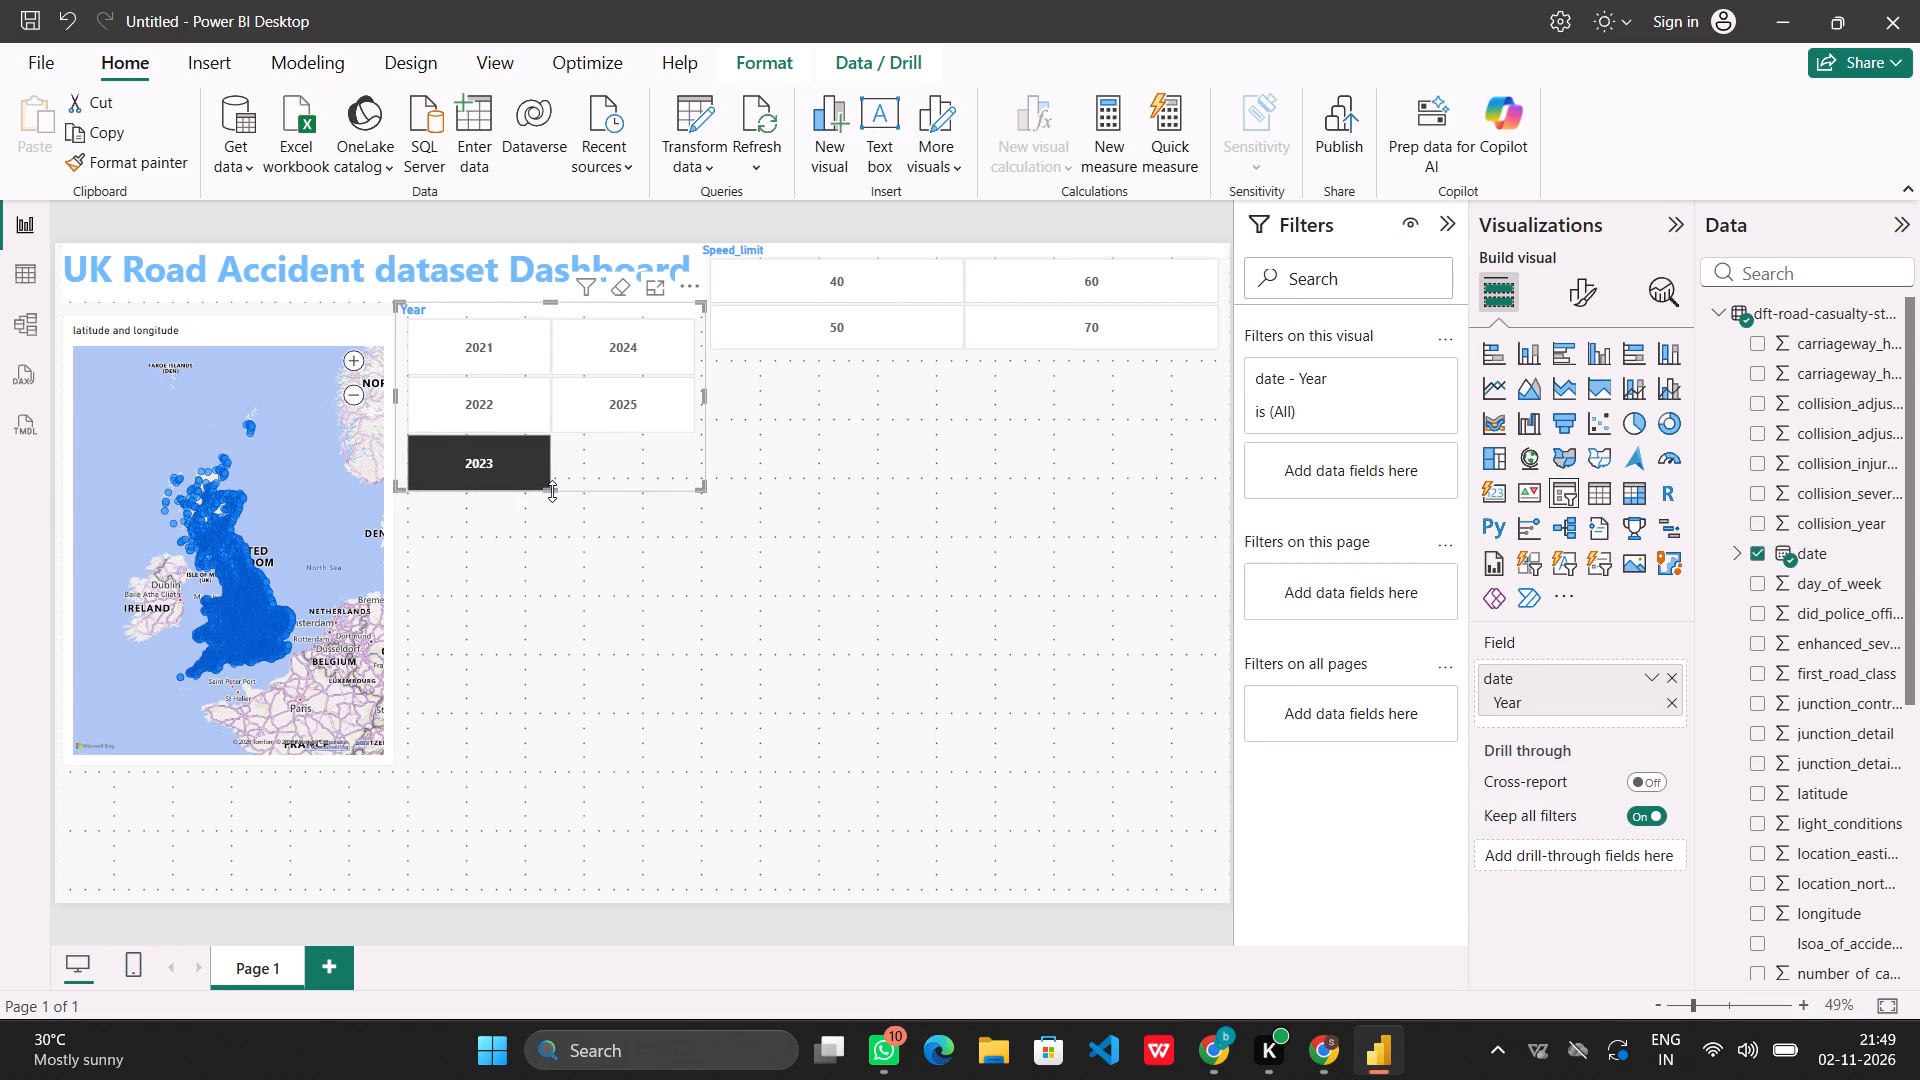
{"action": "left_click_drag", "start_coordinate": [552, 491], "coordinate": [570, 416]}
{"action": "left_click", "coordinate": [817, 426]}
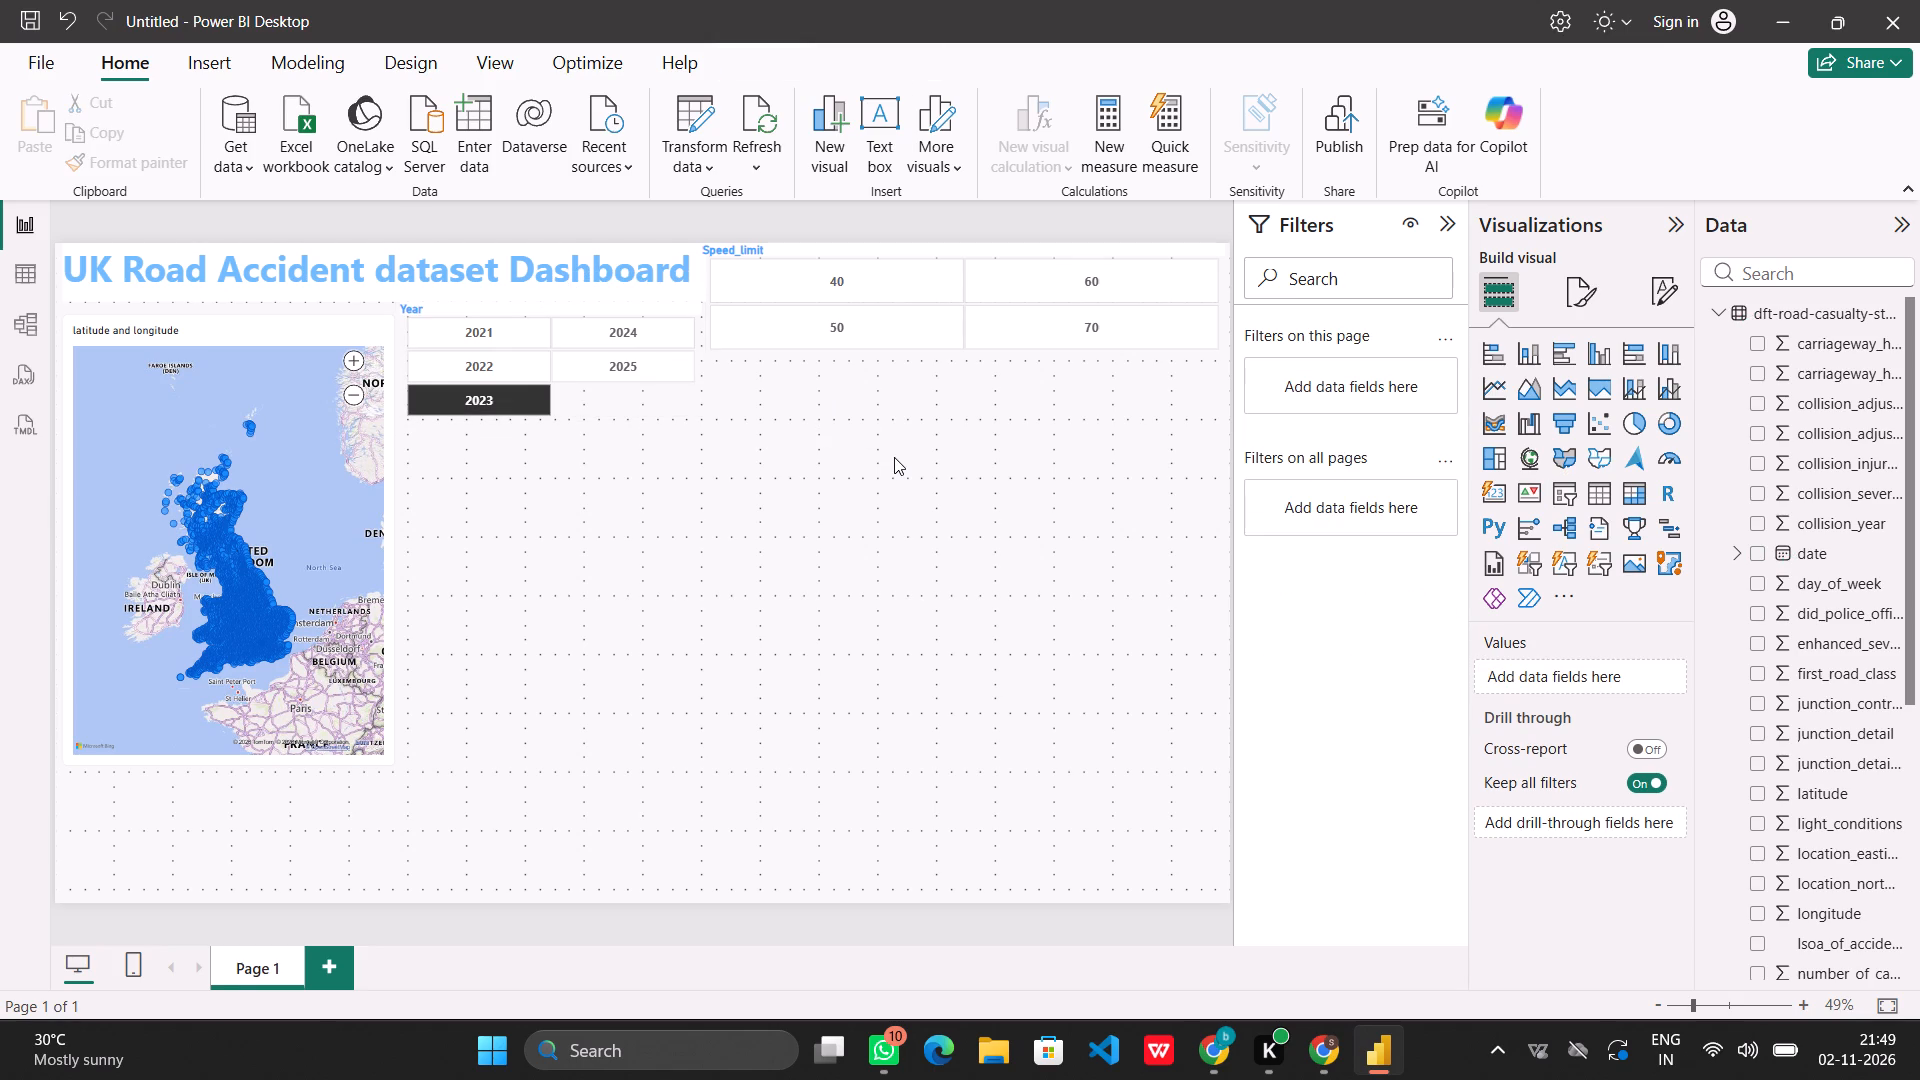
{"action": "left_click", "coordinate": [834, 643]}
Switch to Chrome to check the reference dashboard's layout, and return to Power BI Desktop.
{"action": "left_click", "coordinate": [1320, 1074]}
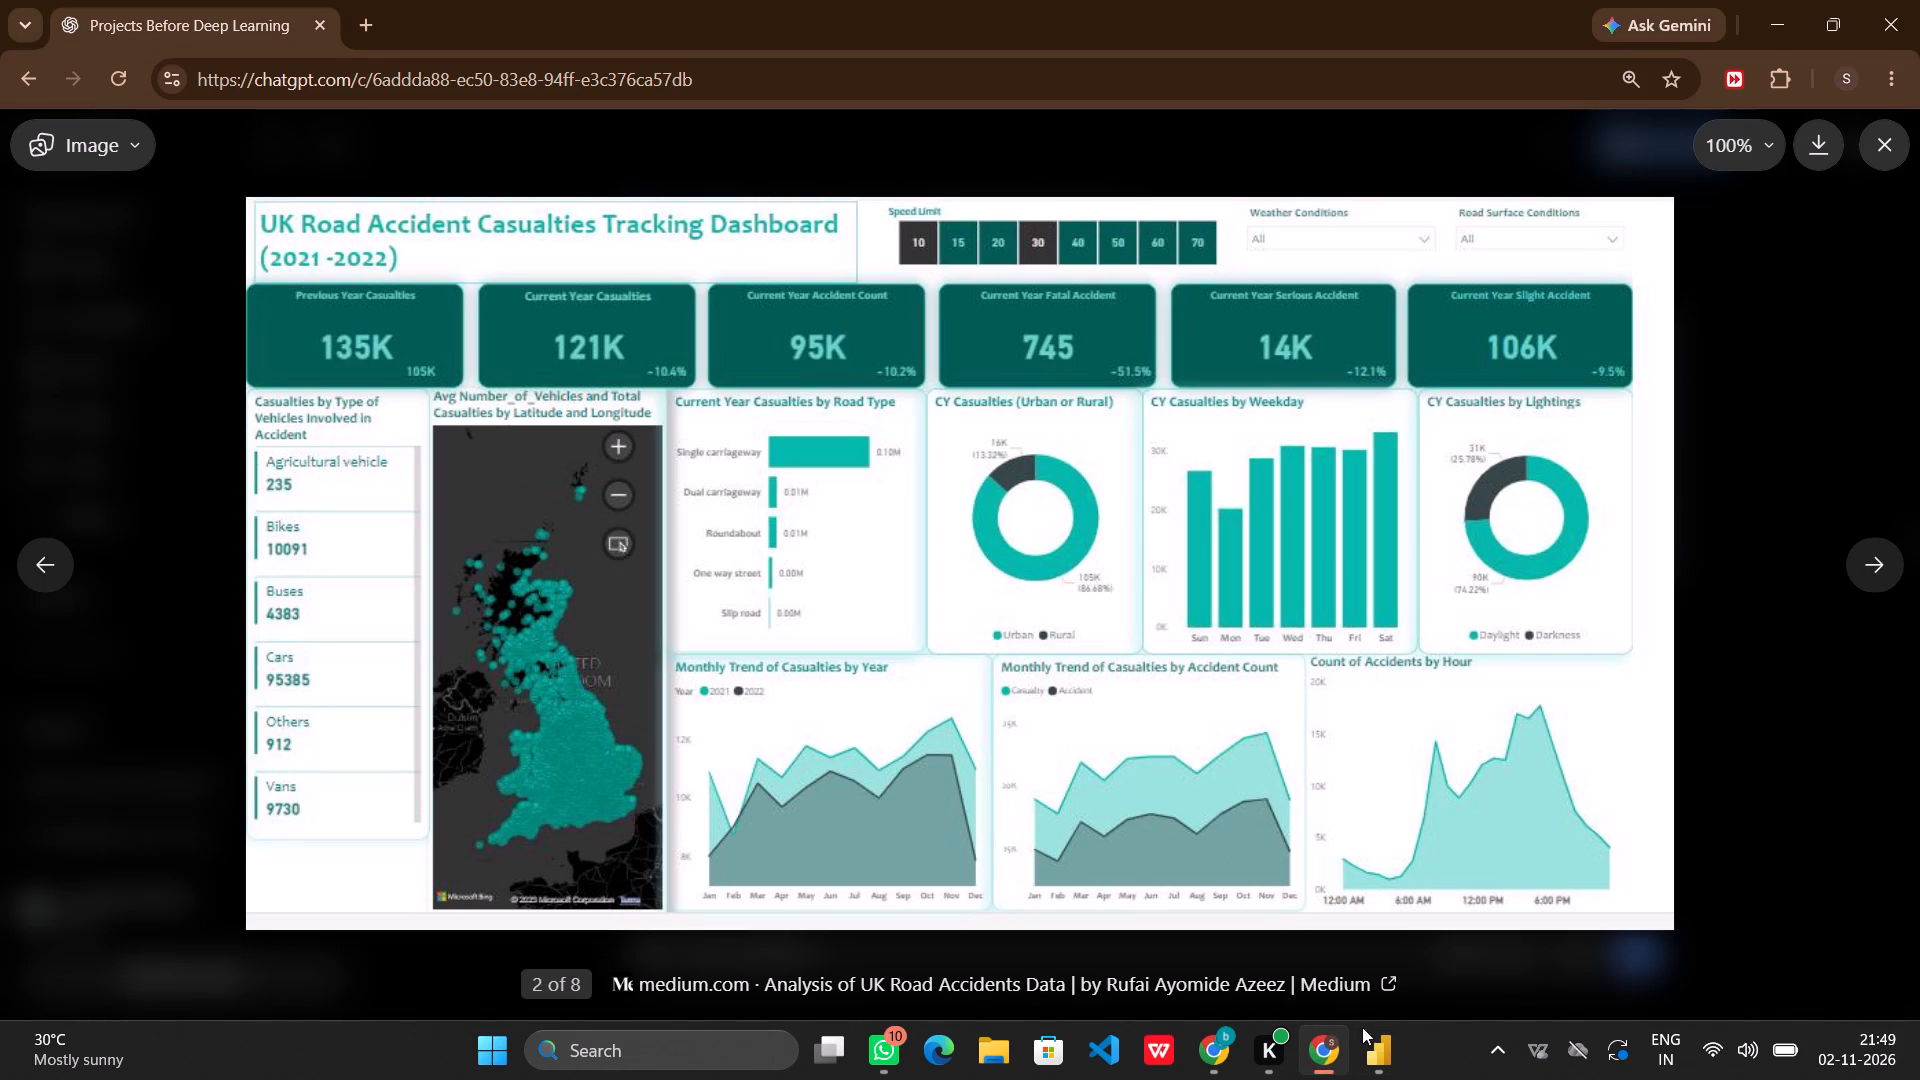
{"action": "left_click", "coordinate": [1375, 1056]}
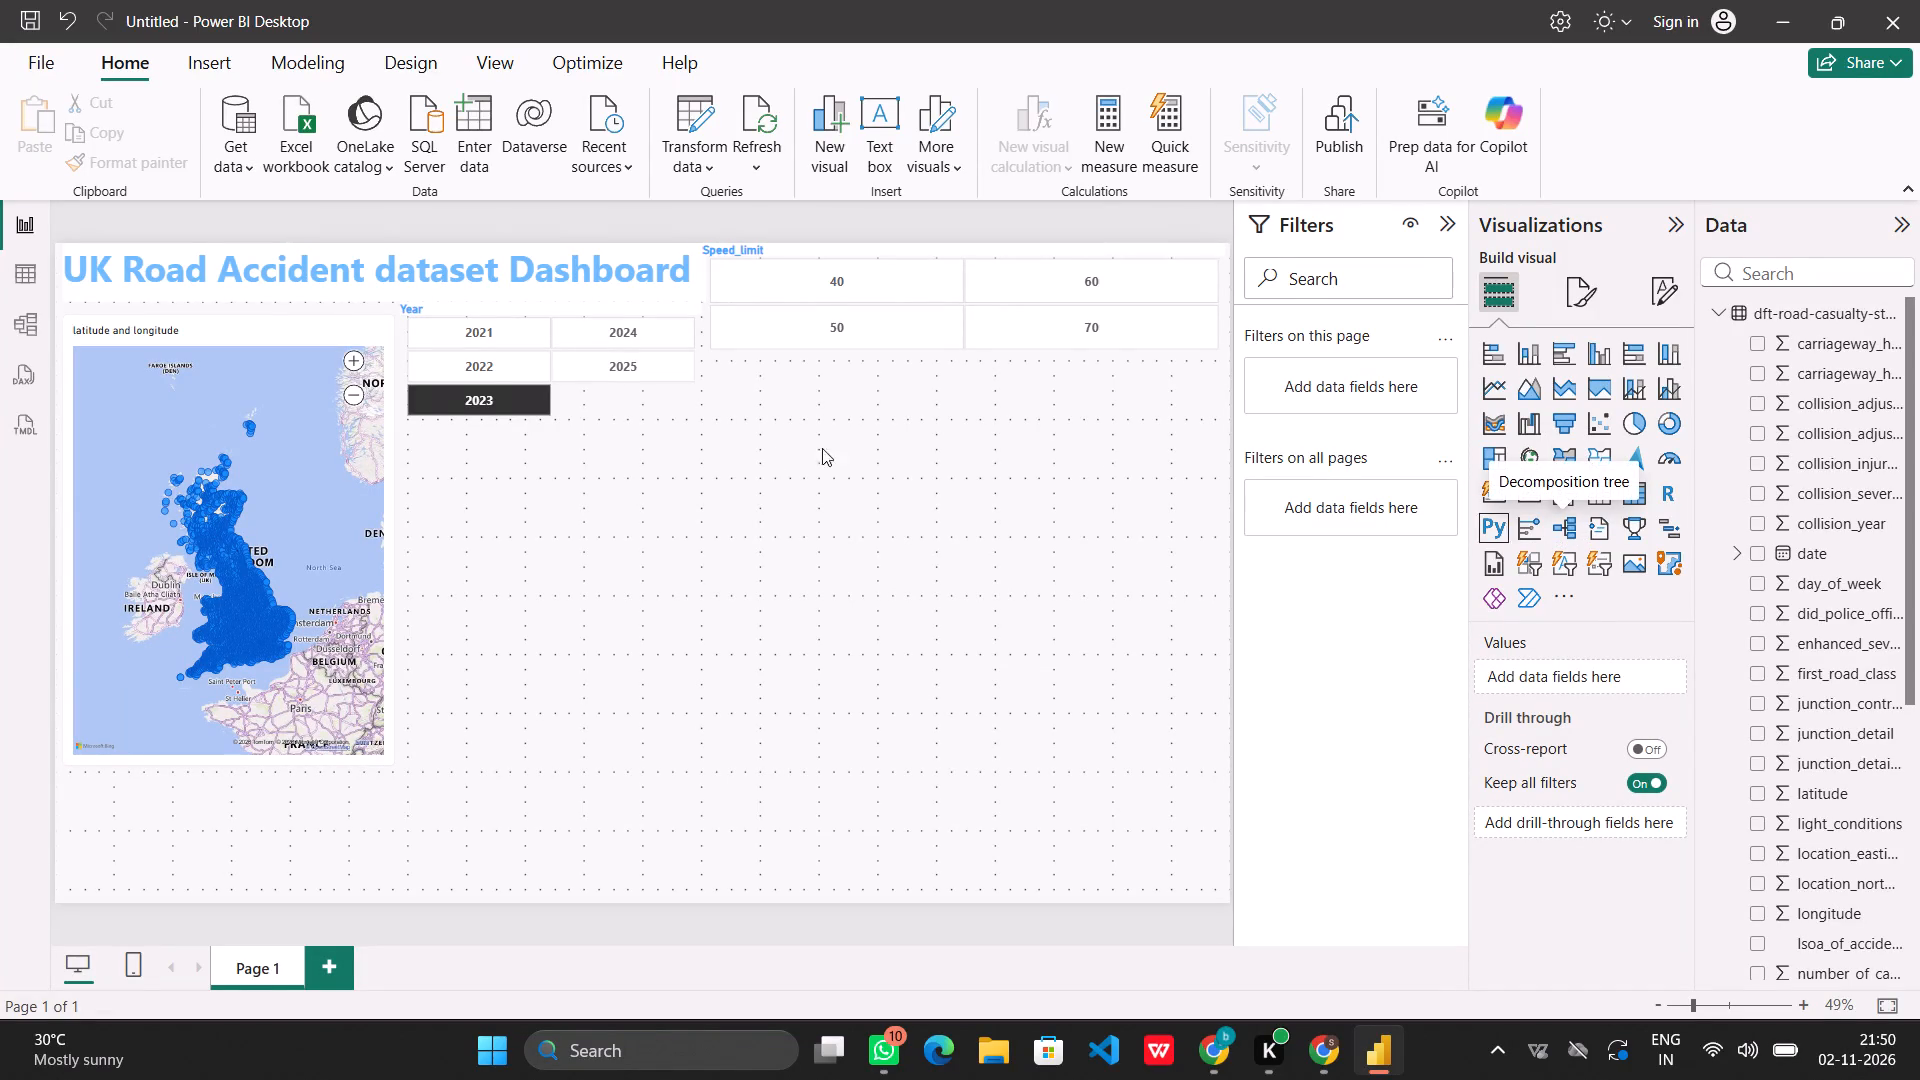
Clear the 2023 selection in the year slicer.
{"action": "left_click", "coordinate": [619, 286]}
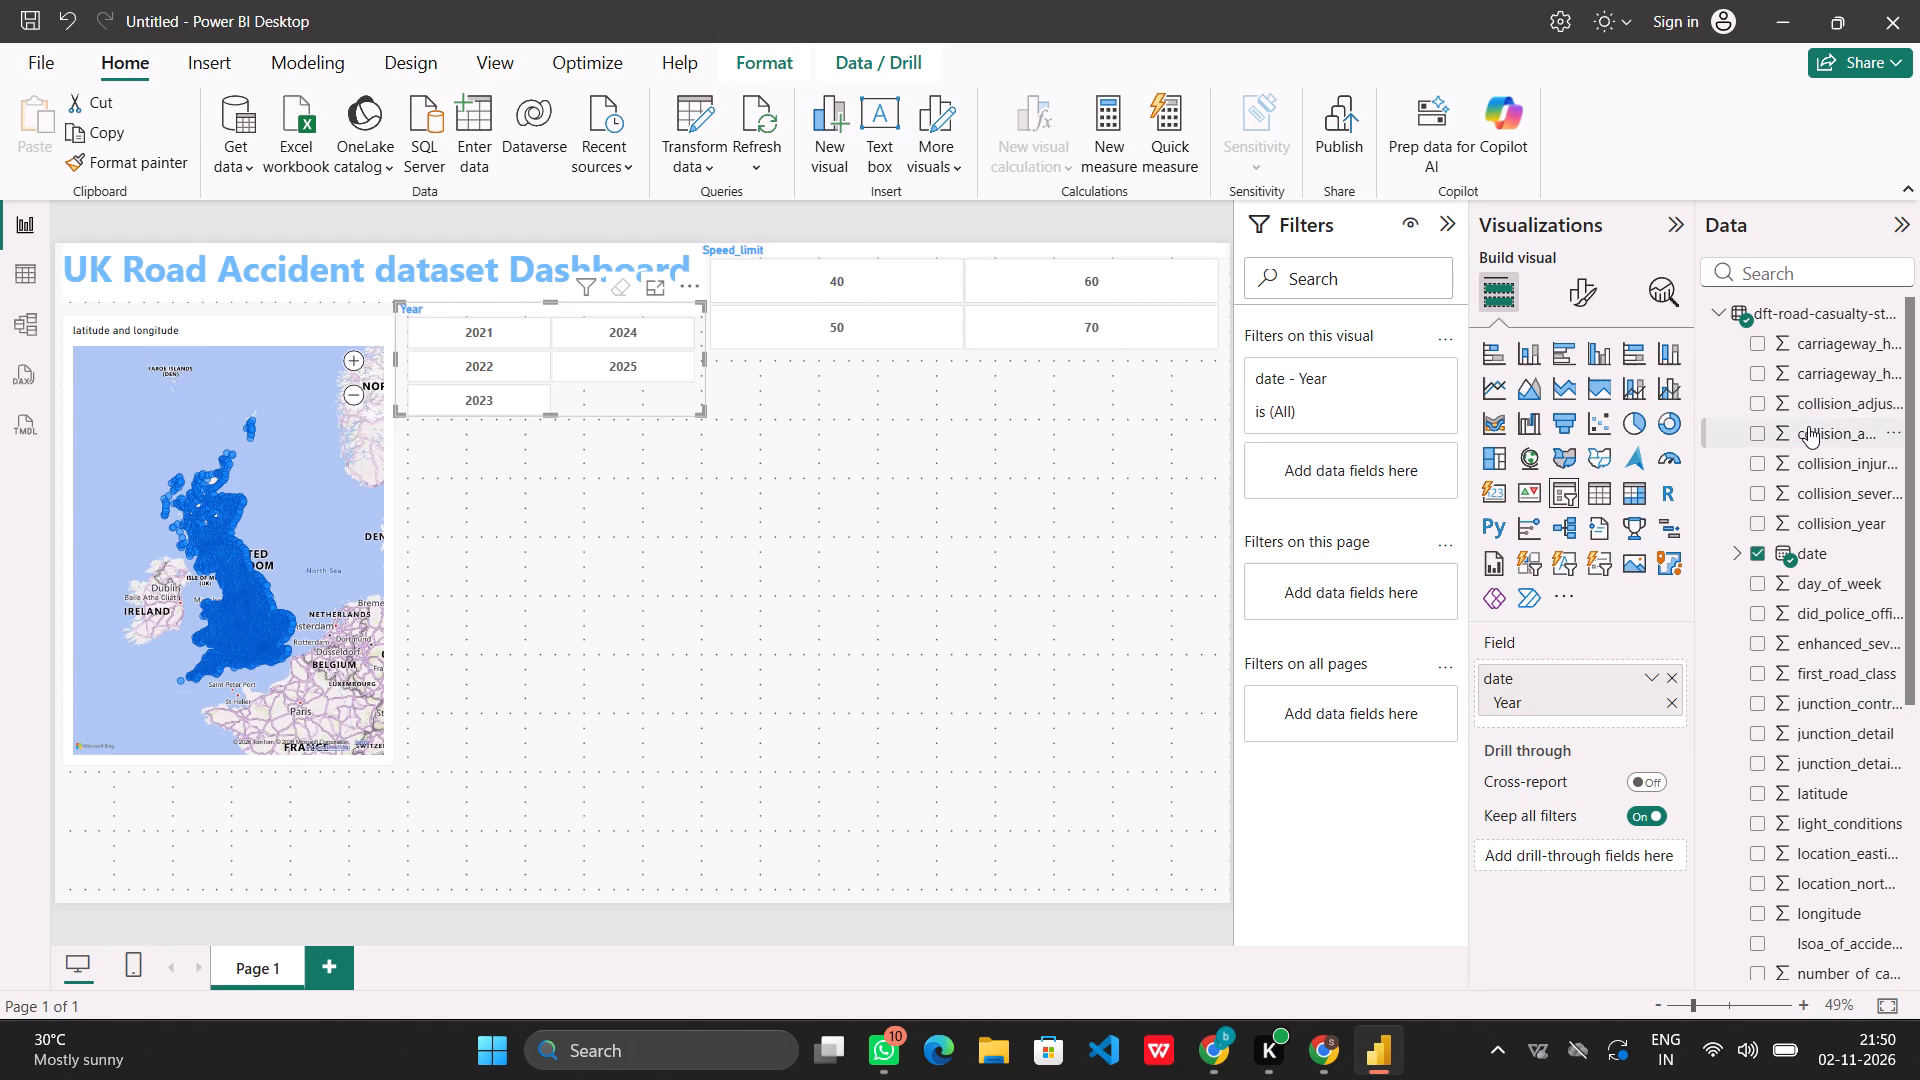
Open the road casualty dataset in Power Query Editor for transformation.
{"action": "scroll", "coordinate": [1809, 426], "scroll_direction": "up", "scroll_amount": 2}
{"action": "scroll", "coordinate": [1863, 664], "scroll_direction": "up", "scroll_amount": 1}
{"action": "left_click", "coordinate": [703, 149]}
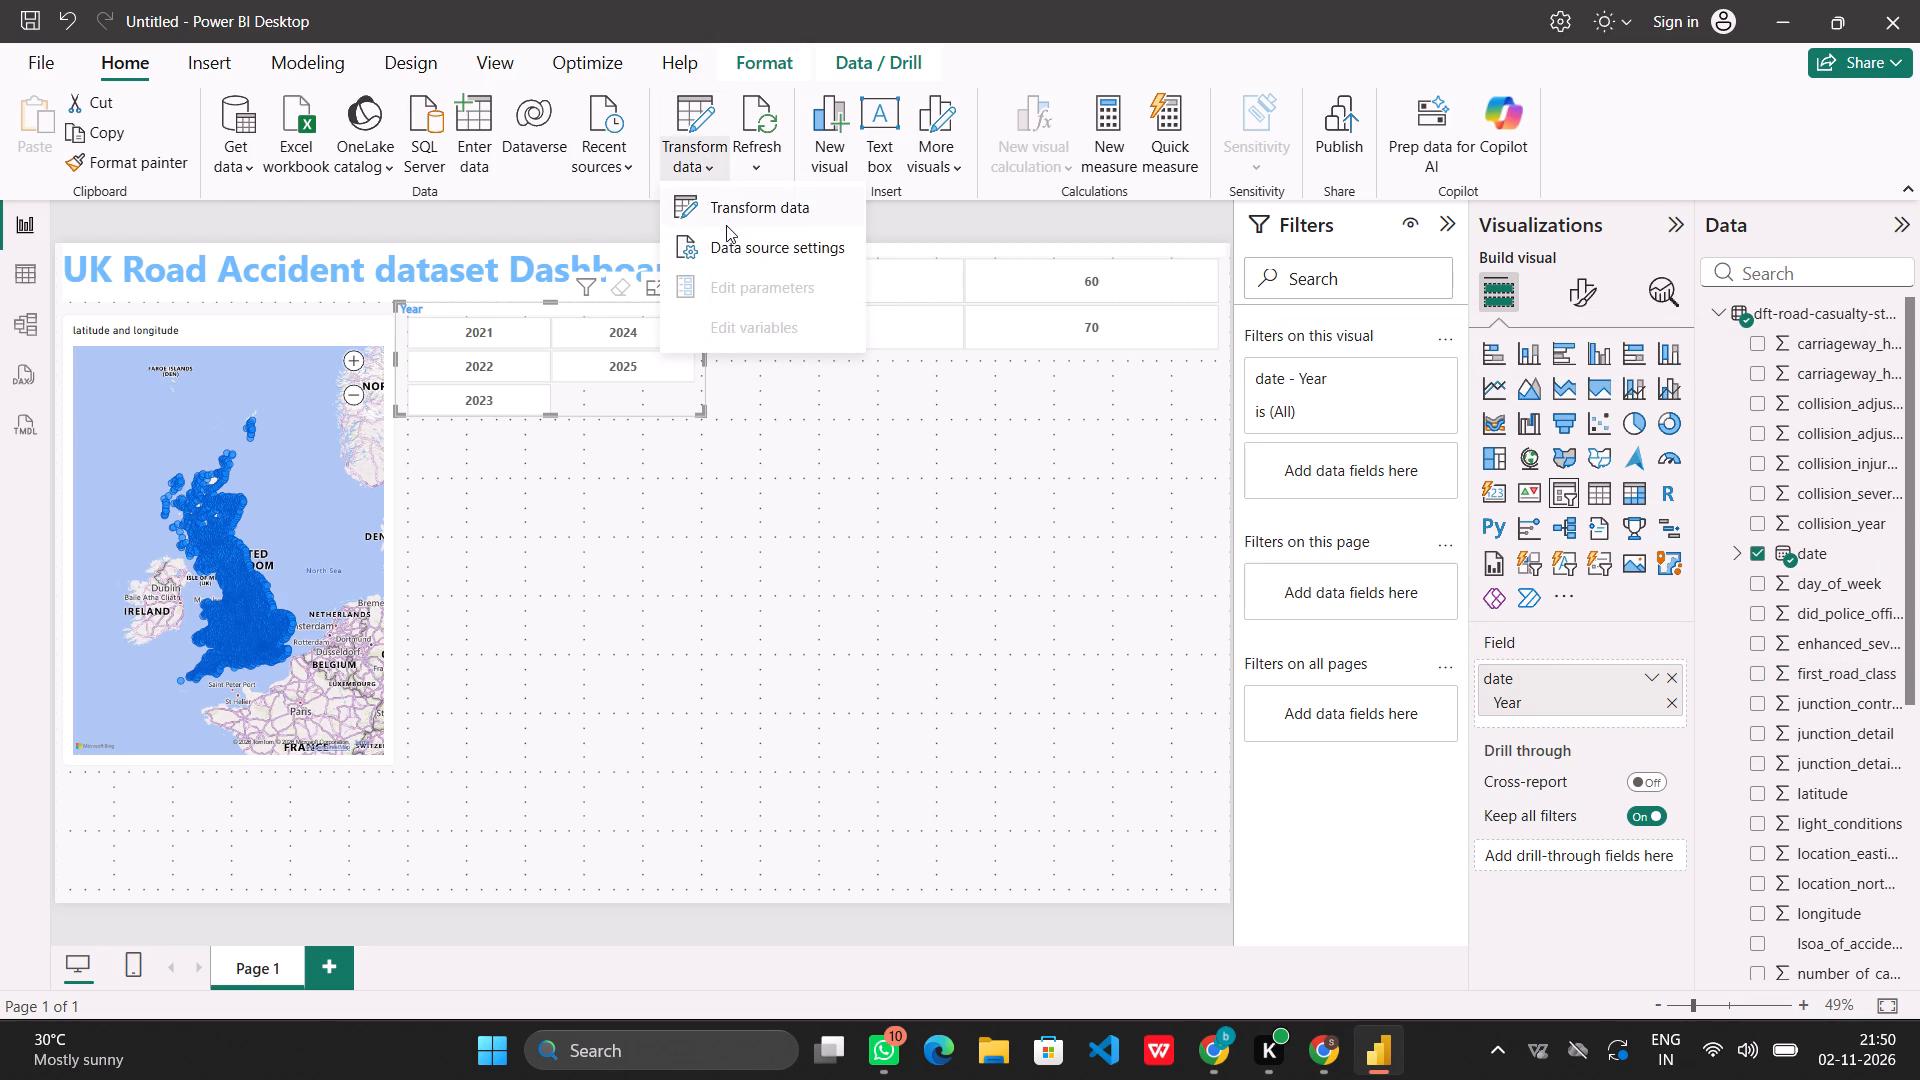
{"action": "left_click", "coordinate": [742, 201]}
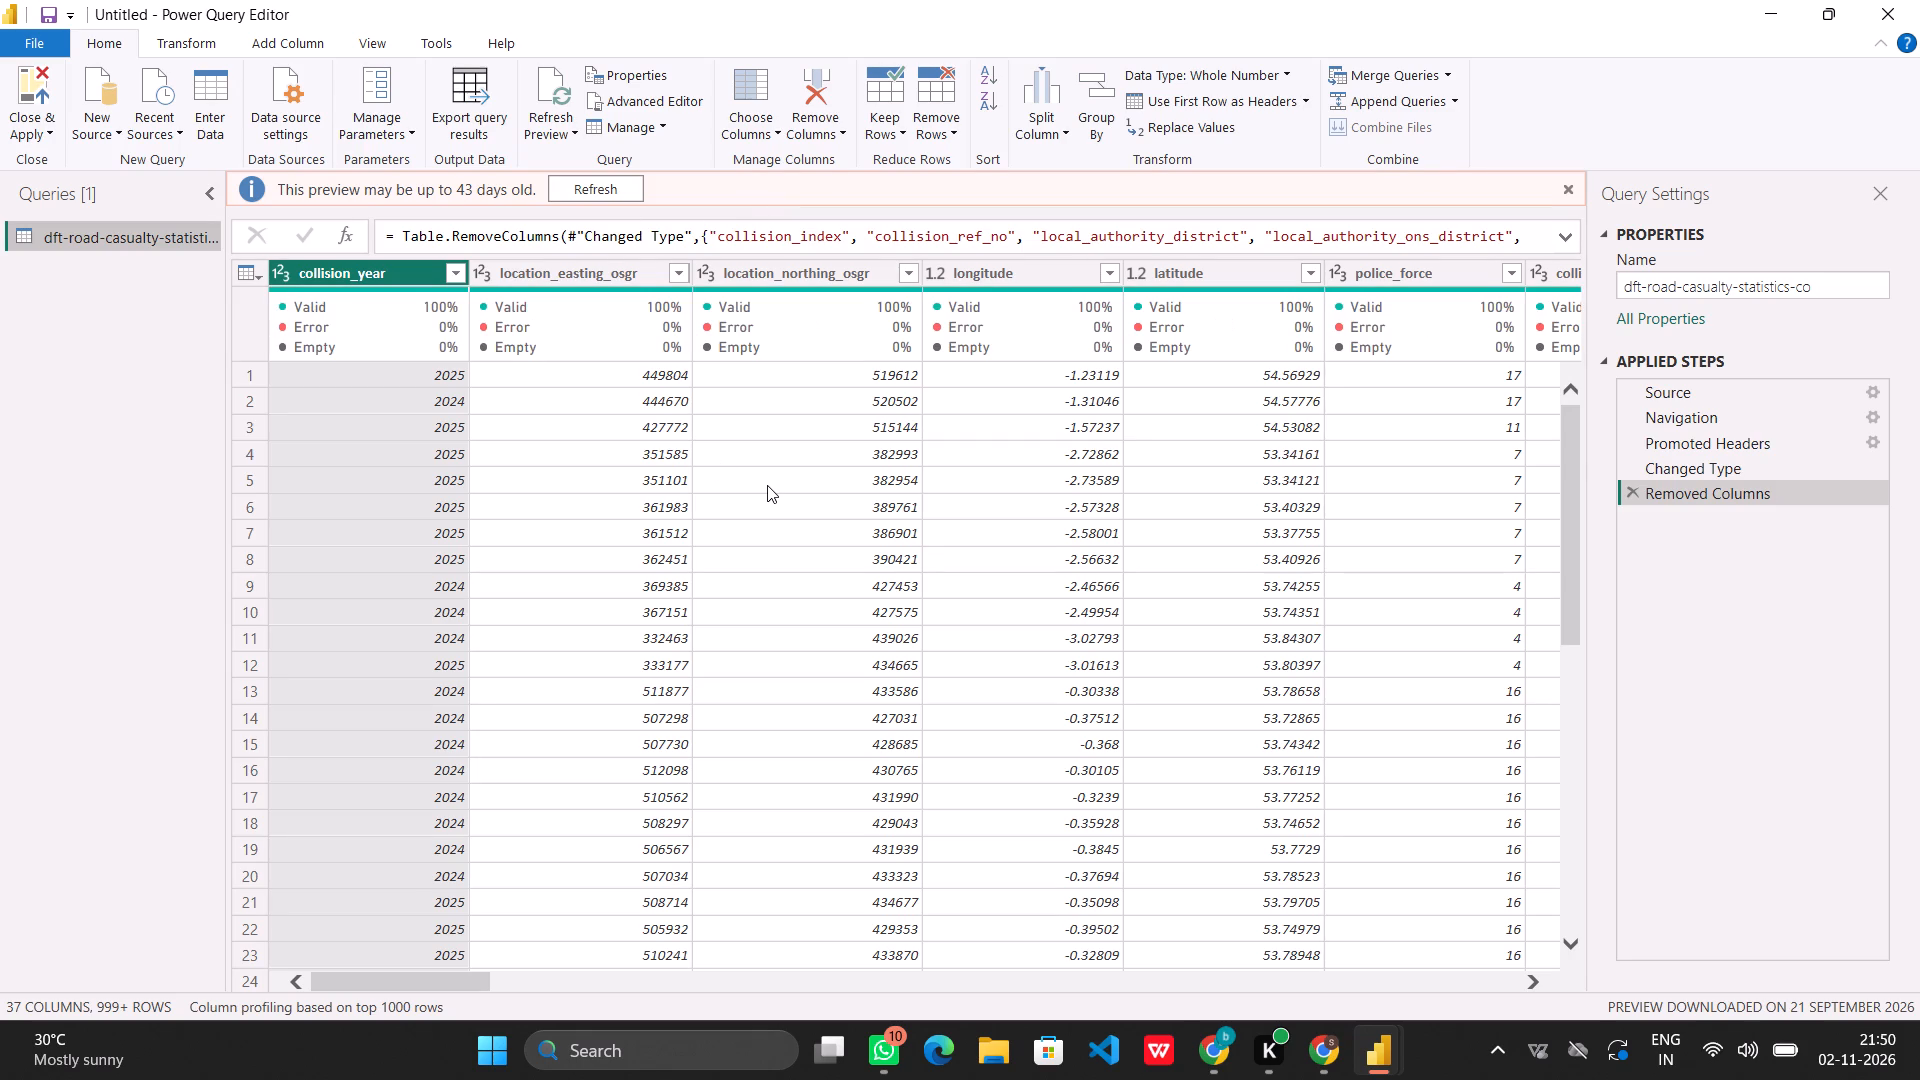
Examine the dataset's columns from the location fields through the junction fields, and inspect the filter values of road_type.
{"action": "left_click", "coordinate": [626, 269]}
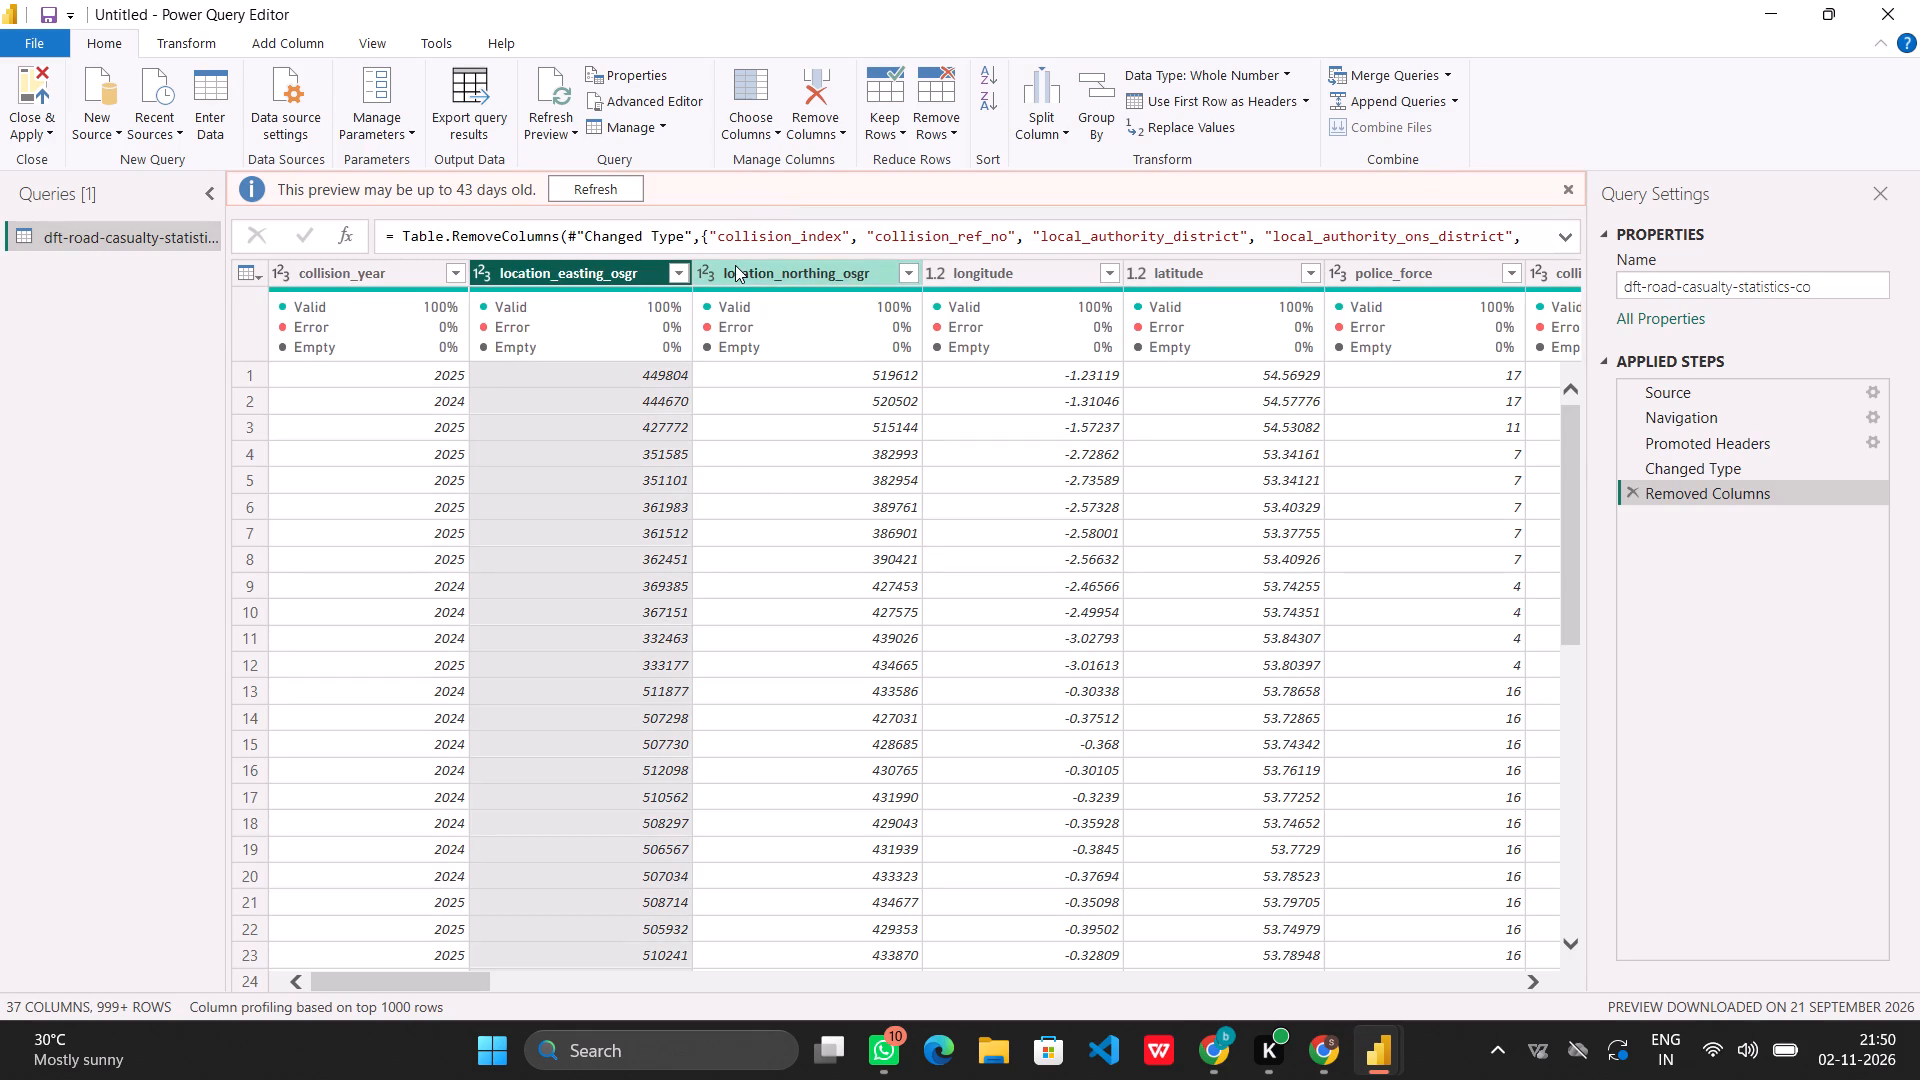
{"action": "left_click", "coordinate": [735, 265], "text": "ctrl"}
{"action": "scroll", "coordinate": [1041, 352], "scroll_direction": "left", "scroll_amount": 1}
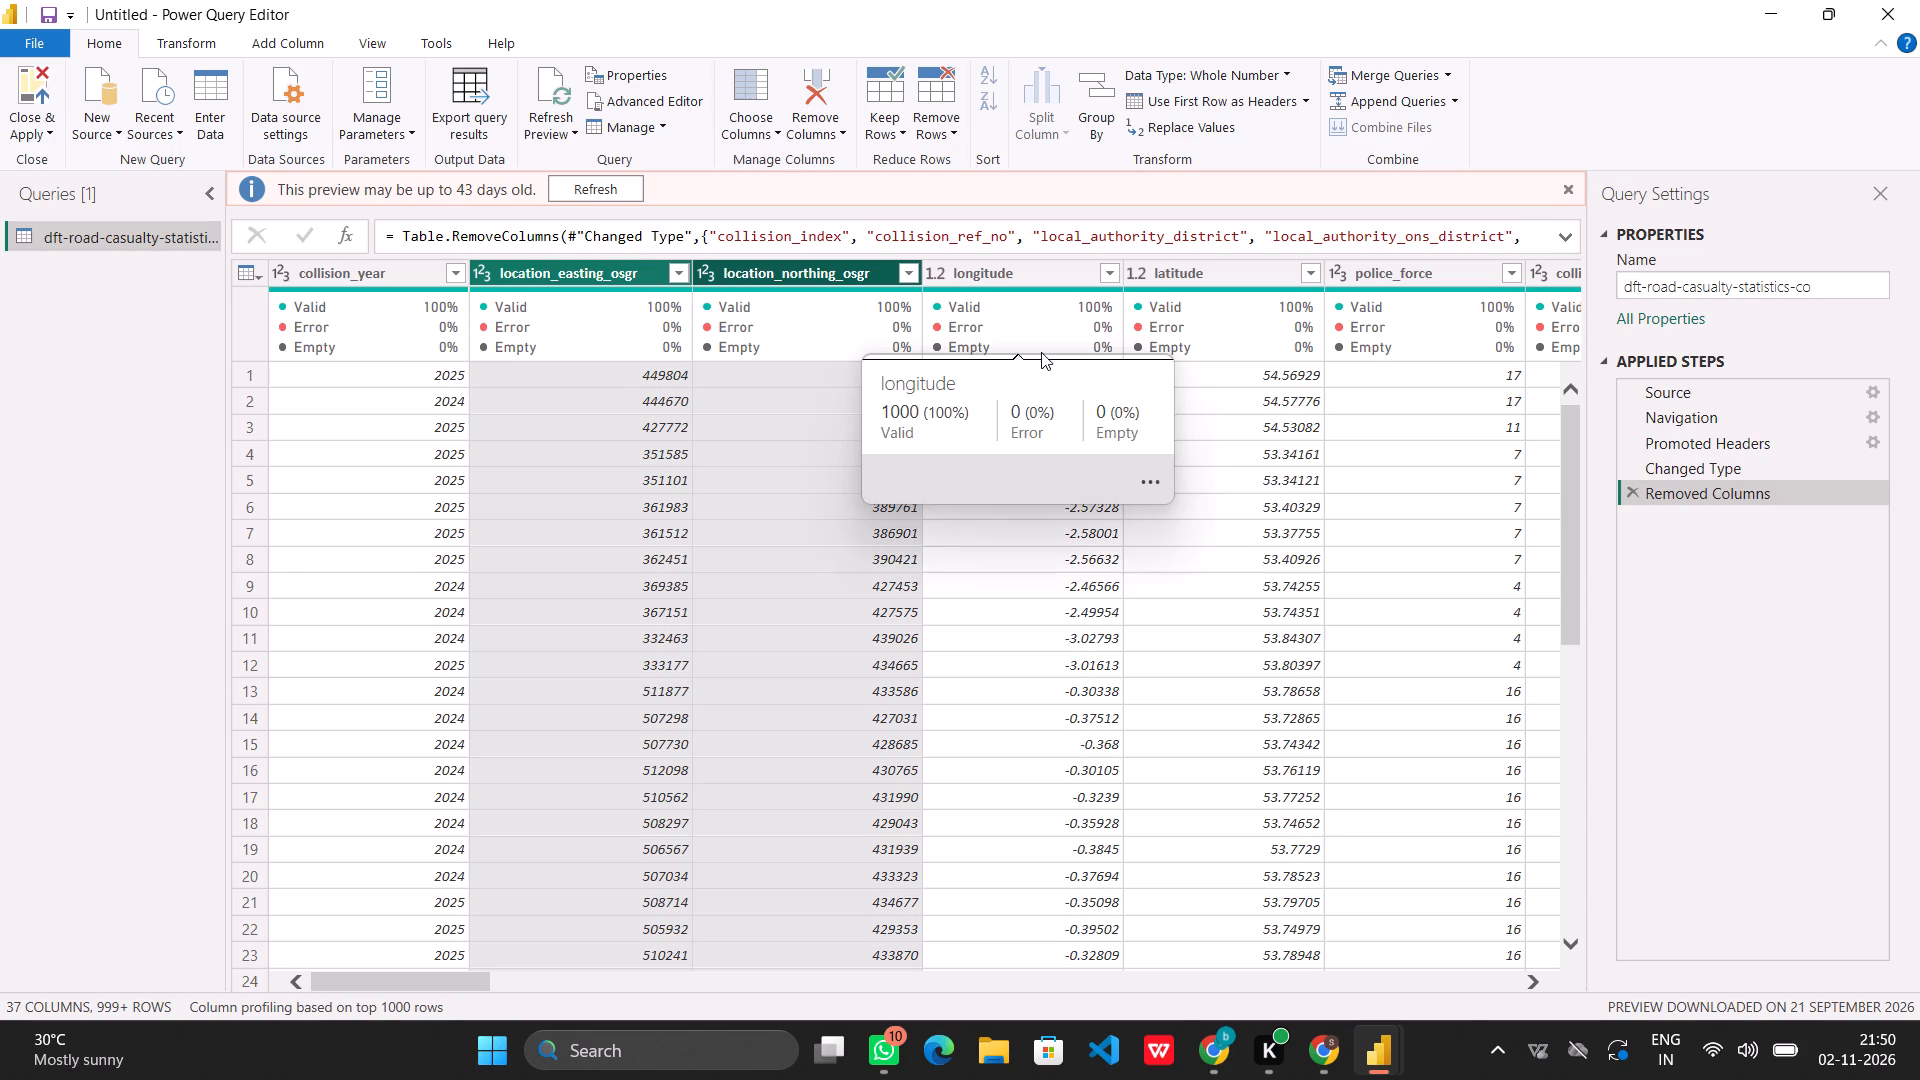
{"action": "scroll", "coordinate": [1276, 355], "scroll_direction": "left", "scroll_amount": 1}
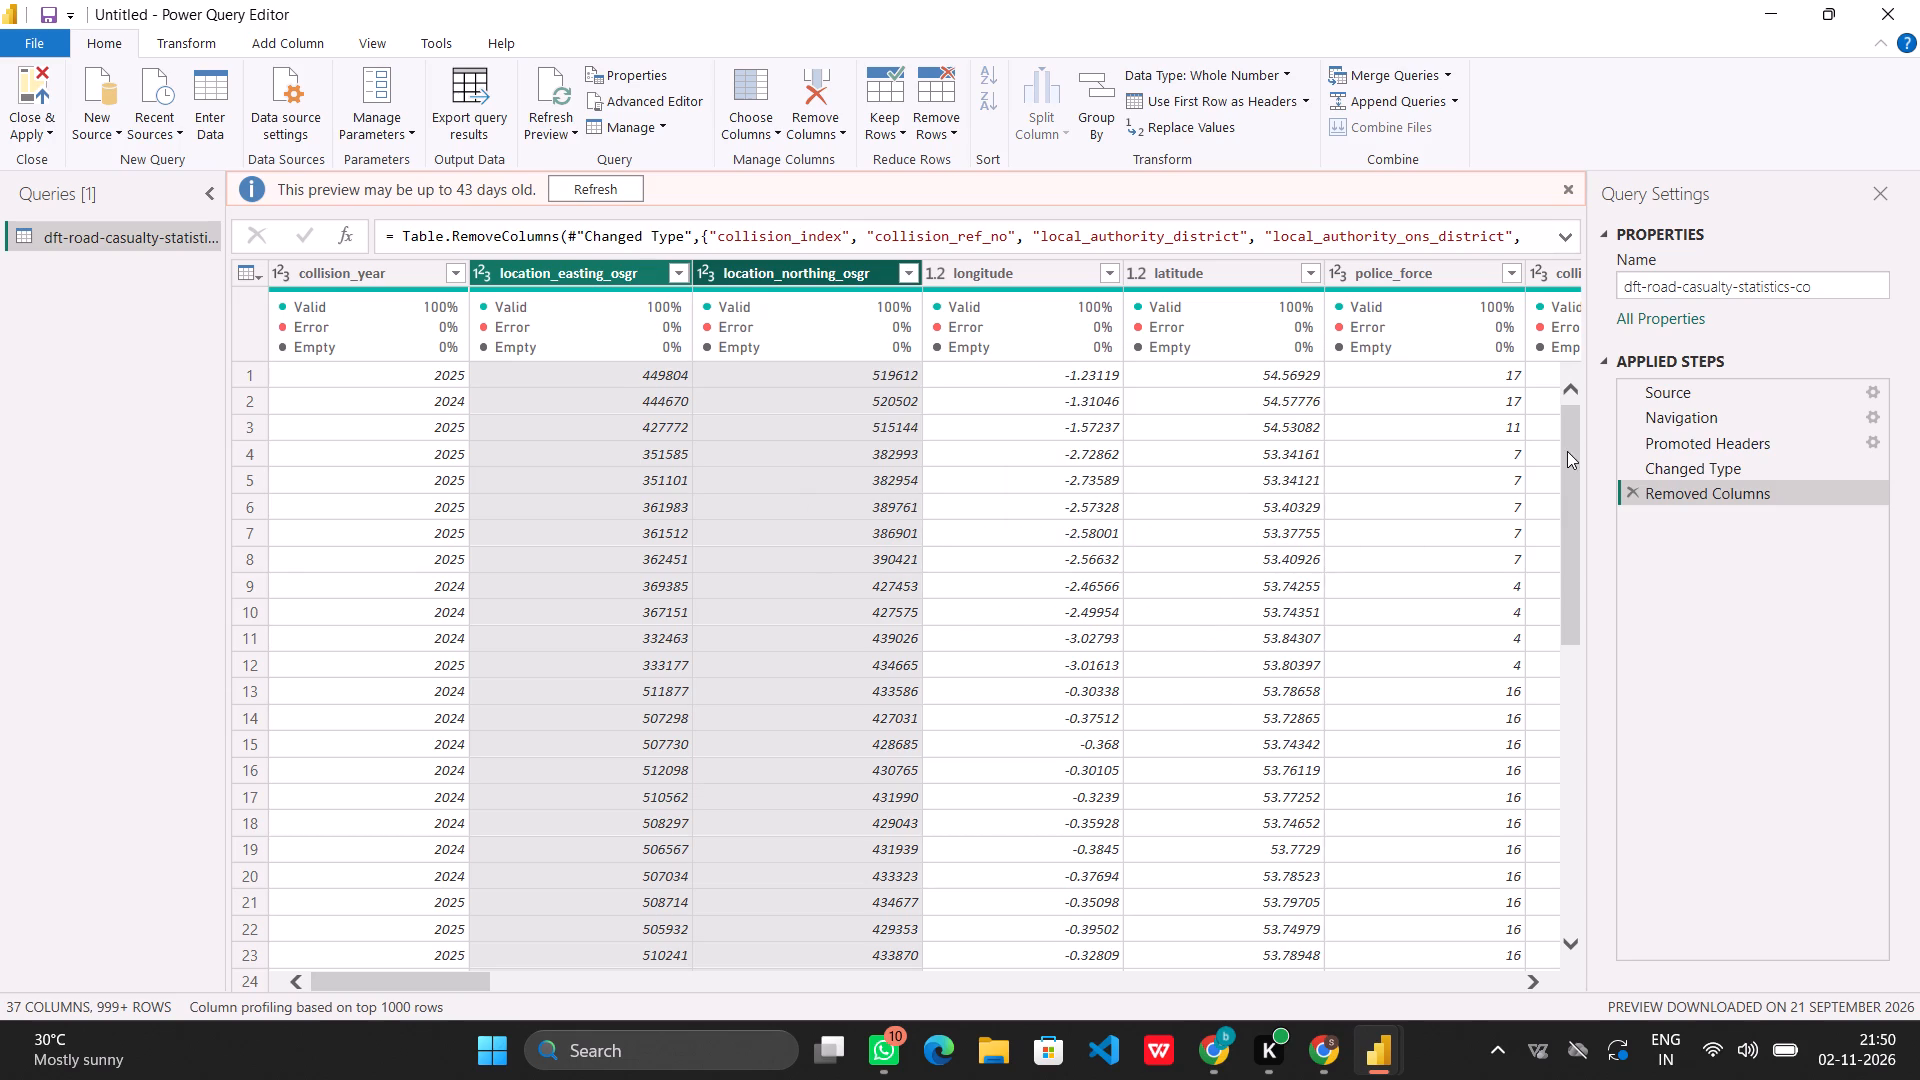
{"action": "left_click", "coordinate": [1530, 973]}
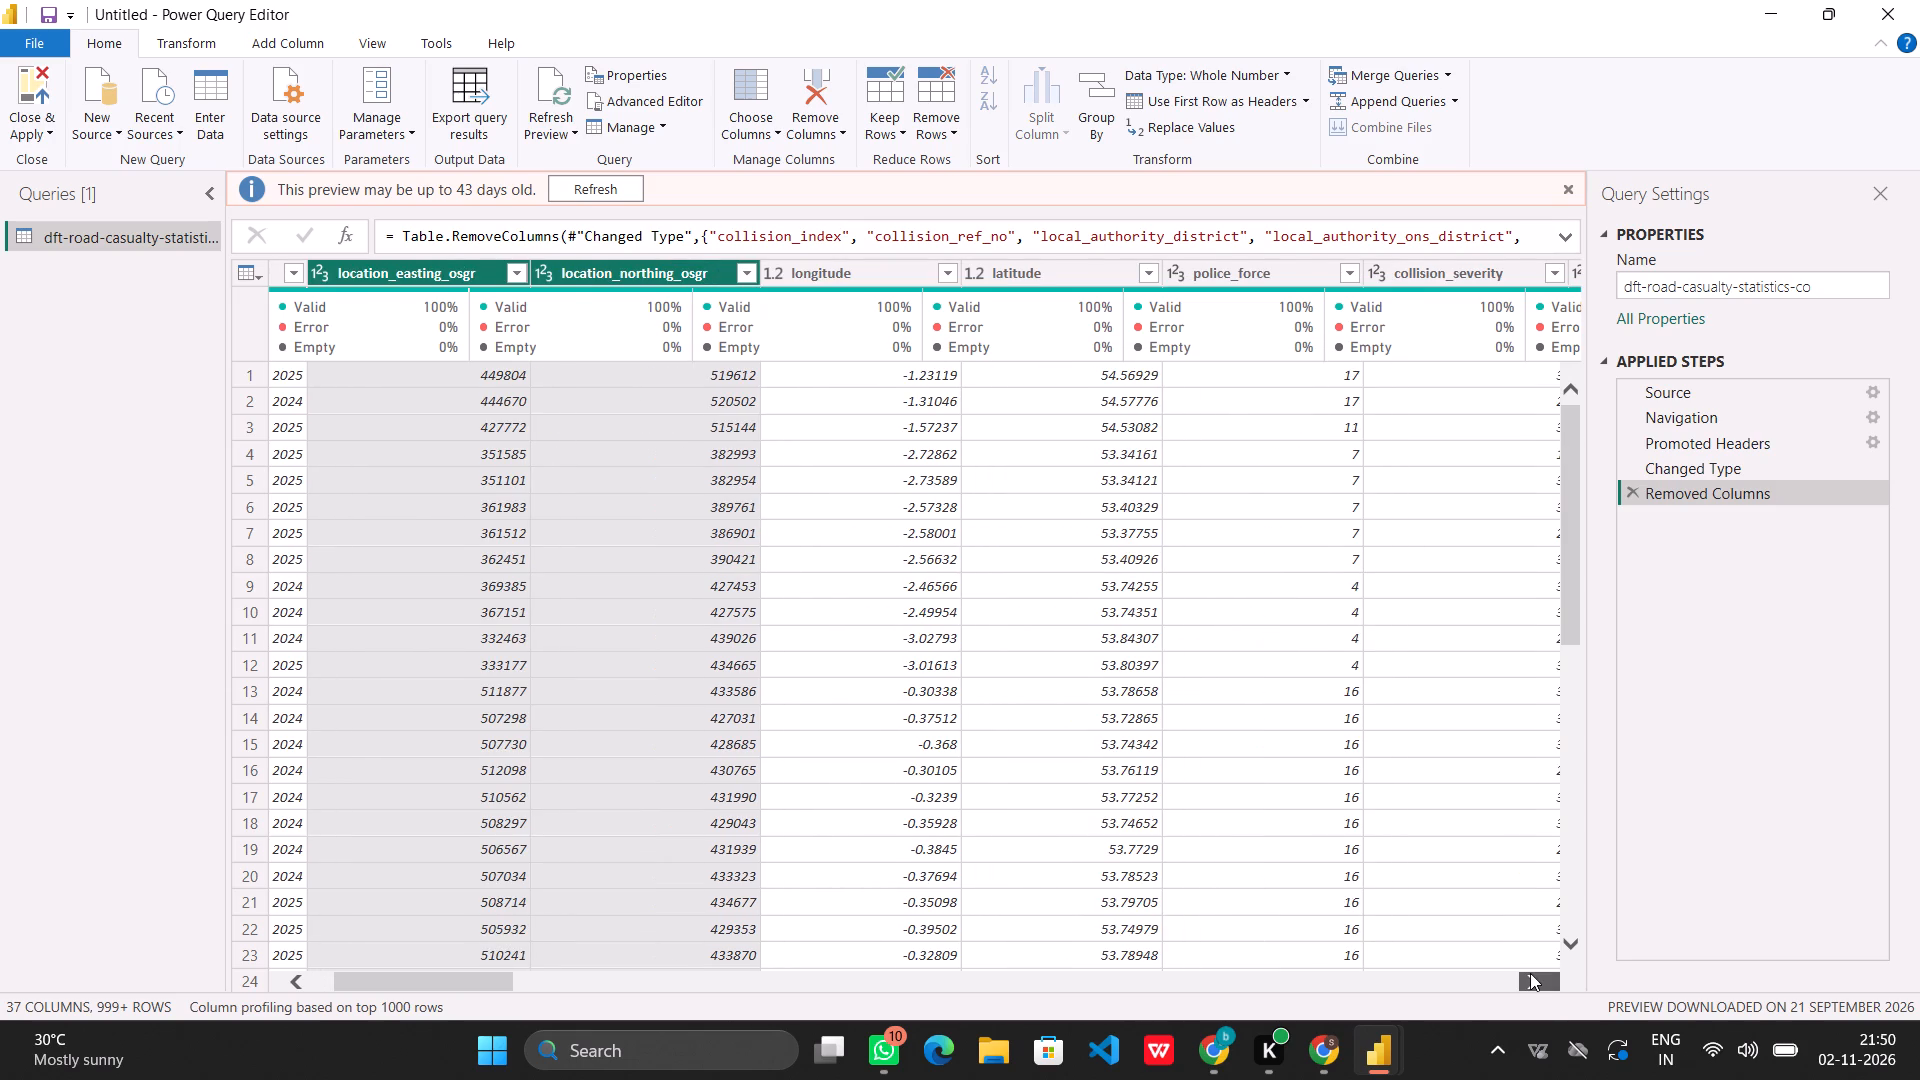
{"action": "left_click", "coordinate": [1535, 984]}
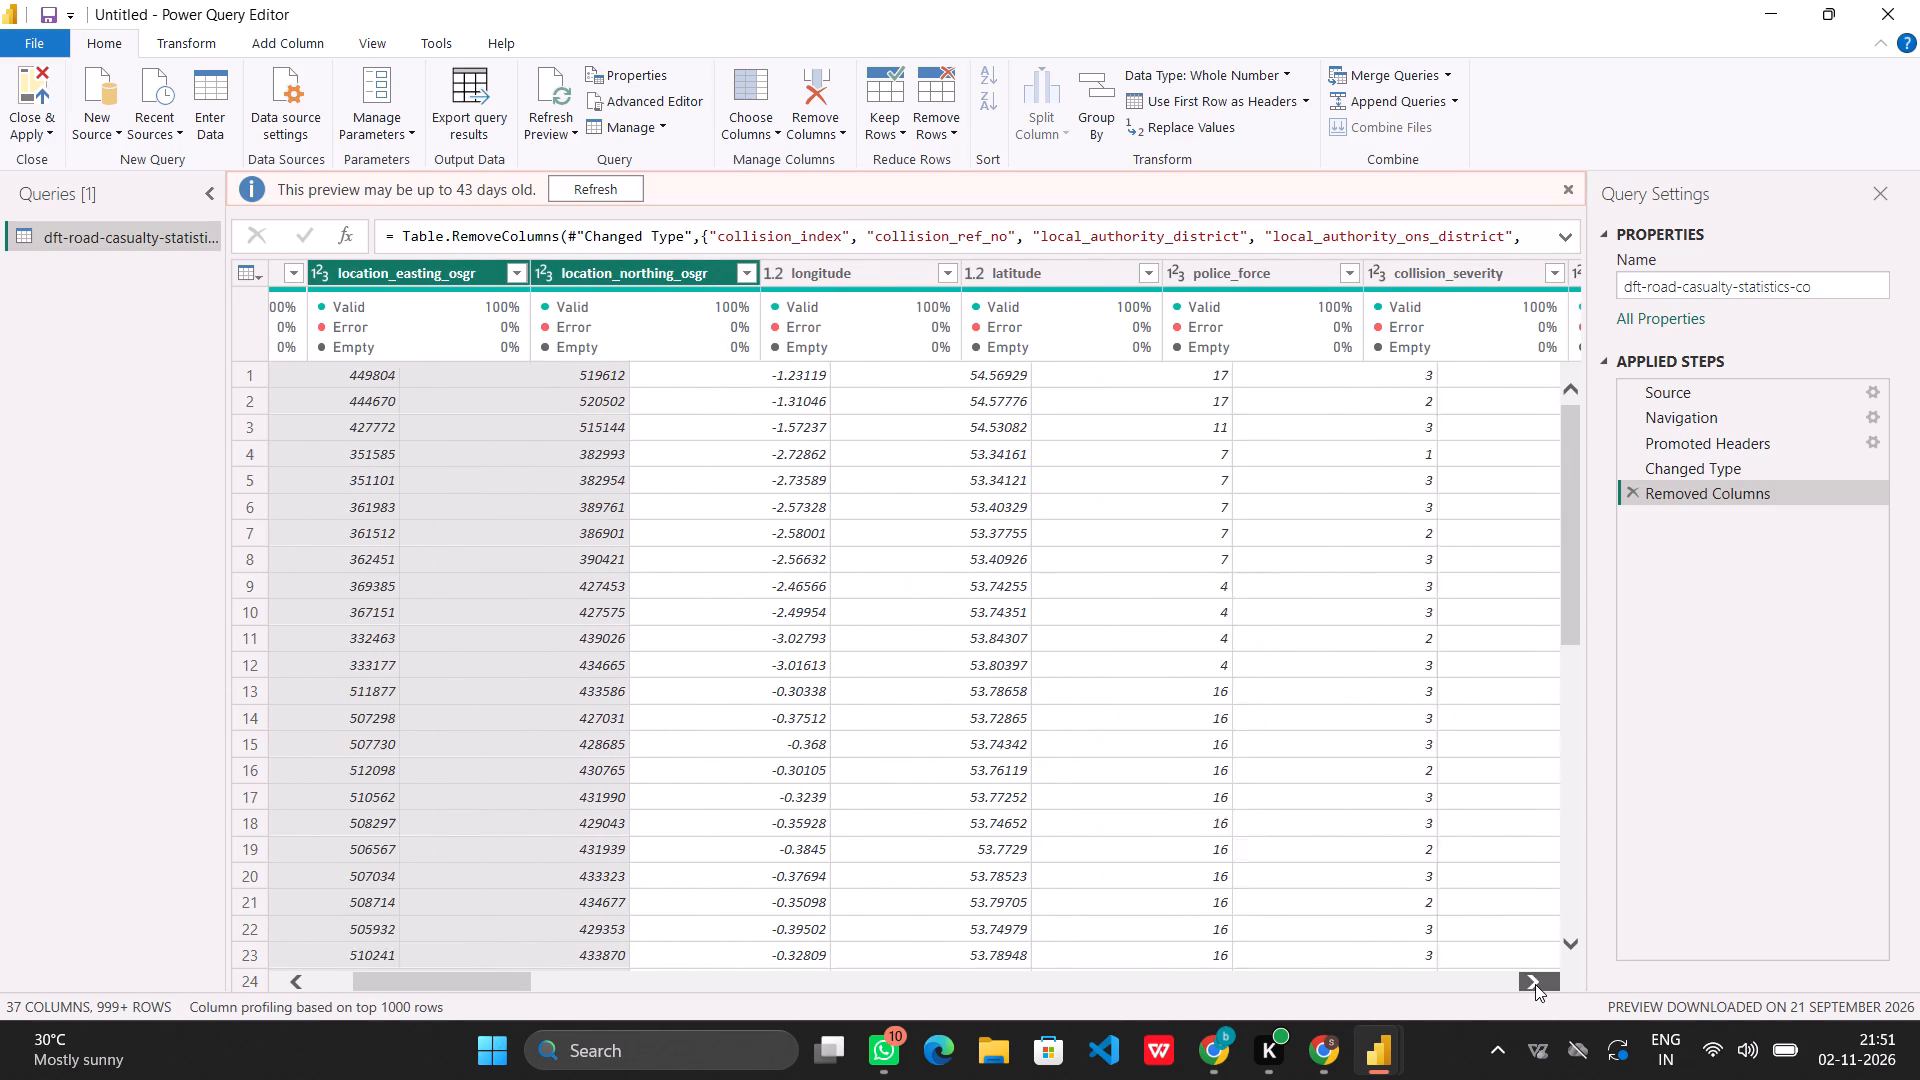
{"action": "left_click", "coordinate": [1535, 984]}
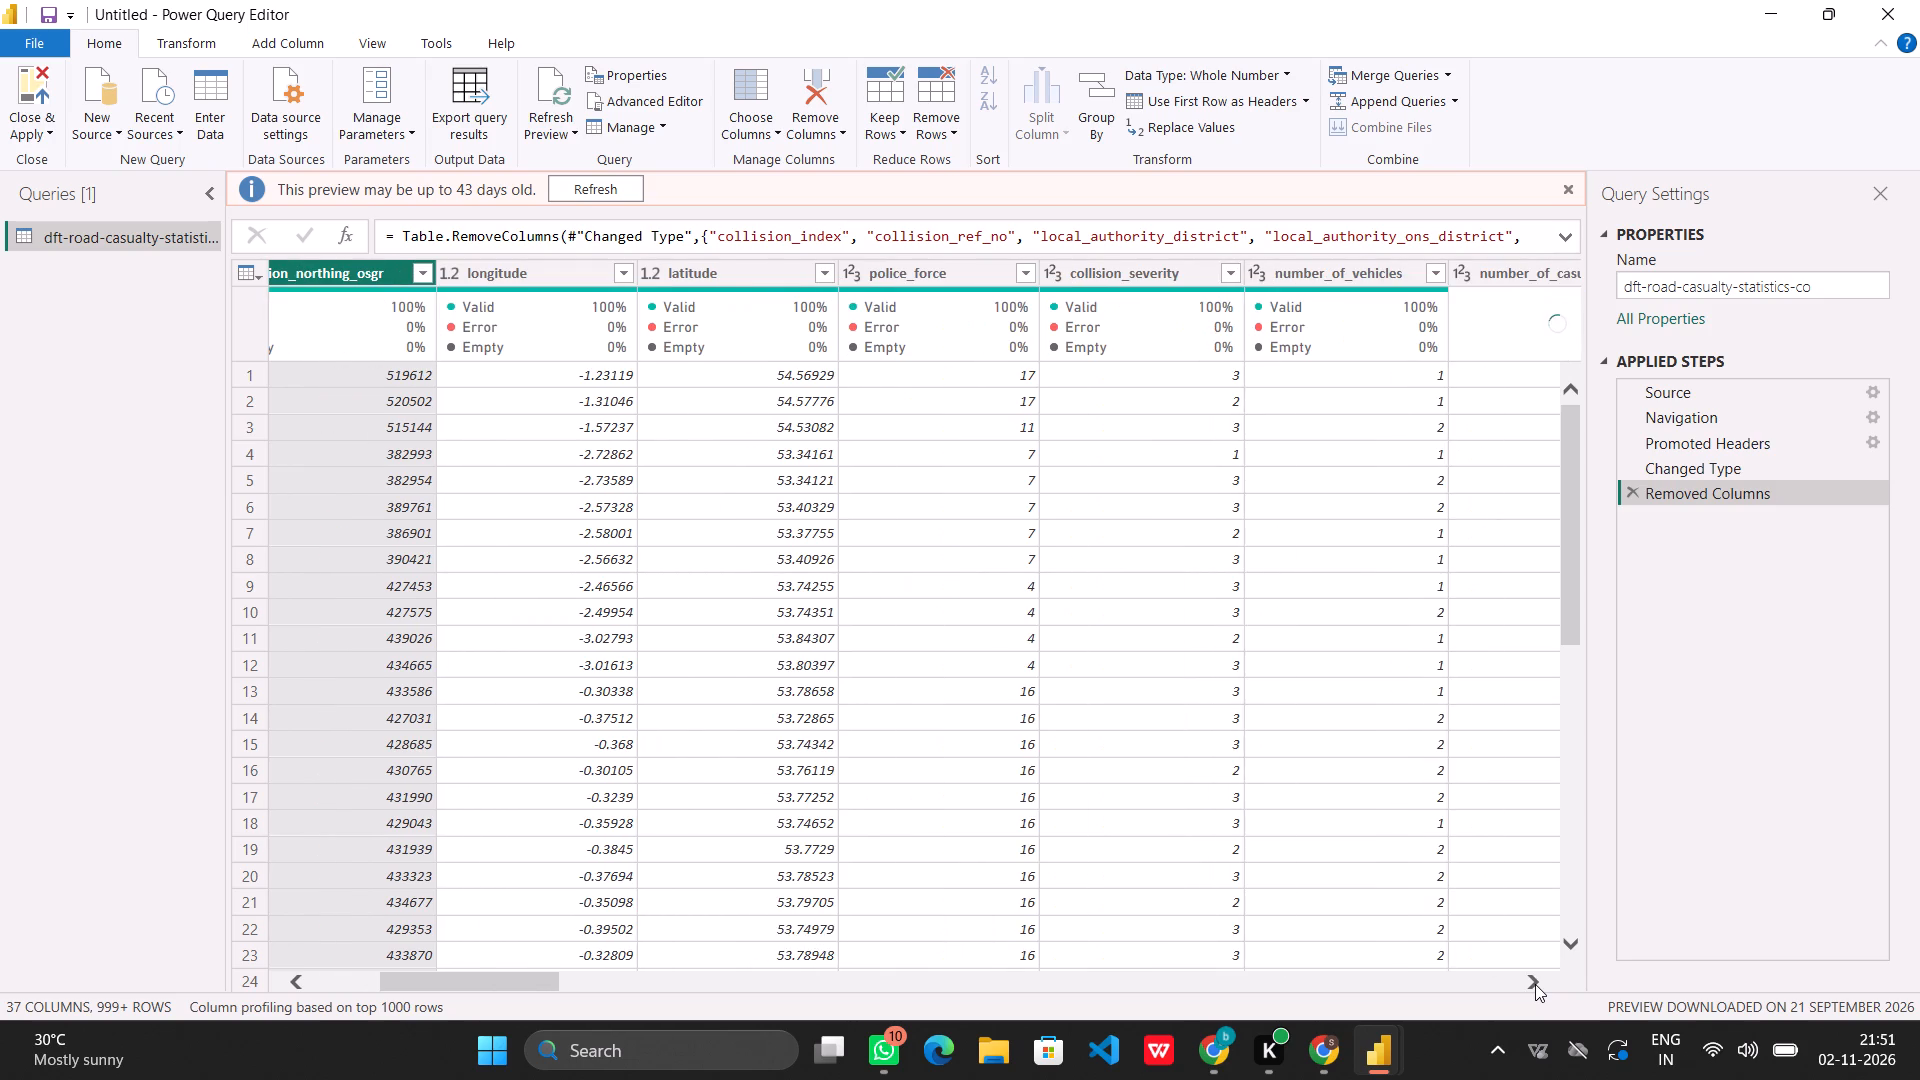
{"action": "left_click", "coordinate": [1535, 984]}
{"action": "left_click", "coordinate": [1535, 984]}
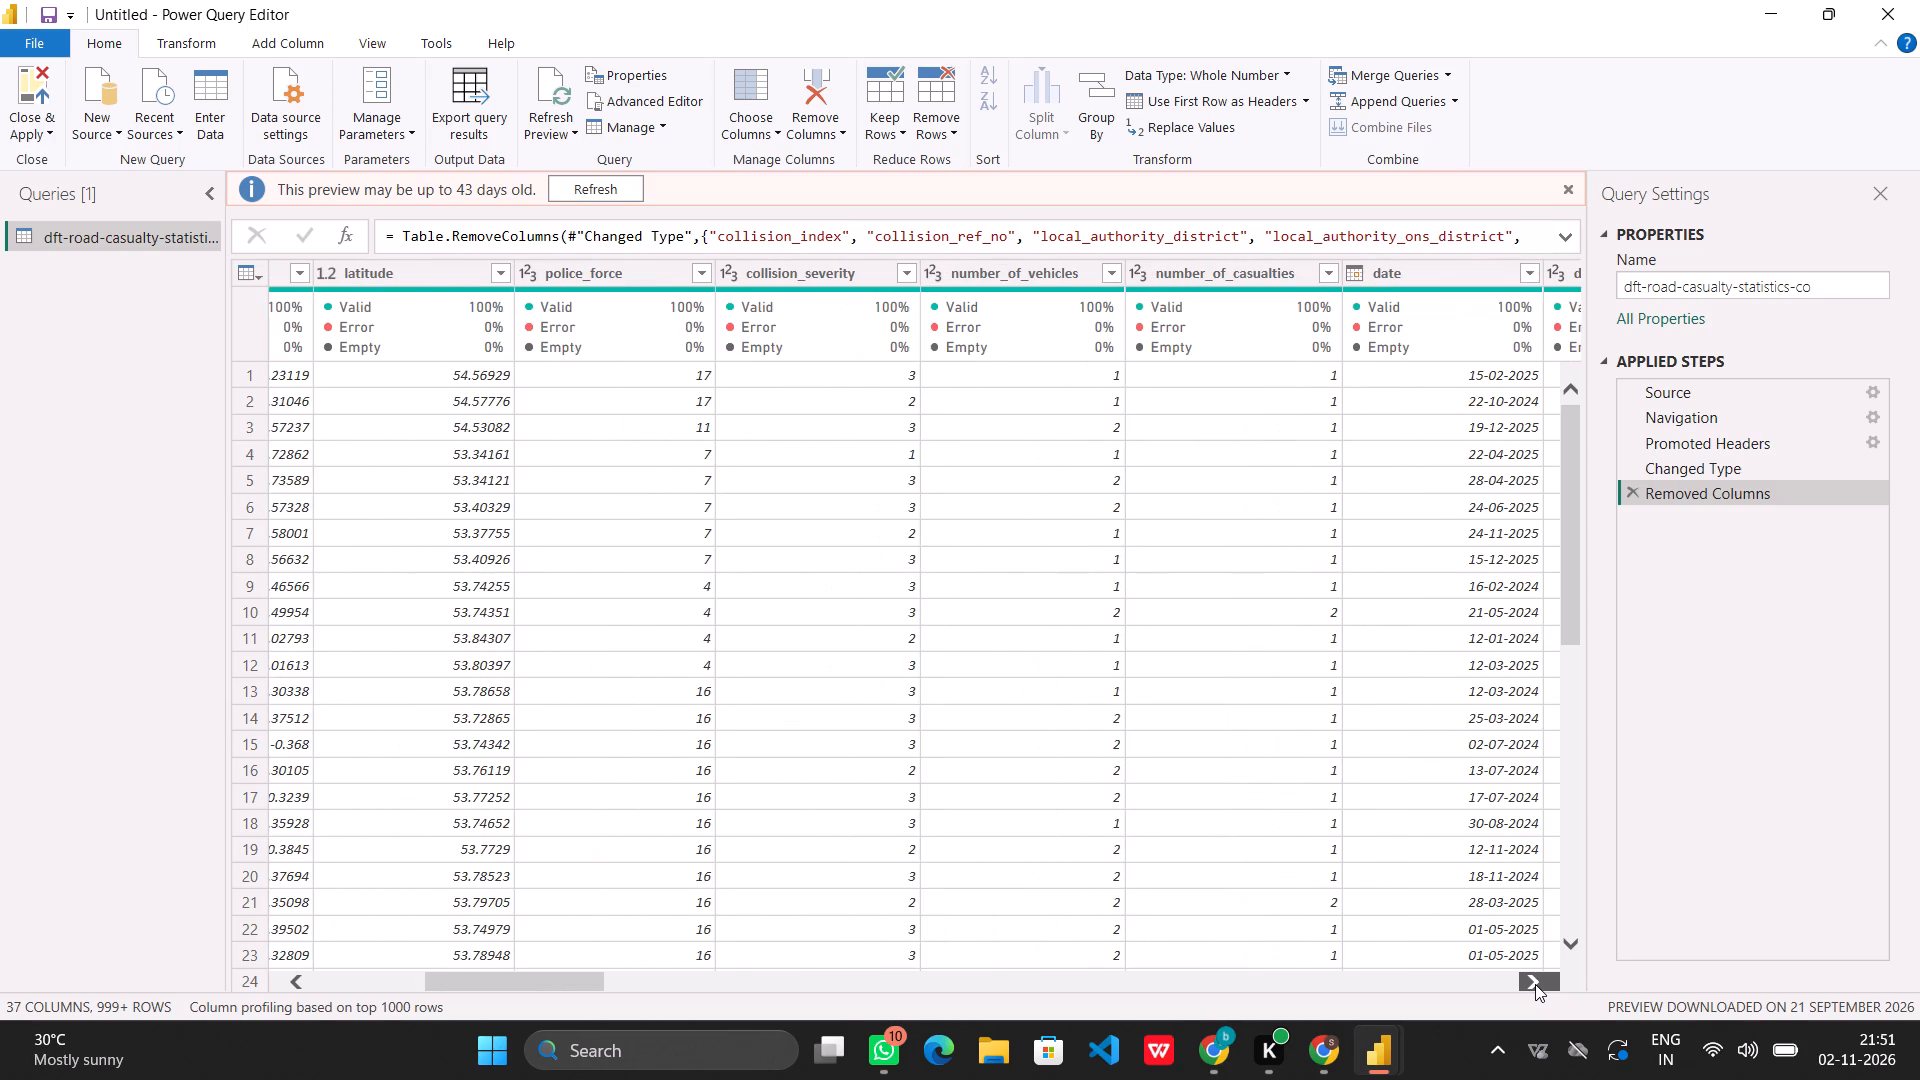
{"action": "left_click", "coordinate": [1535, 984]}
{"action": "left_click", "coordinate": [1535, 984]}
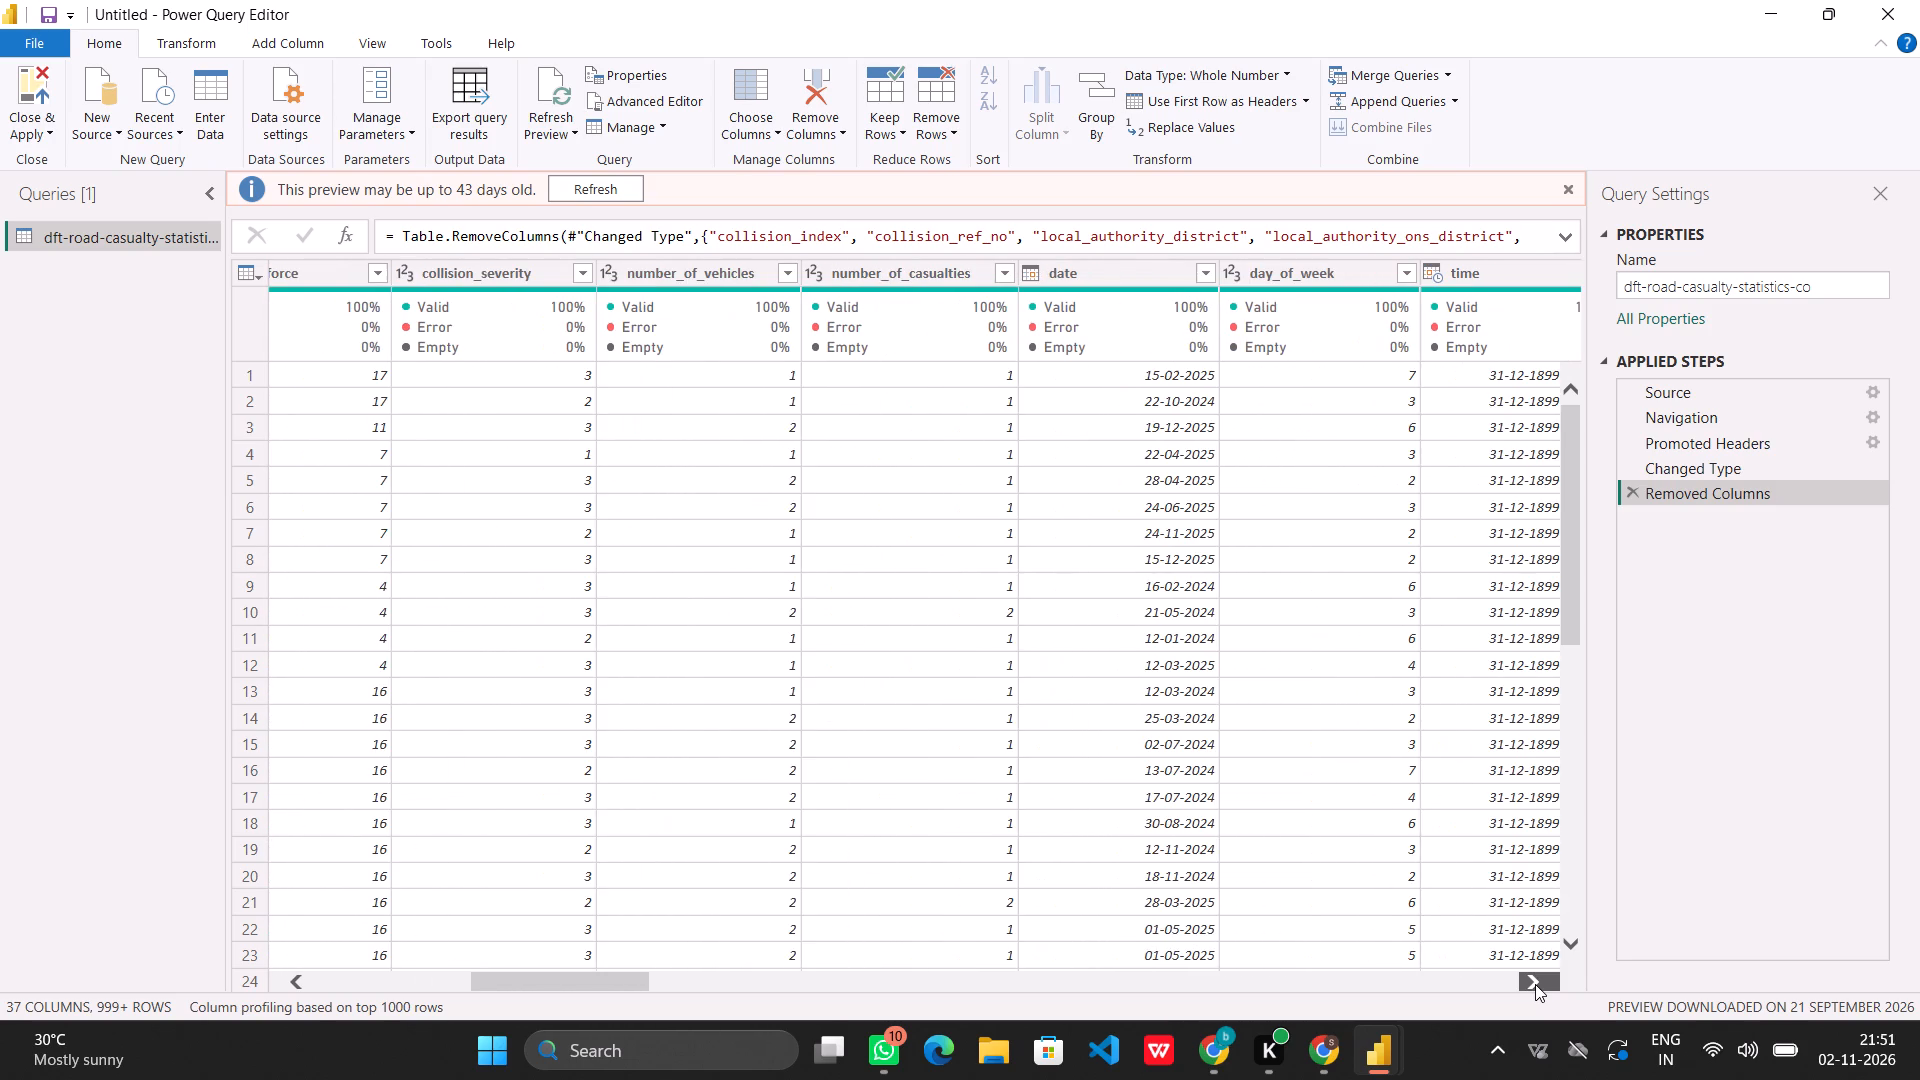
{"action": "left_click", "coordinate": [1535, 984]}
{"action": "left_click", "coordinate": [1535, 984]}
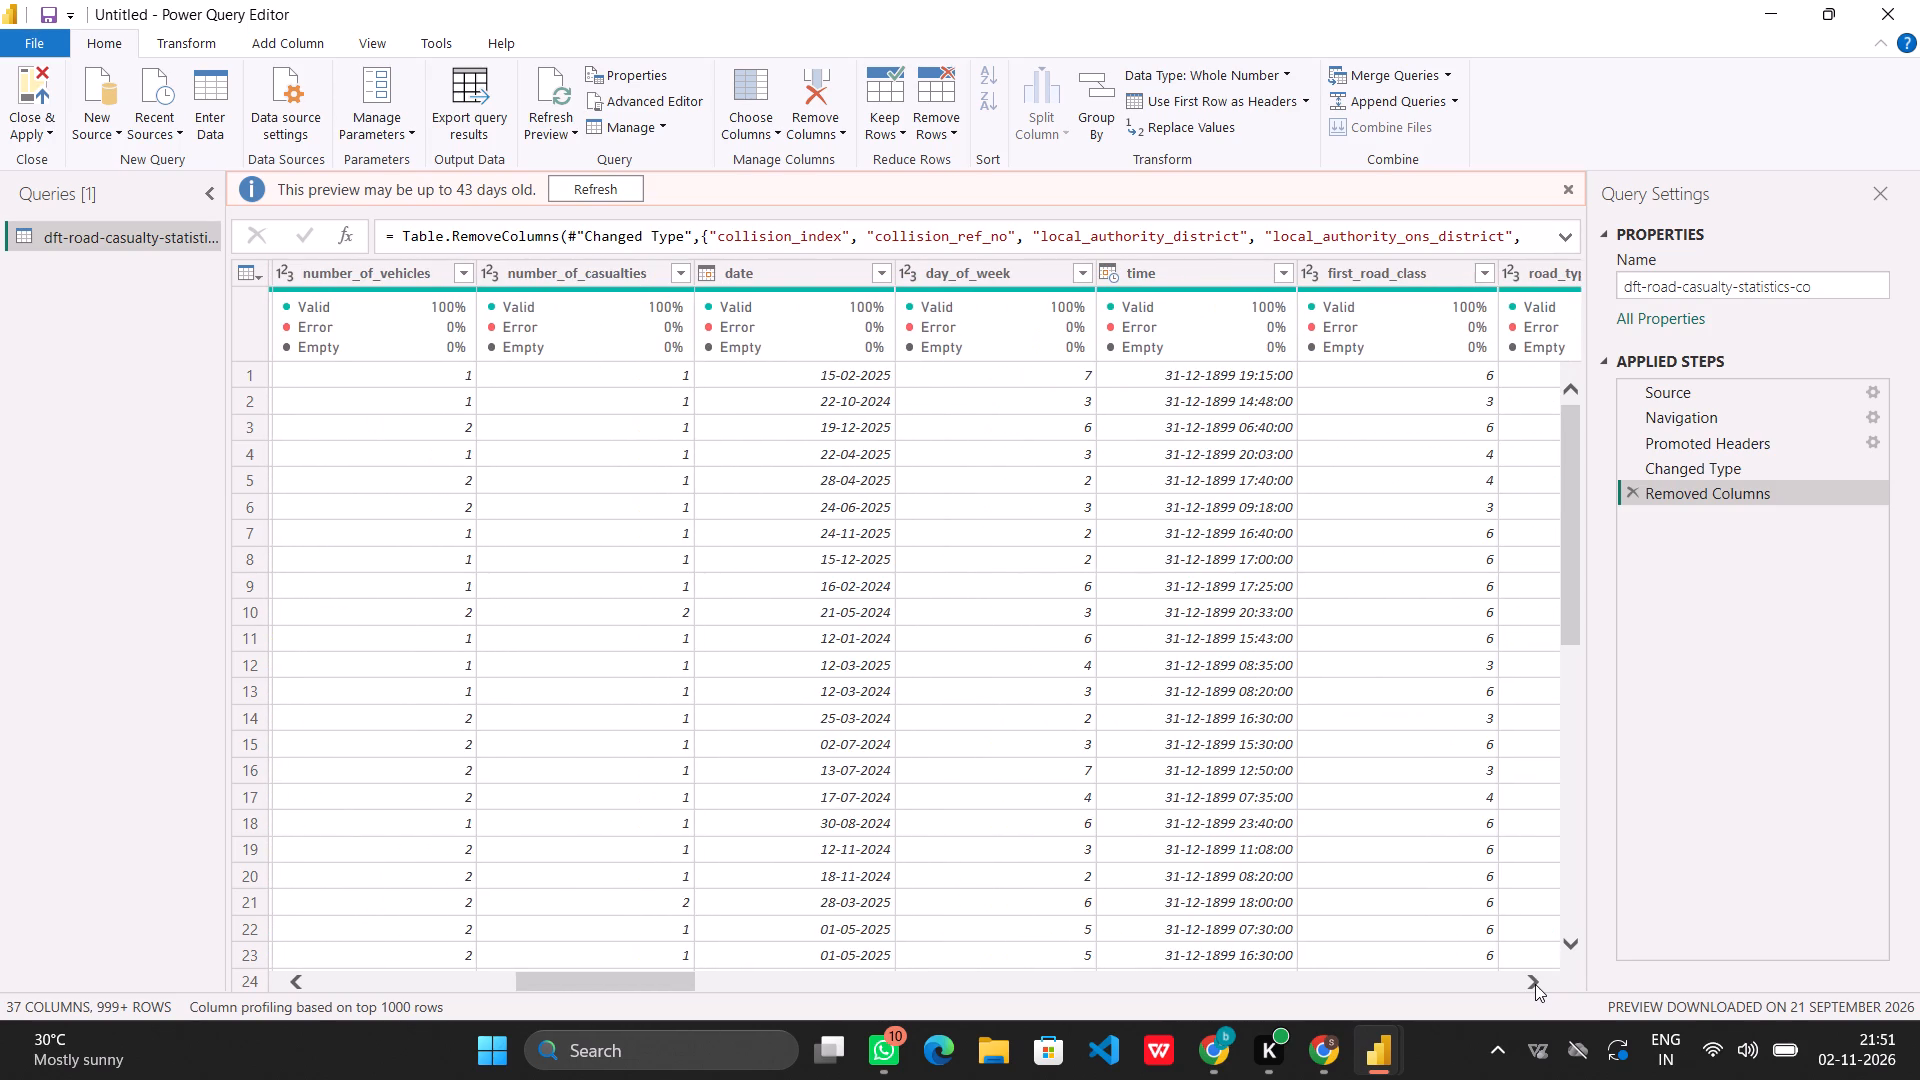
{"action": "left_click", "coordinate": [1535, 984]}
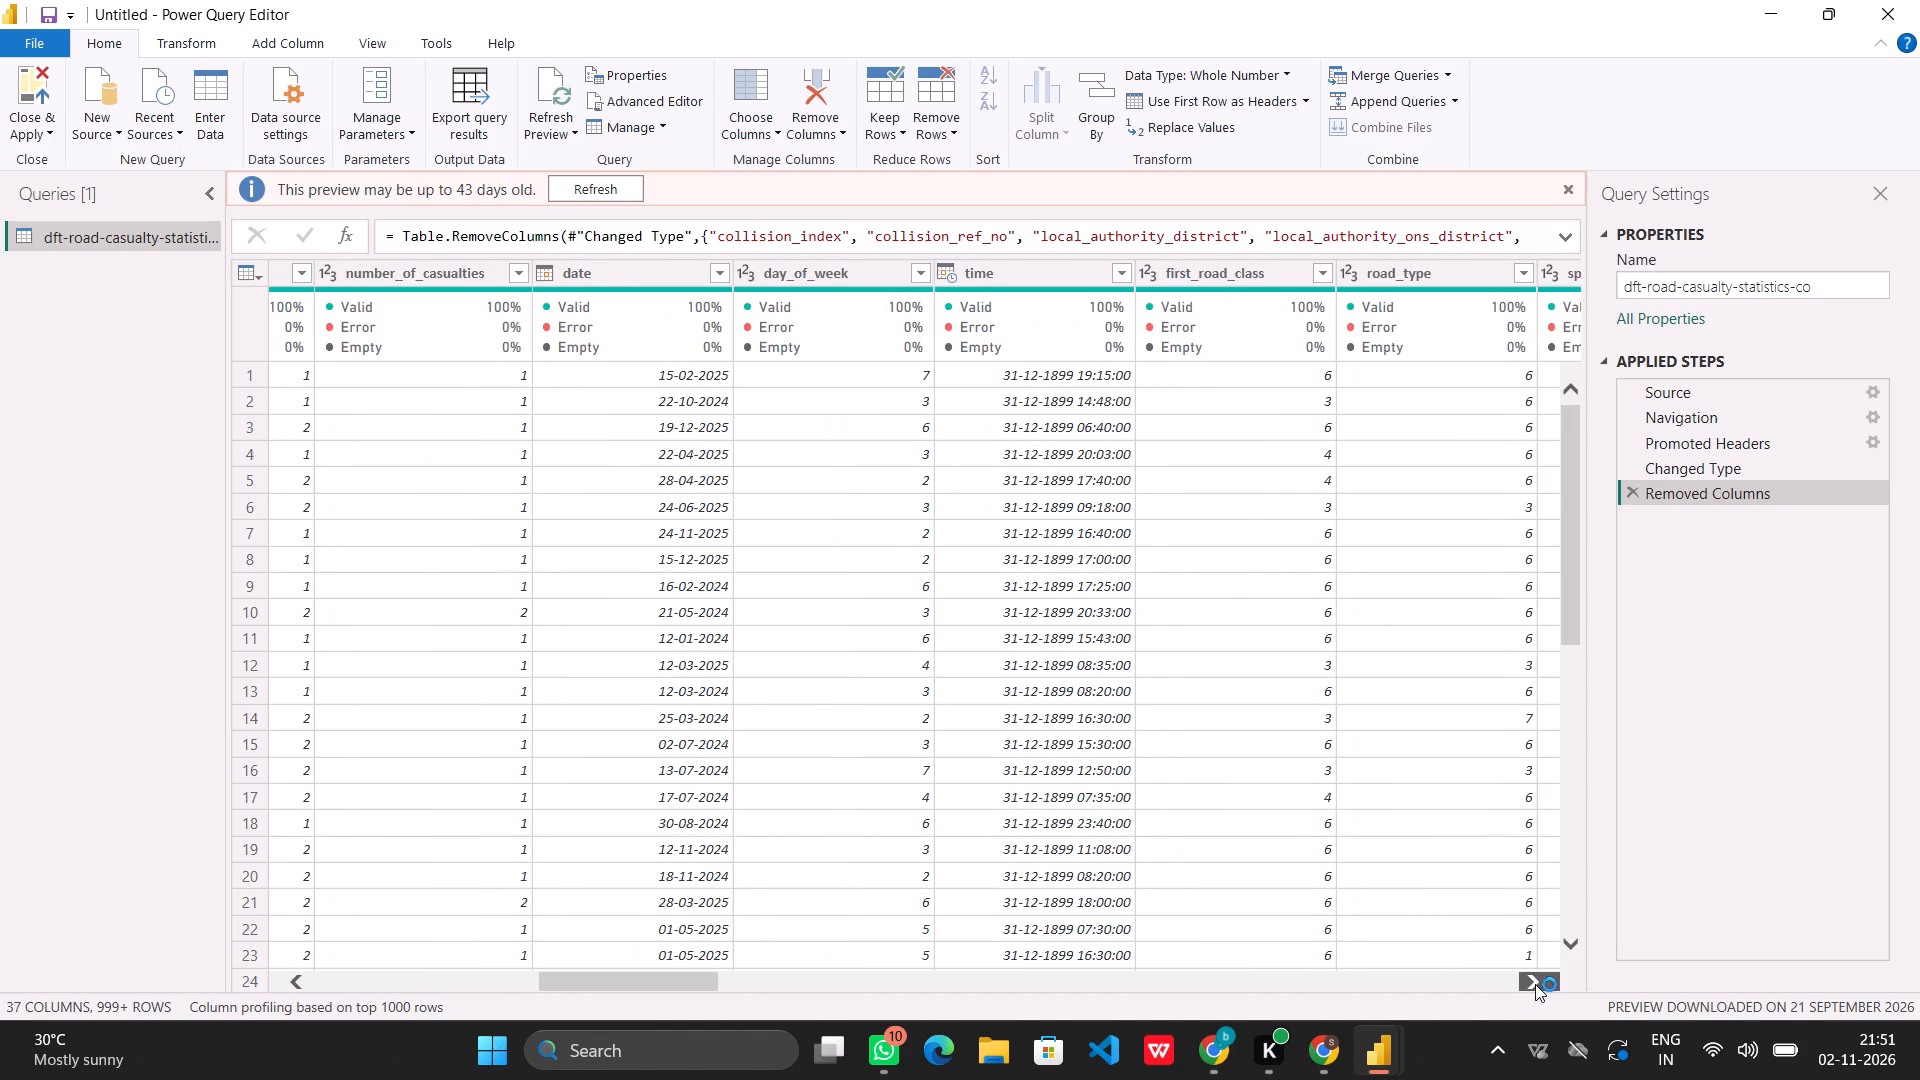
{"action": "left_click", "coordinate": [1535, 984]}
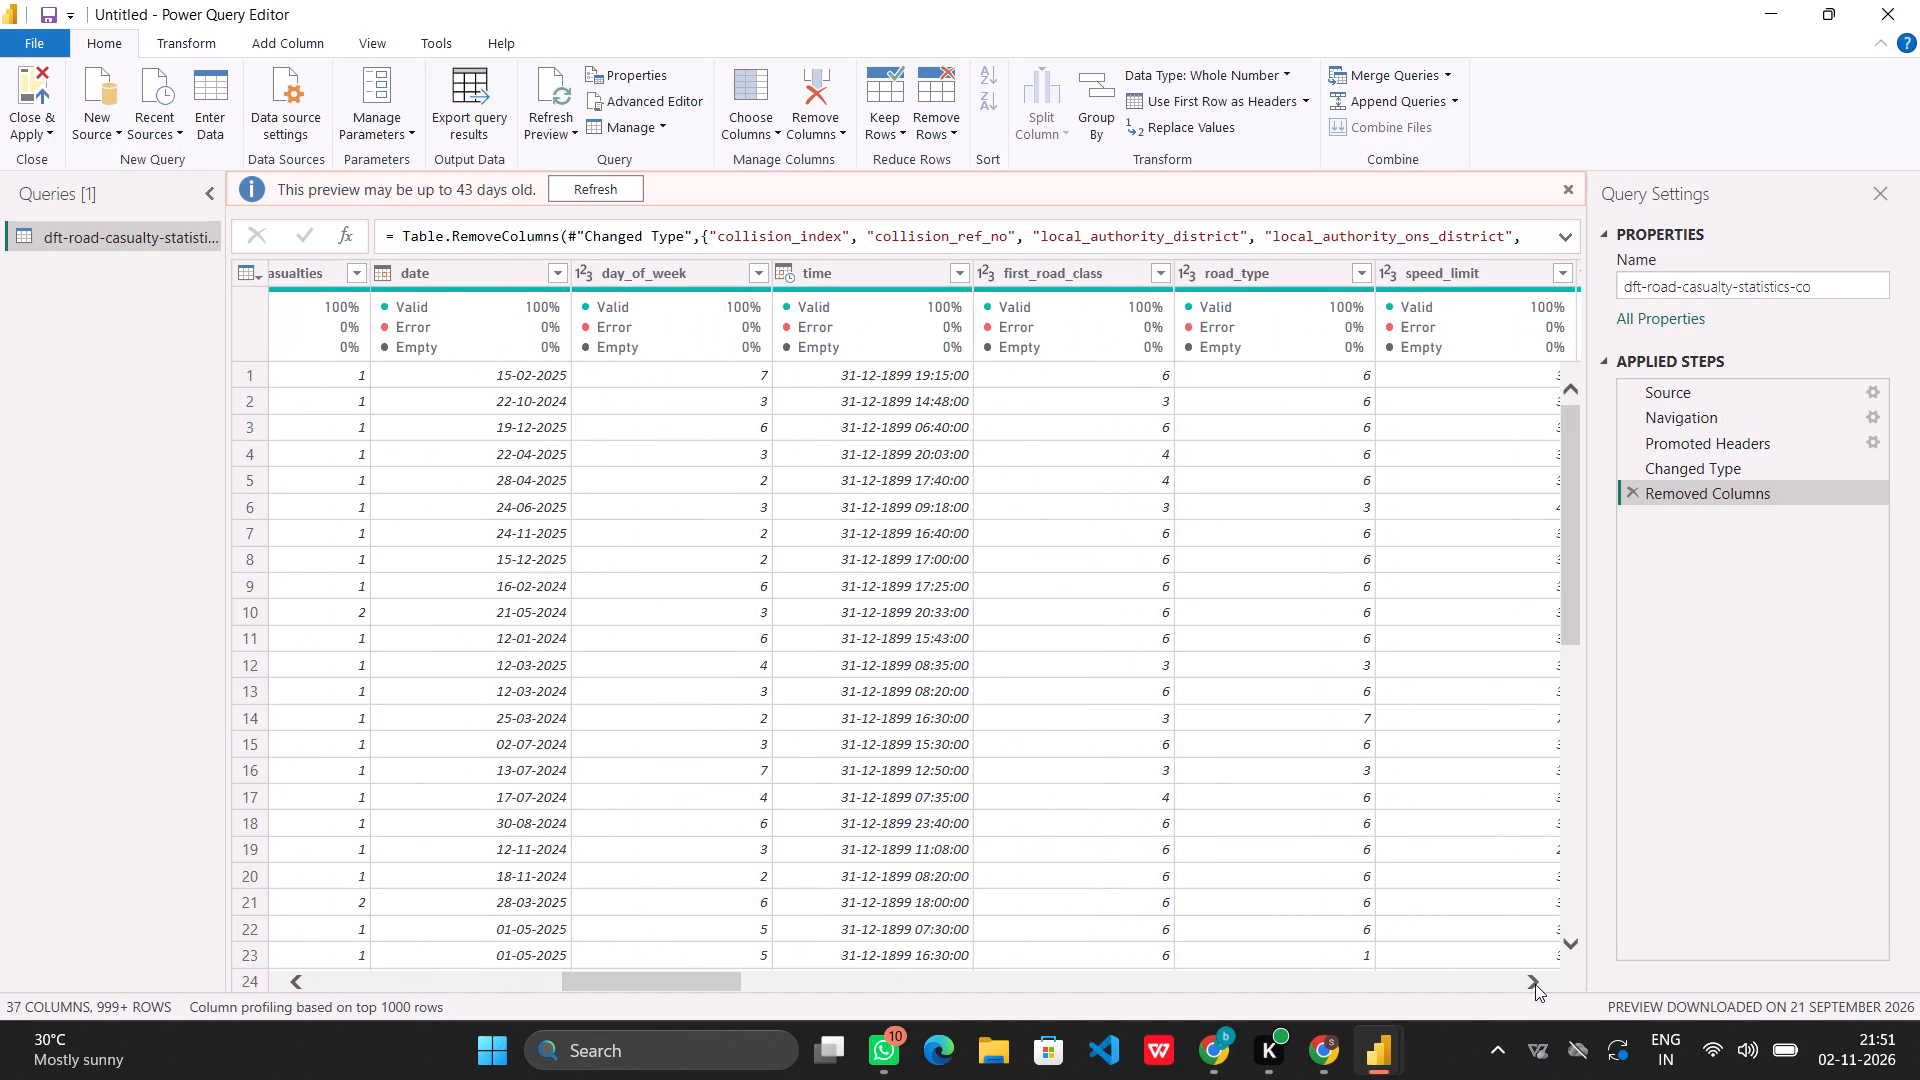
{"action": "left_click", "coordinate": [1535, 984]}
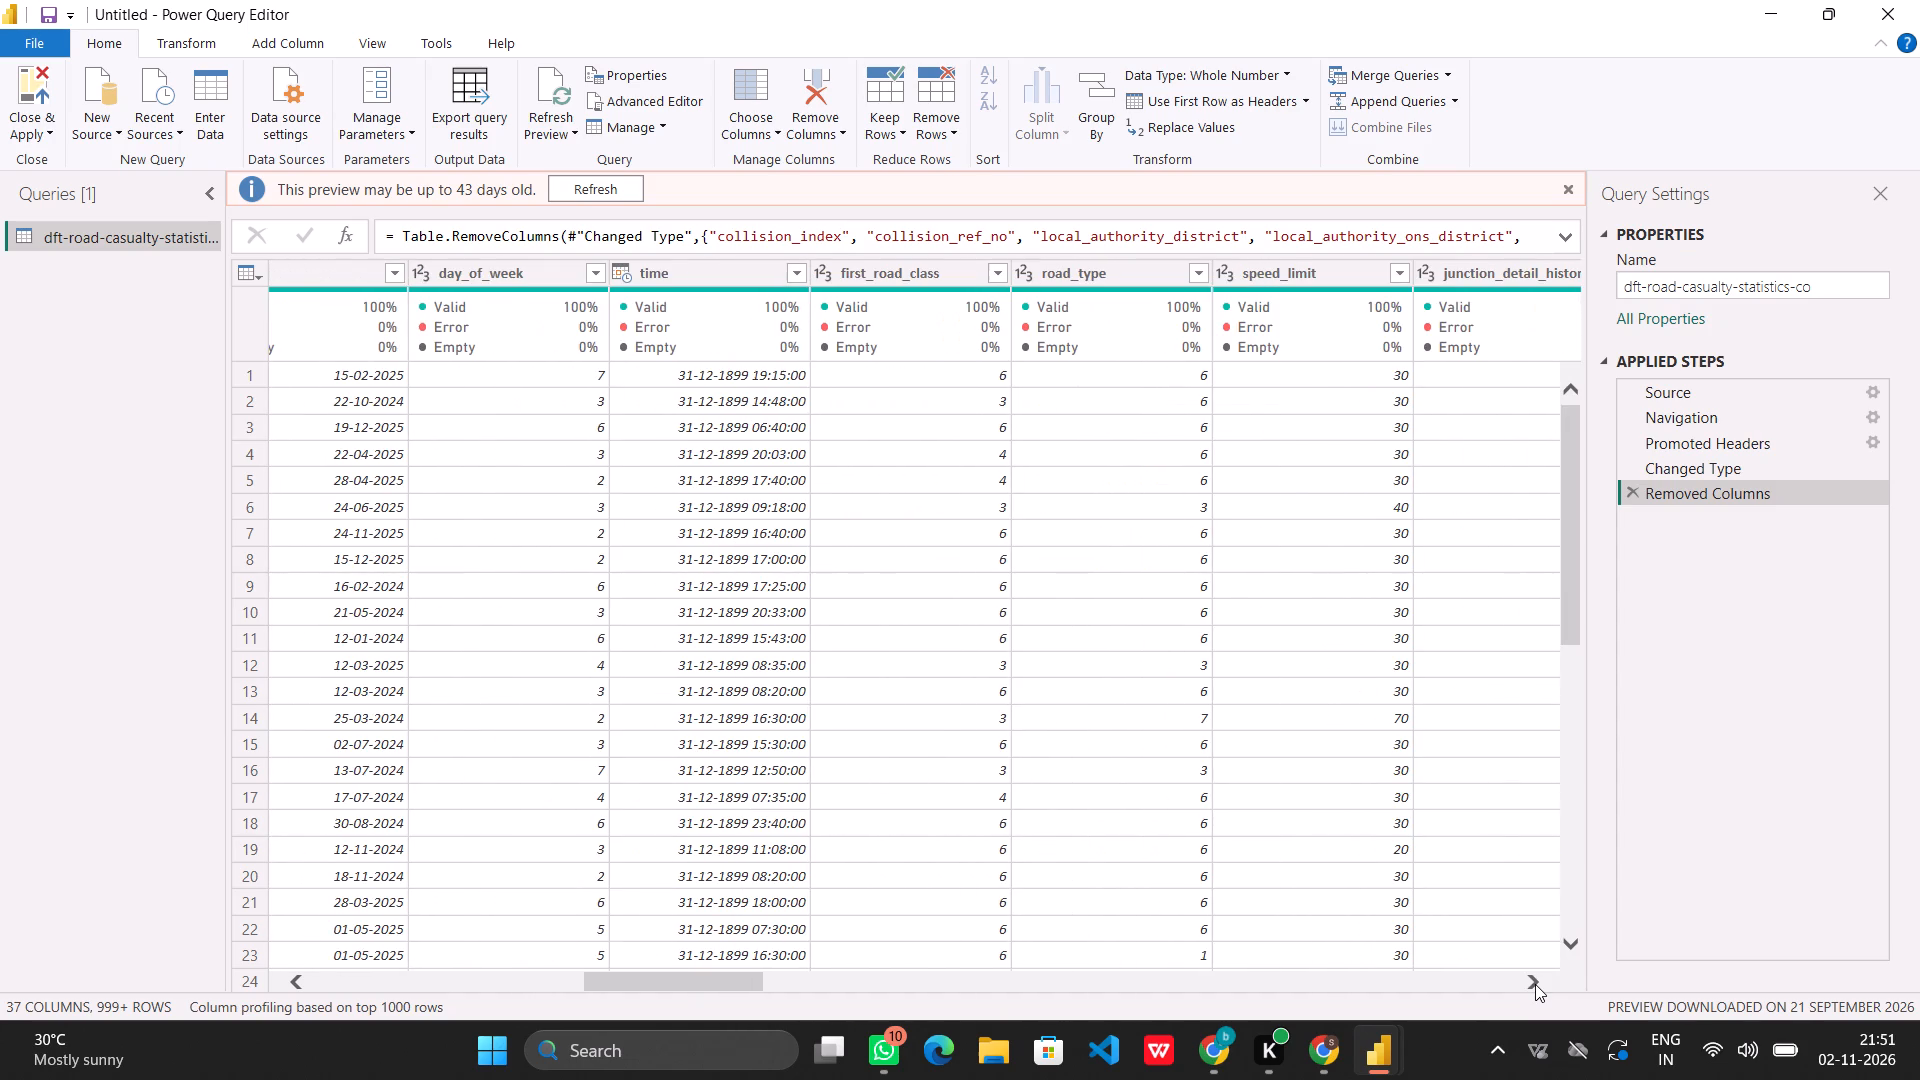
{"action": "left_click", "coordinate": [1535, 984]}
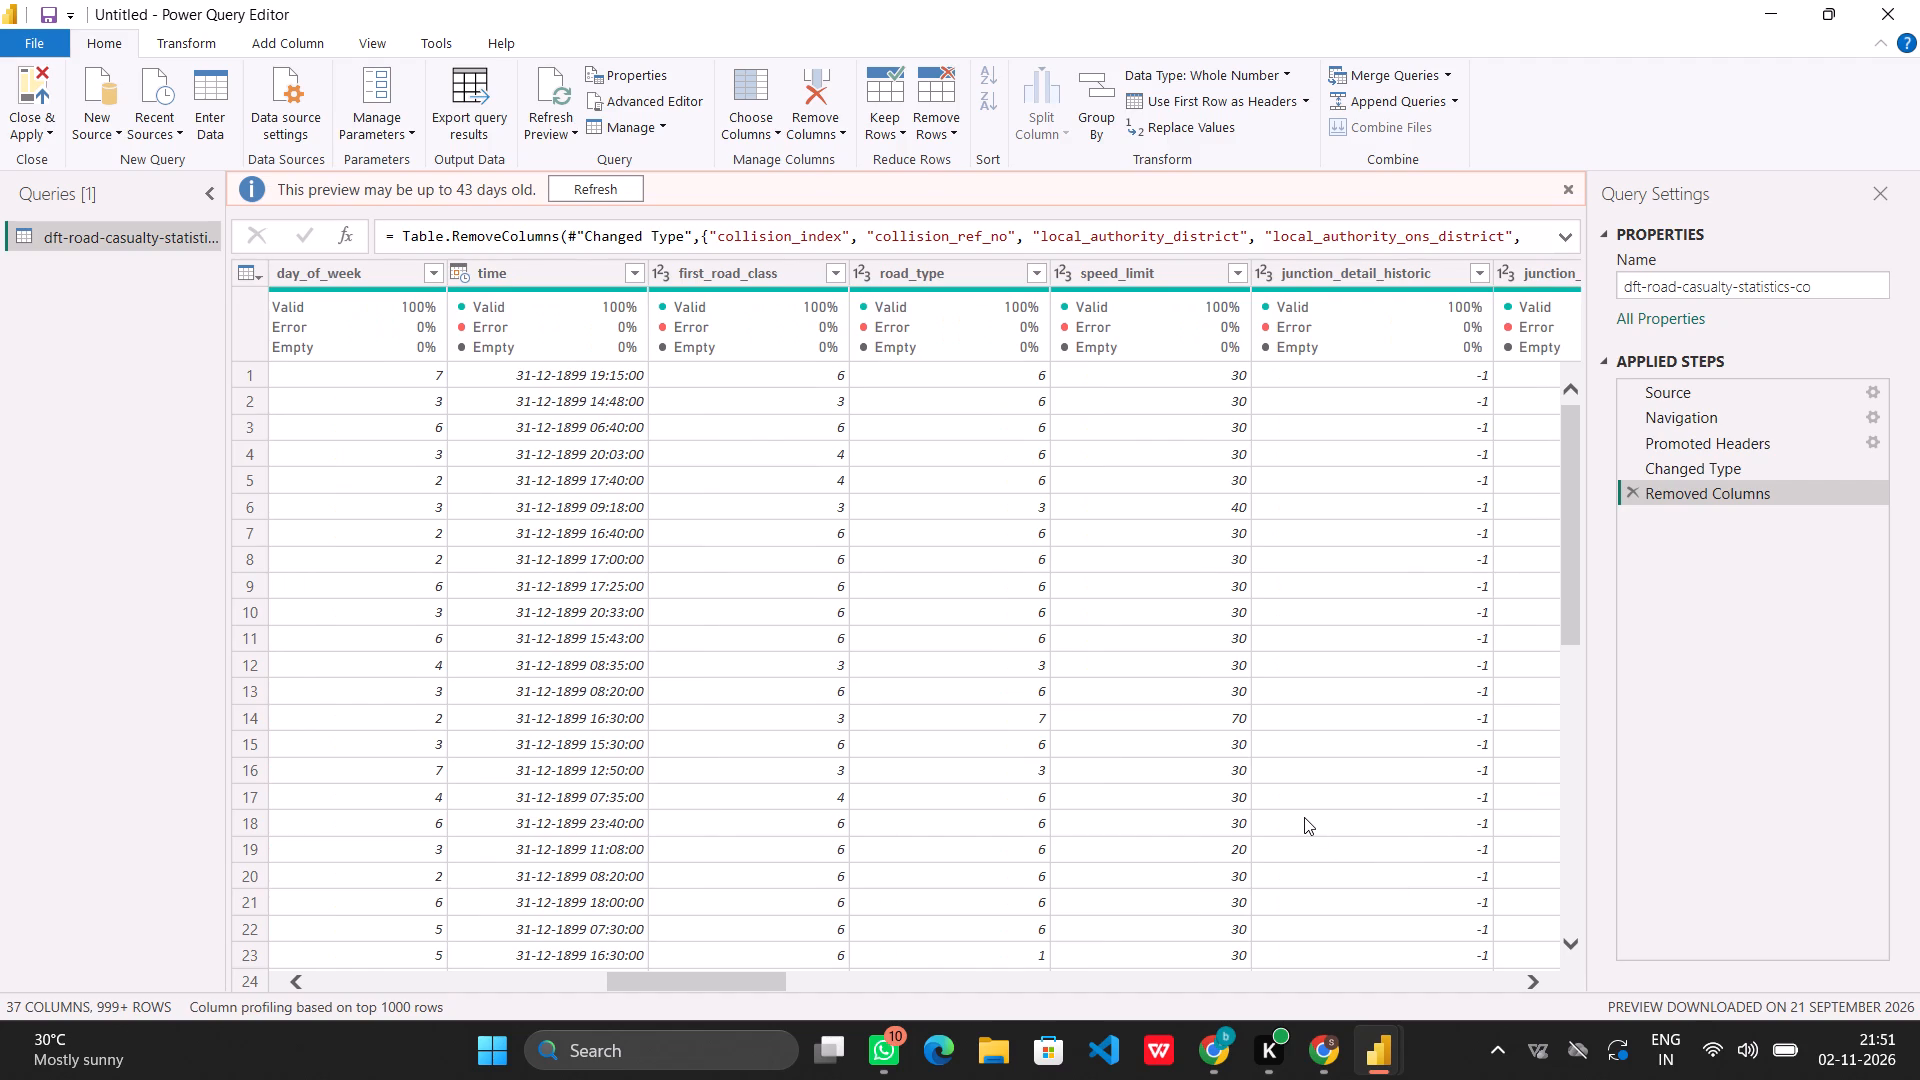
{"action": "left_click", "coordinate": [1039, 272]}
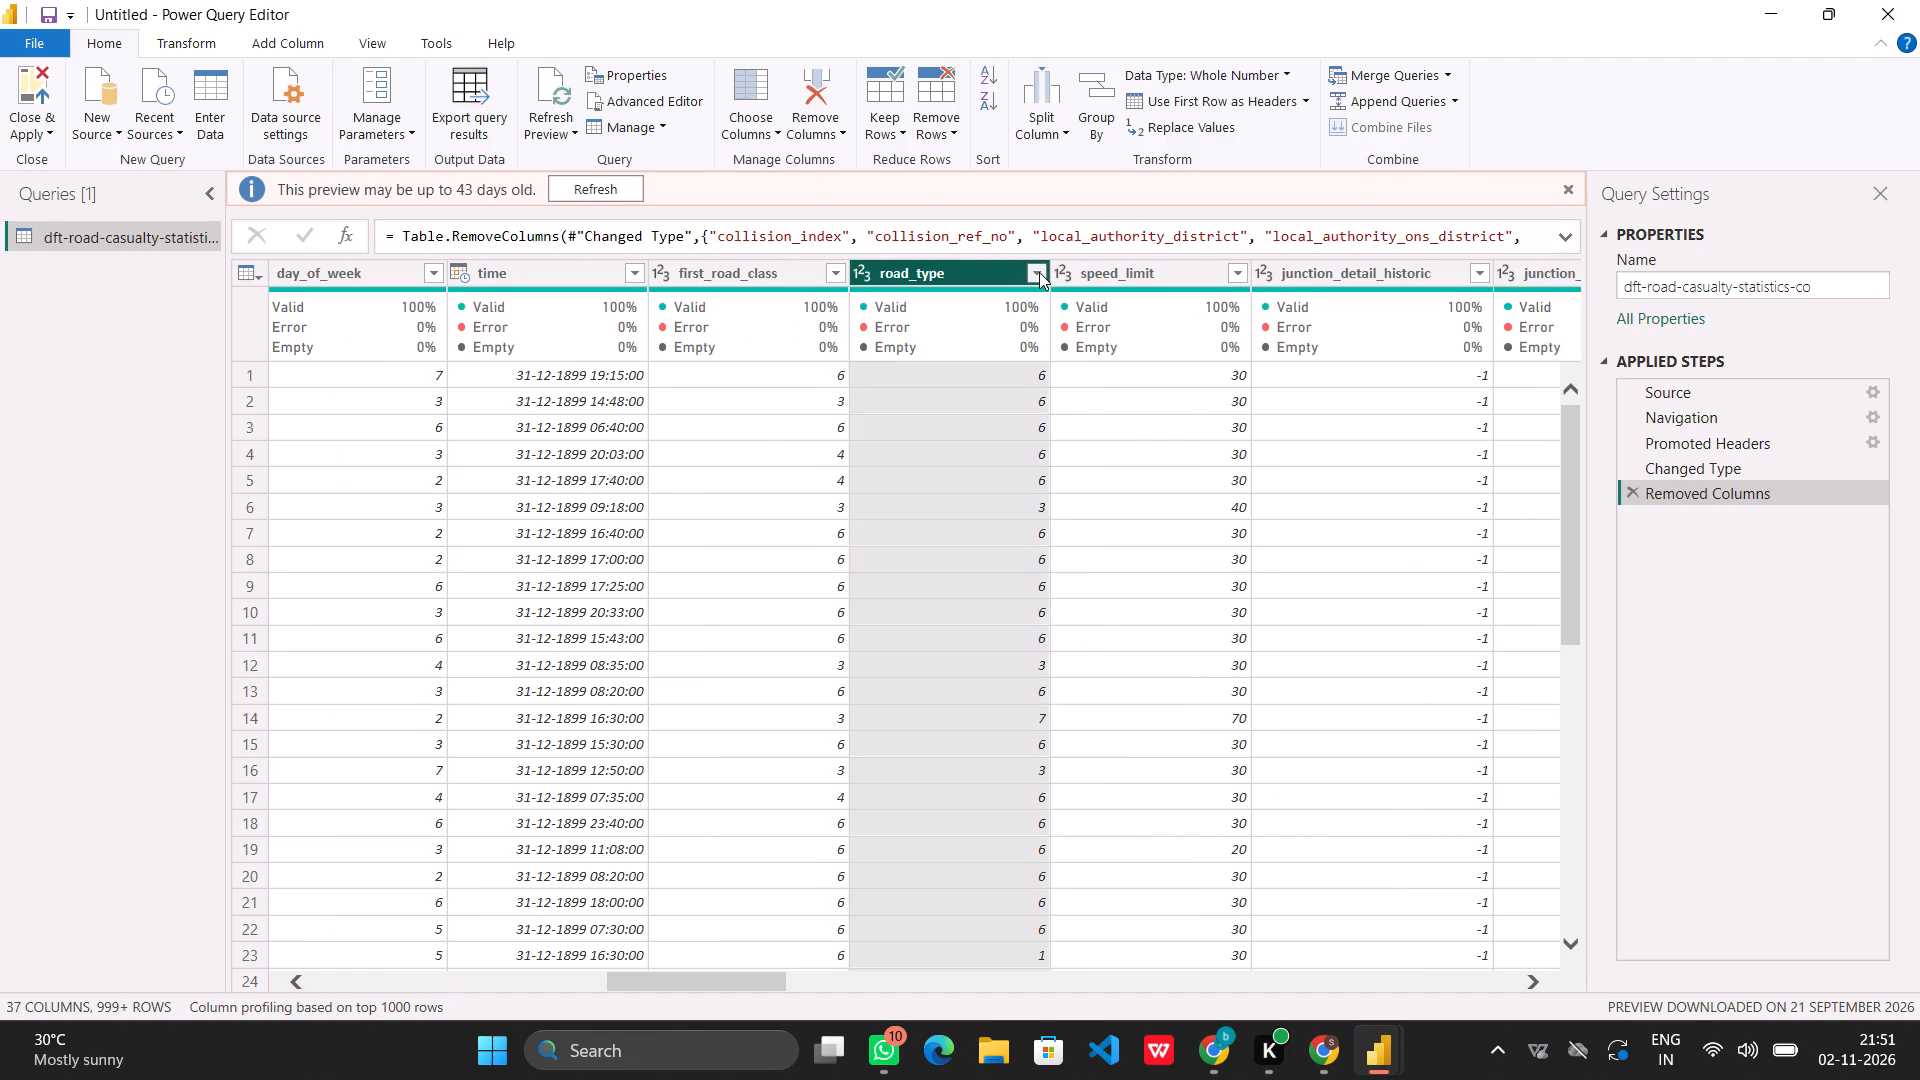
{"action": "scroll", "coordinate": [862, 610], "scroll_direction": "down", "scroll_amount": 4}
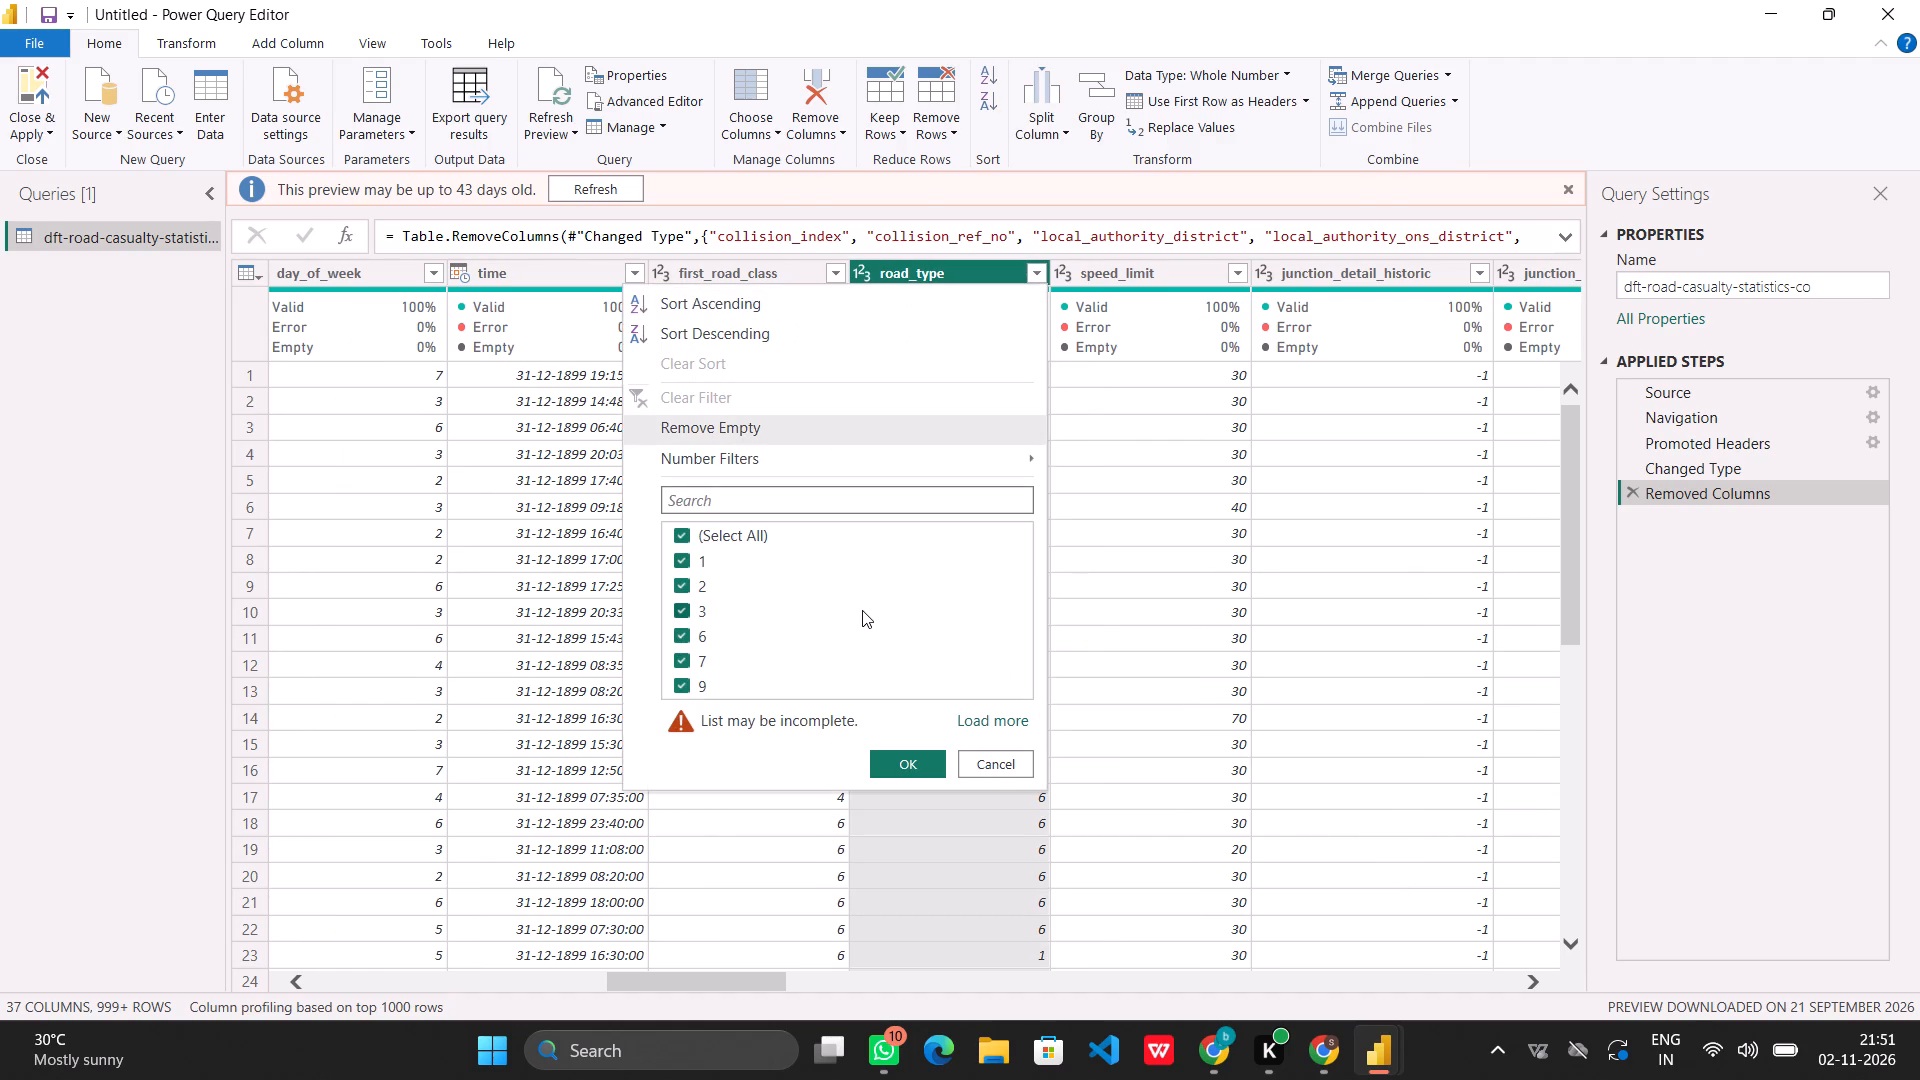
{"action": "left_click", "coordinate": [1094, 289]}
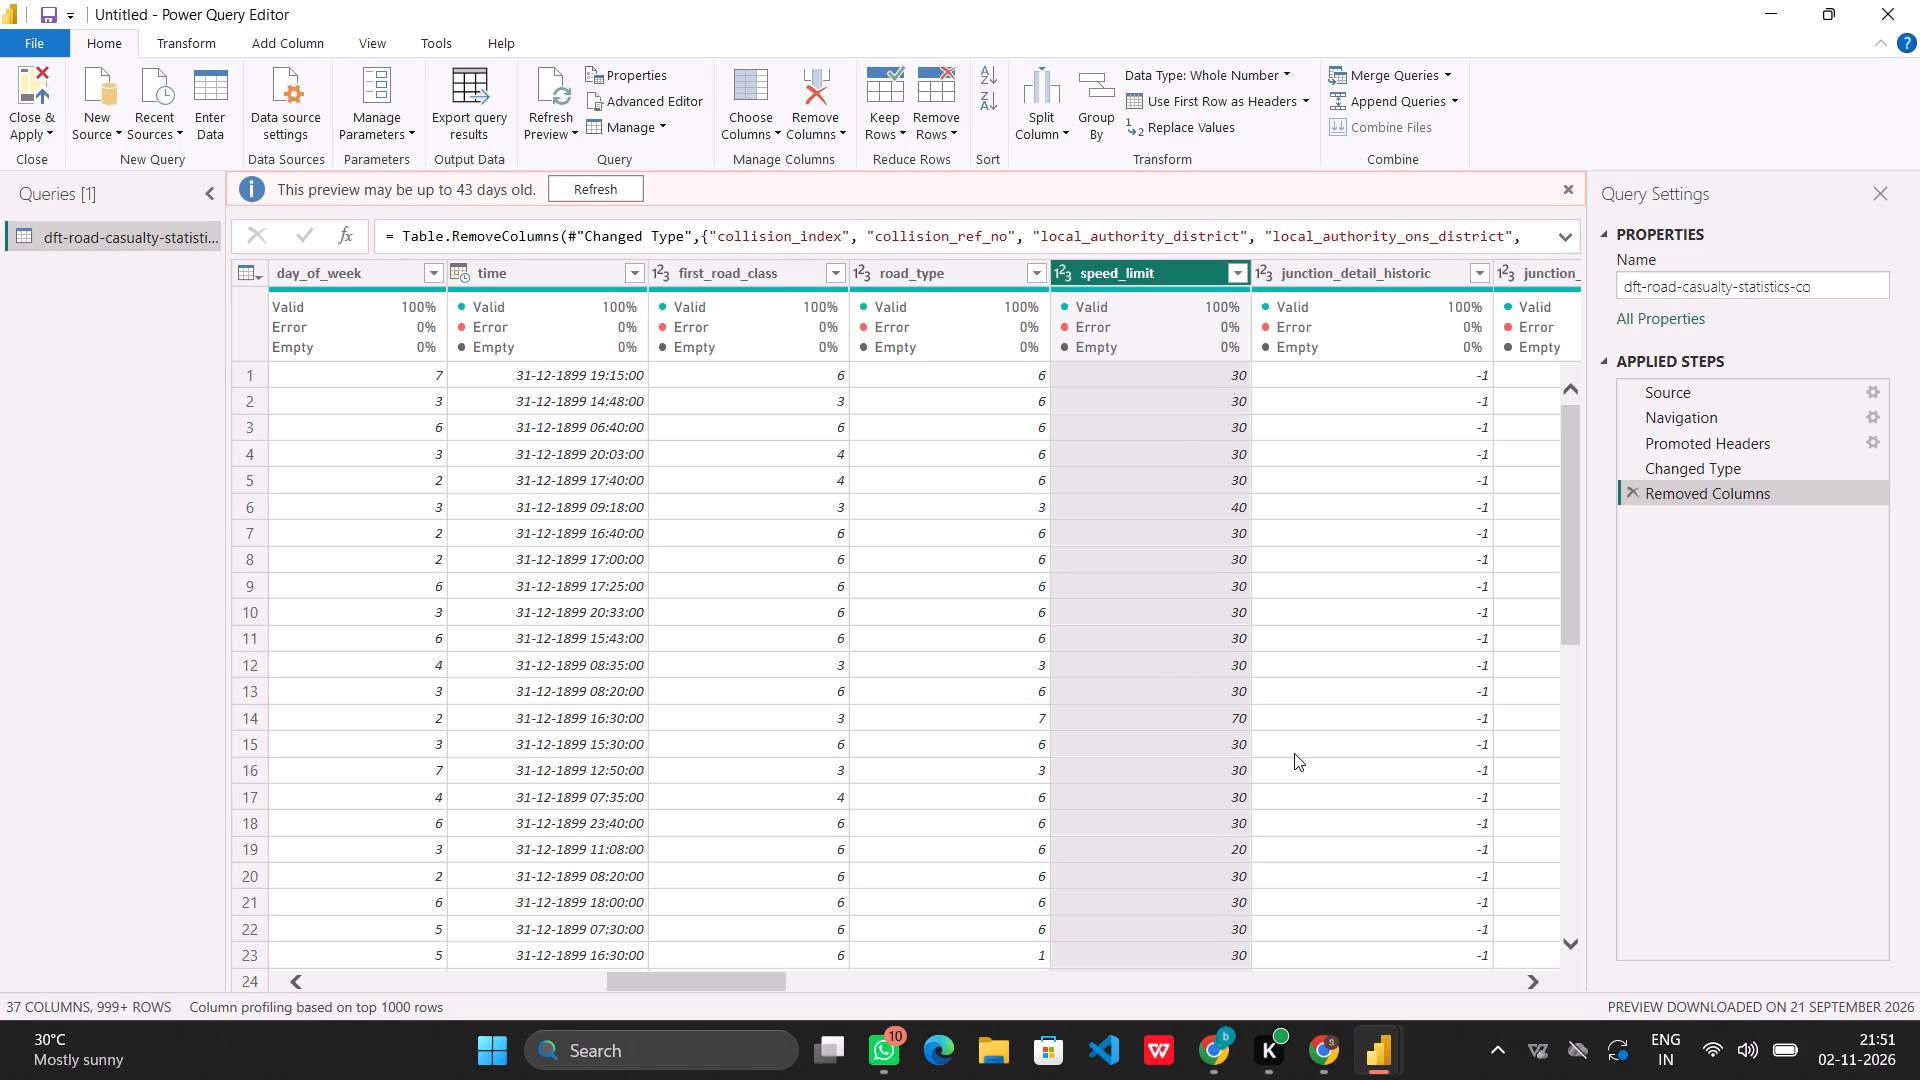
Remove the location_easting_osgr and location_northing_osgr columns from the query.
{"action": "scroll", "coordinate": [1022, 698], "scroll_direction": "right", "scroll_amount": 19}
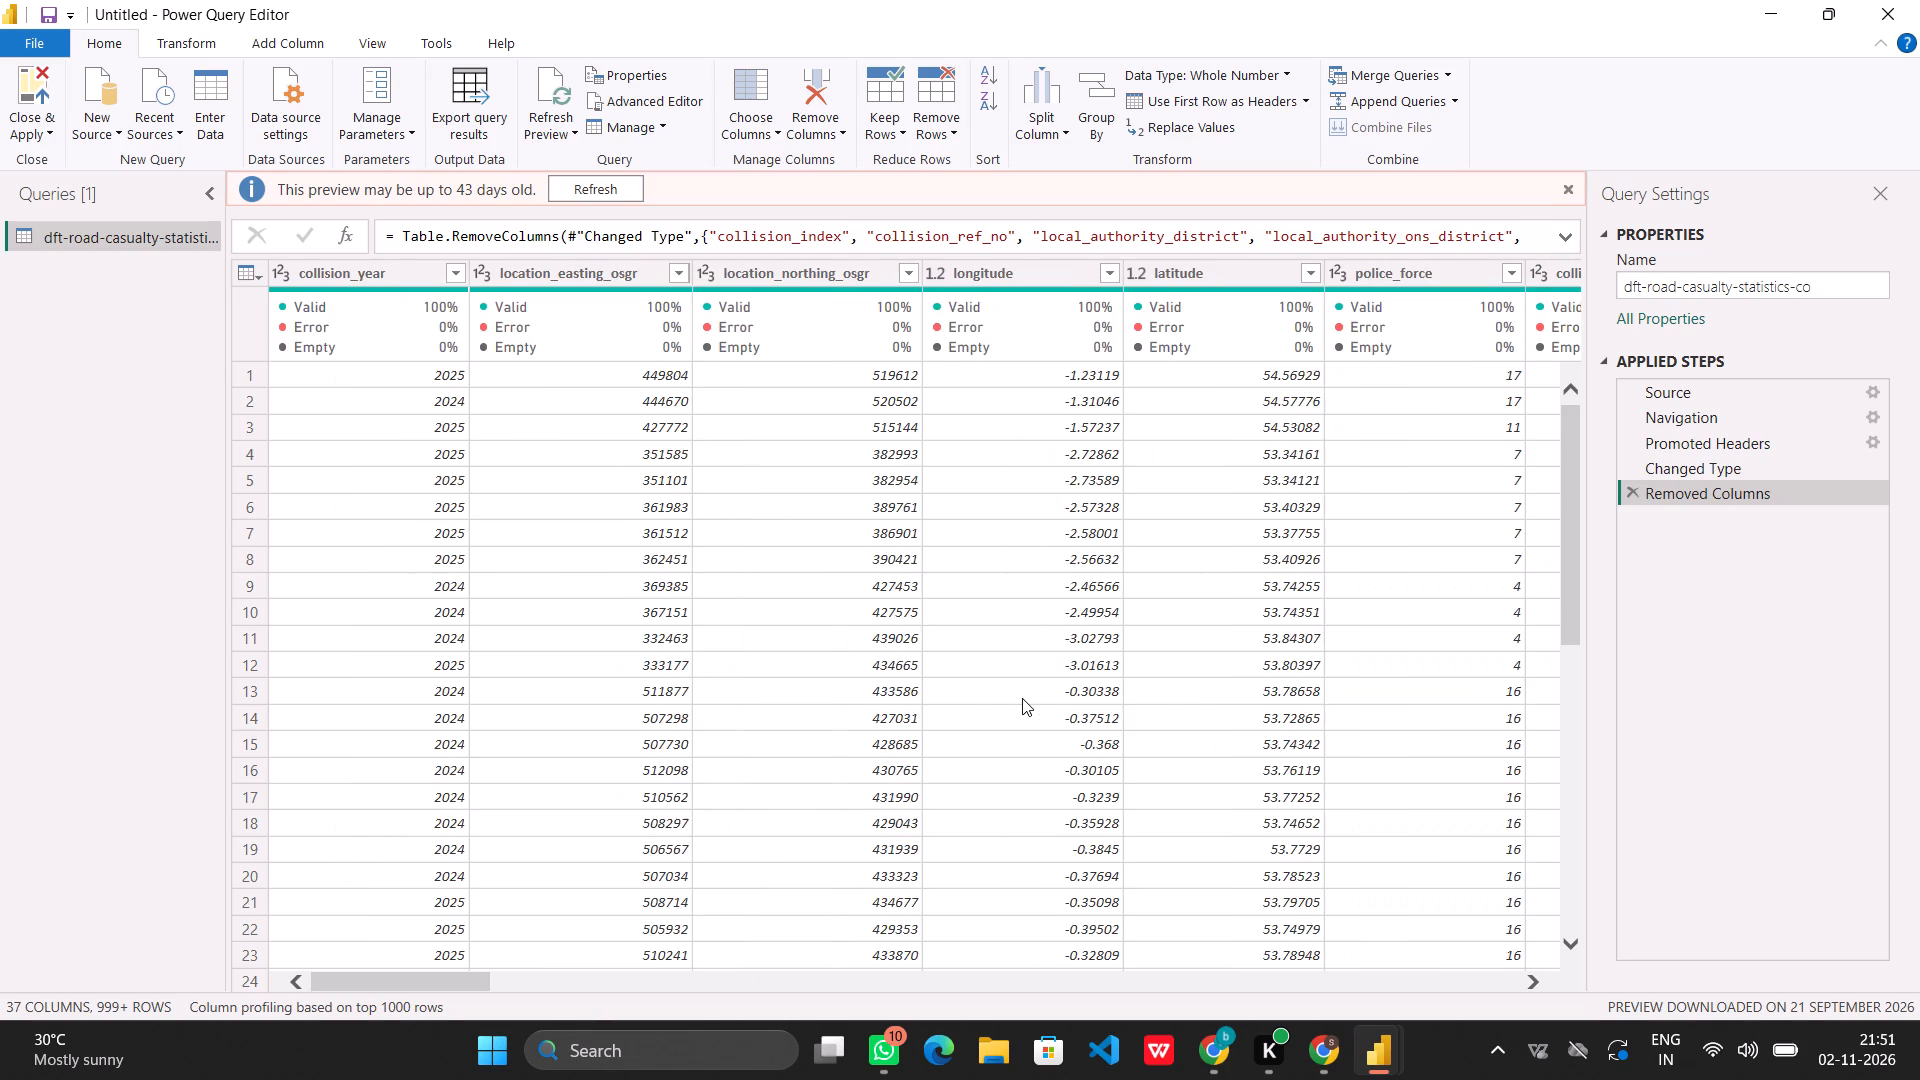
{"action": "left_click", "coordinate": [601, 274]}
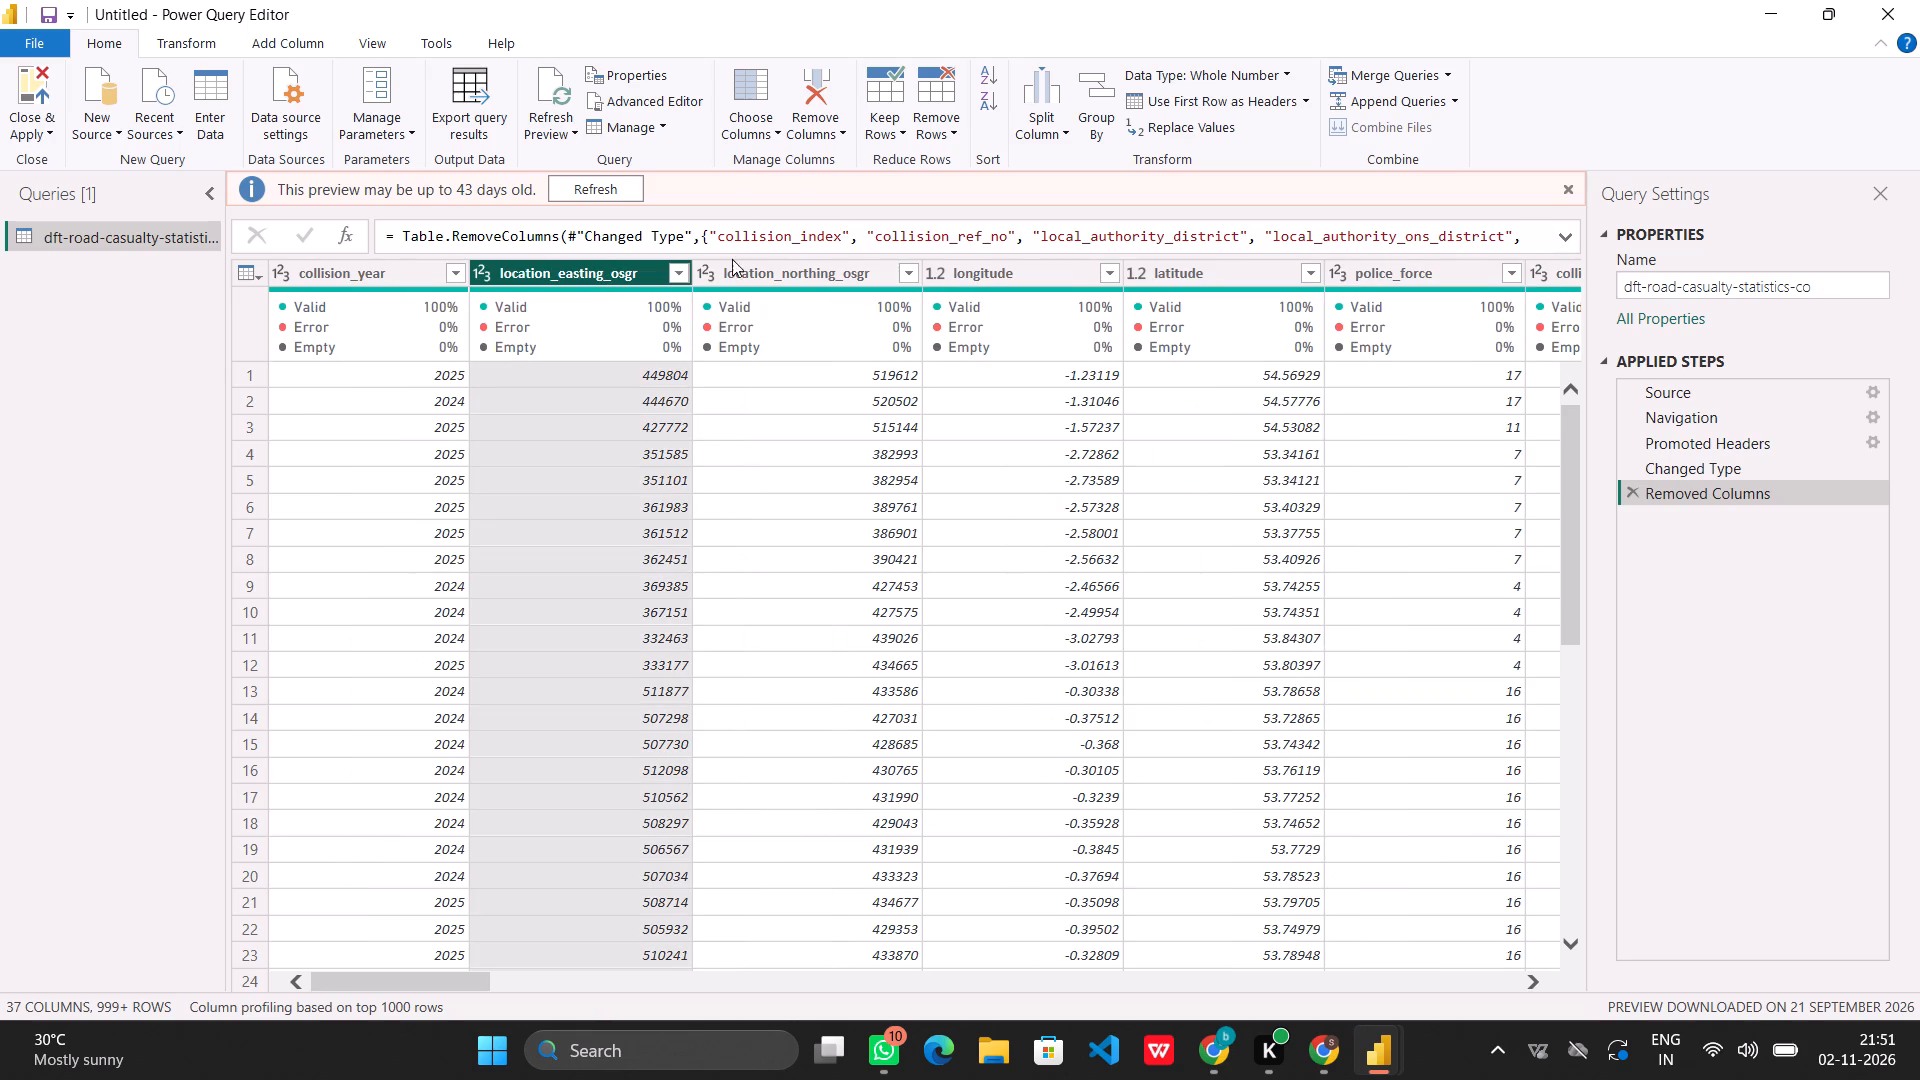
{"action": "left_click", "coordinate": [746, 261]}
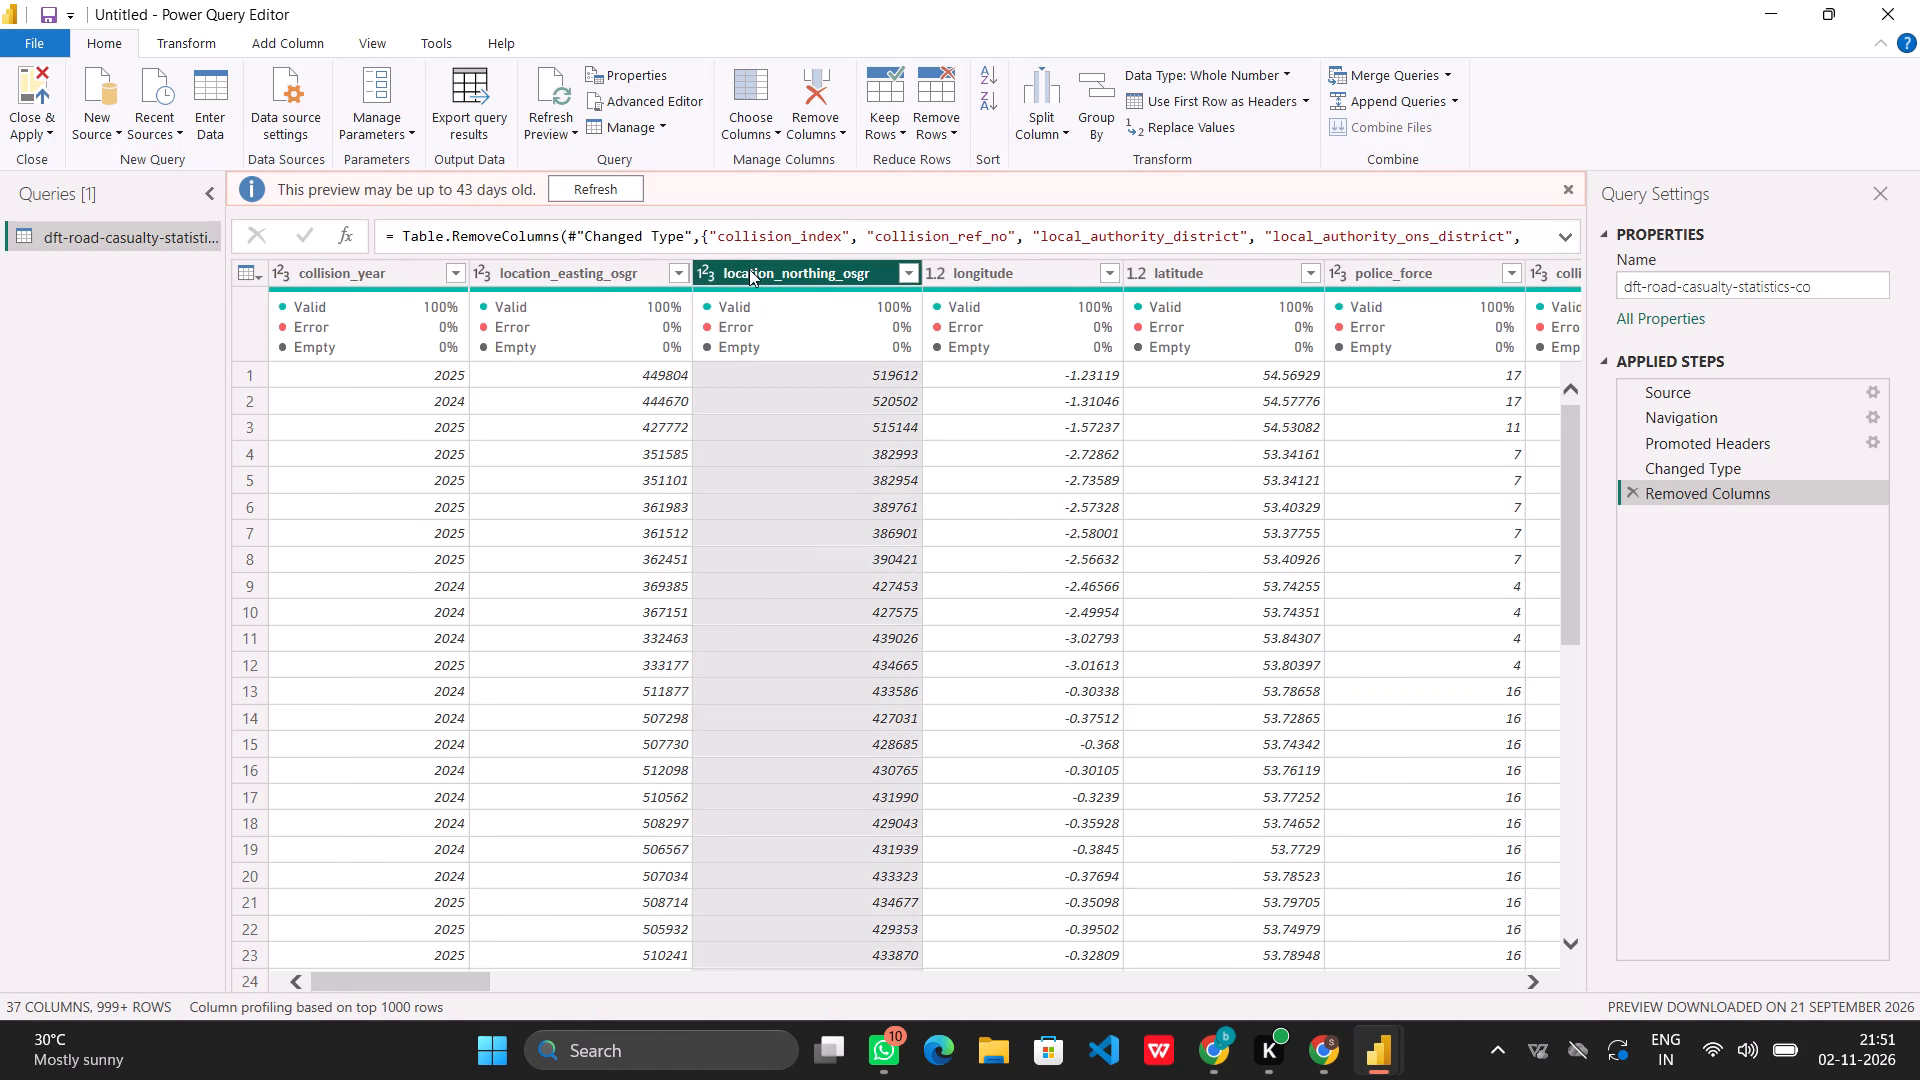
{"action": "left_click", "coordinate": [640, 266], "text": "ctrl"}
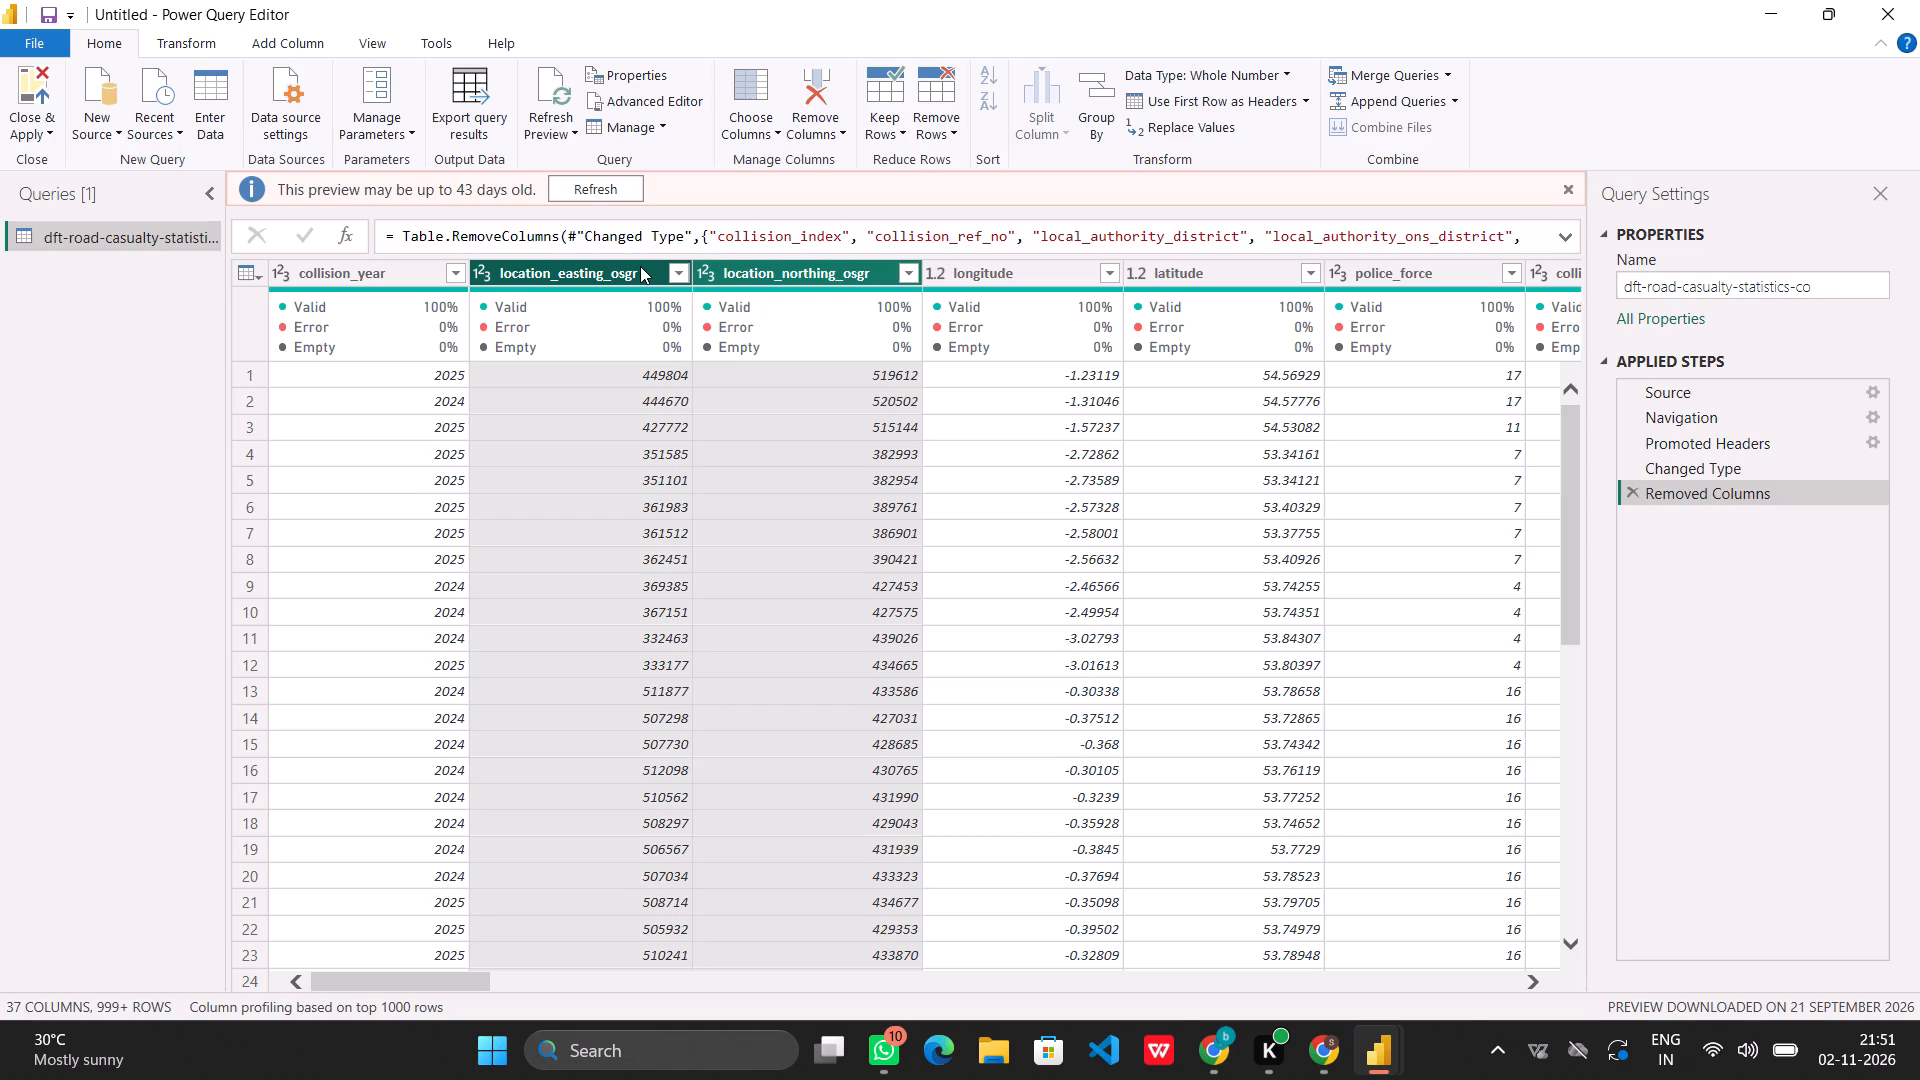
{"action": "left_click", "coordinate": [640, 266]}
{"action": "right_click", "coordinate": [640, 266]}
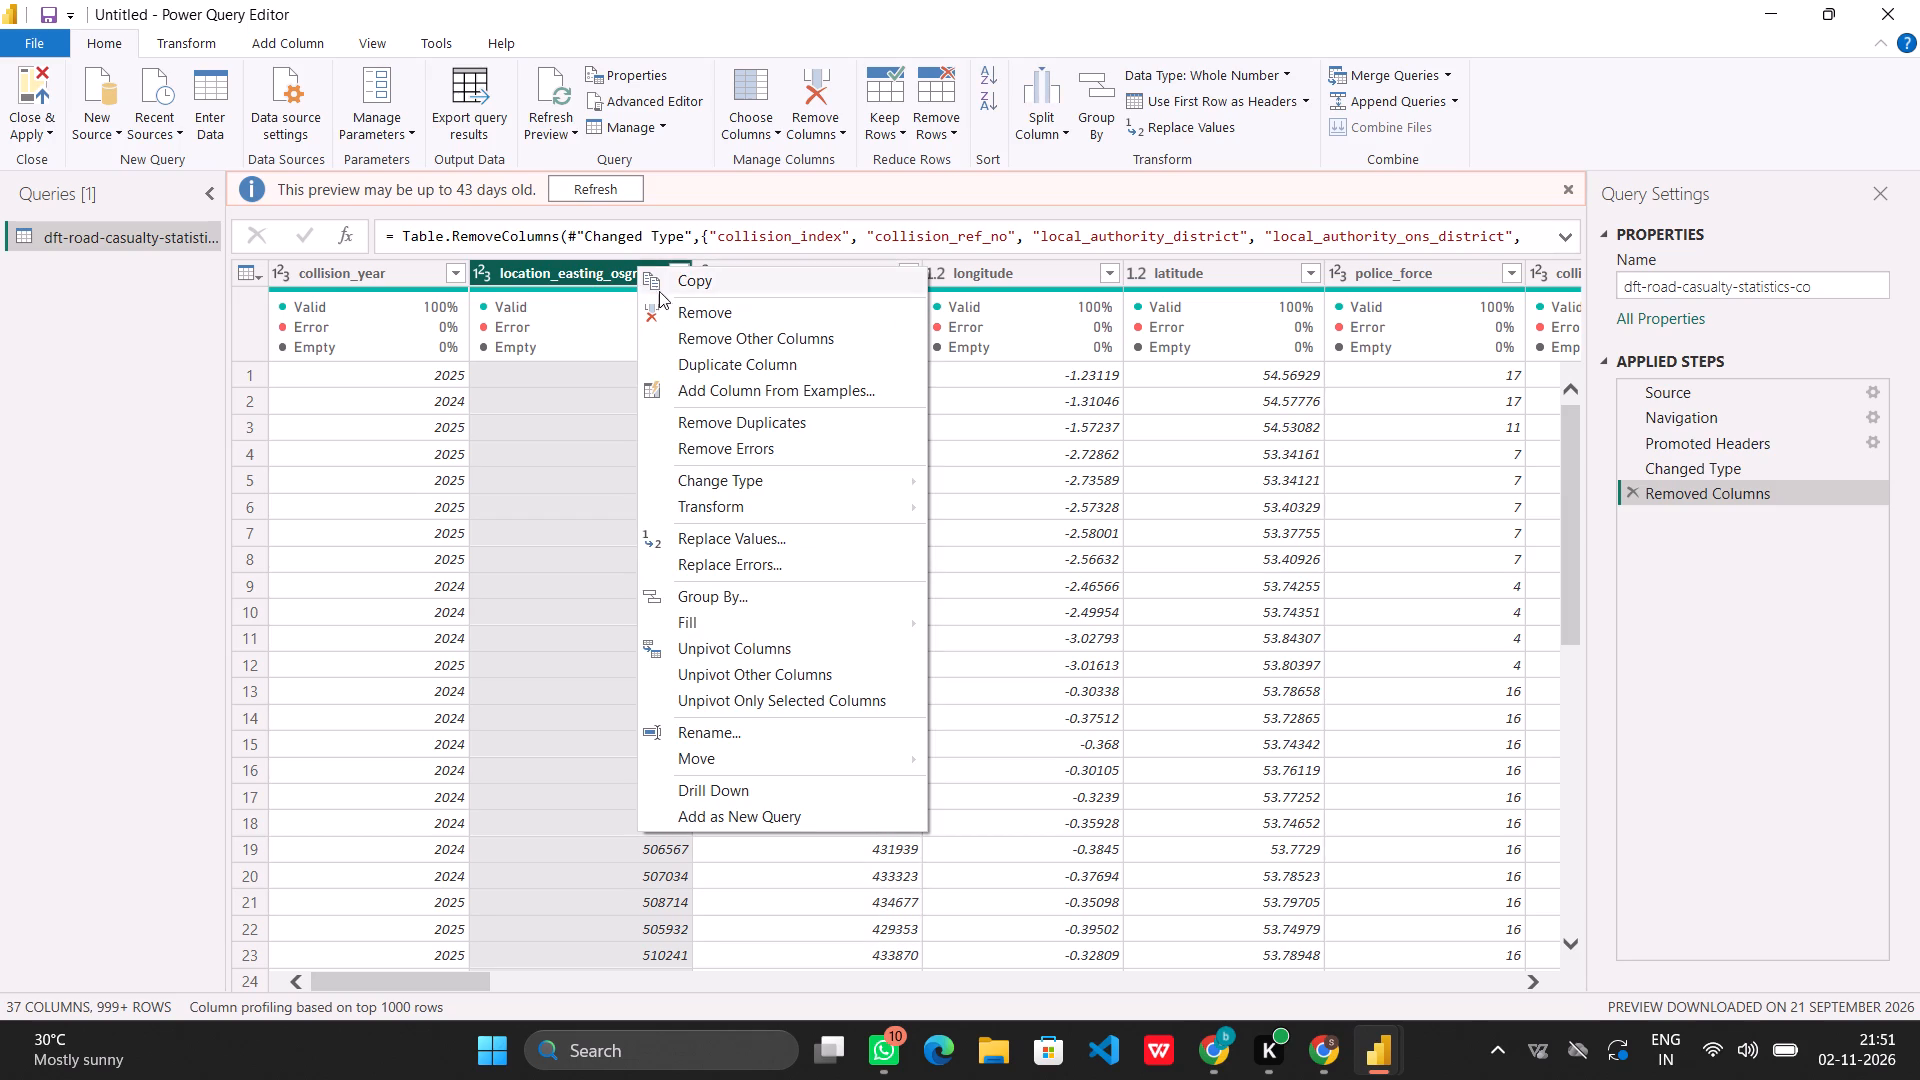
{"action": "left_click", "coordinate": [676, 314]}
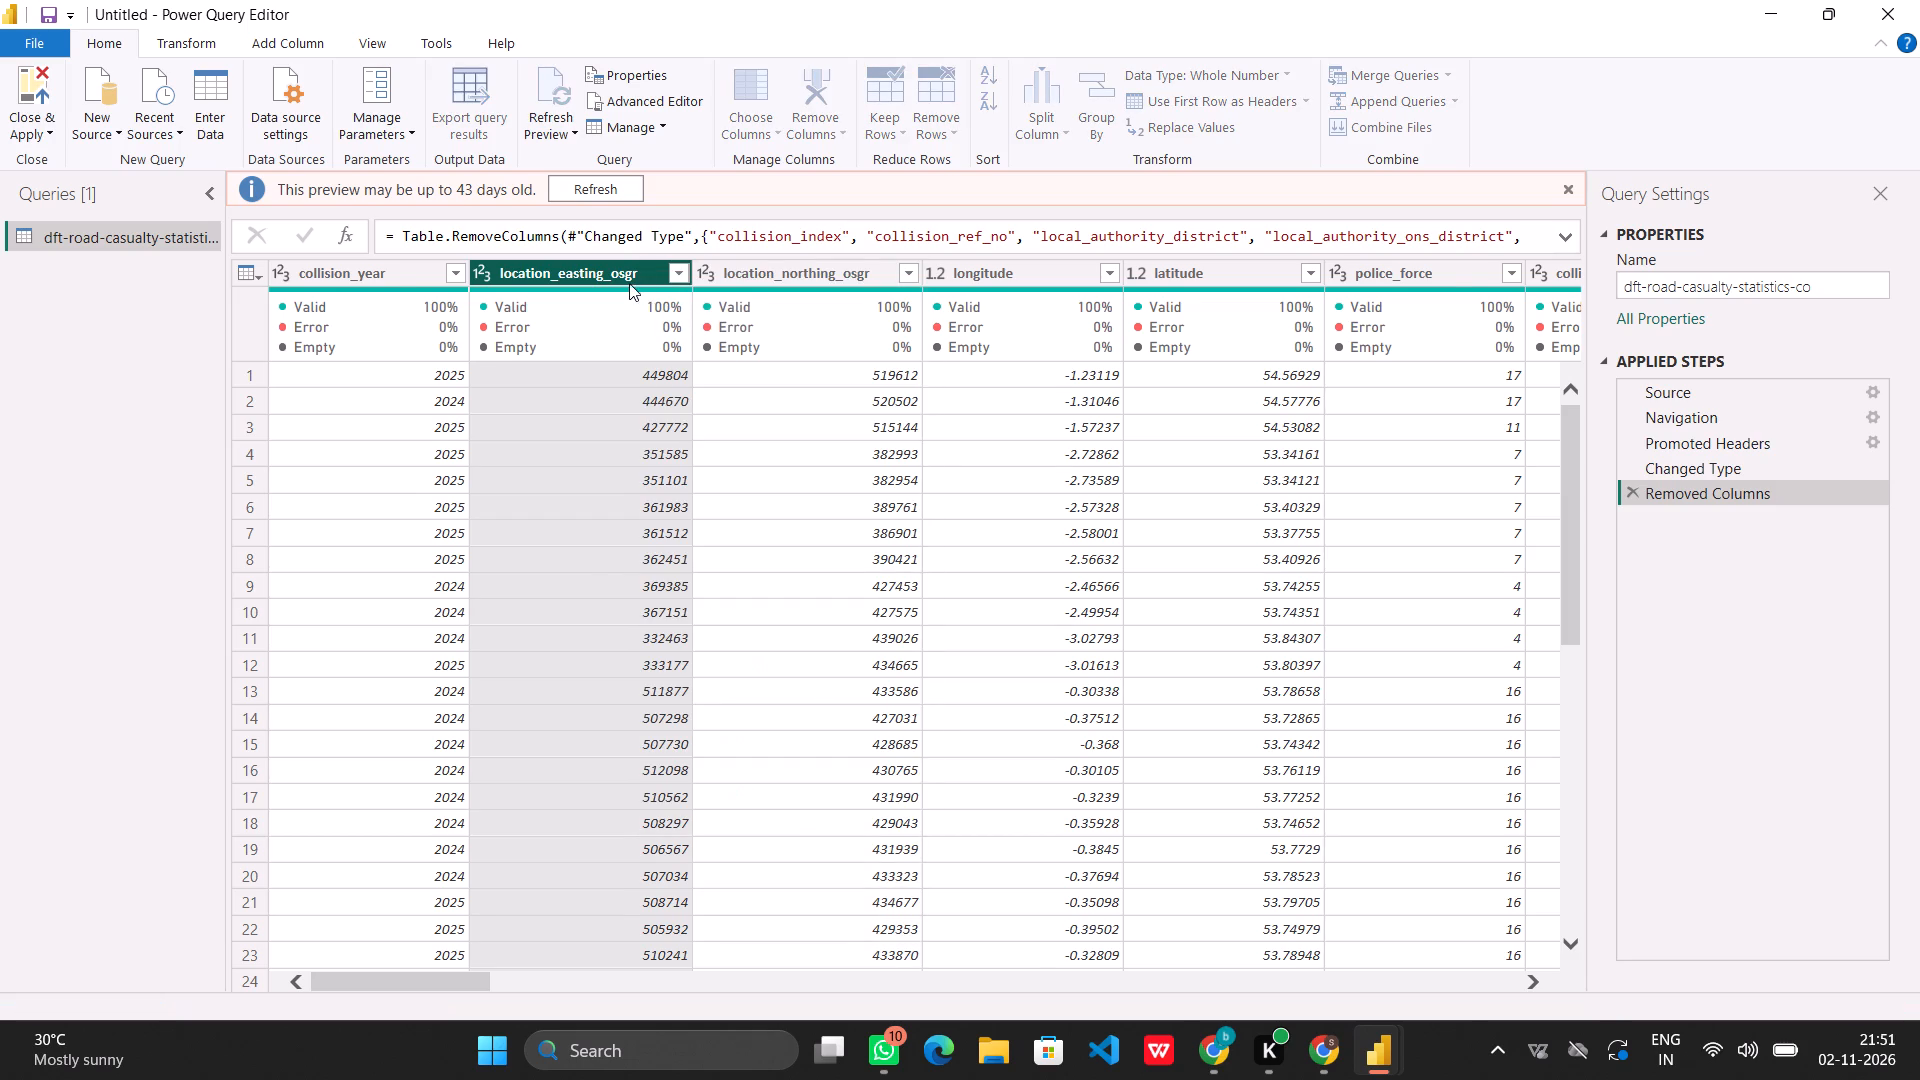
{"action": "right_click", "coordinate": [603, 231]}
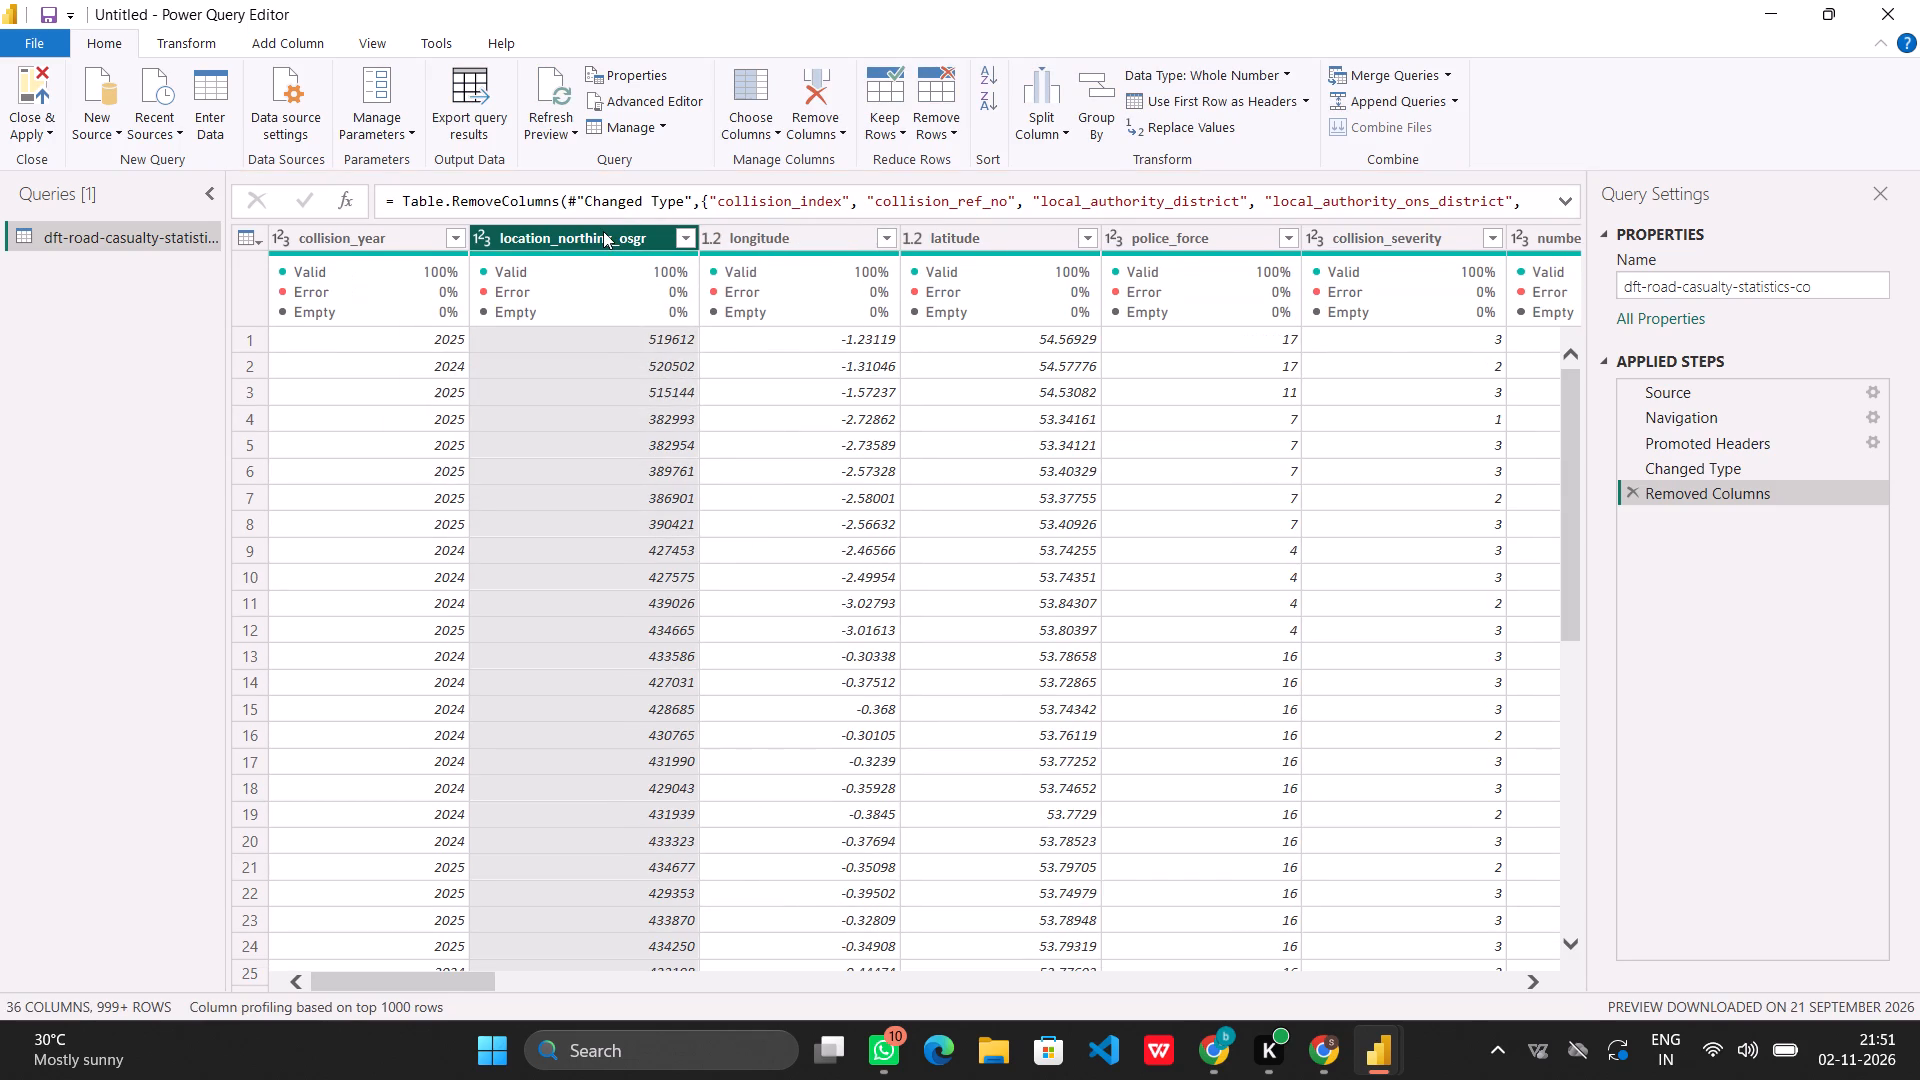
{"action": "left_click", "coordinate": [639, 279]}
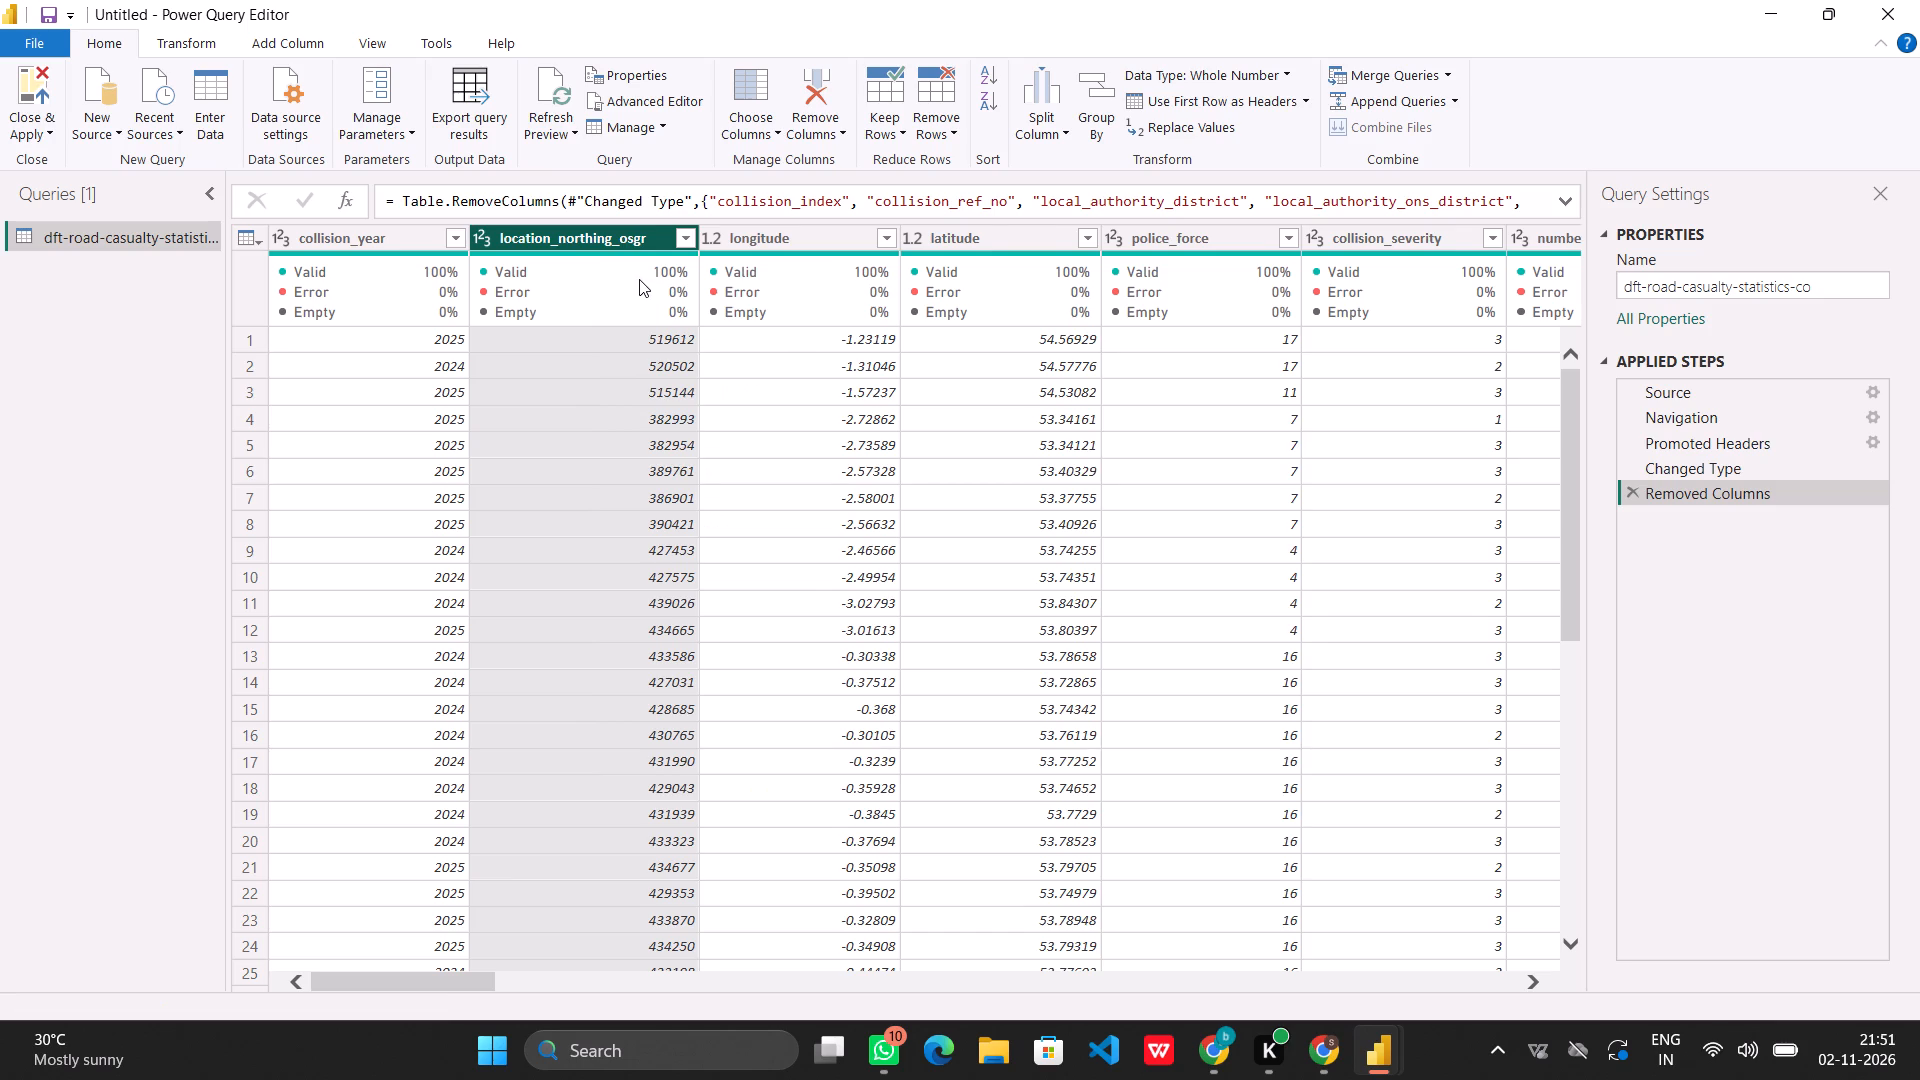
Inspect the filter values of the junction_detail_historic column and remove that column from the query.
{"action": "scroll", "coordinate": [963, 401], "scroll_direction": "left", "scroll_amount": 2}
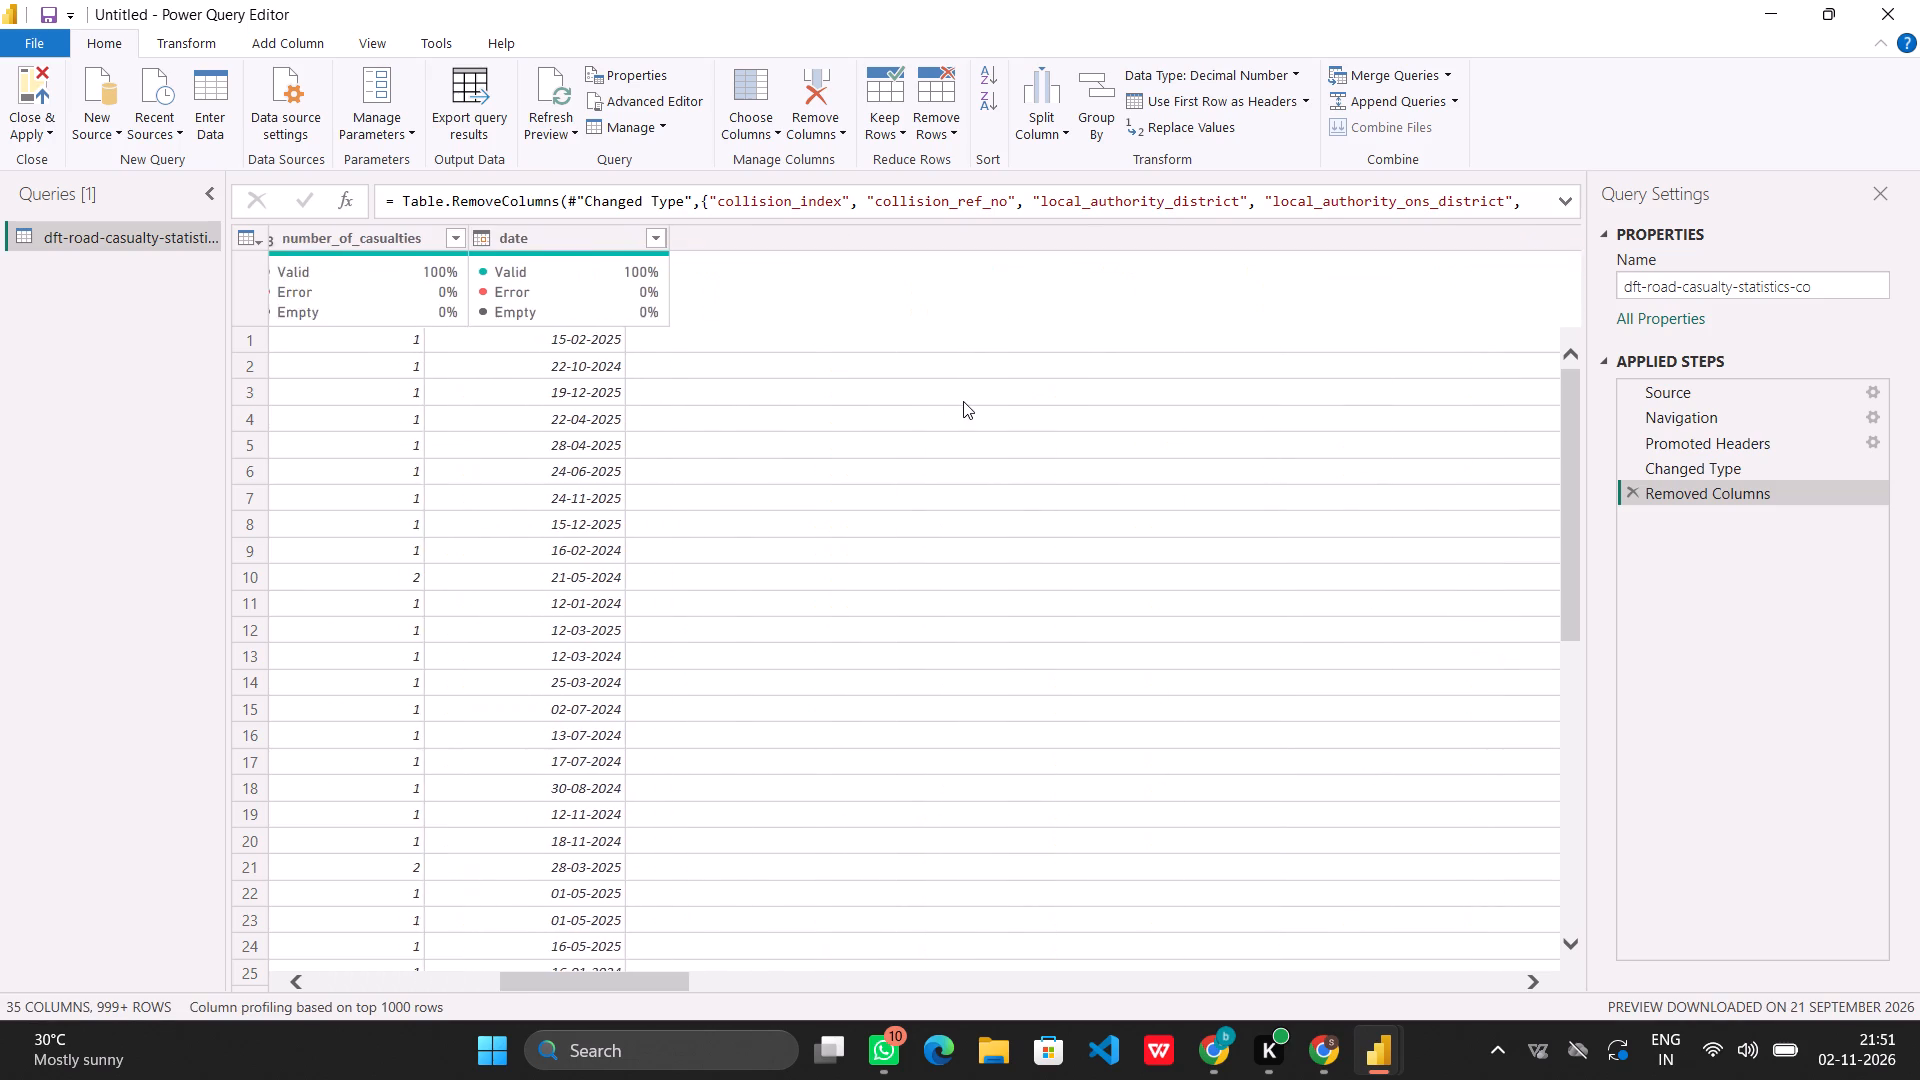
{"action": "scroll", "coordinate": [963, 401], "scroll_direction": "left", "scroll_amount": 2}
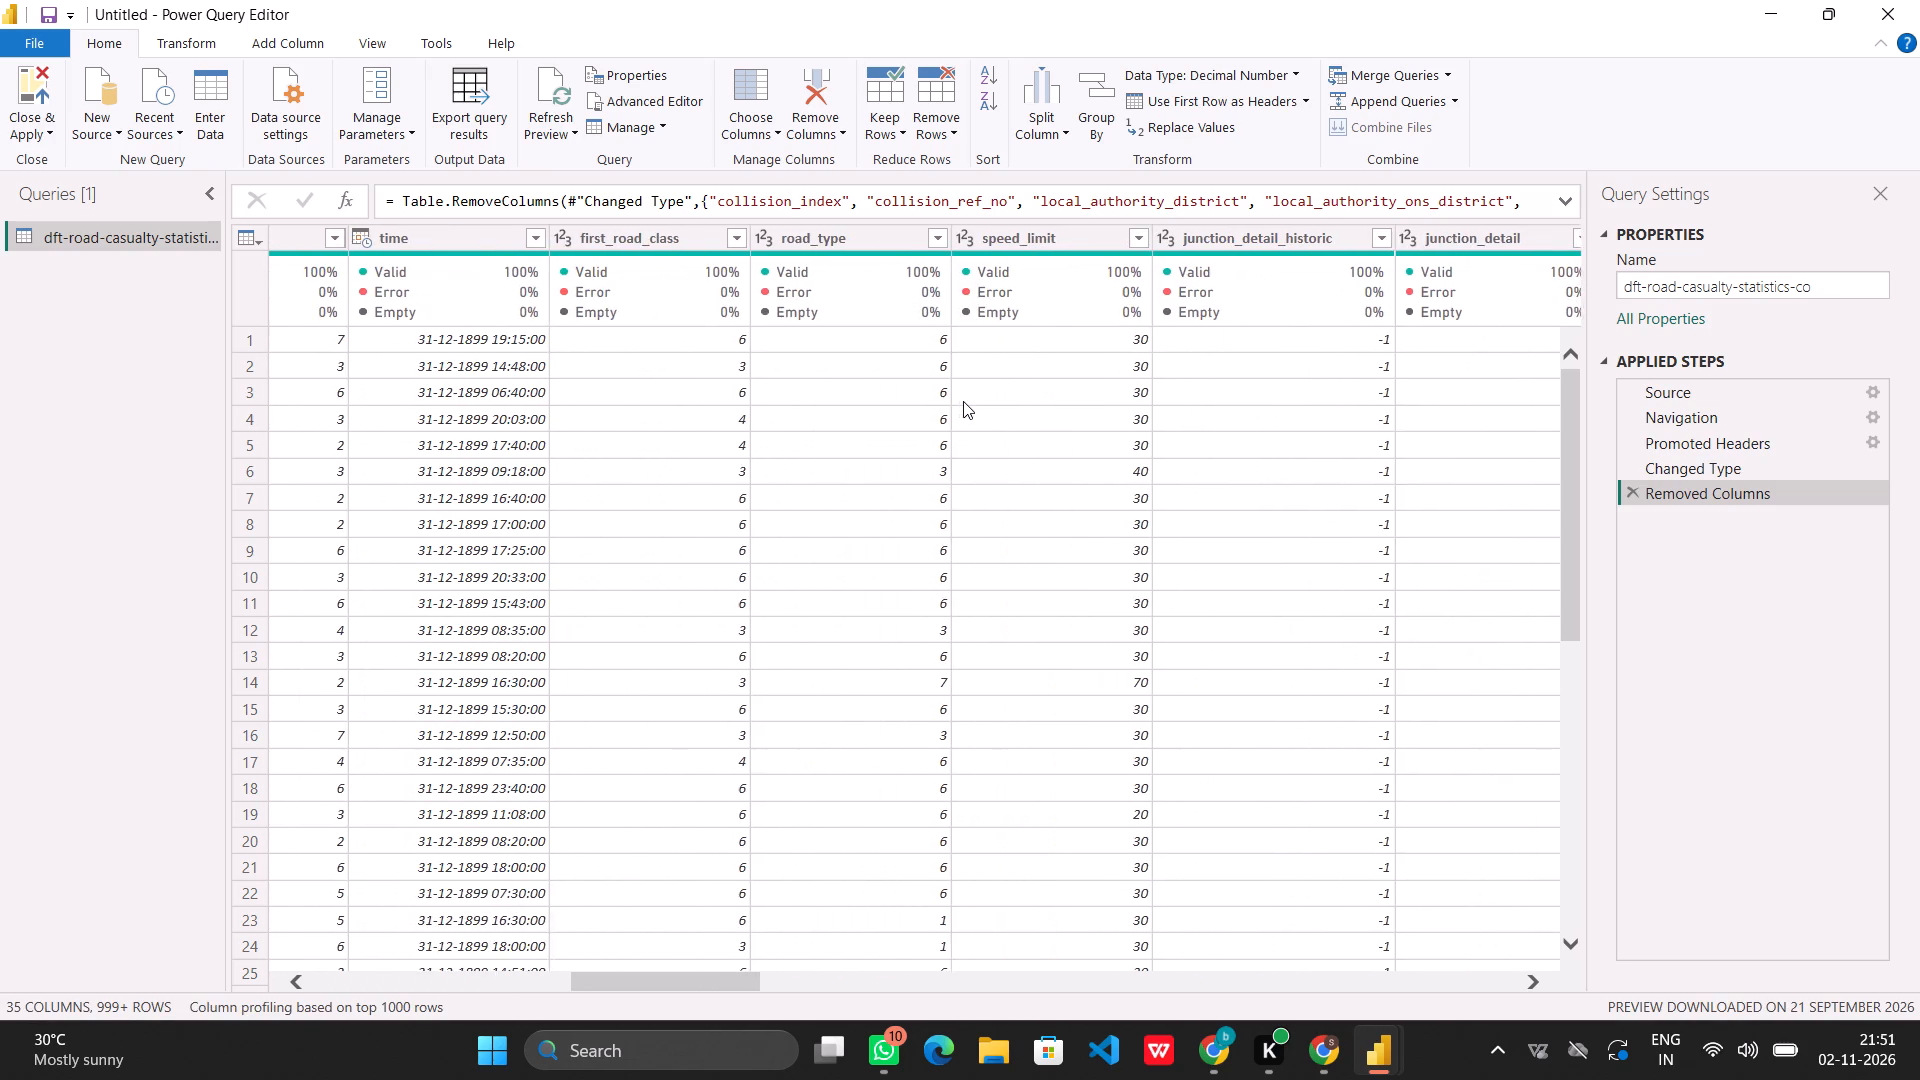
{"action": "scroll", "coordinate": [963, 401], "scroll_direction": "left", "scroll_amount": 1}
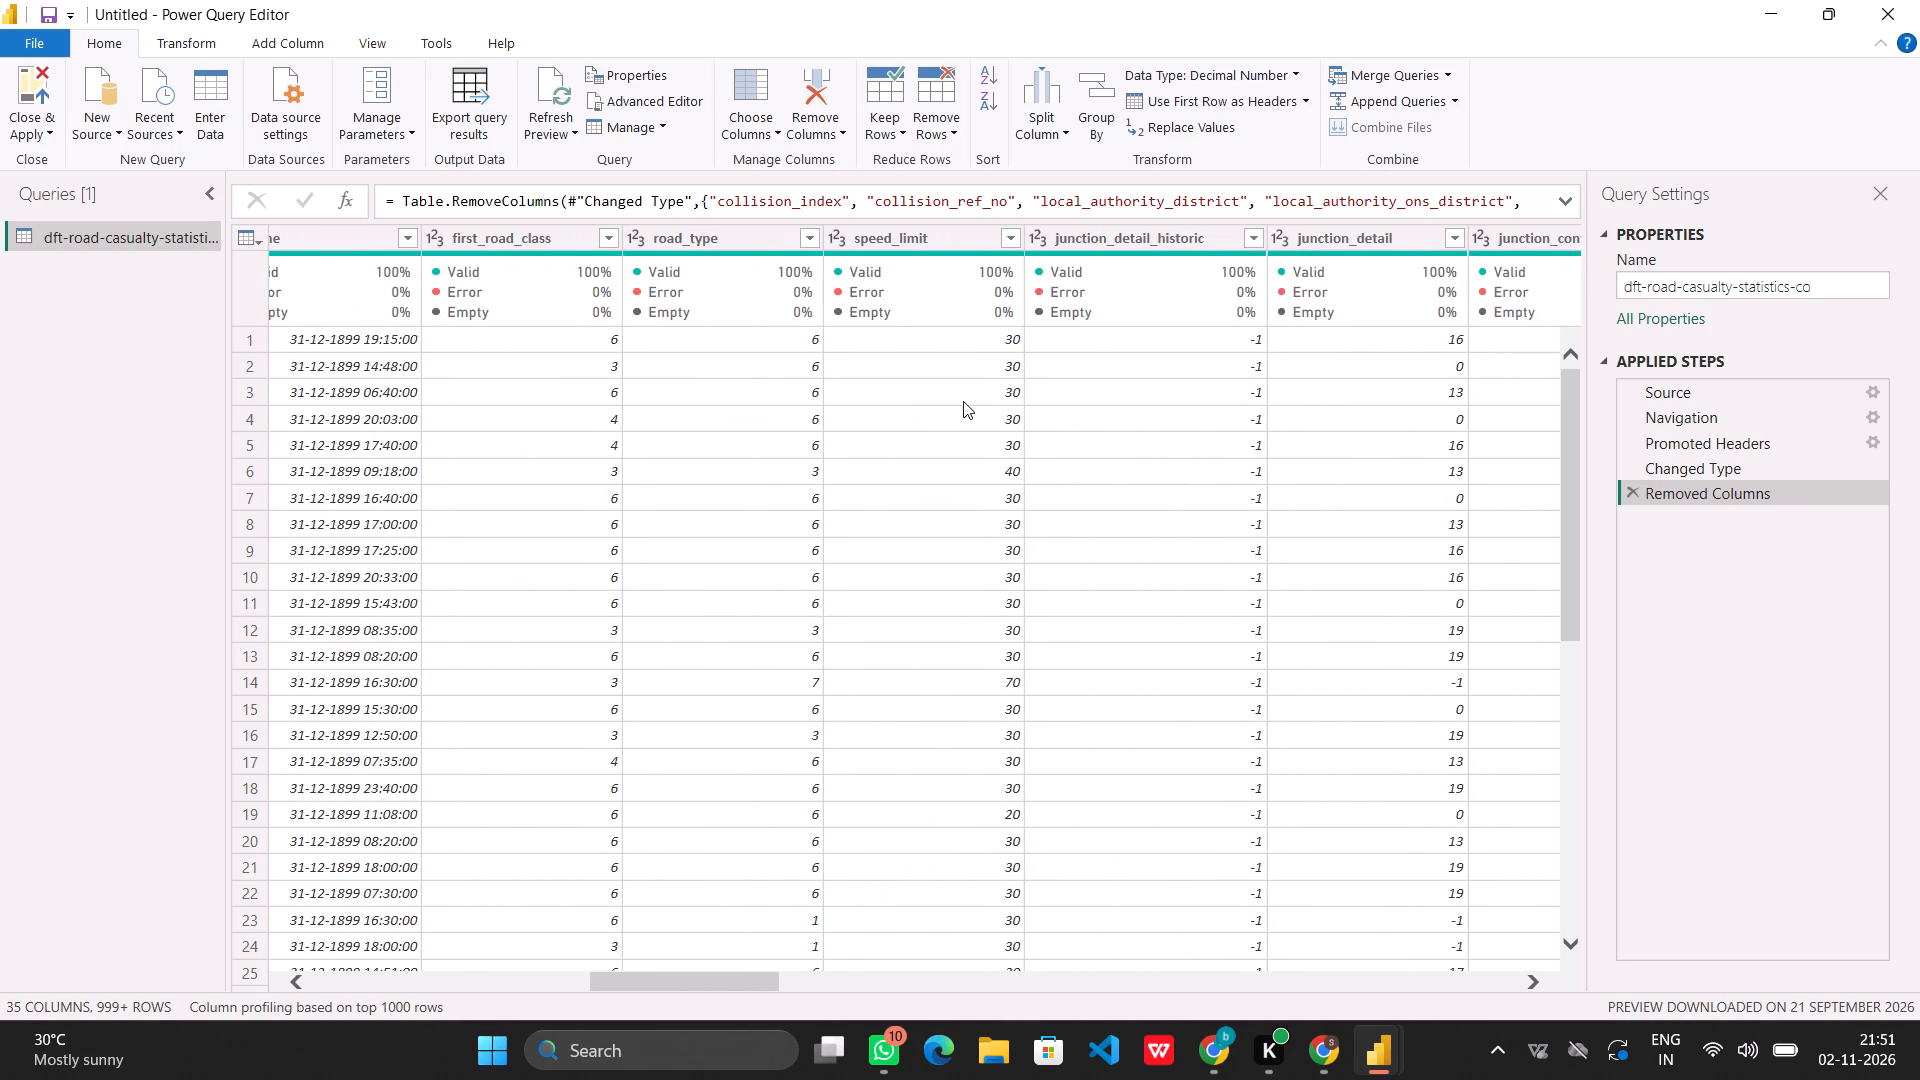
{"action": "scroll", "coordinate": [963, 401], "scroll_direction": "left", "scroll_amount": 1}
{"action": "scroll", "coordinate": [963, 401], "scroll_direction": "down", "scroll_amount": 1}
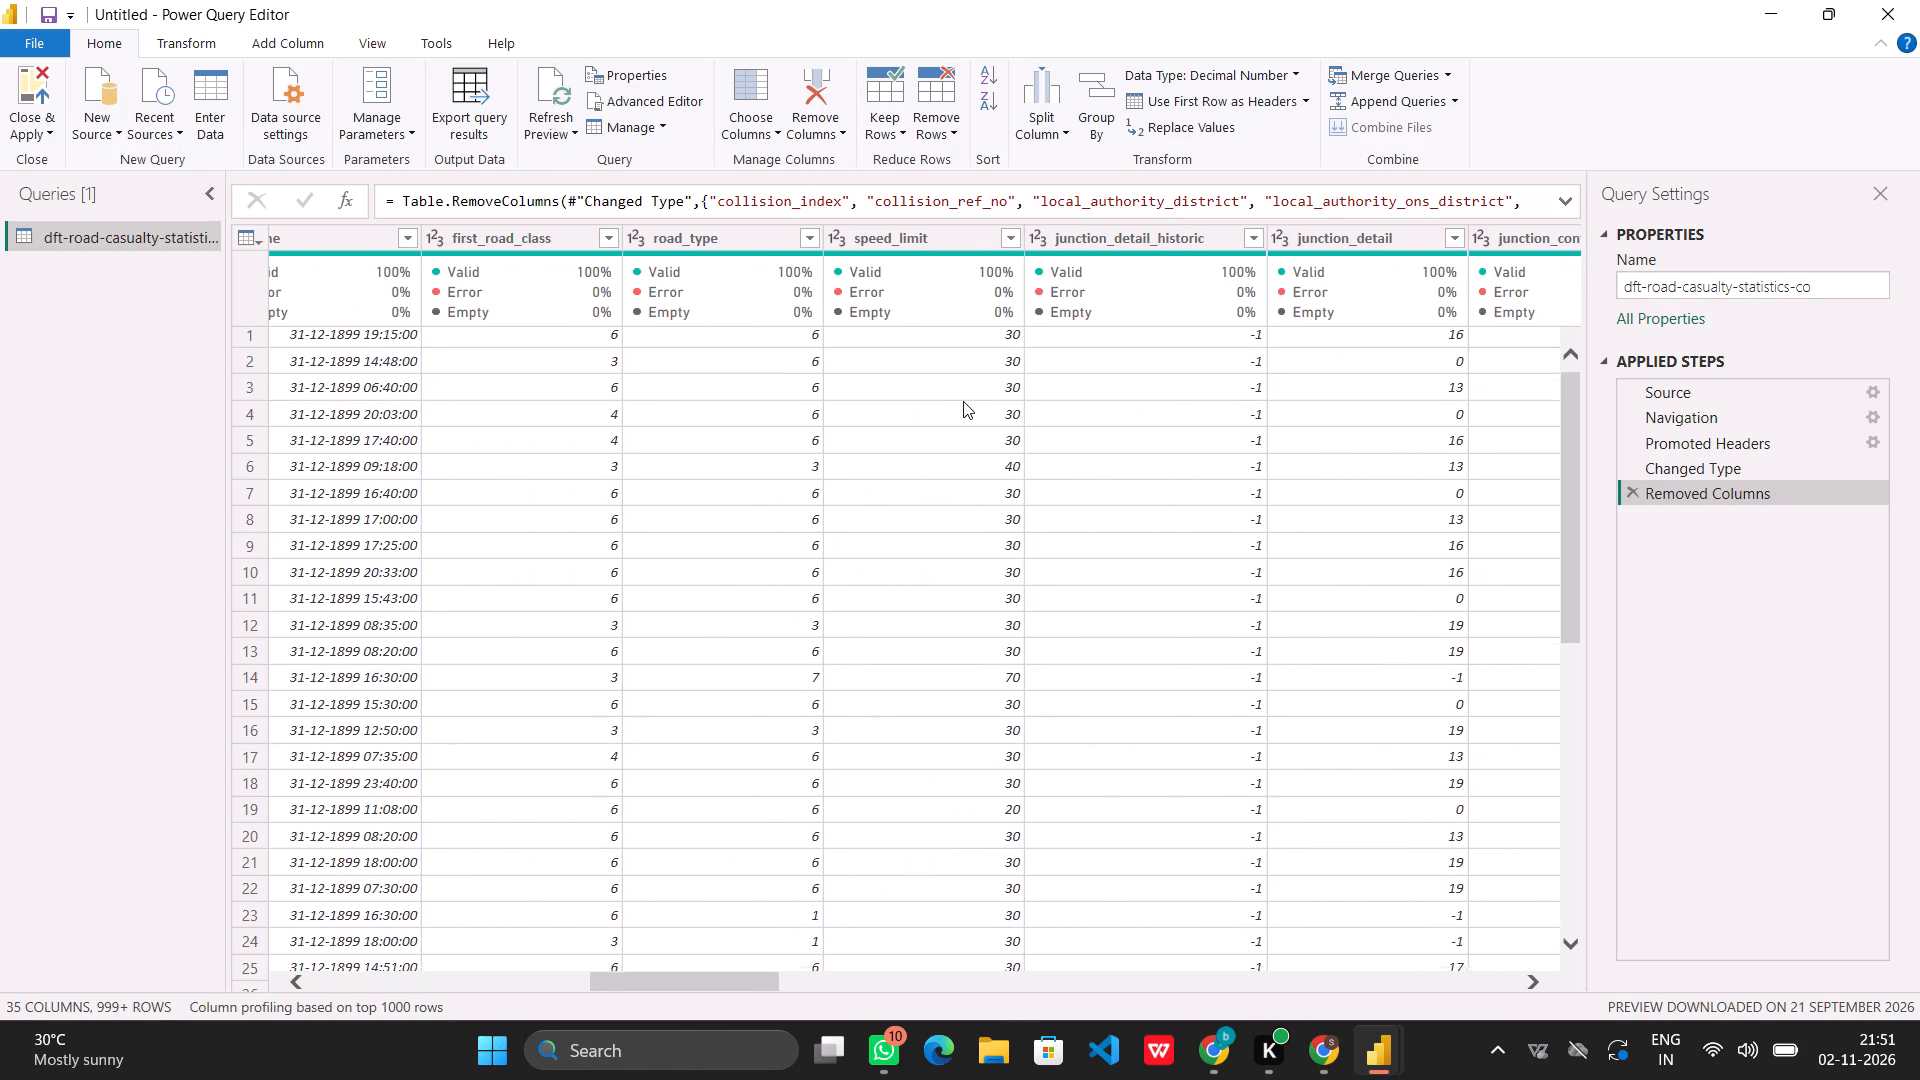
{"action": "scroll", "coordinate": [963, 401], "scroll_direction": "down", "scroll_amount": 1}
{"action": "scroll", "coordinate": [963, 401], "scroll_direction": "up", "scroll_amount": 3}
{"action": "left_click", "coordinate": [1253, 240]}
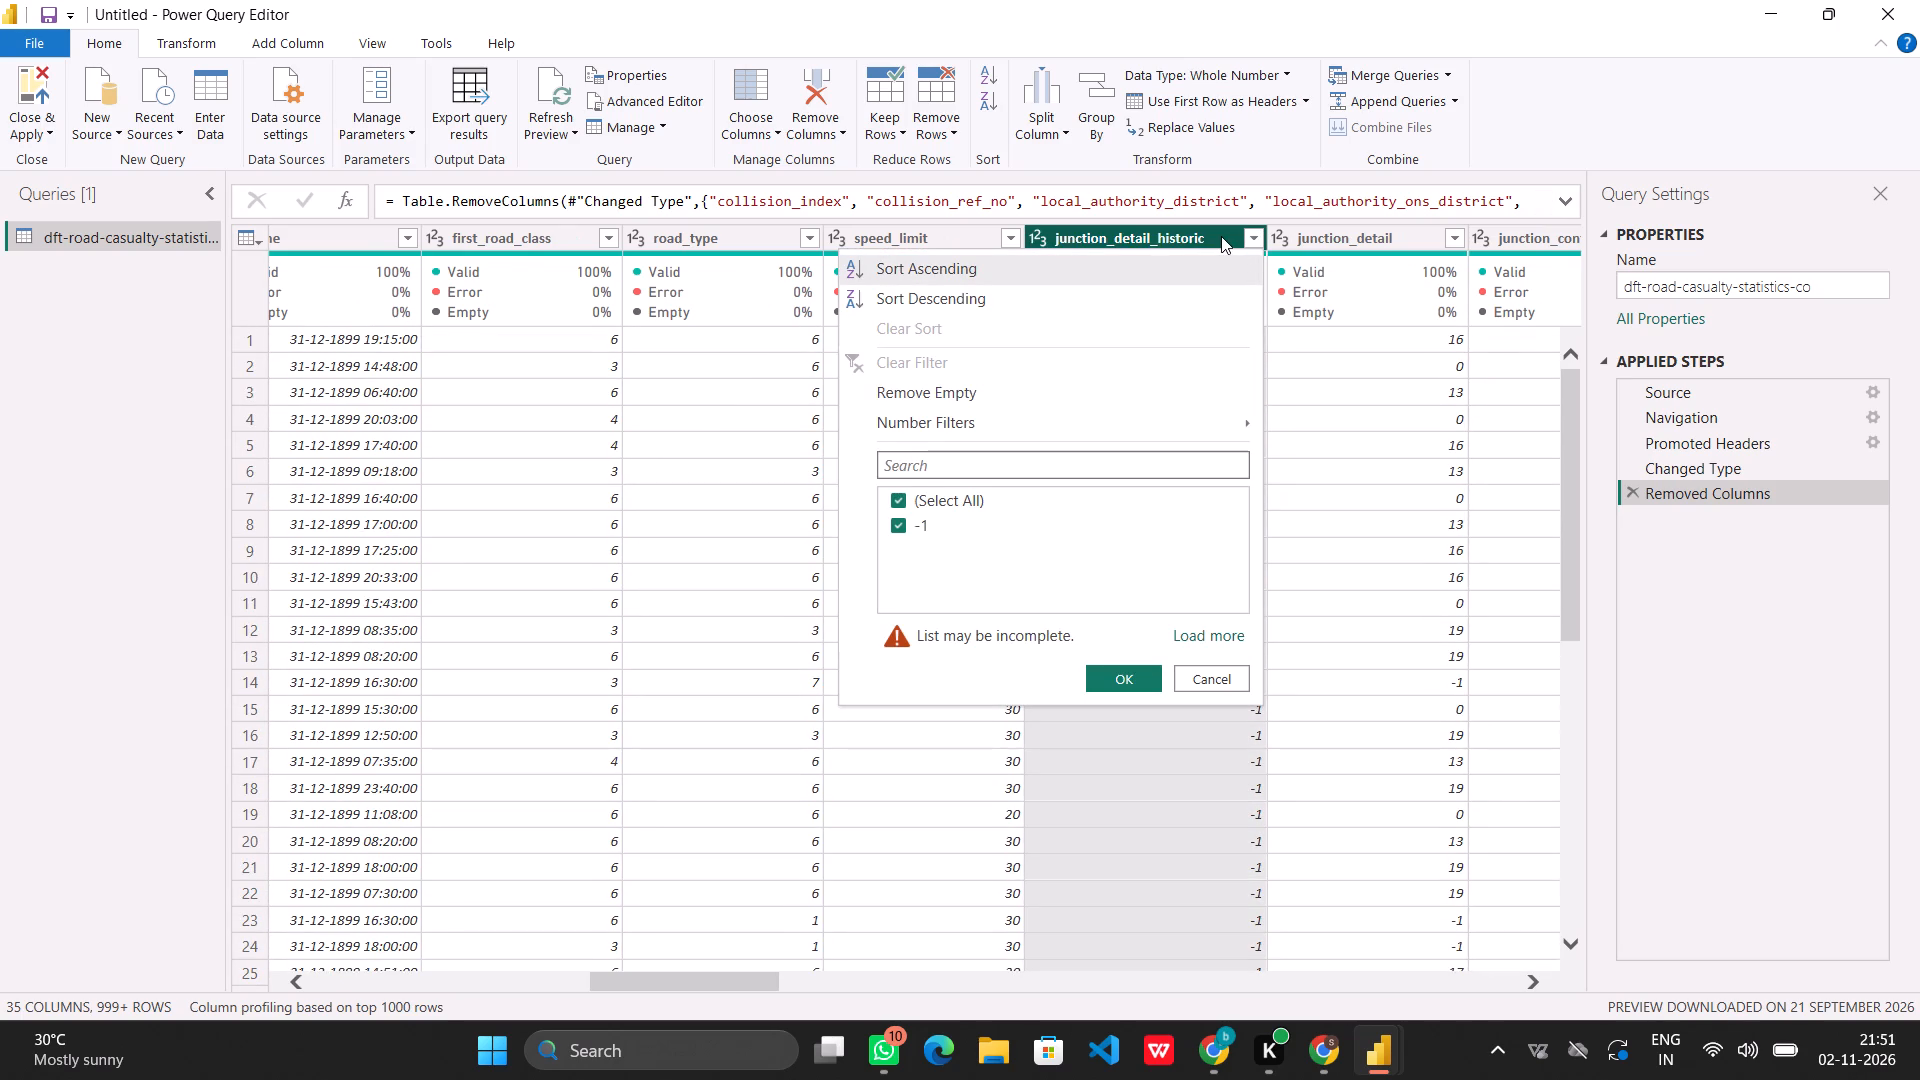
{"action": "left_click", "coordinate": [1220, 236]}
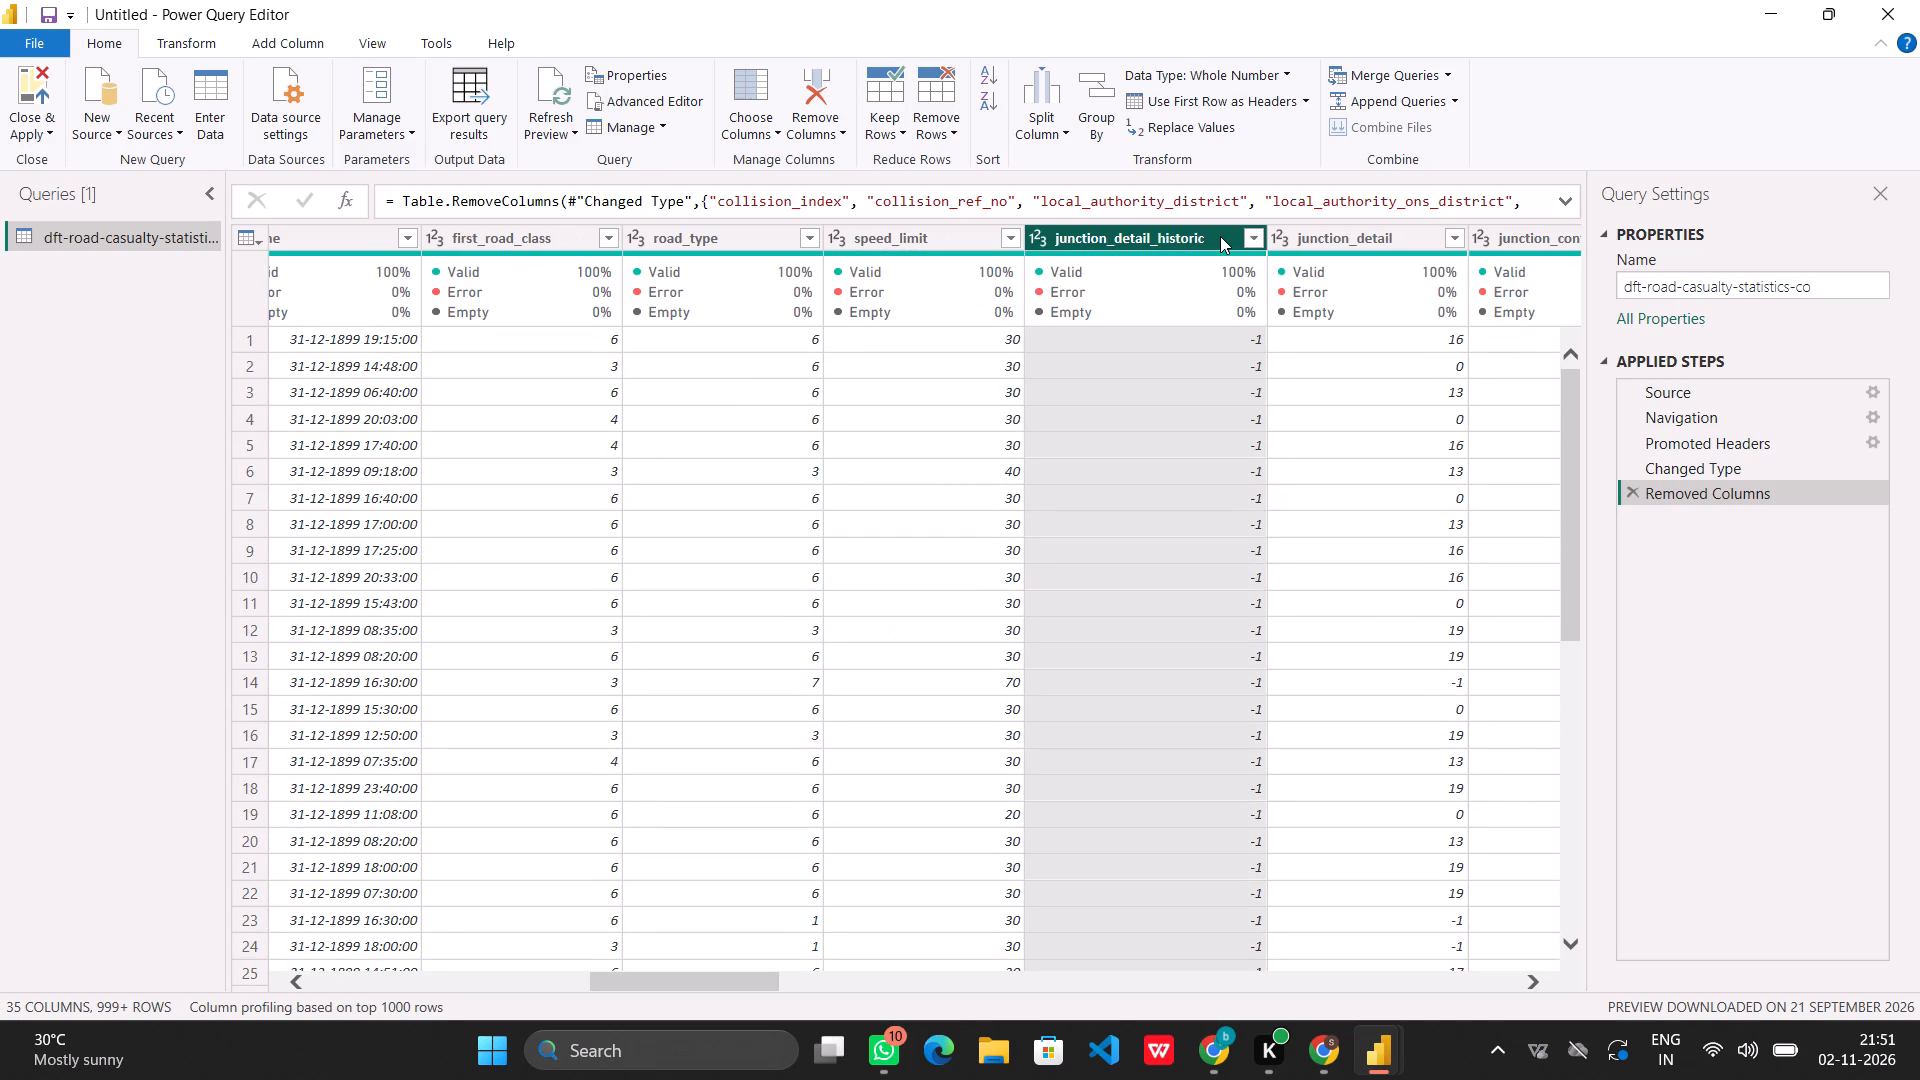
{"action": "right_click", "coordinate": [1220, 236]}
{"action": "left_click", "coordinate": [1262, 283]}
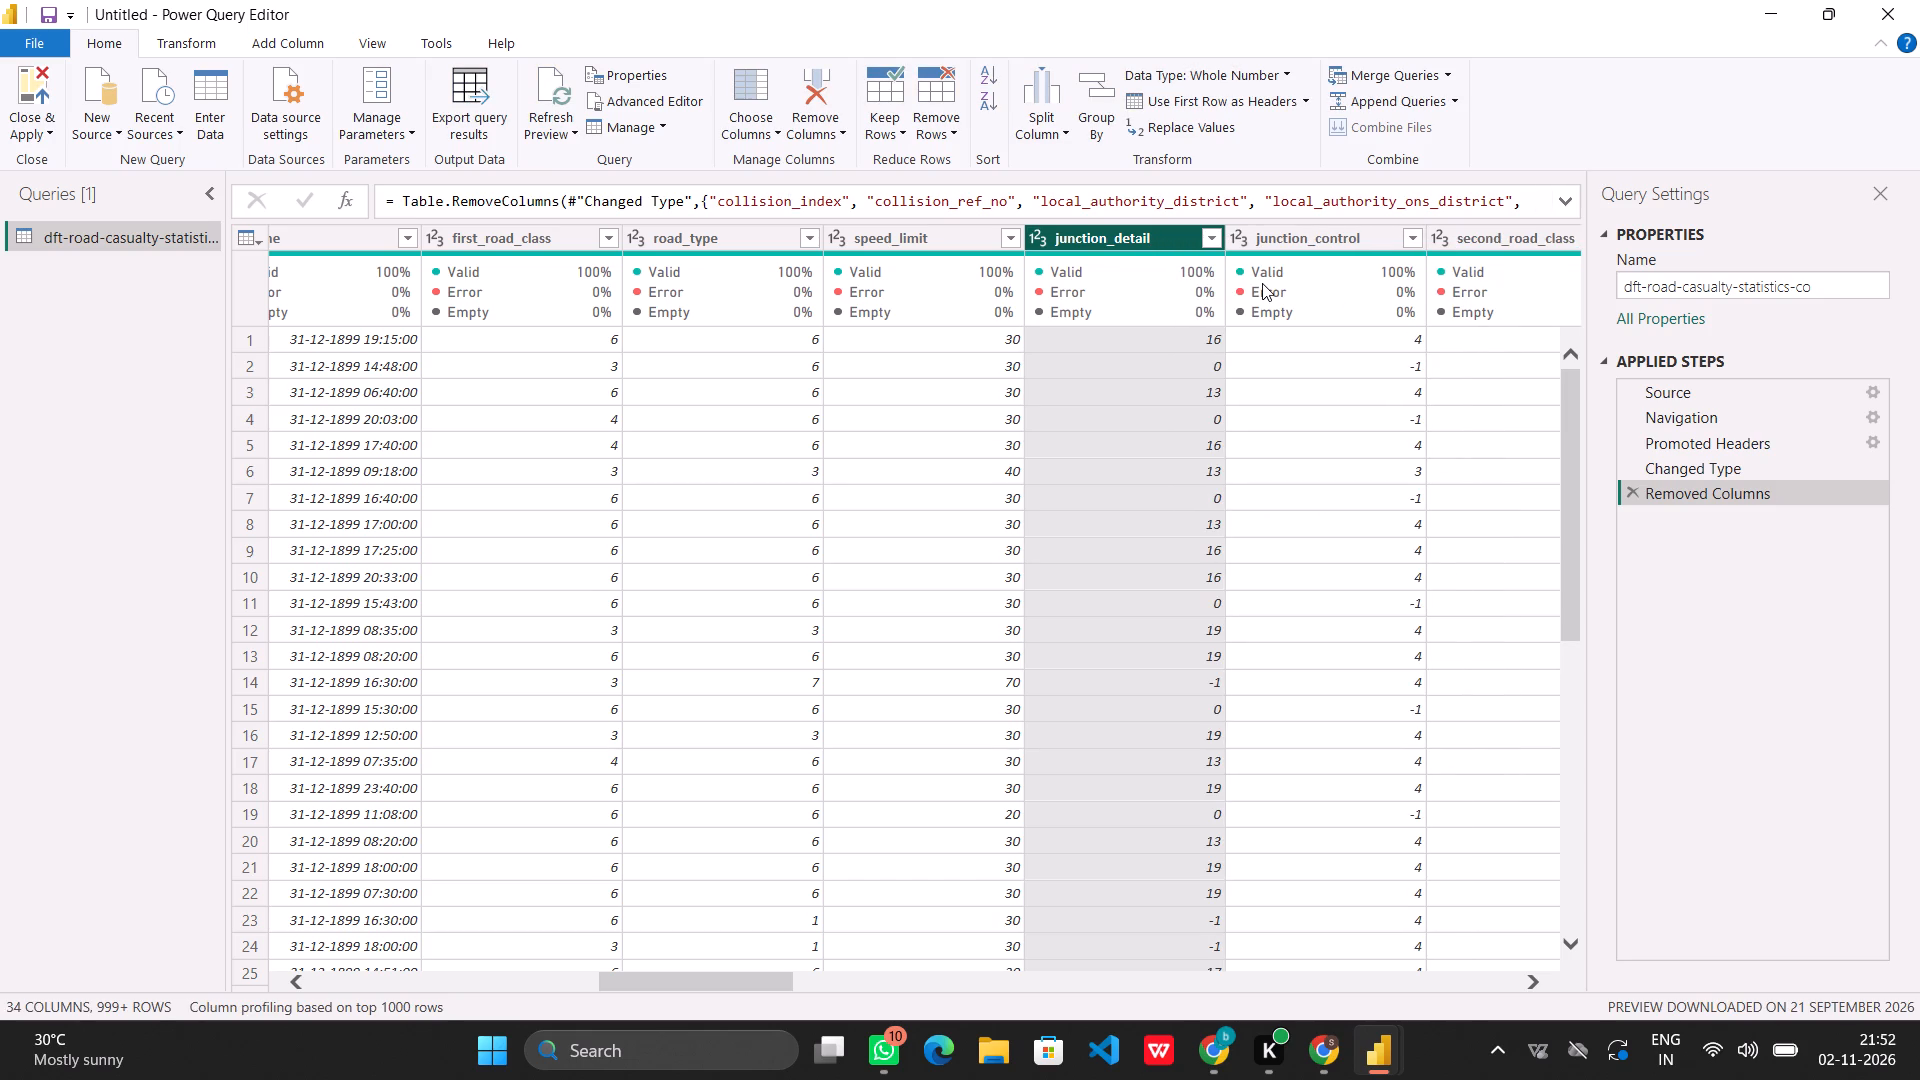
Inspect the filter values of the junction_detail column and remove that column from the query.
{"action": "left_click", "coordinate": [1213, 233]}
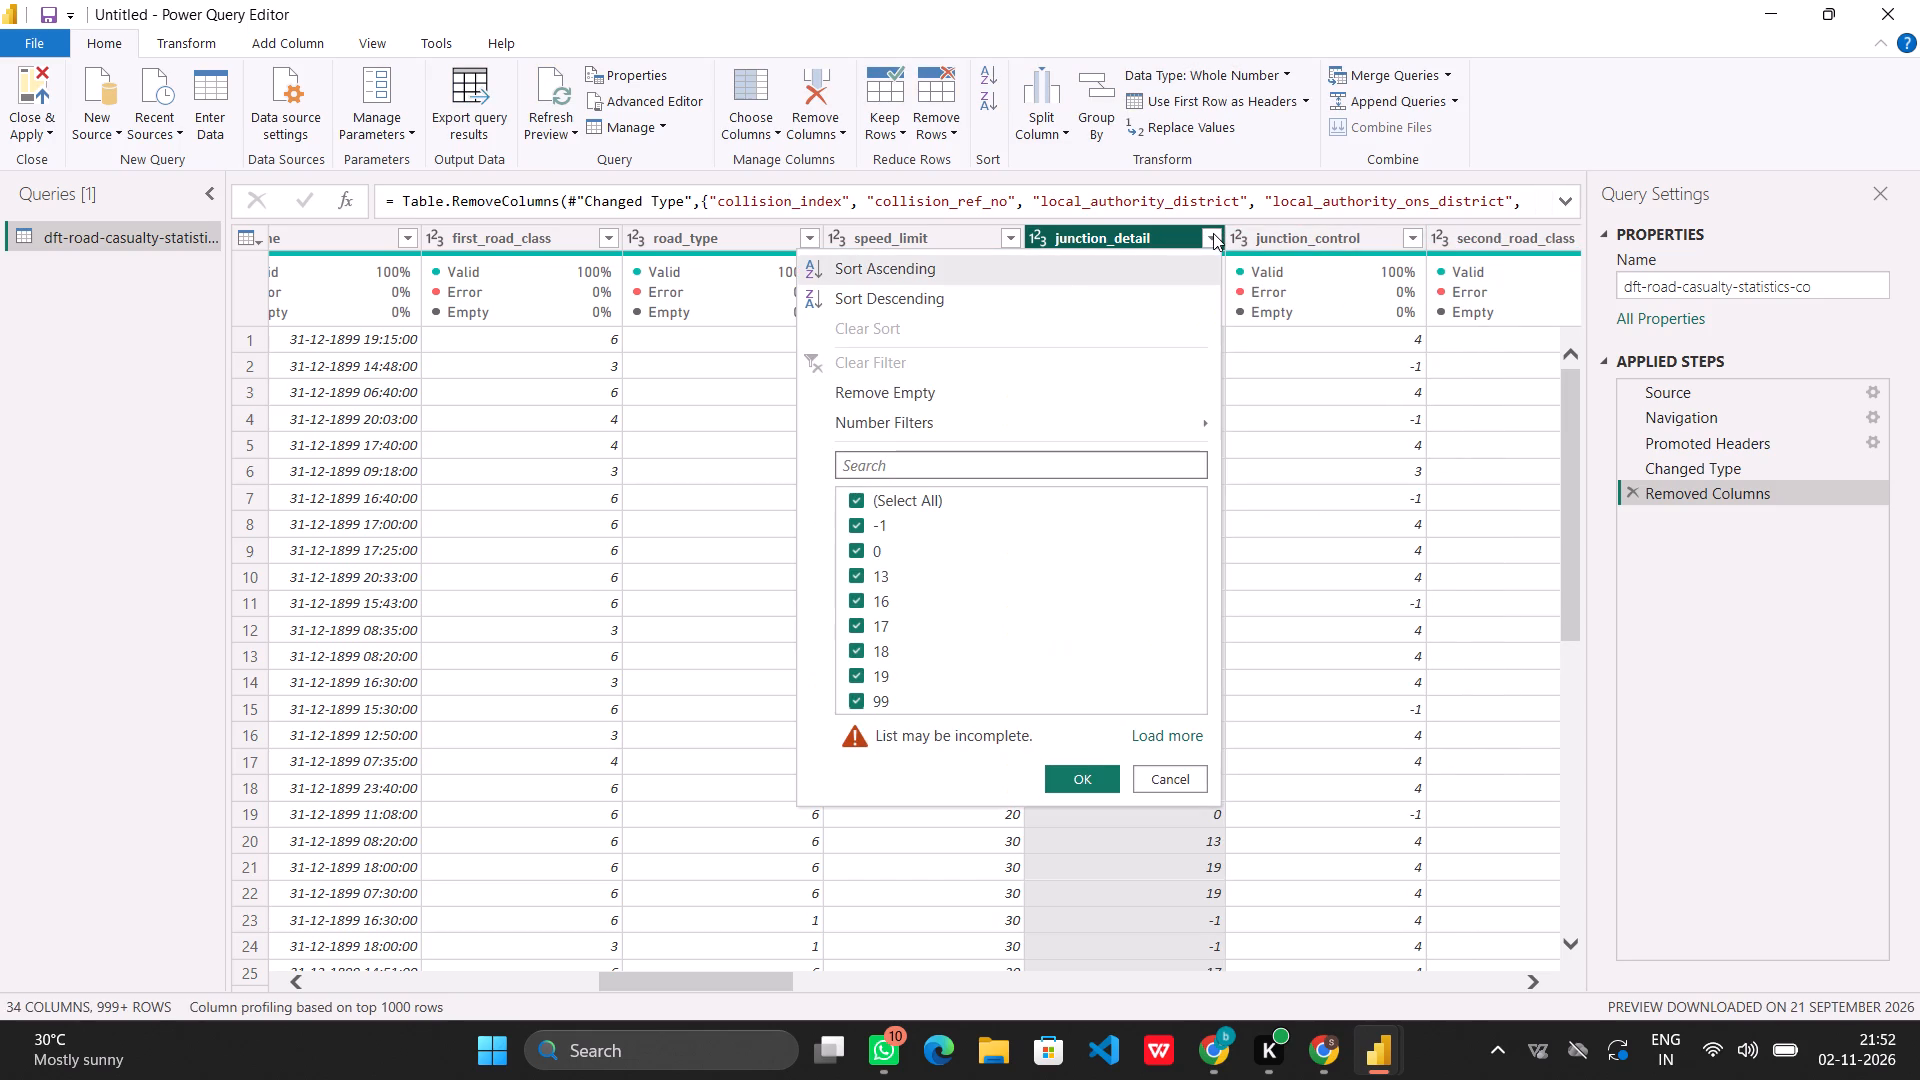
{"action": "scroll", "coordinate": [1137, 604], "scroll_direction": "down", "scroll_amount": 3}
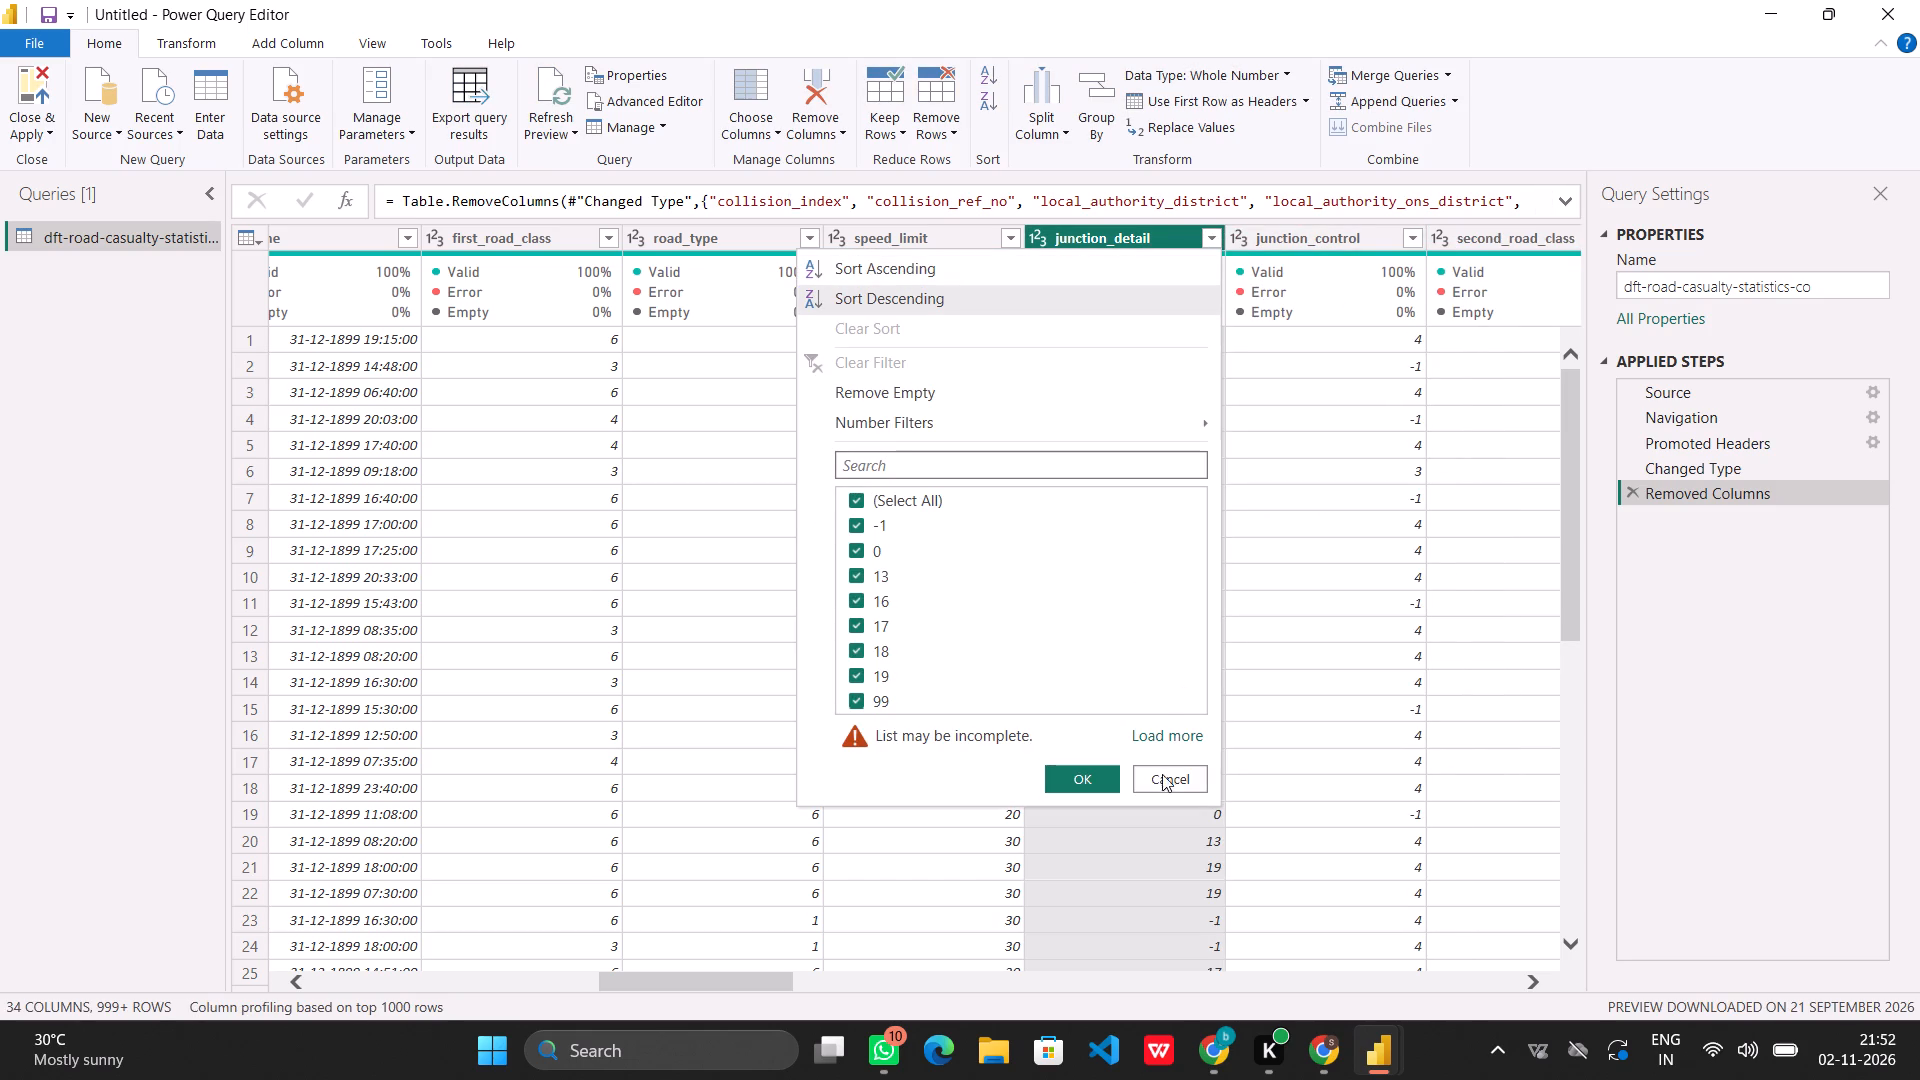
{"action": "left_click", "coordinate": [1161, 780]}
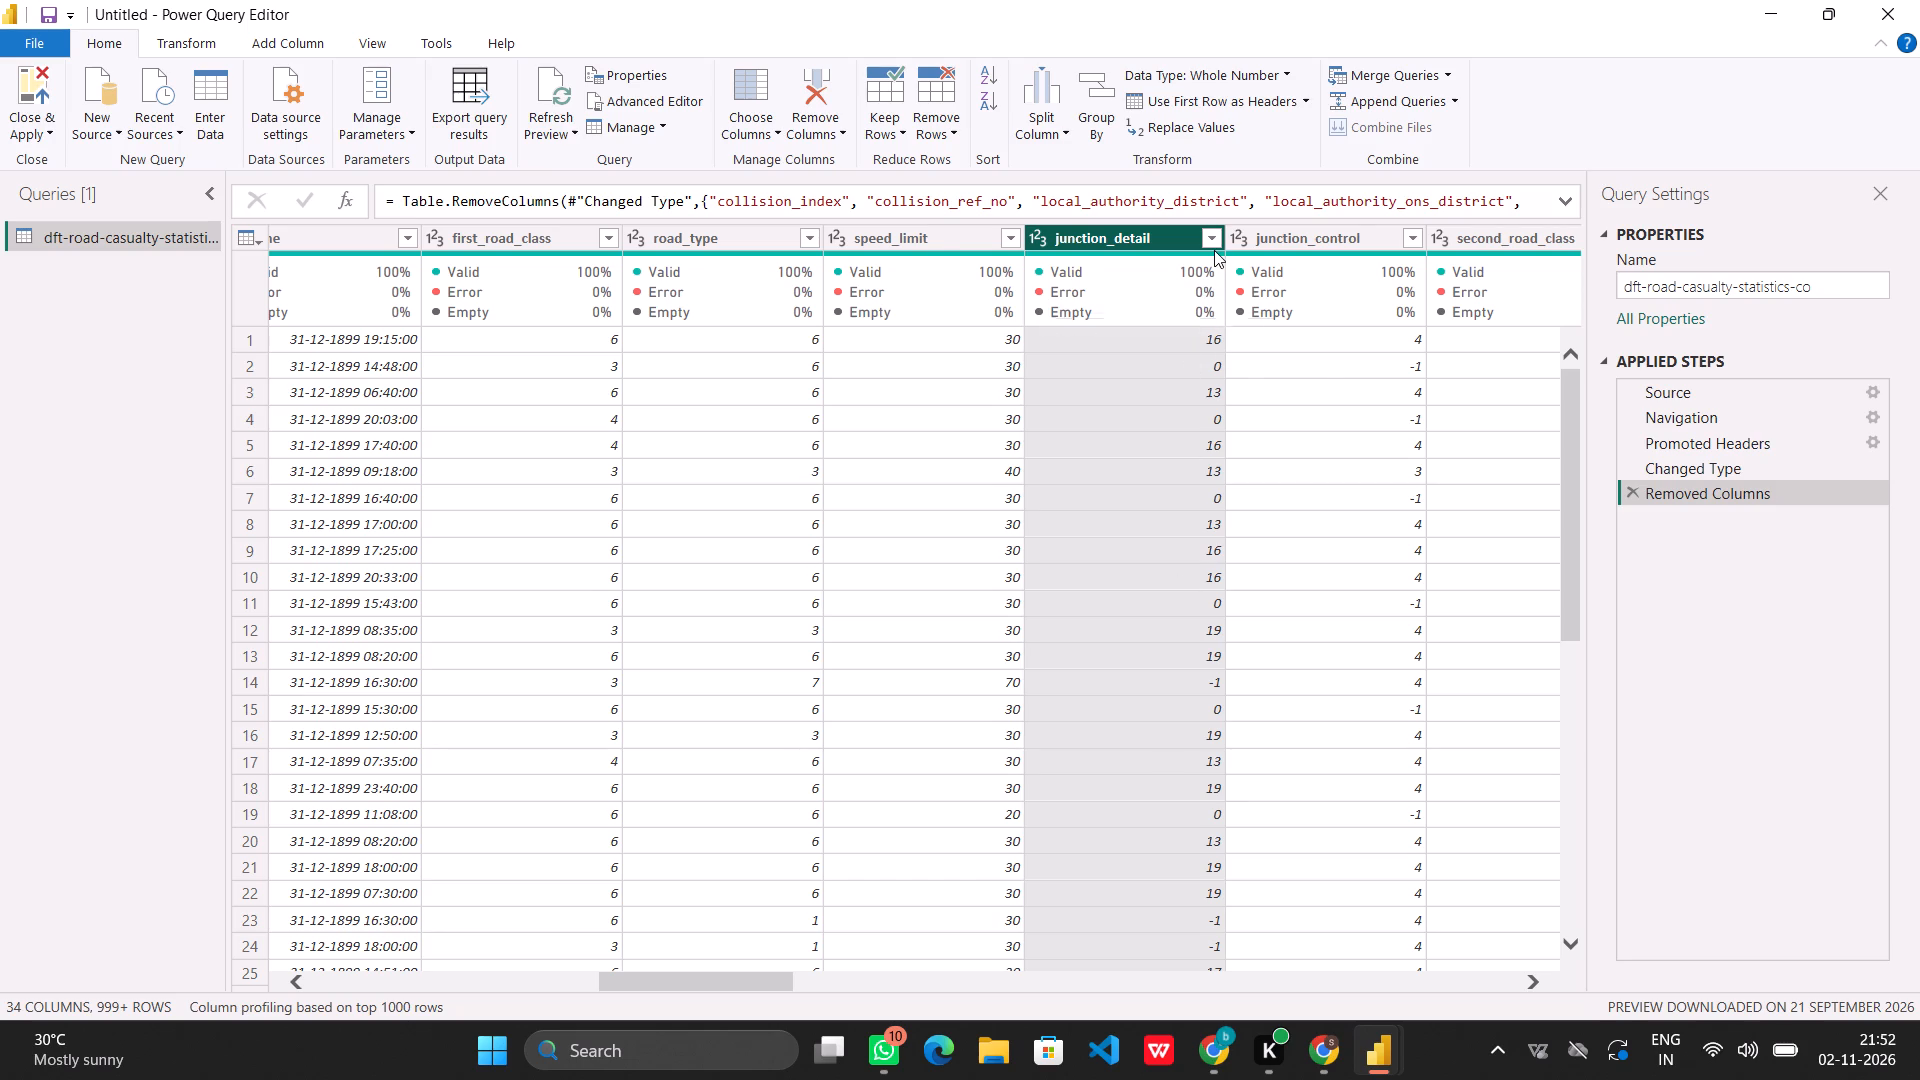
{"action": "right_click", "coordinate": [1146, 240]}
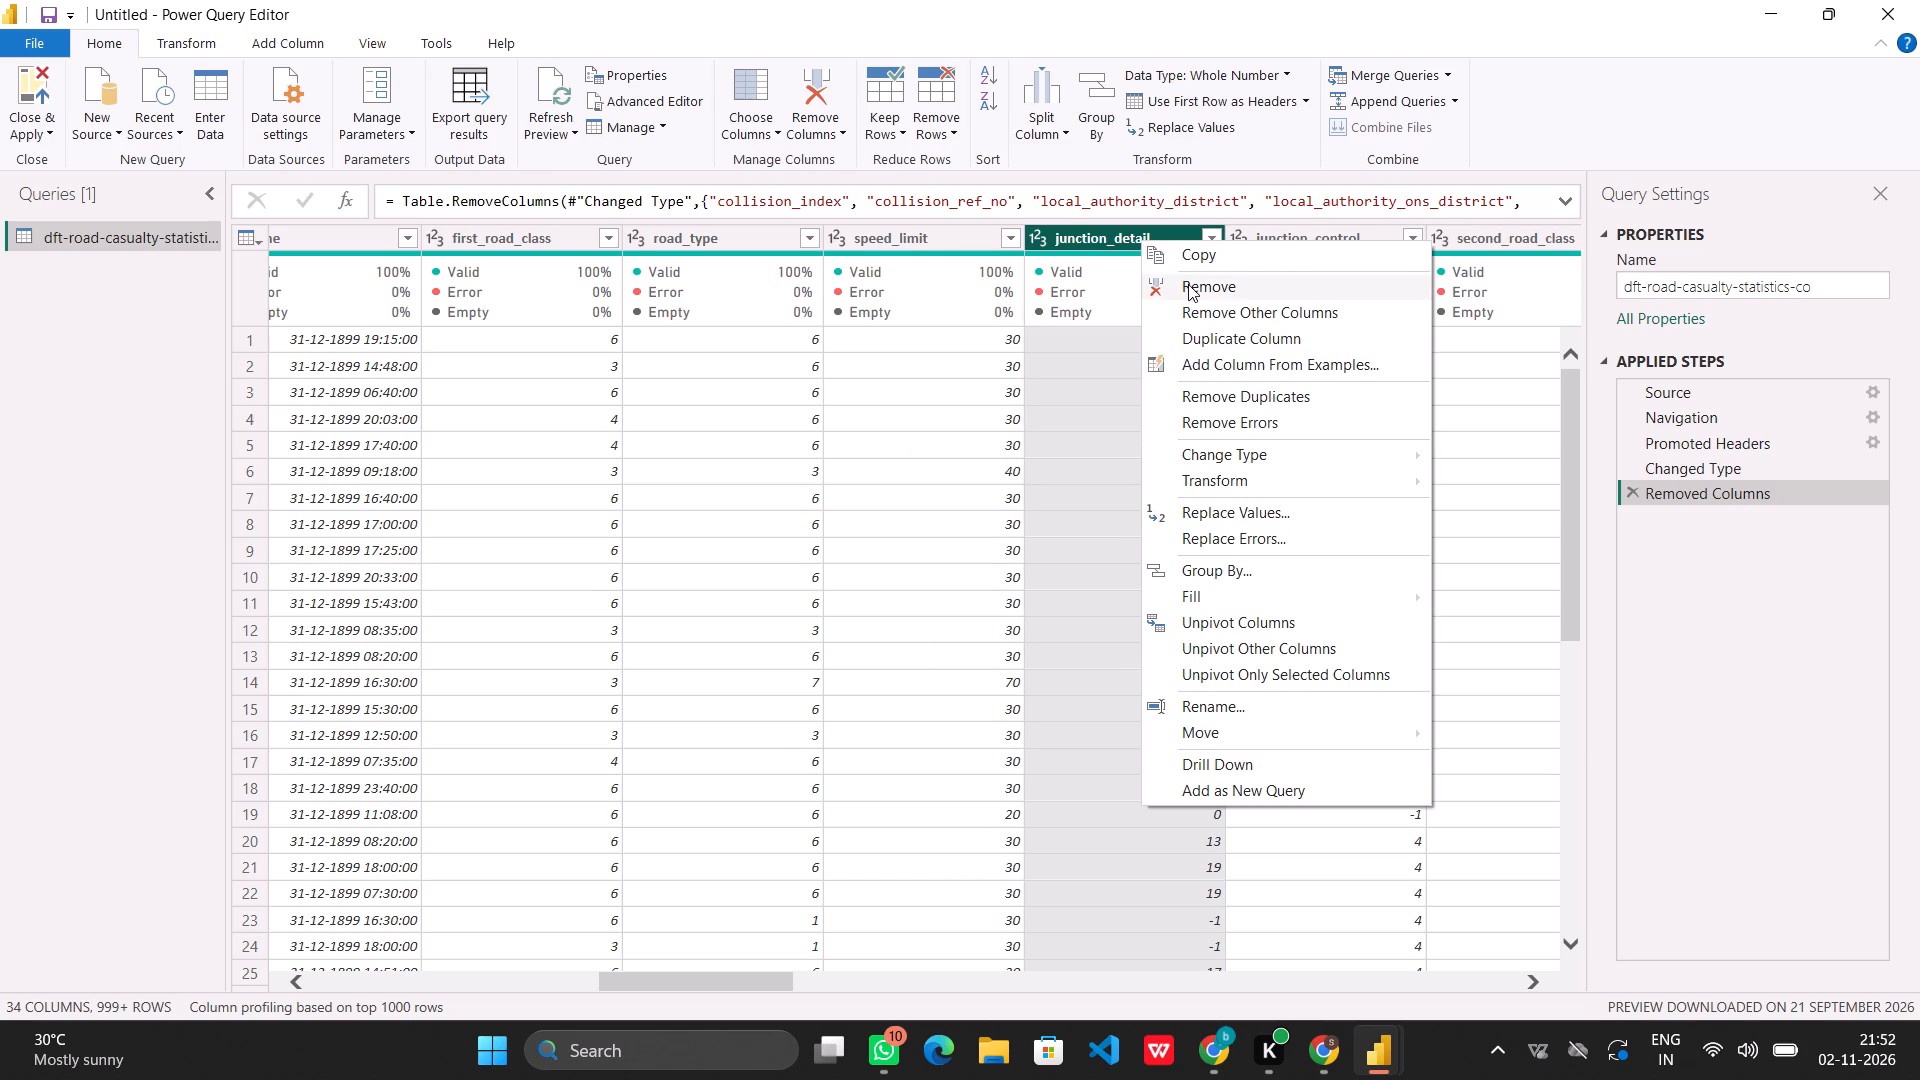
{"action": "left_click", "coordinate": [1188, 284]}
Remove the junction_control, second_road_class and second_road_number columns from the query.
{"action": "left_click", "coordinate": [1142, 232]}
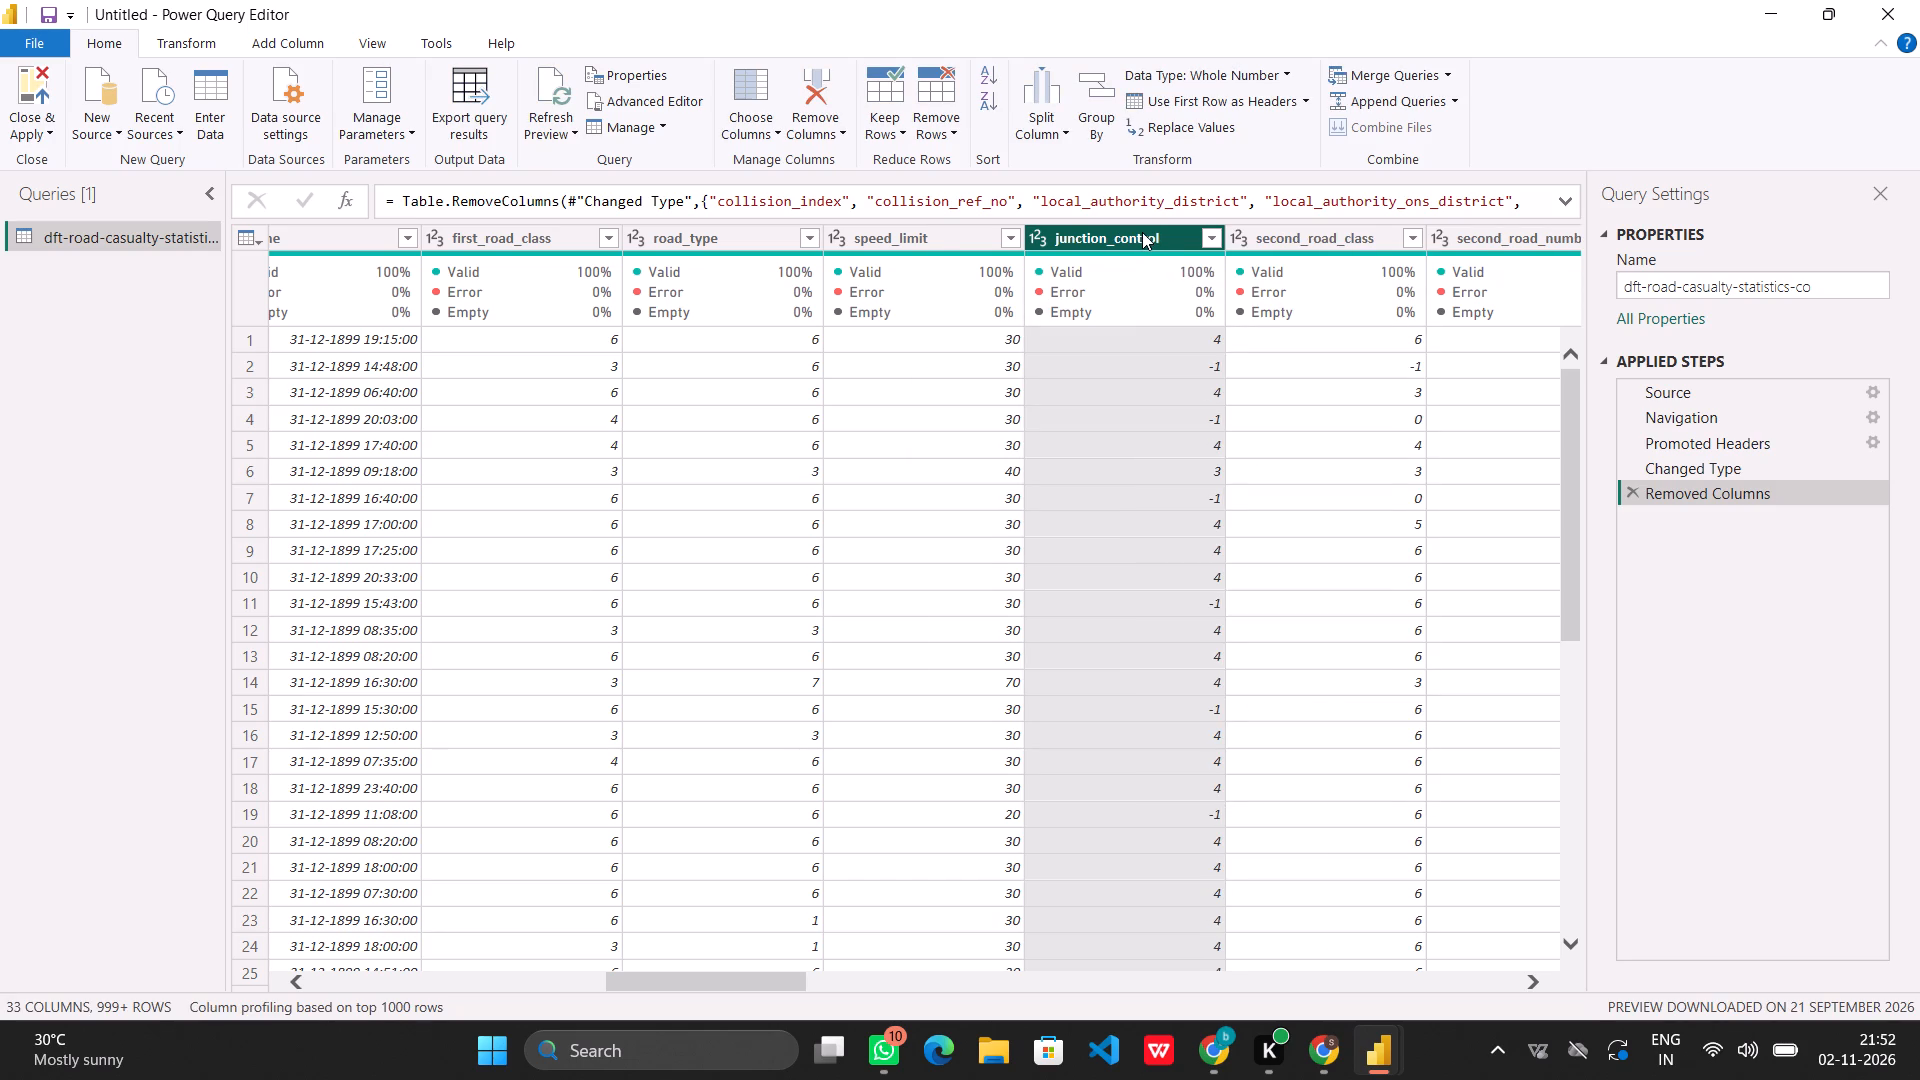
{"action": "right_click", "coordinate": [1142, 232]}
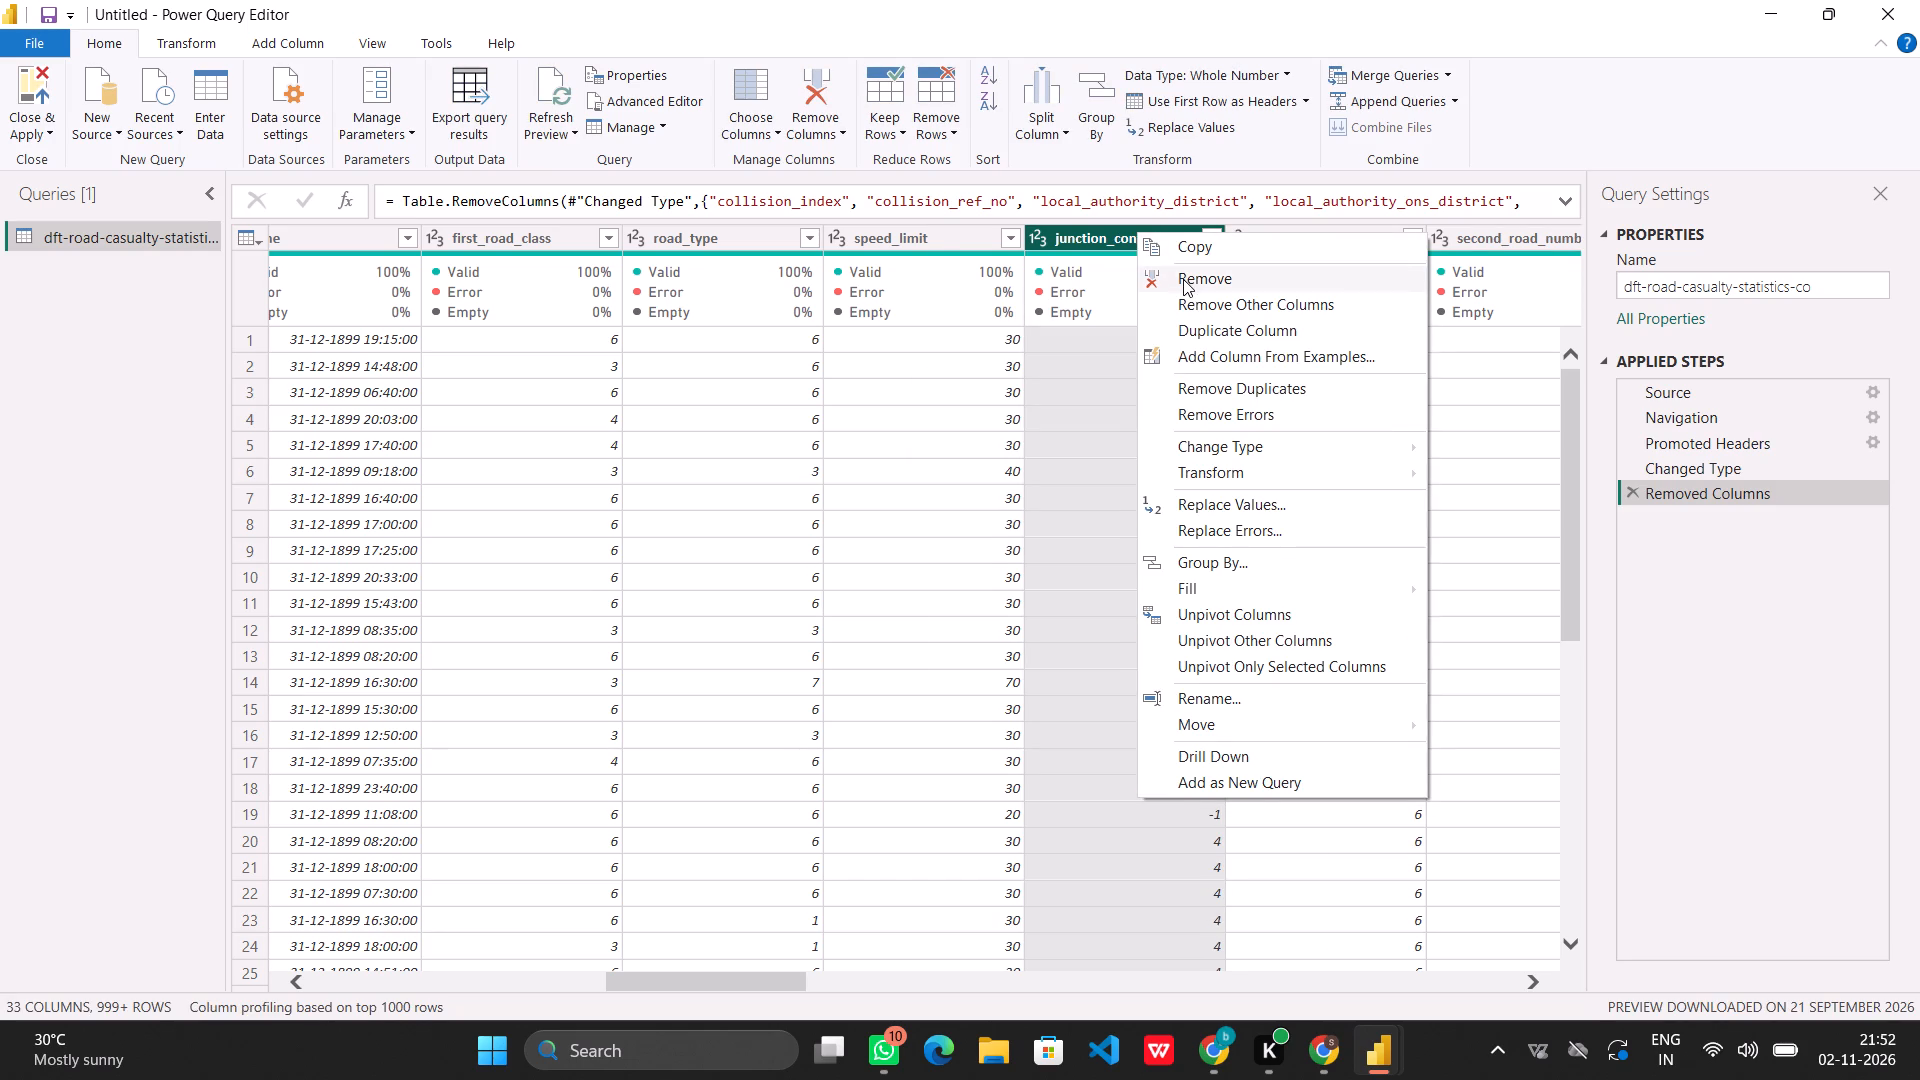
{"action": "left_click", "coordinate": [1183, 279]}
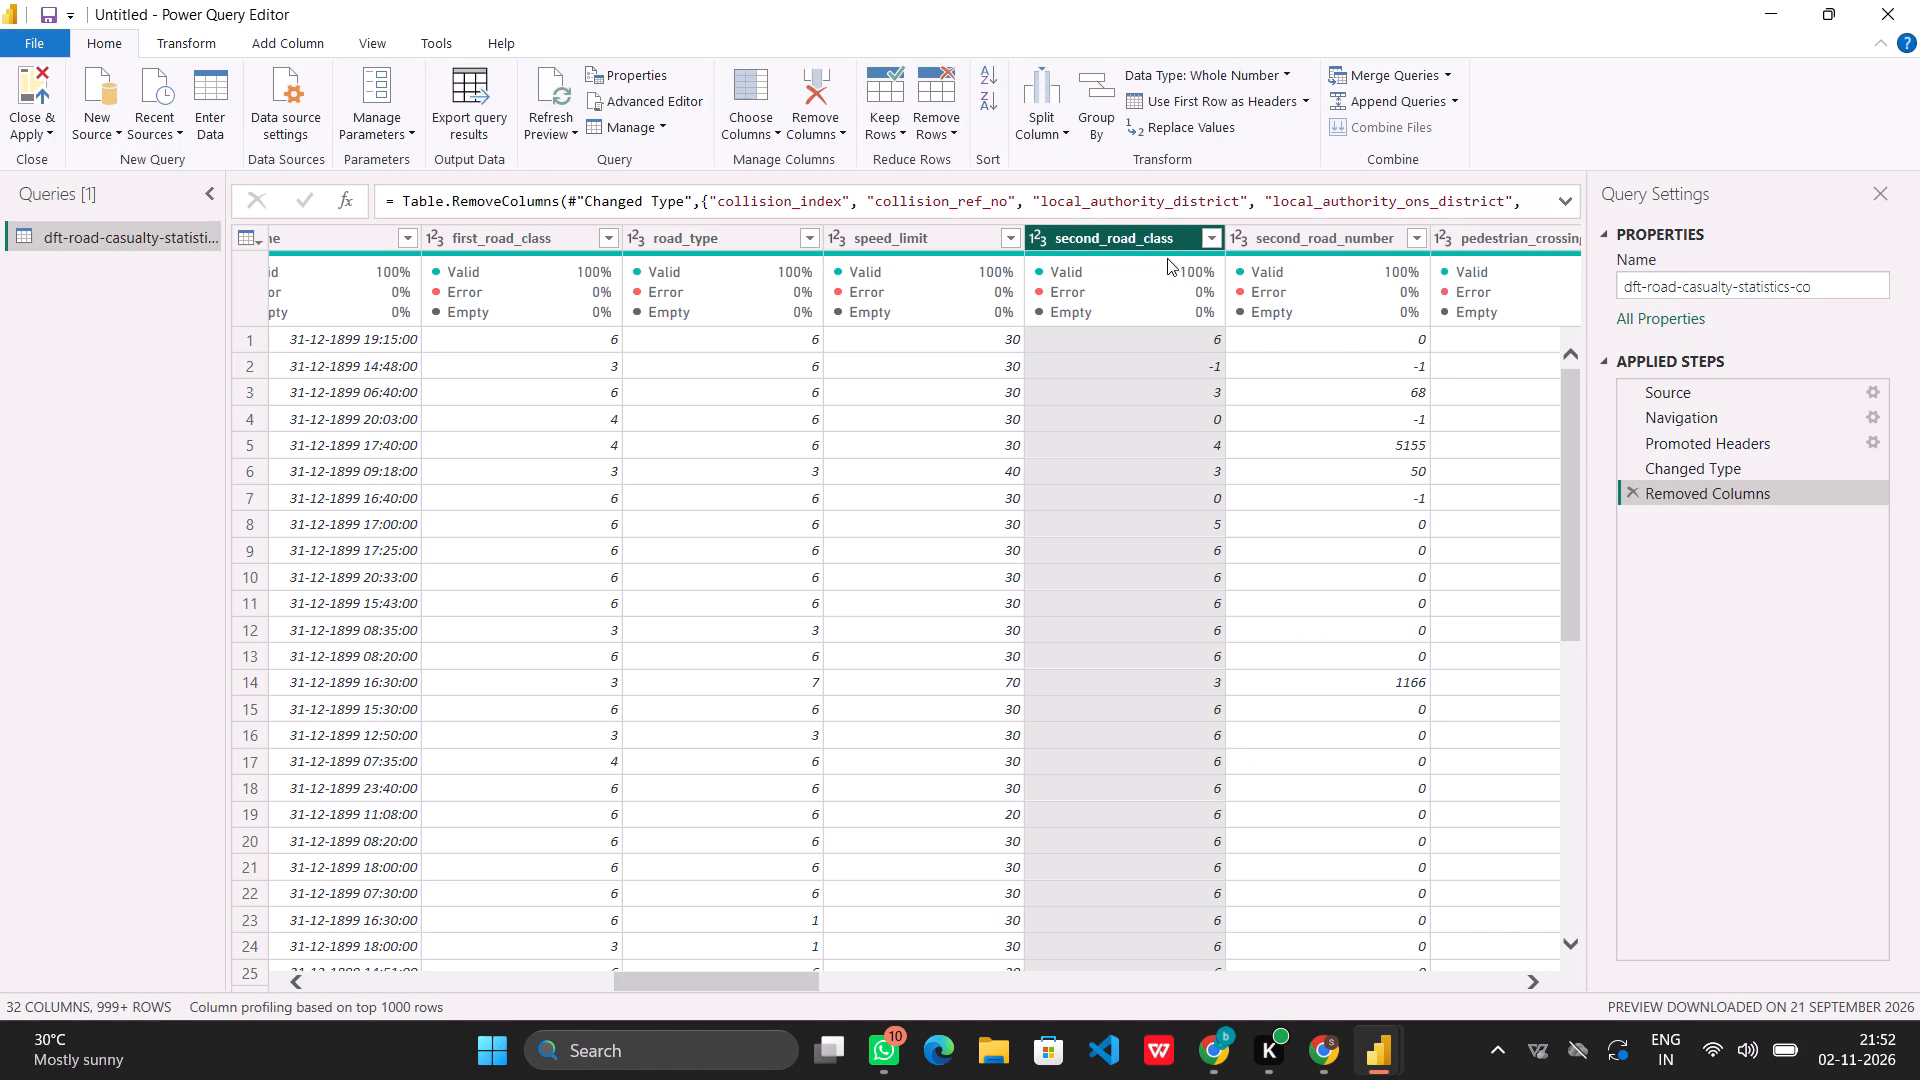
{"action": "right_click", "coordinate": [1161, 241]}
{"action": "left_click", "coordinate": [1196, 283]}
{"action": "right_click", "coordinate": [1153, 238]}
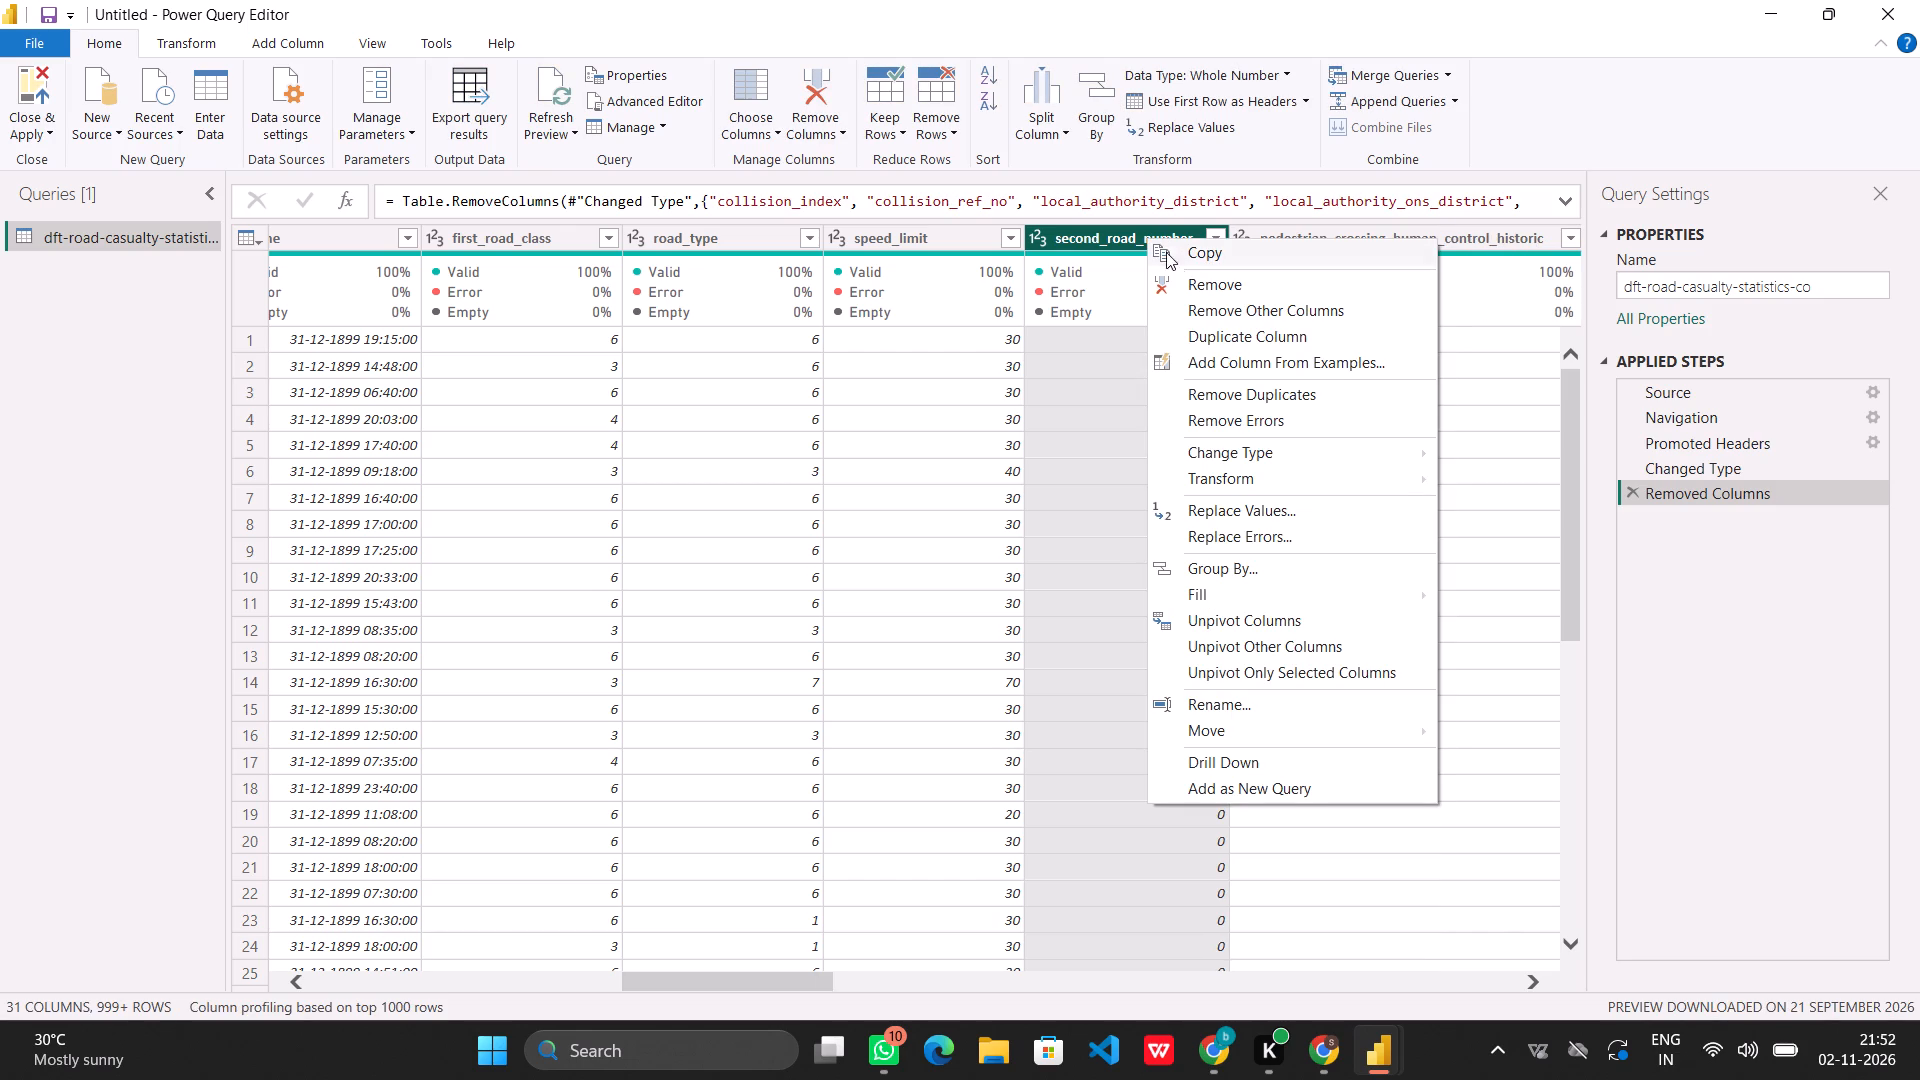
{"action": "left_click", "coordinate": [1190, 284]}
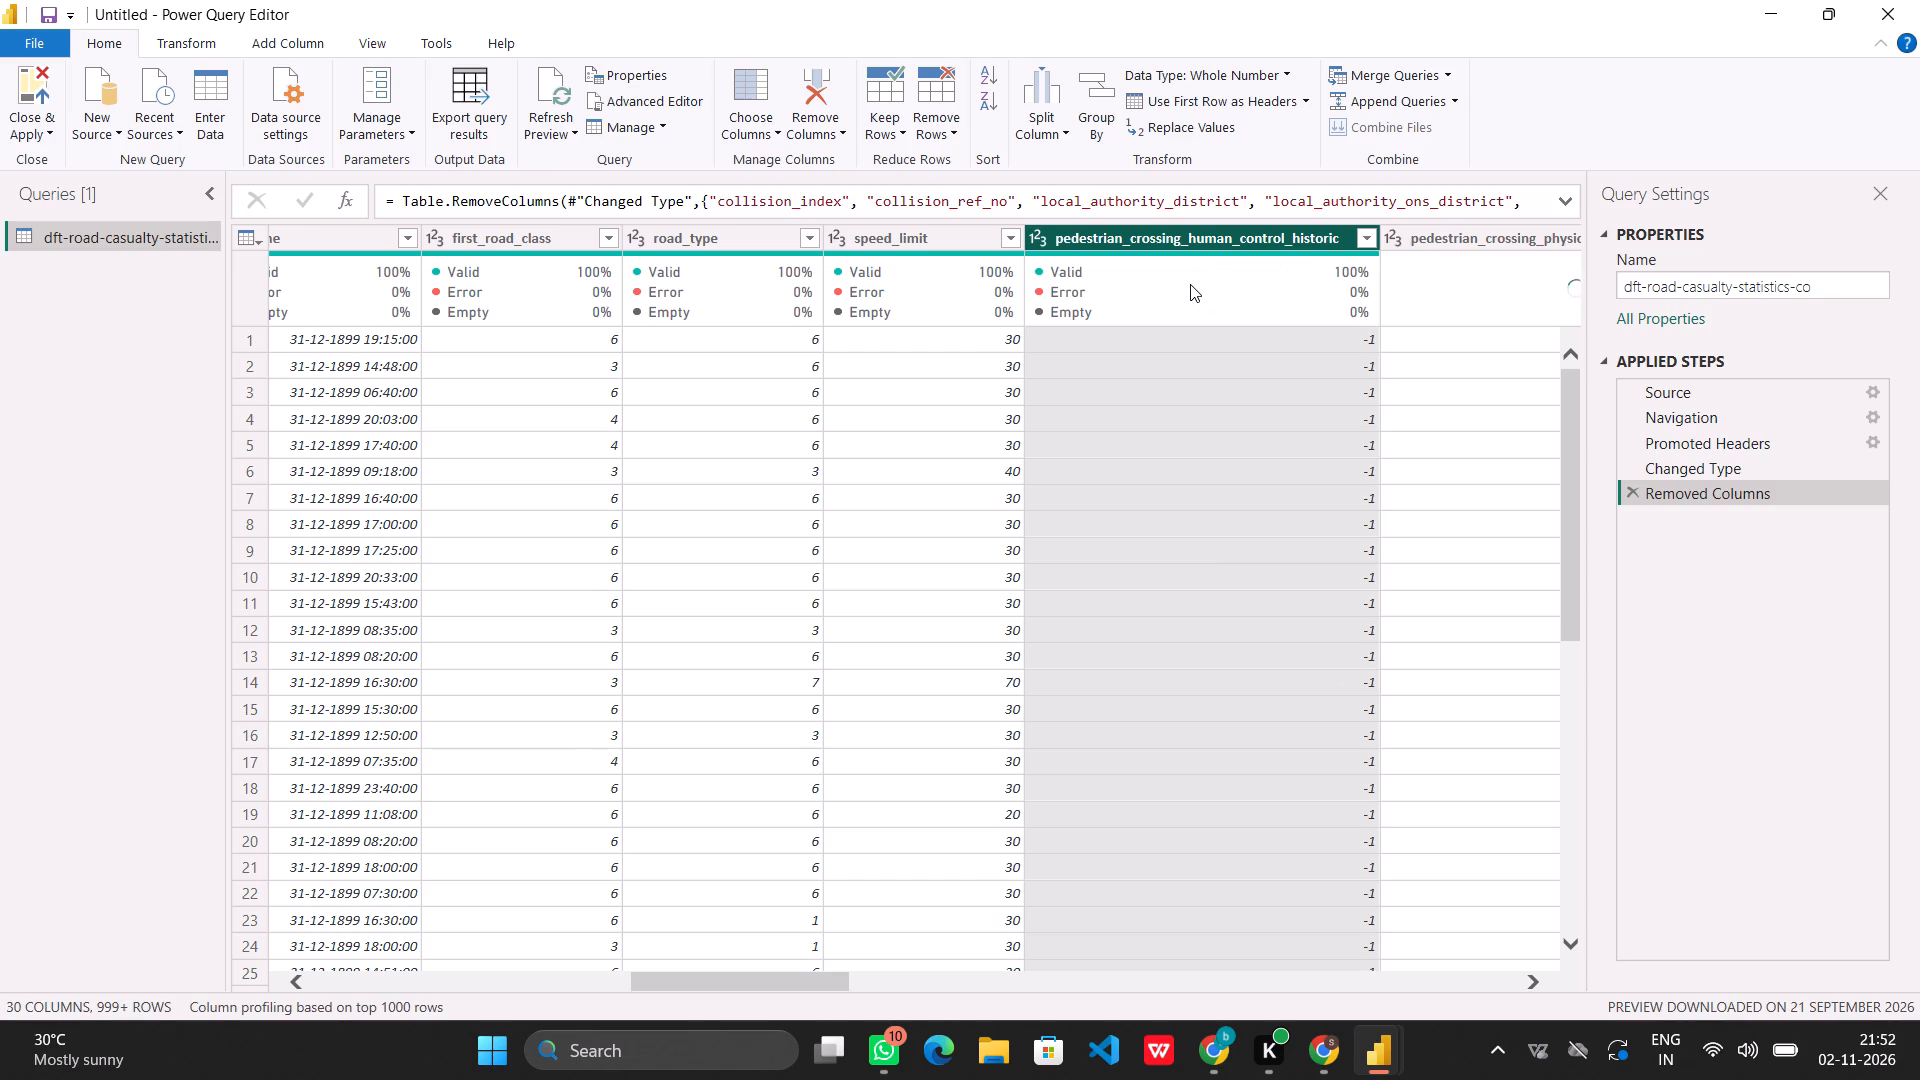
Remove the pedestrian_crossing_human_control_historic, pedestrian_crossing_physical_facilities_historic and pedestrian_crossing columns together from the query.
{"action": "scroll", "coordinate": [1166, 446], "scroll_direction": "left", "scroll_amount": 1}
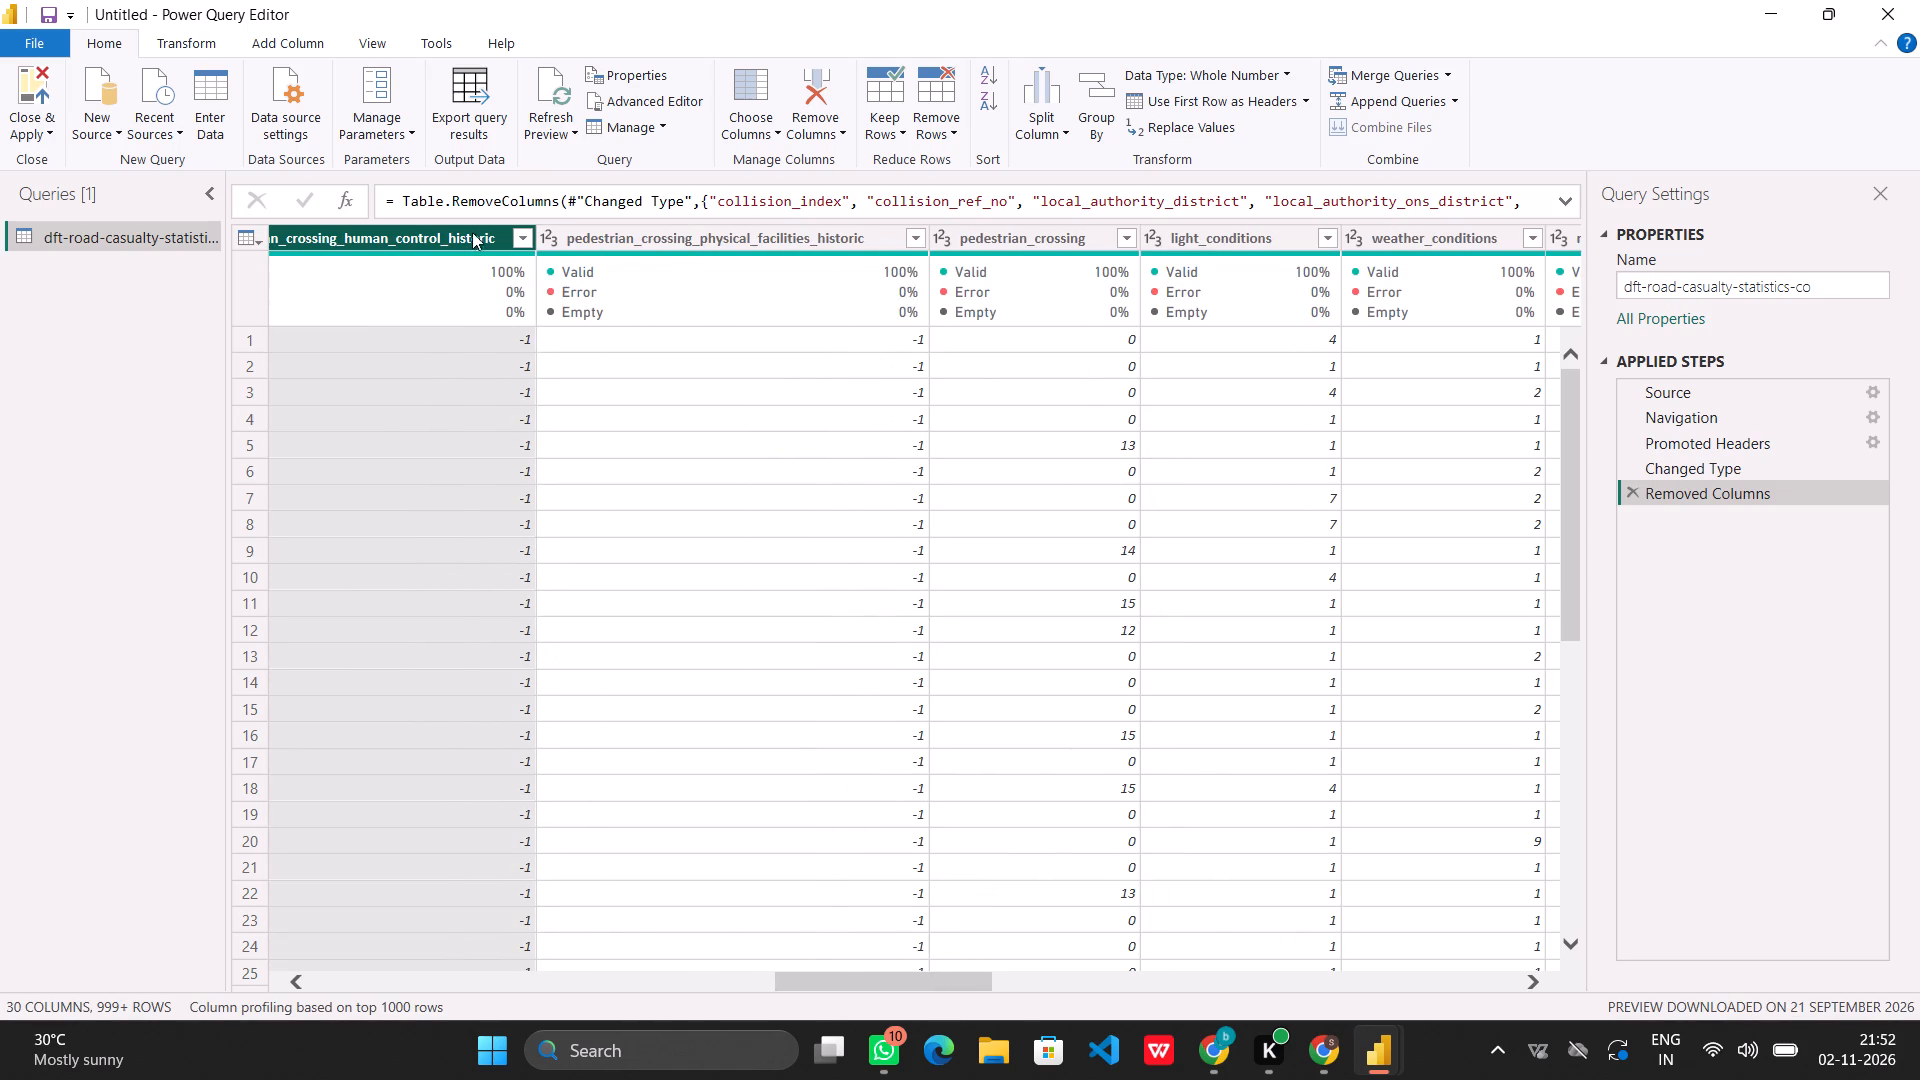
{"action": "left_click", "coordinate": [630, 246], "text": "ctrl"}
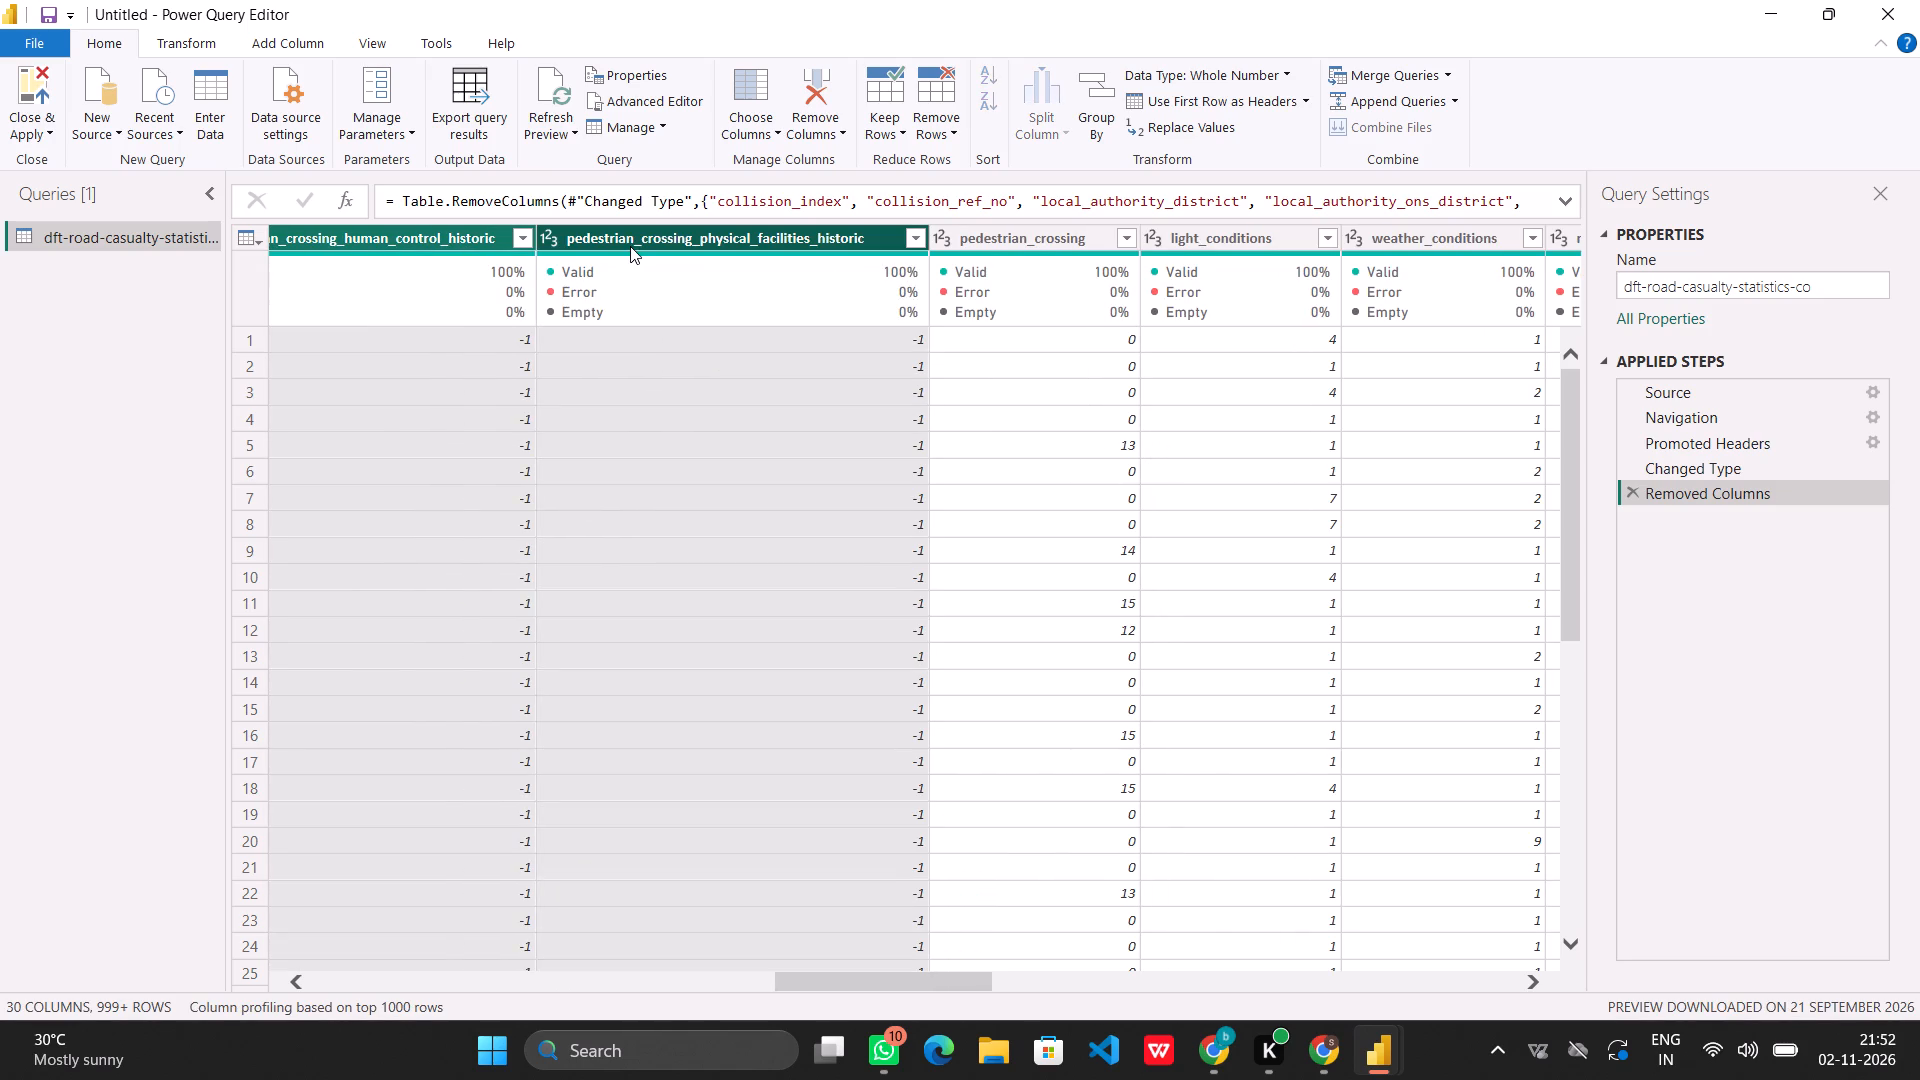
{"action": "left_click", "coordinate": [957, 236], "text": "ctrl"}
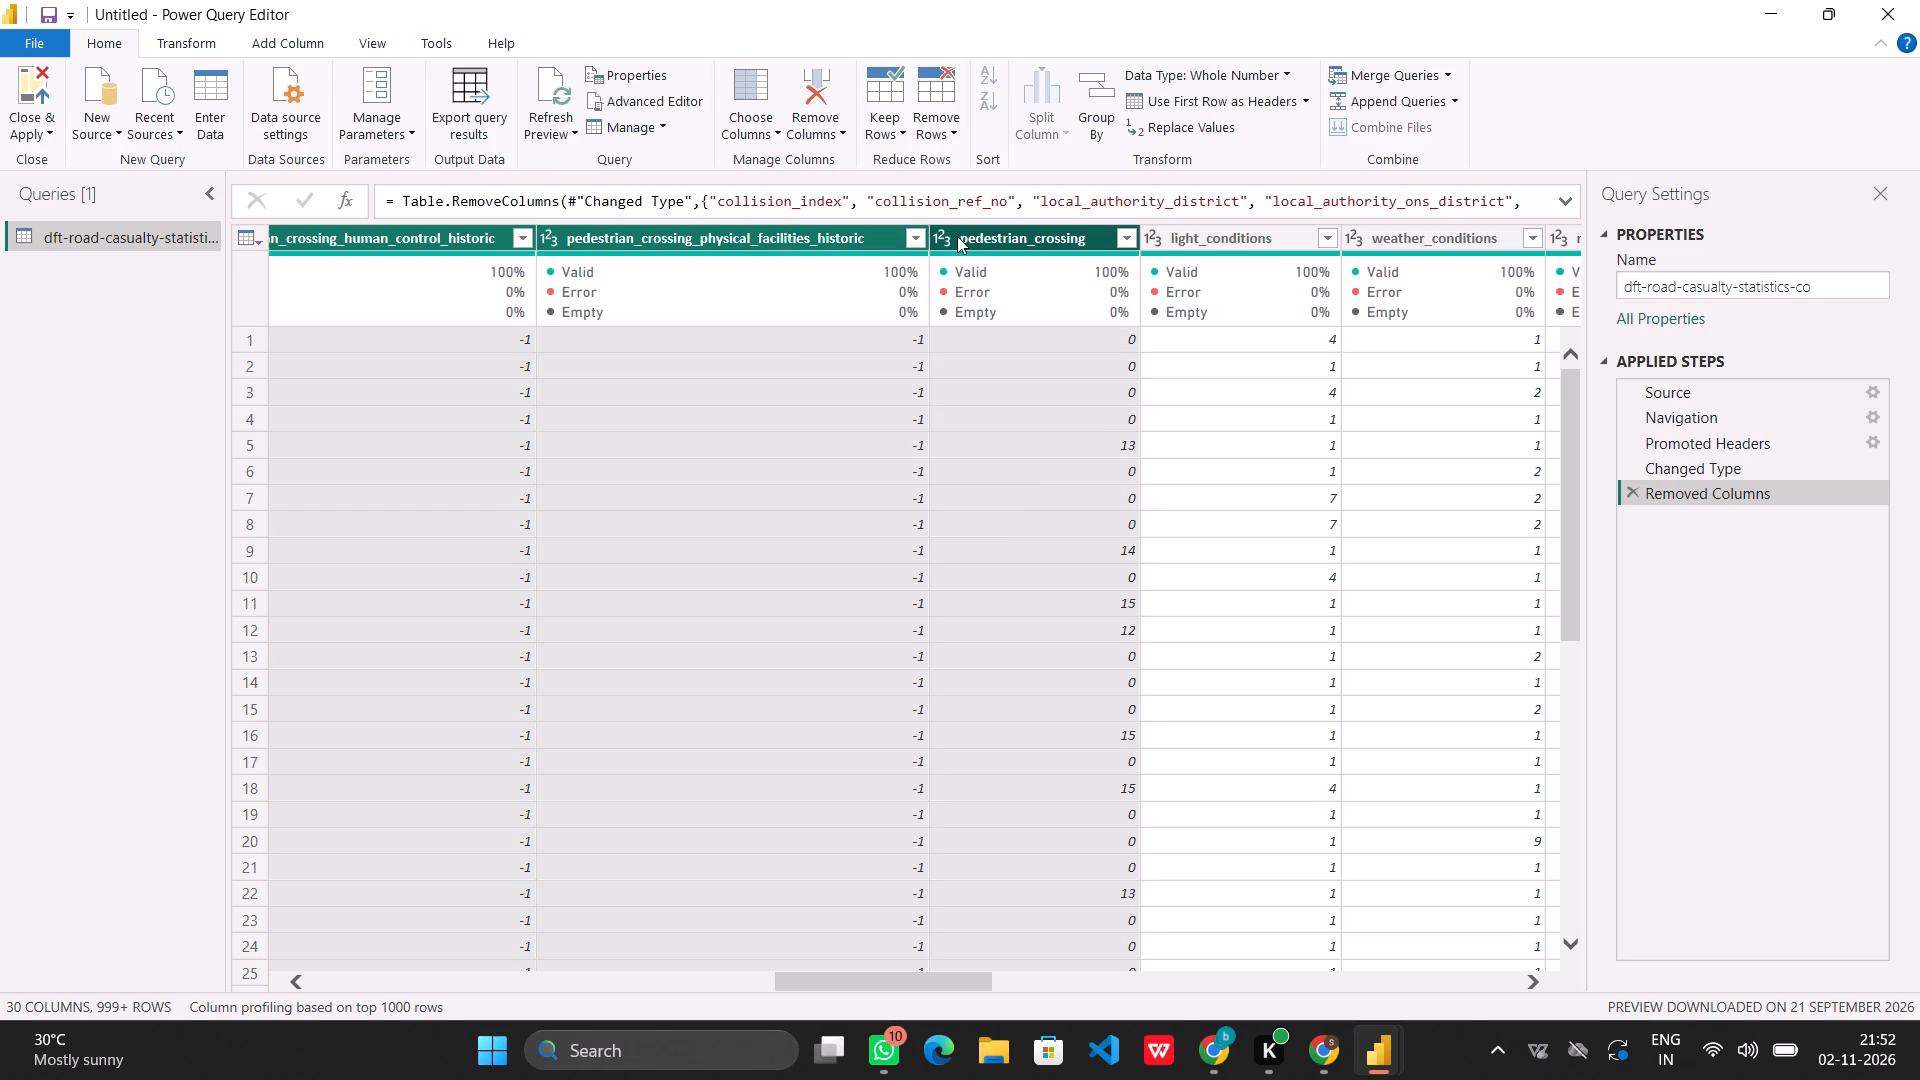
{"action": "right_click", "coordinate": [1061, 237]}
{"action": "left_click", "coordinate": [1104, 282]}
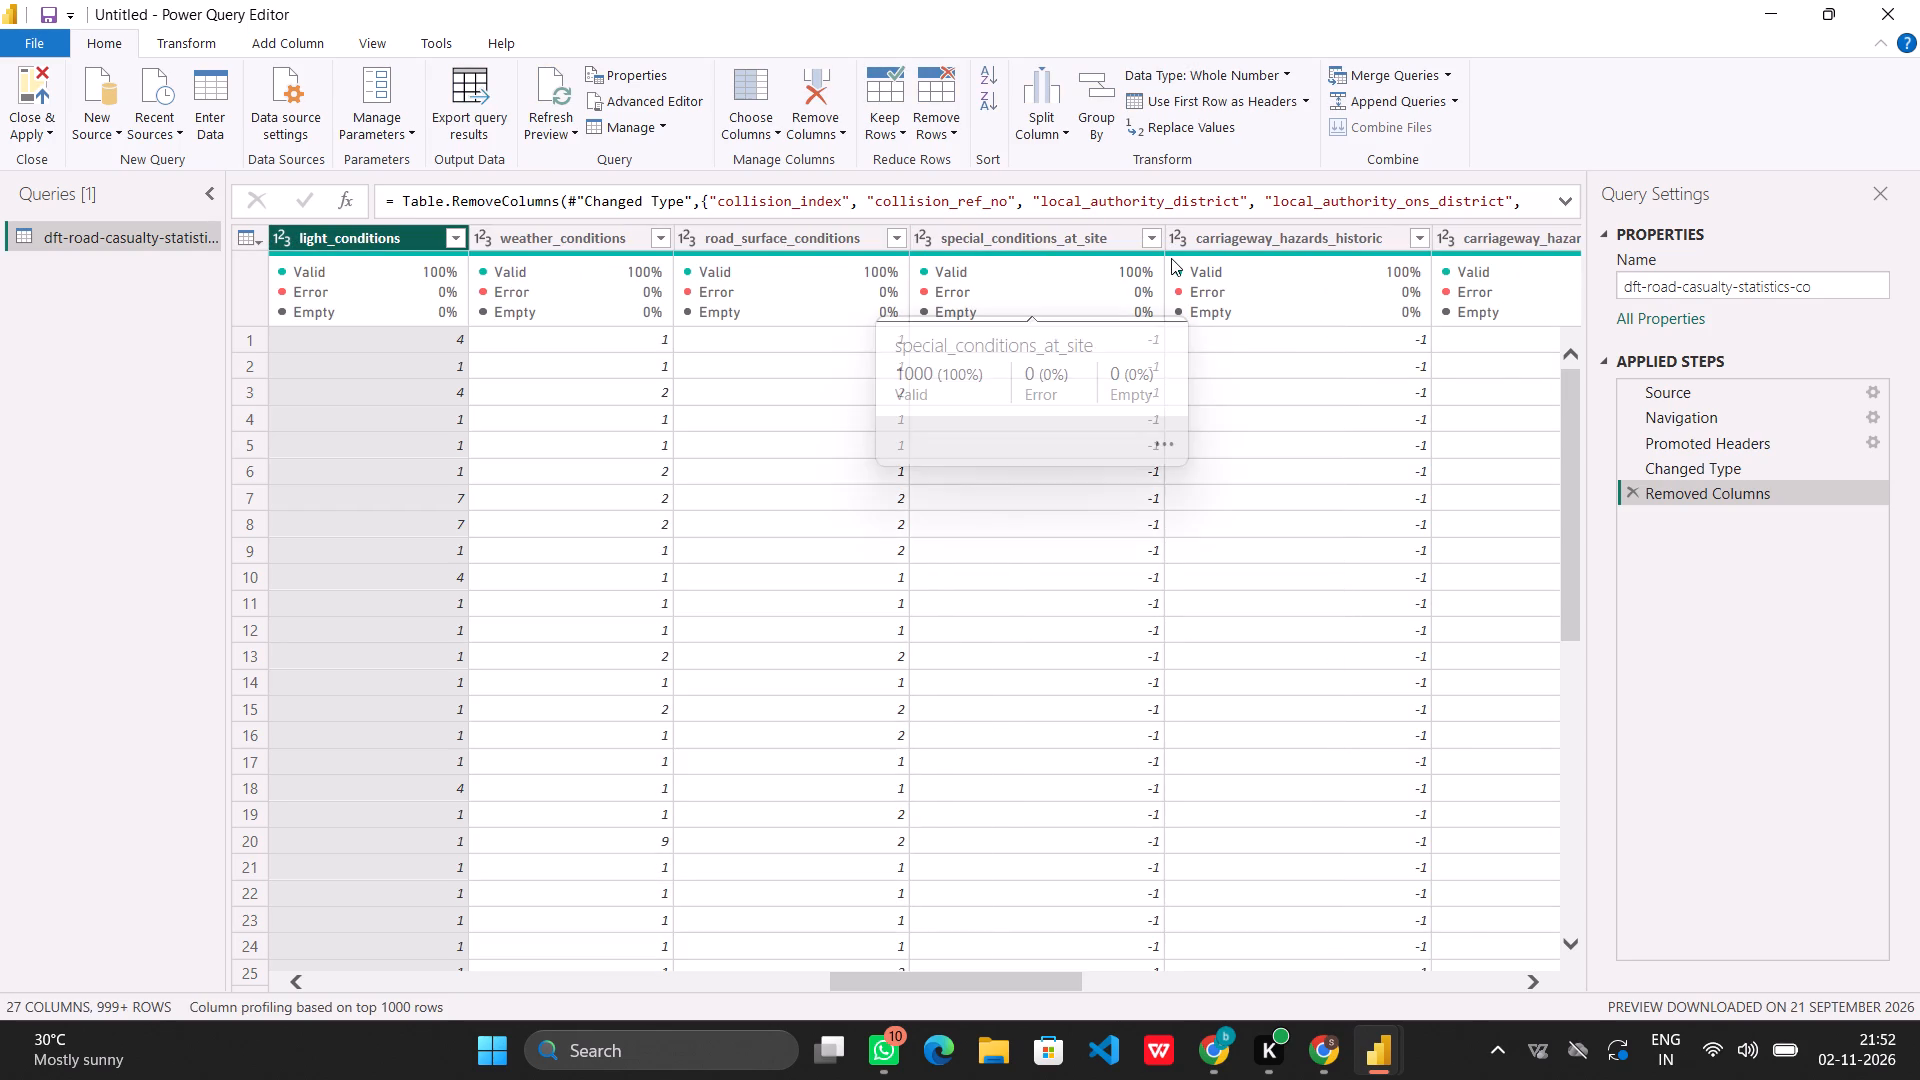
Inspect the filter values of weather_conditions and start a Replace Values operation on that column with 1 as the value to find.
{"action": "left_click", "coordinate": [657, 238]}
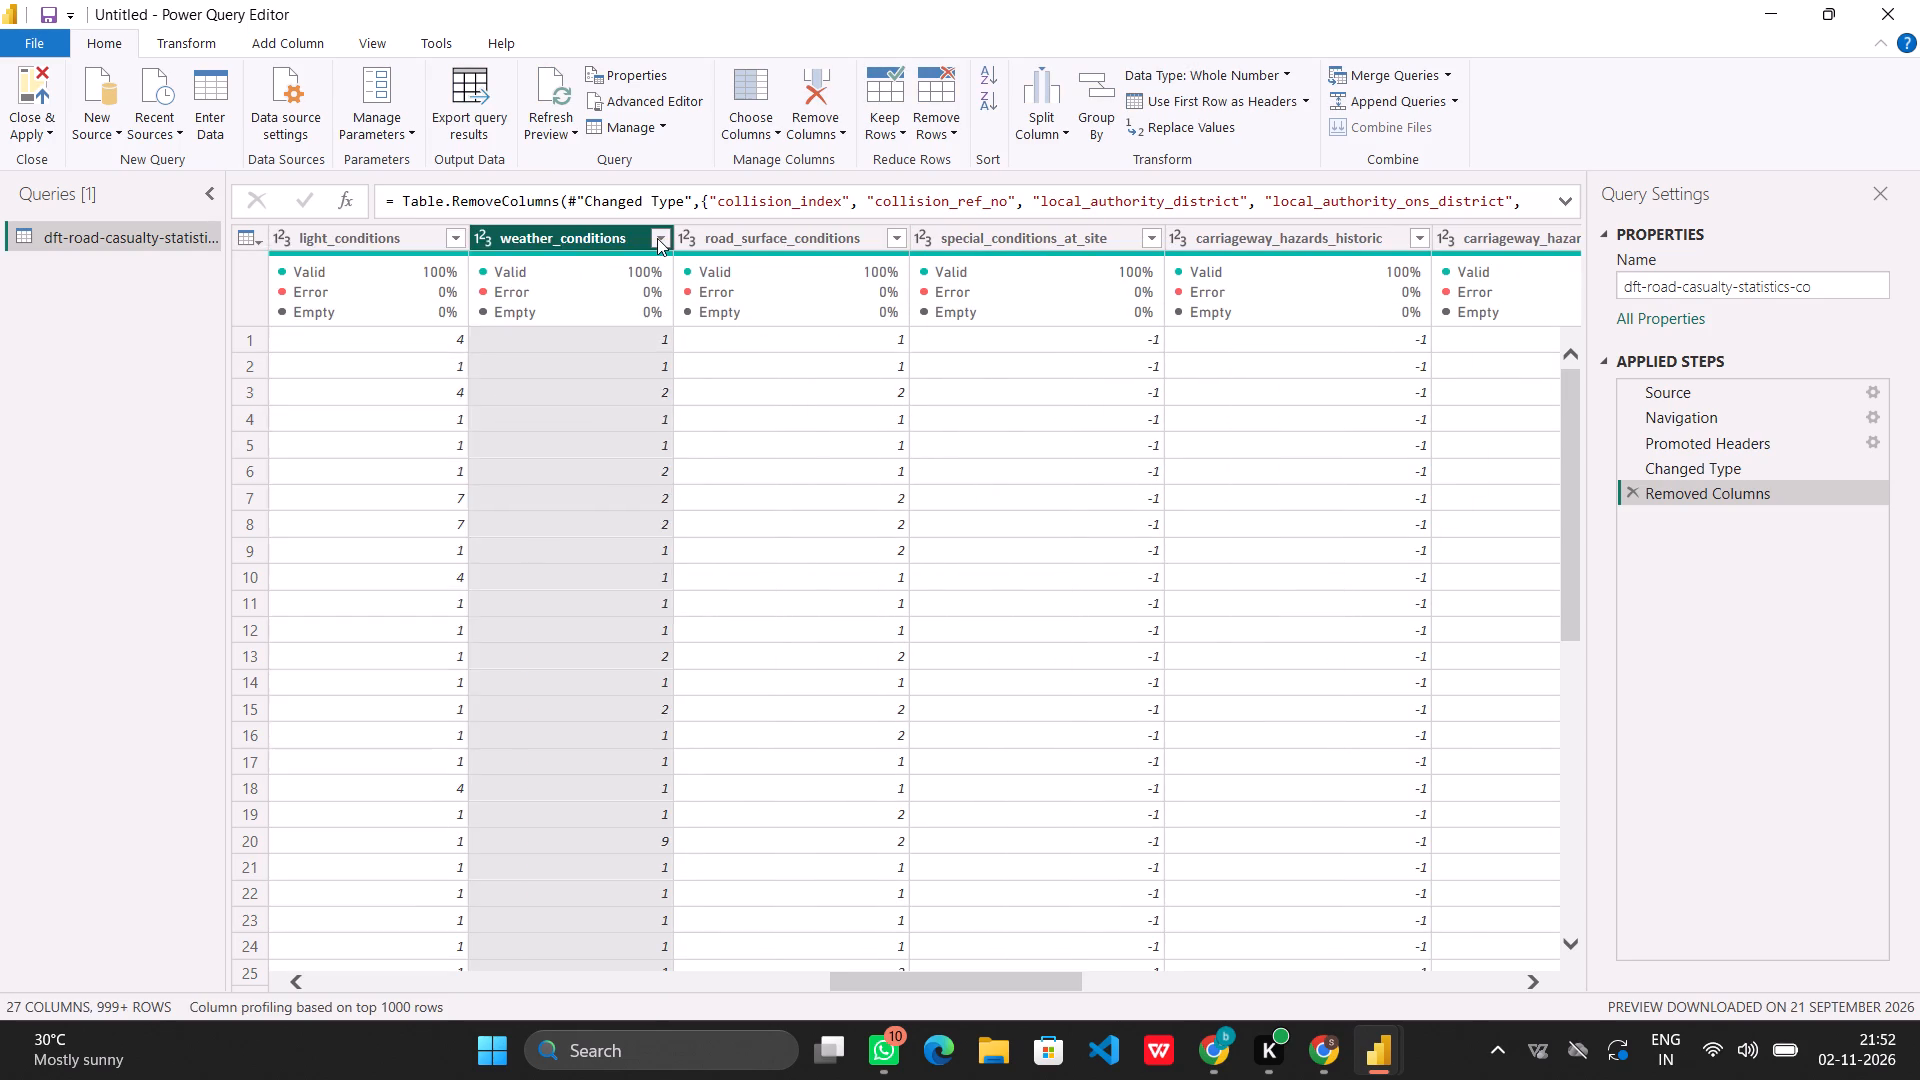
{"action": "scroll", "coordinate": [555, 616], "scroll_direction": "down", "scroll_amount": 2}
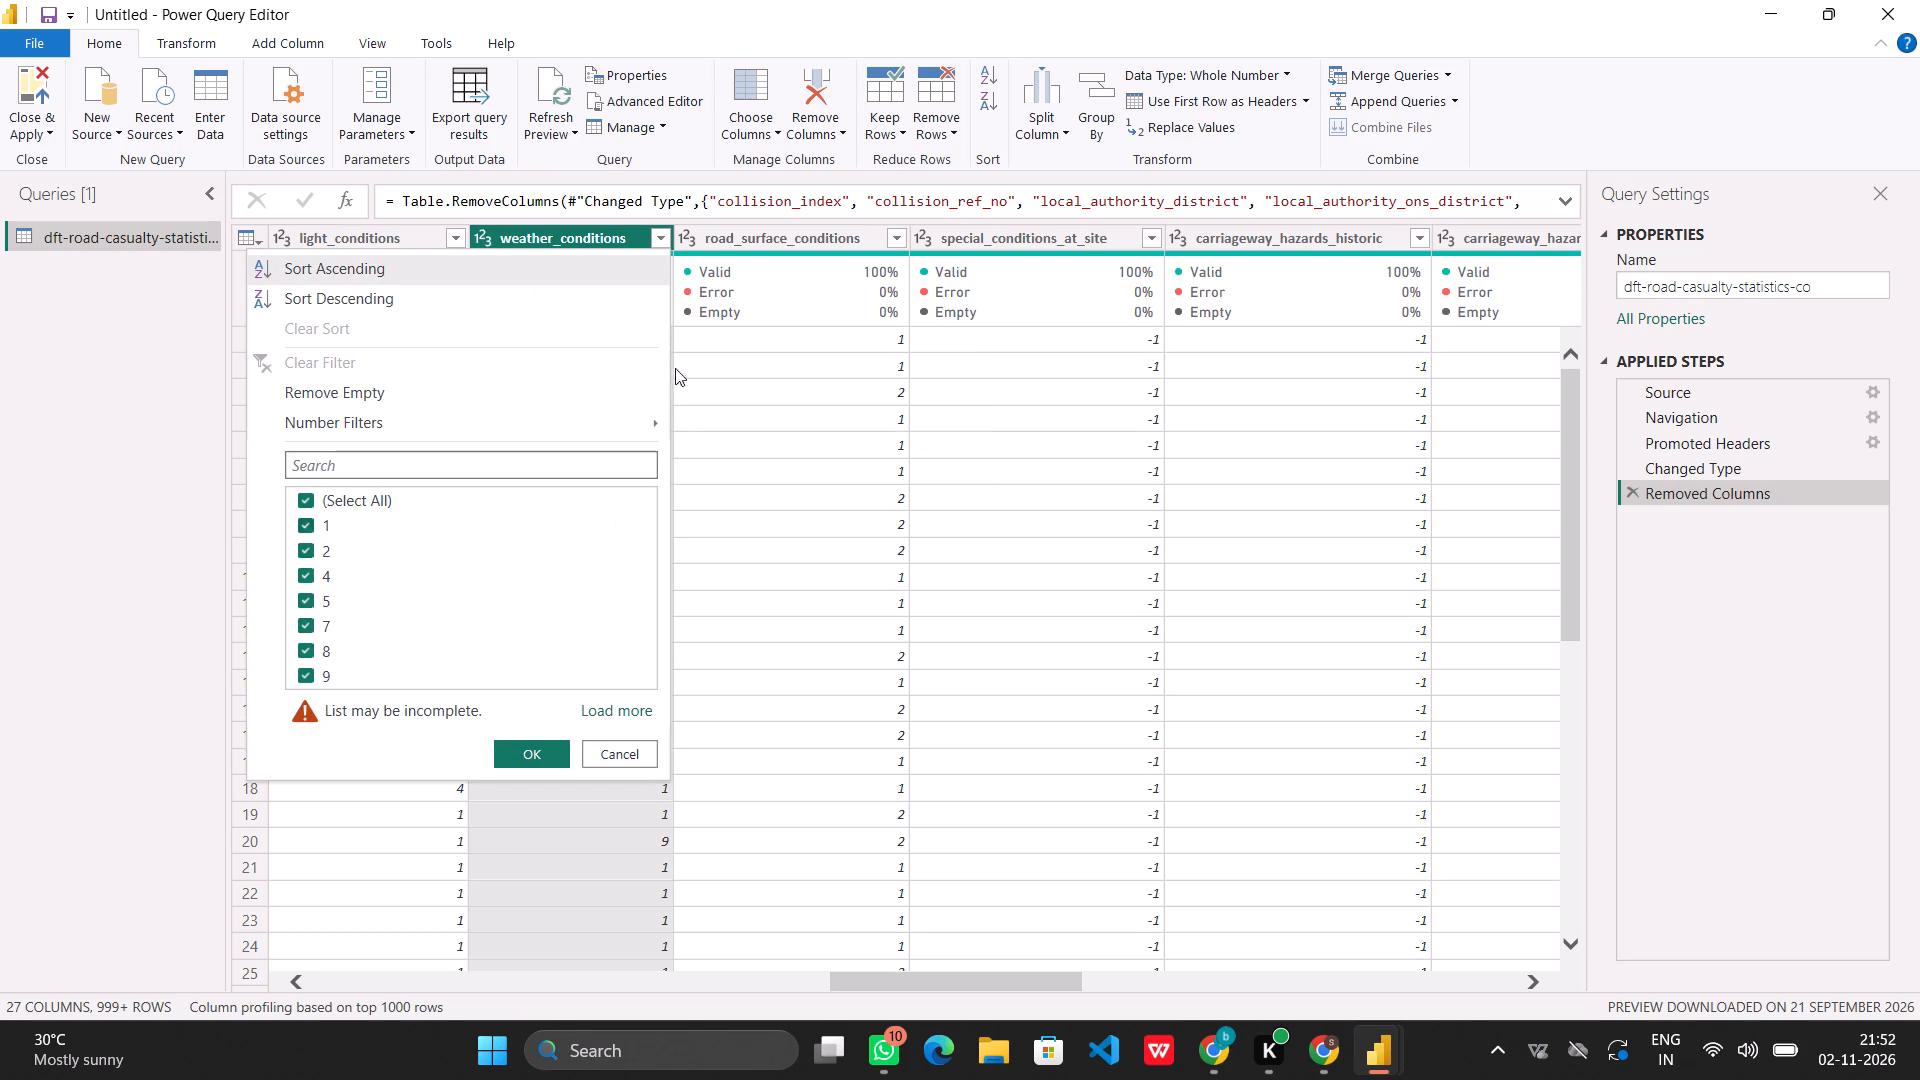
{"action": "left_click", "coordinate": [703, 345]}
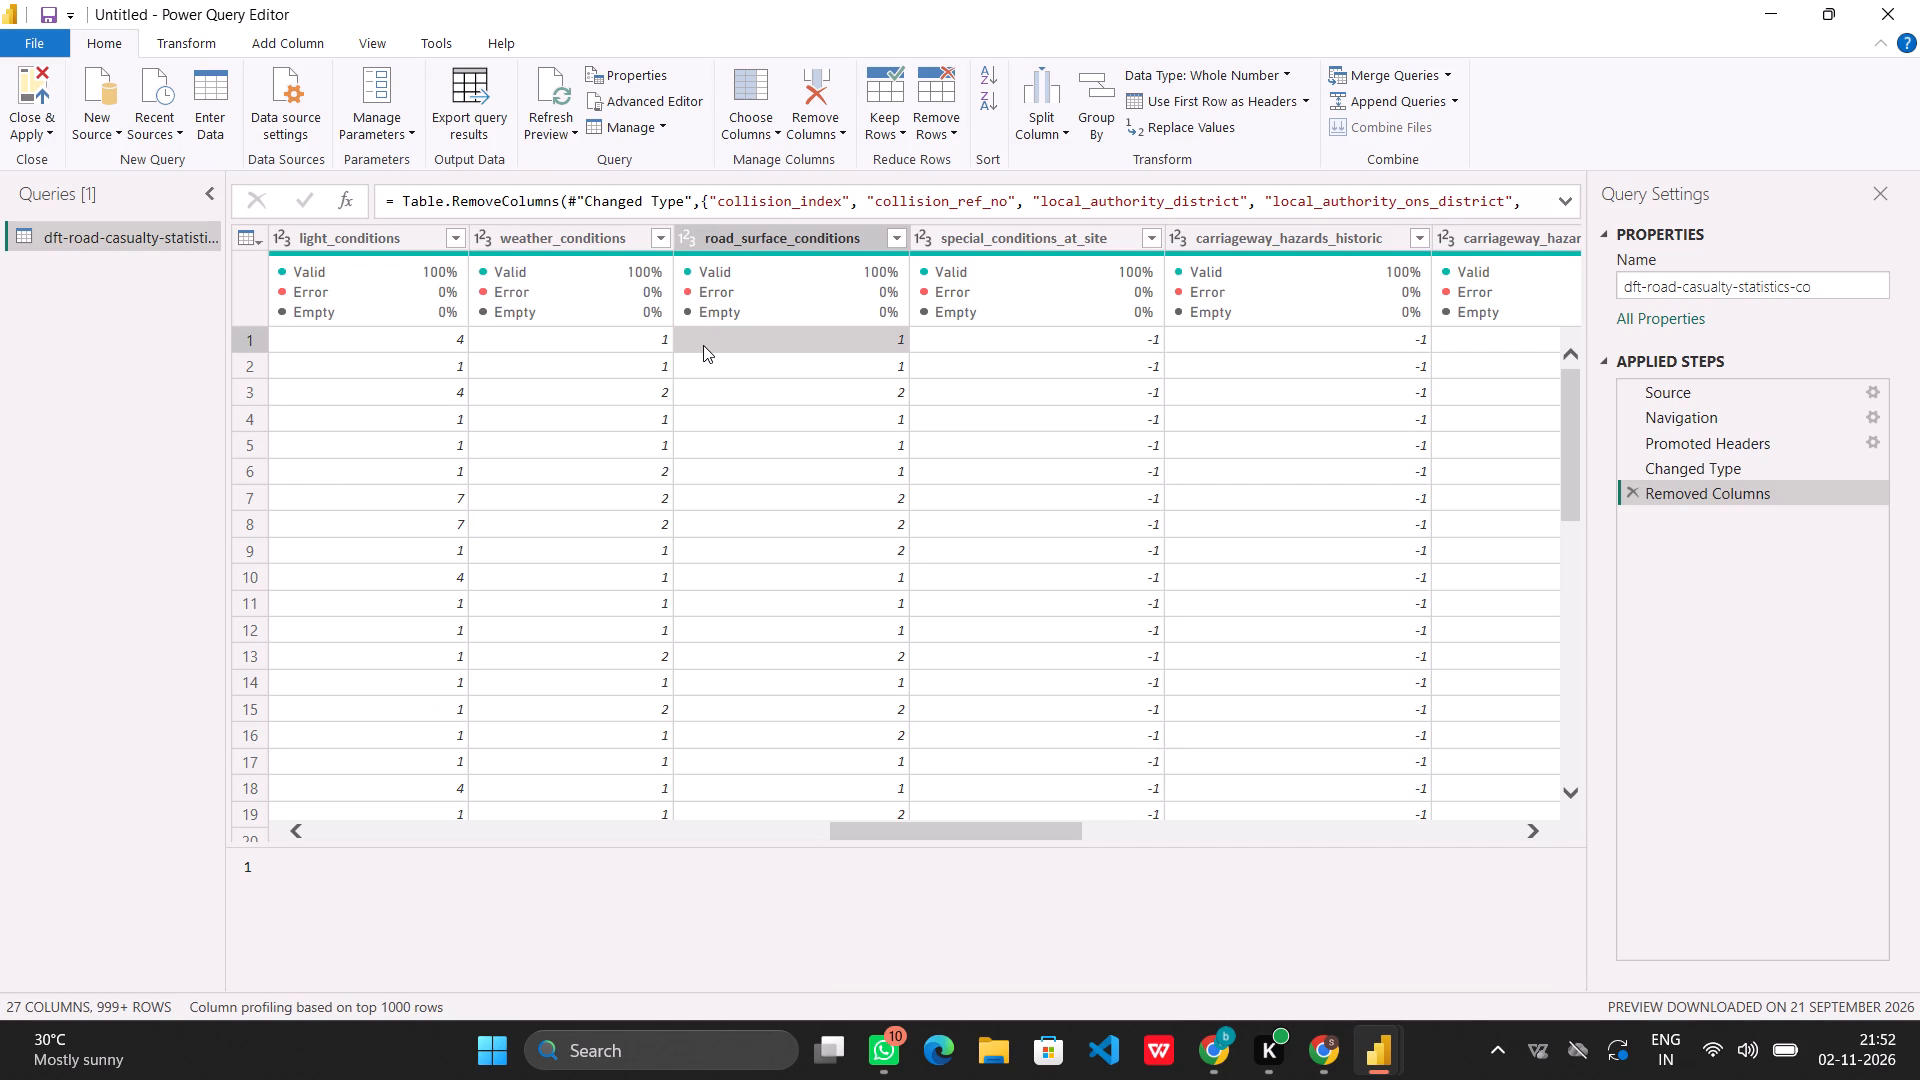
{"action": "left_click", "coordinate": [599, 231]}
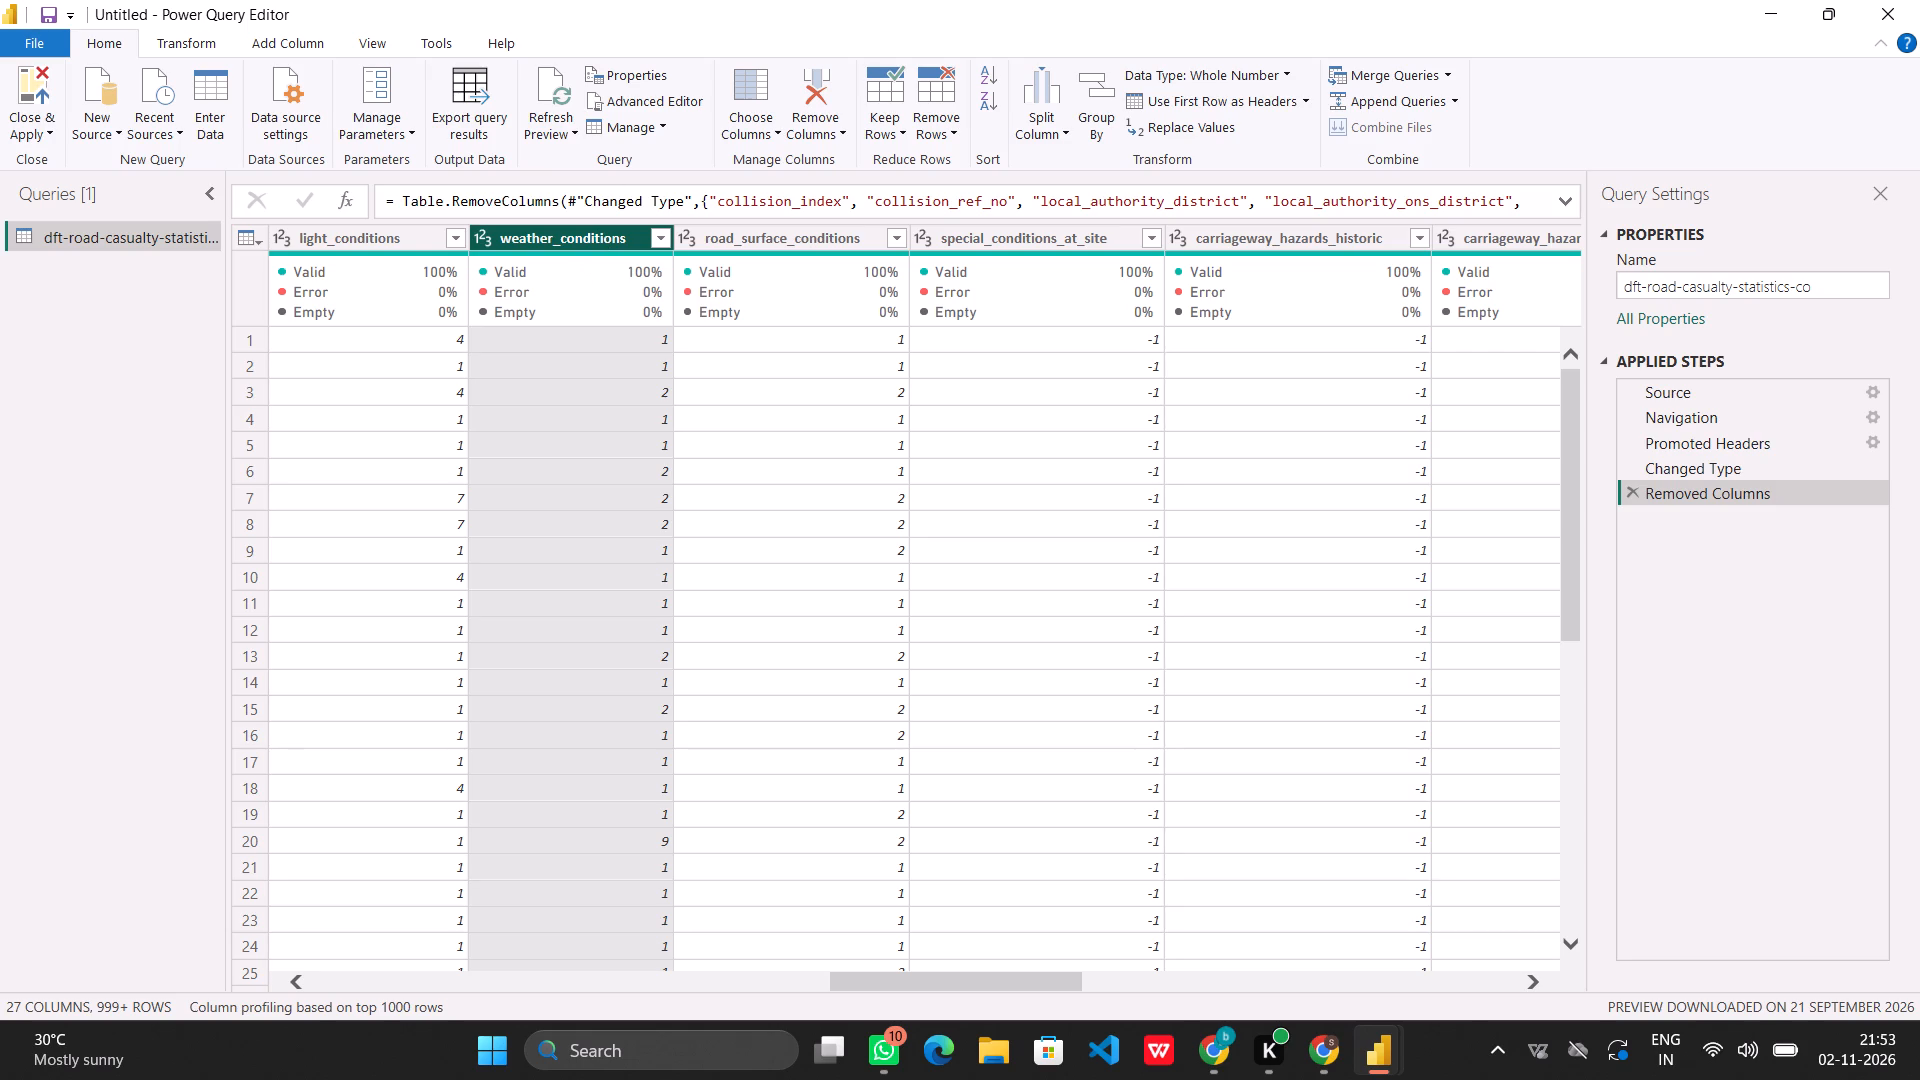
{"action": "left_click", "coordinate": [1195, 125]}
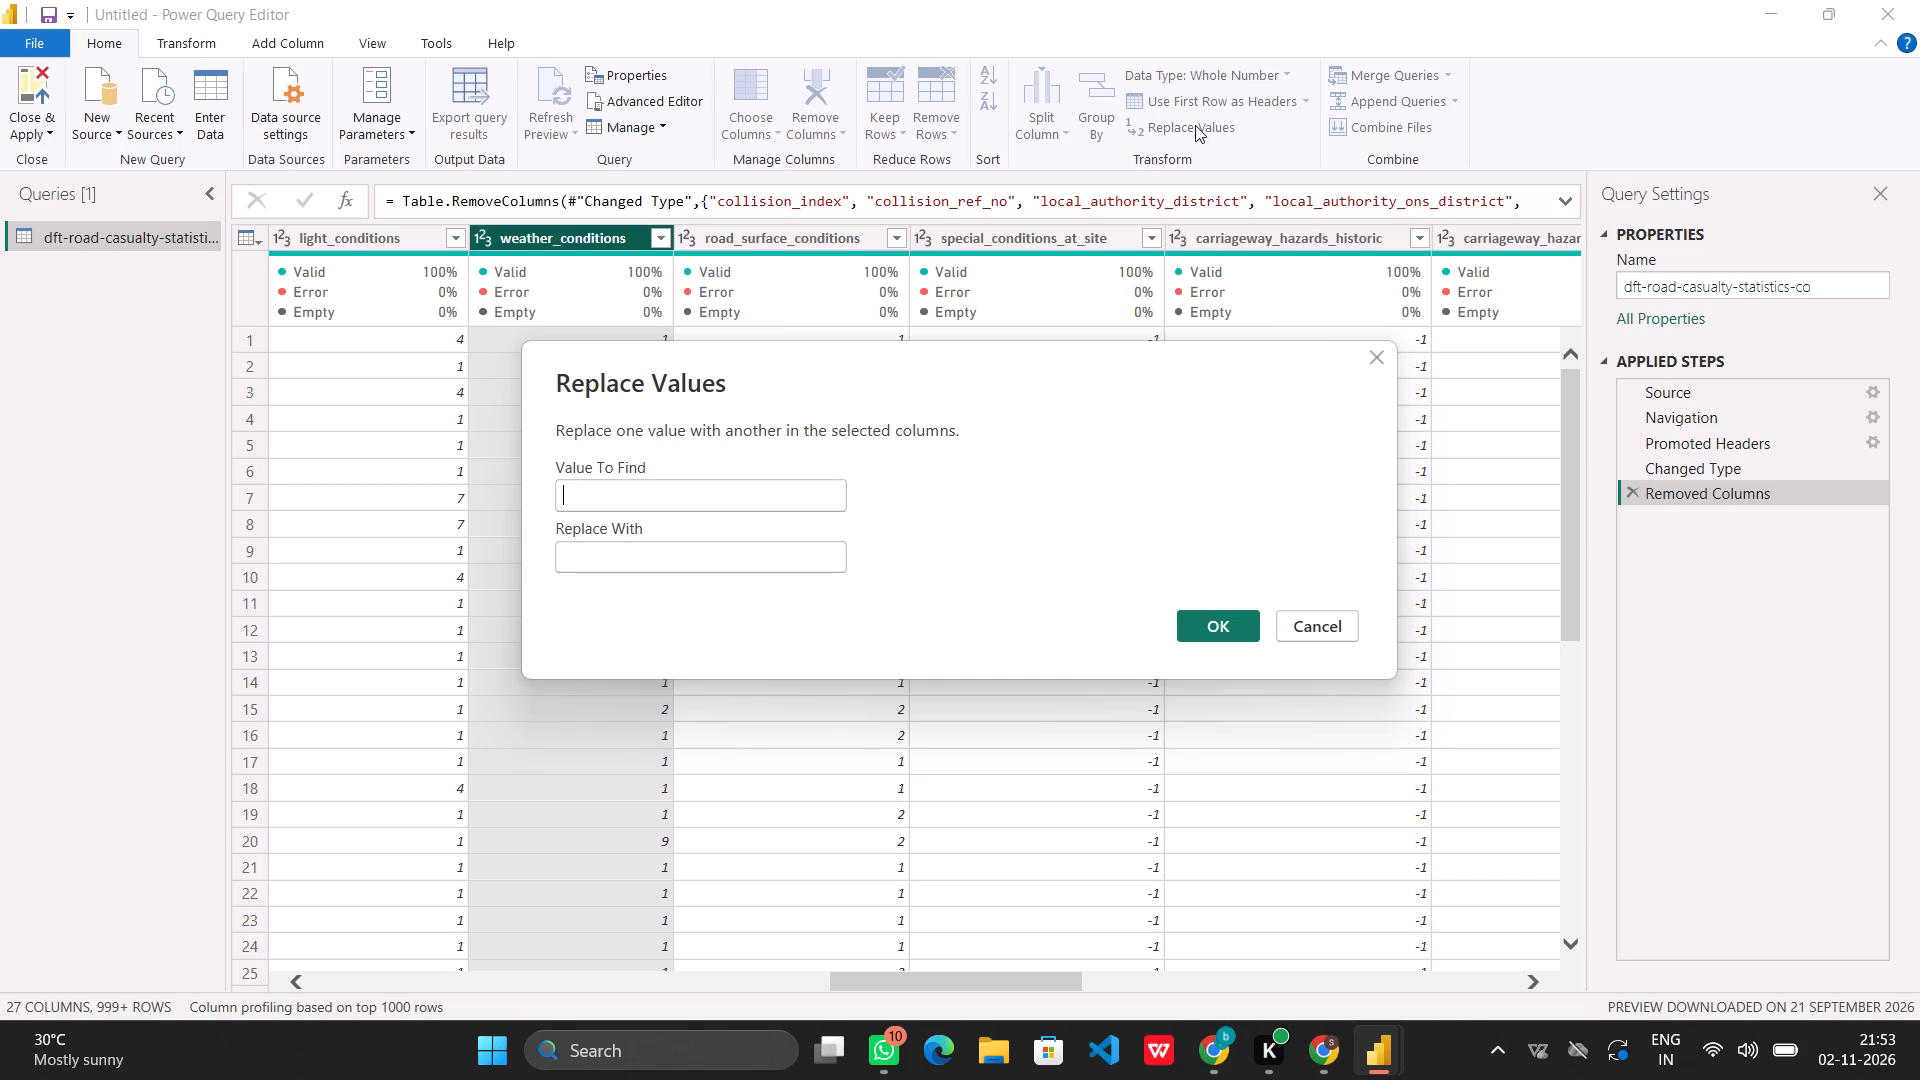
{"action": "key", "text": "1"}
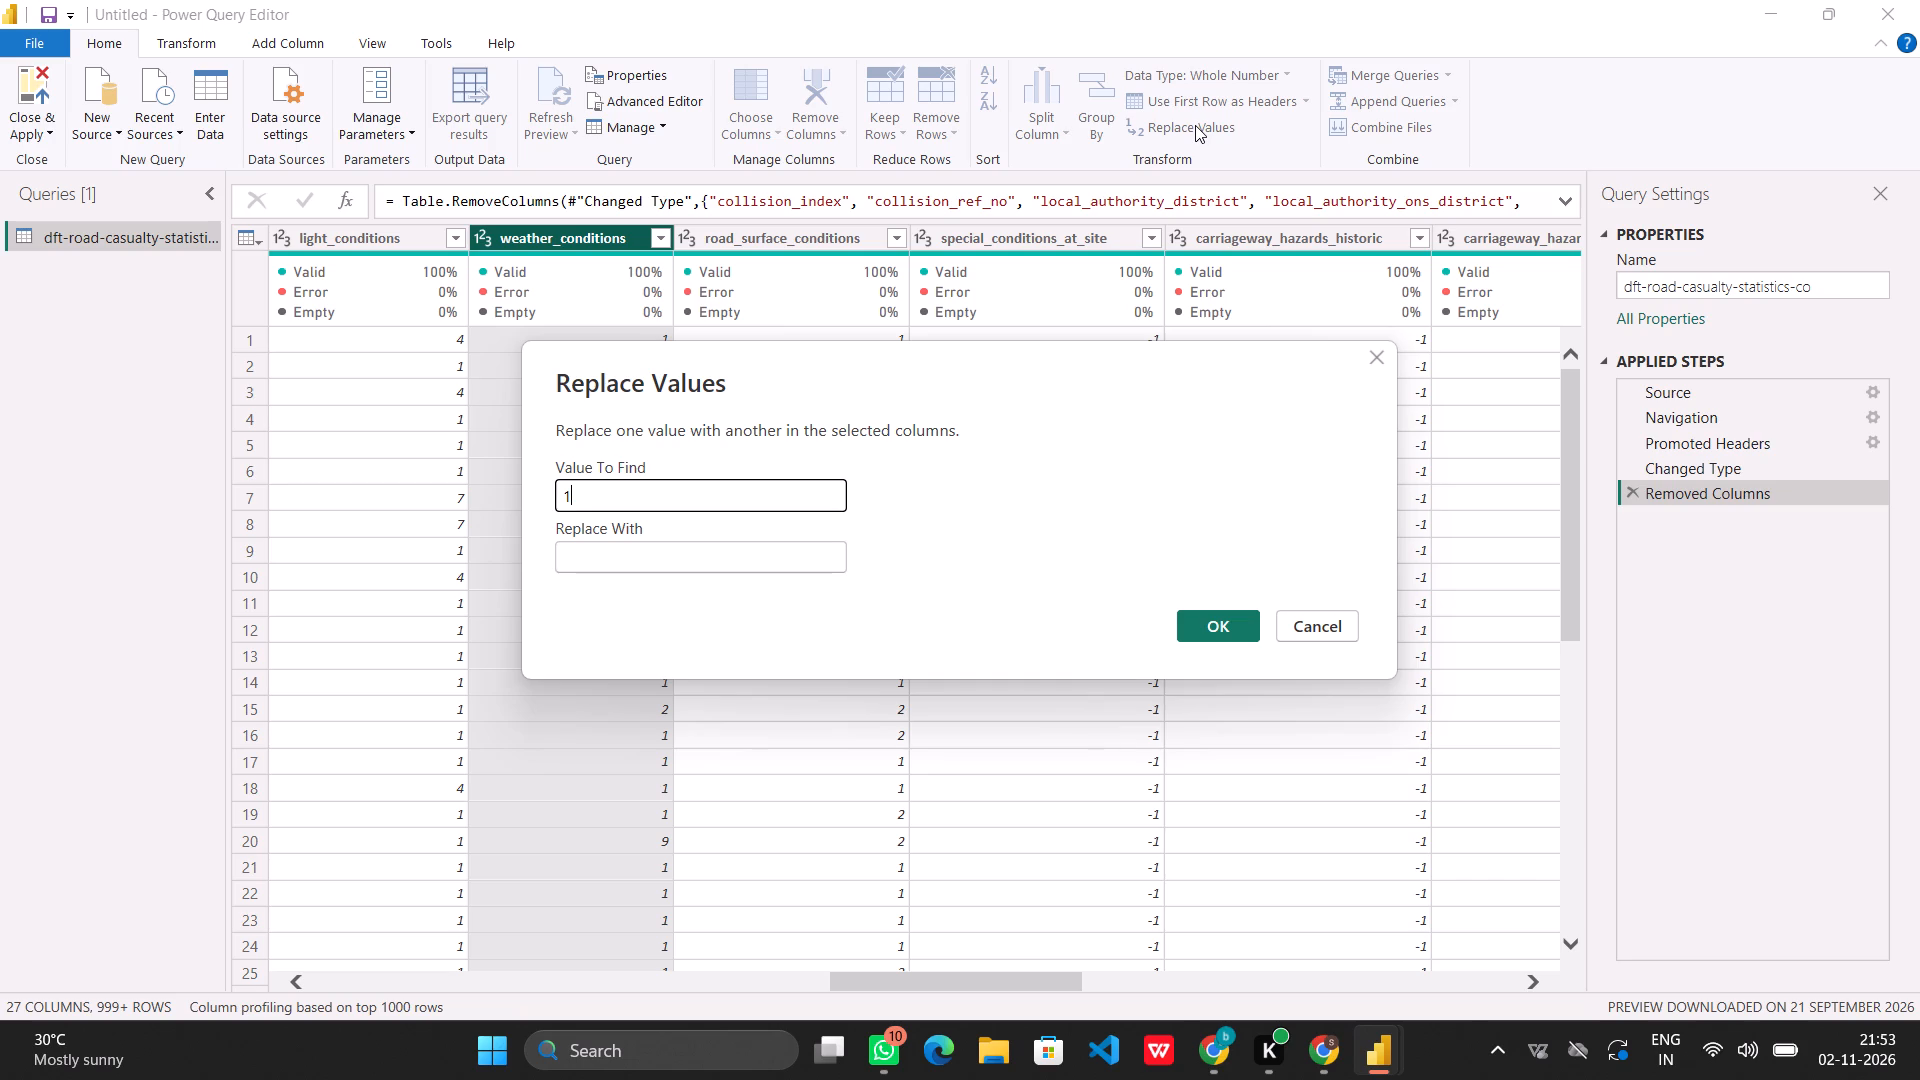
{"action": "left_click", "coordinate": [1331, 1058]}
{"action": "left_click", "coordinate": [87, 329]}
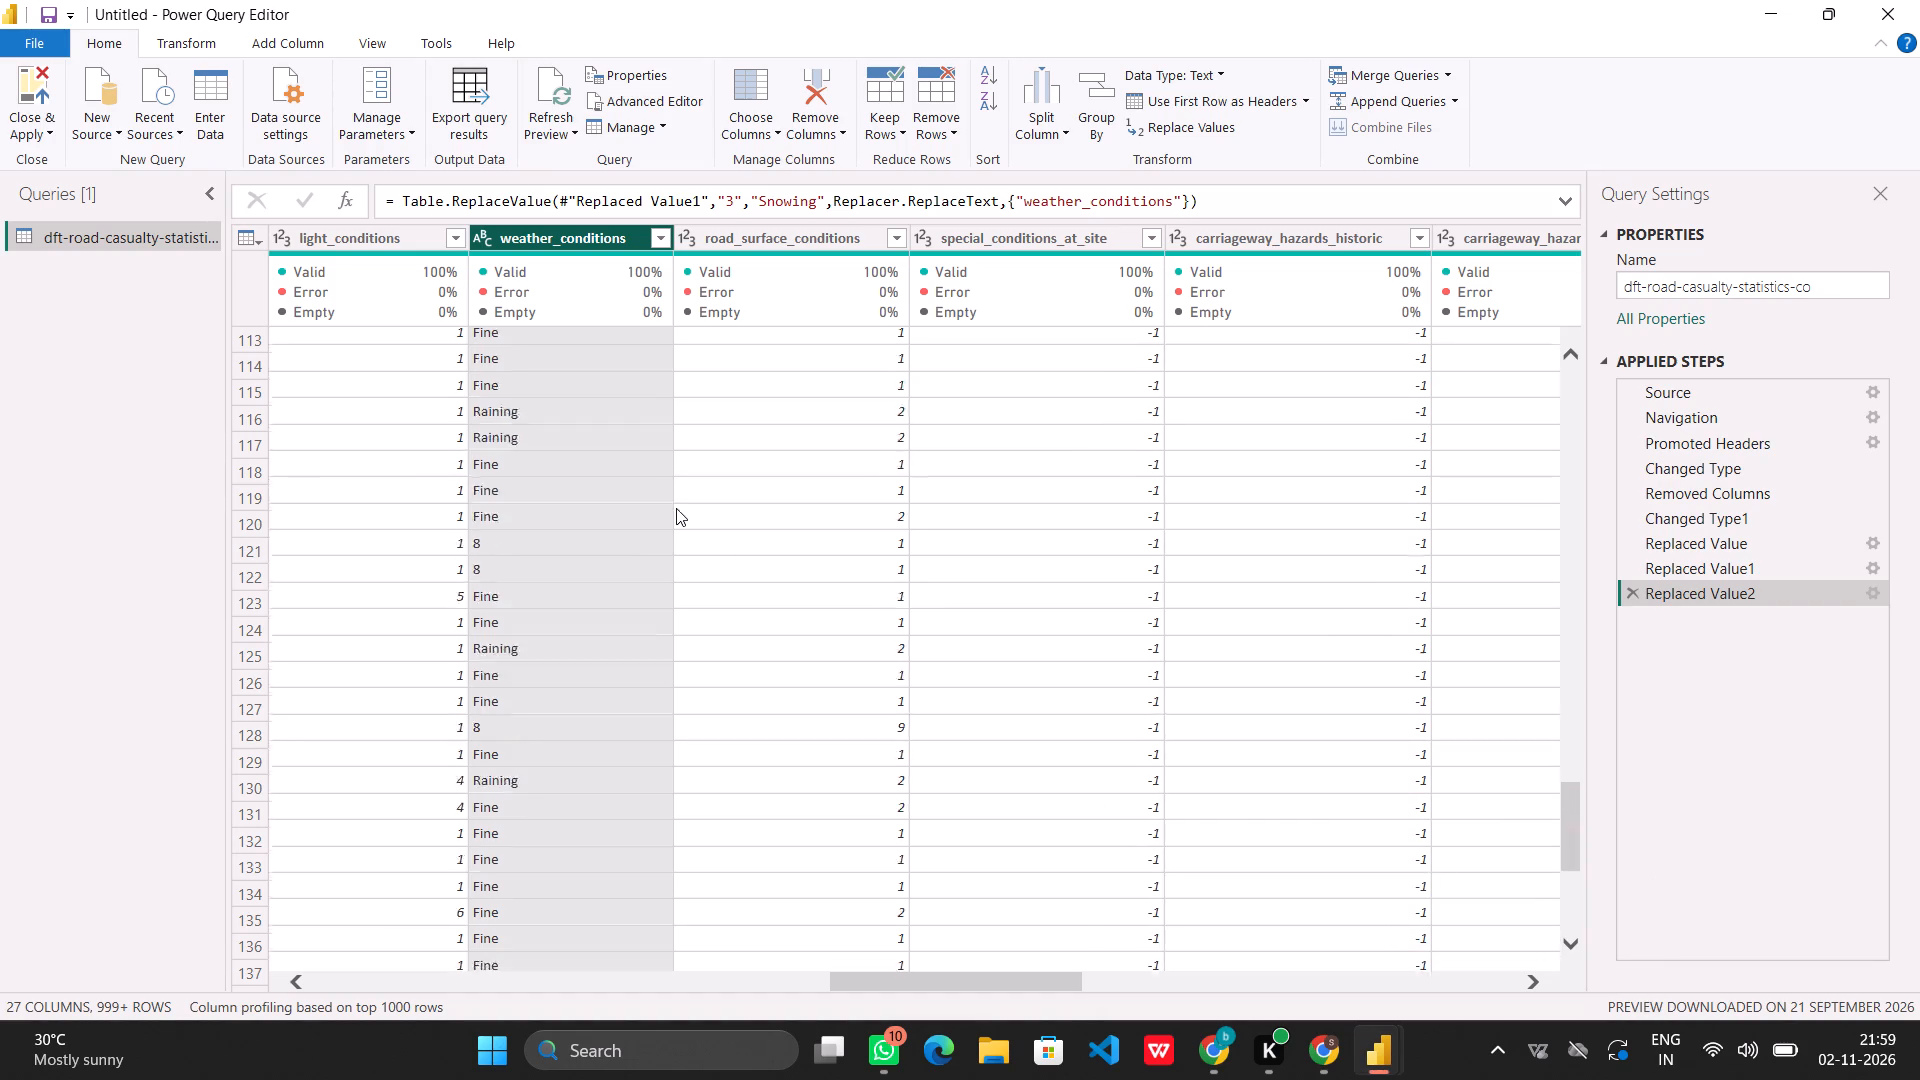
{"action": "scroll", "coordinate": [676, 508], "scroll_direction": "up", "scroll_amount": 20}
{"action": "scroll", "coordinate": [676, 508], "scroll_direction": "up", "scroll_amount": 20}
{"action": "scroll", "coordinate": [676, 508], "scroll_direction": "up", "scroll_amount": 20}
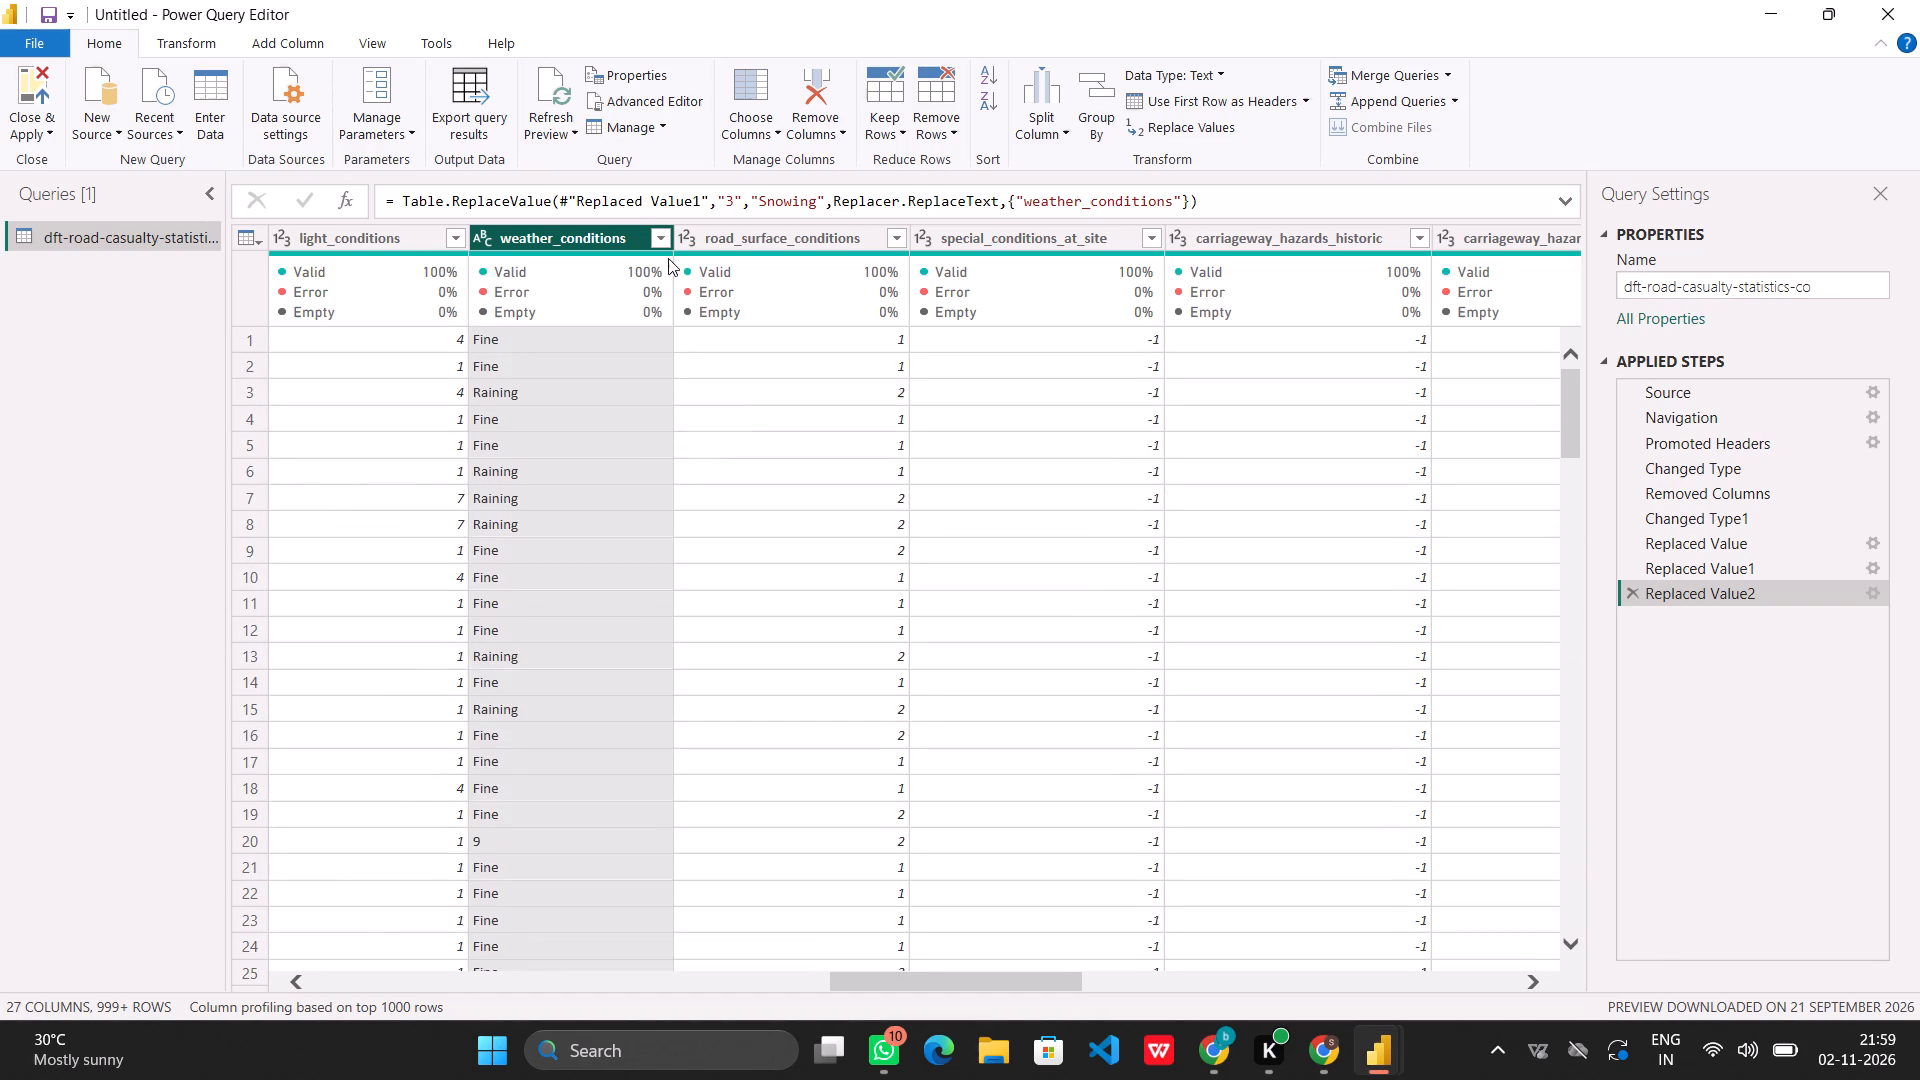
{"action": "left_click", "coordinate": [661, 242]}
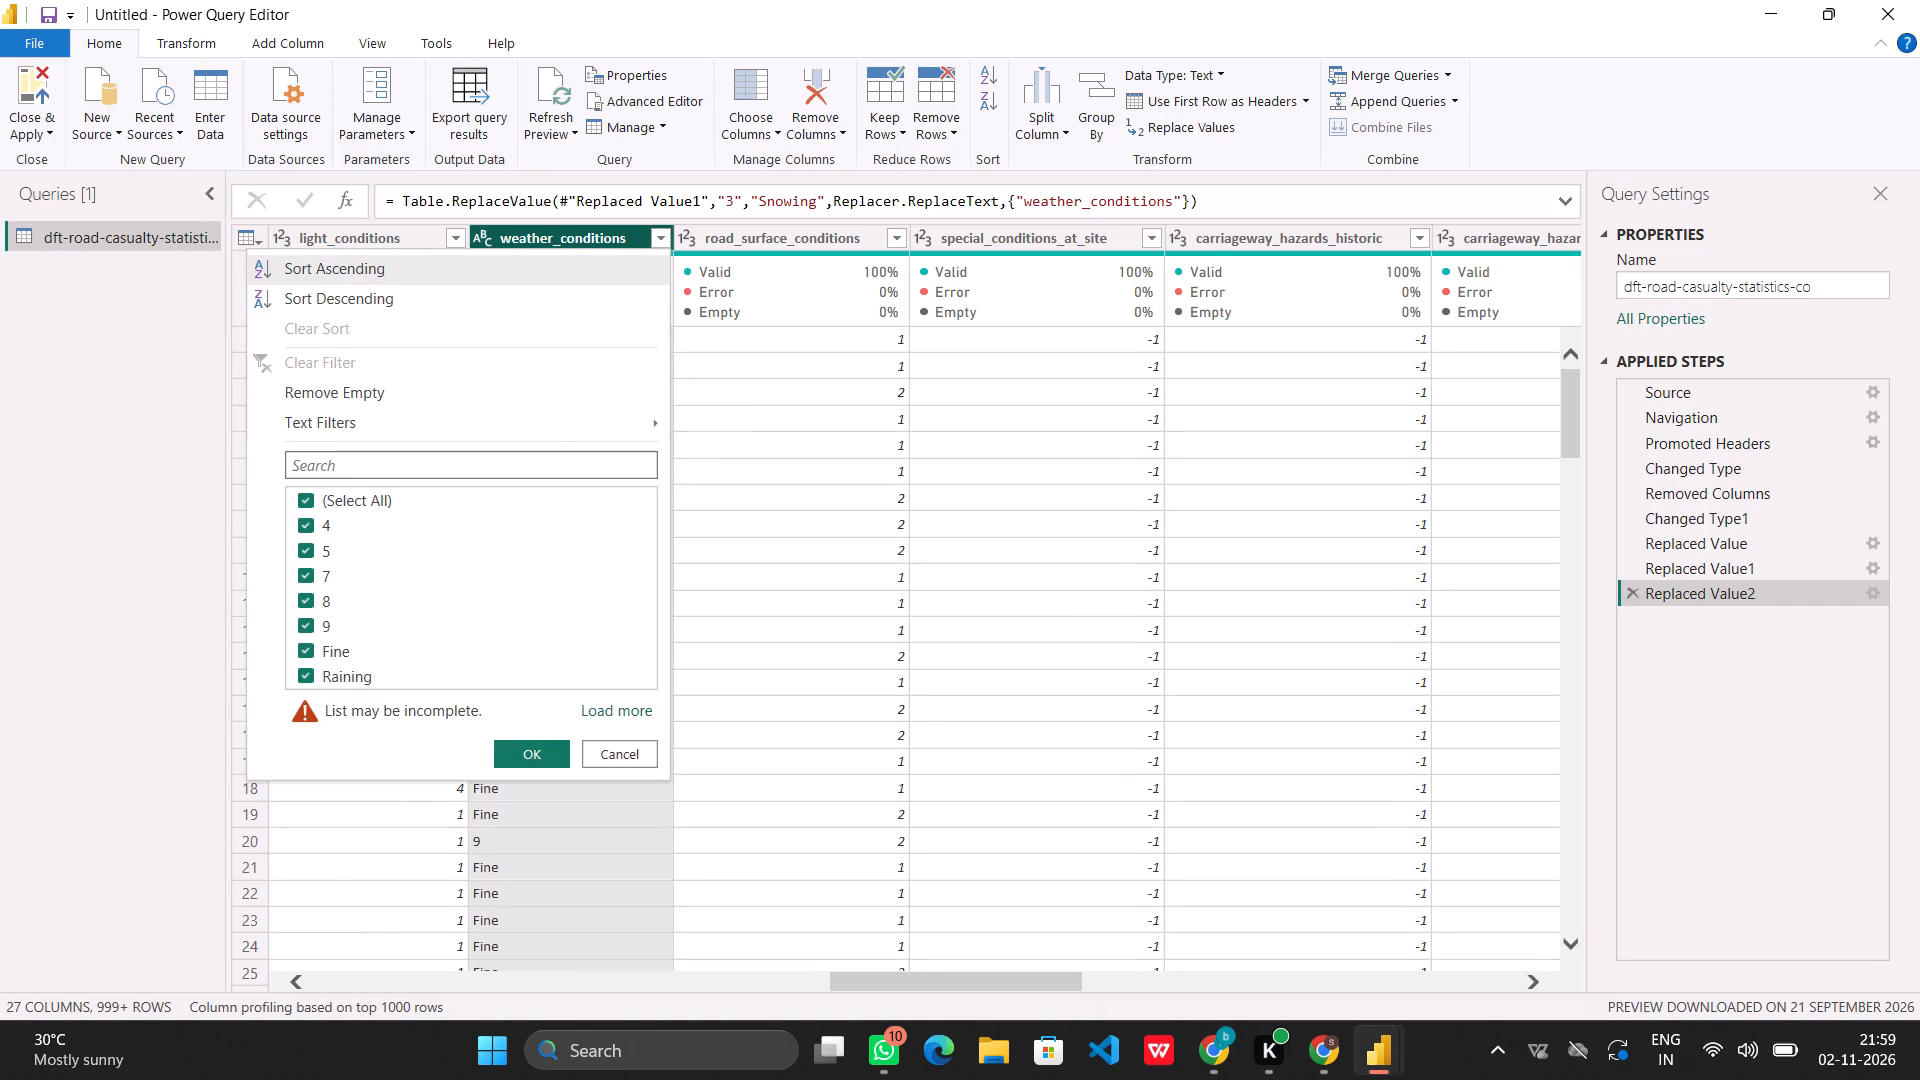
{"action": "scroll", "coordinate": [366, 636], "scroll_direction": "down", "scroll_amount": 1}
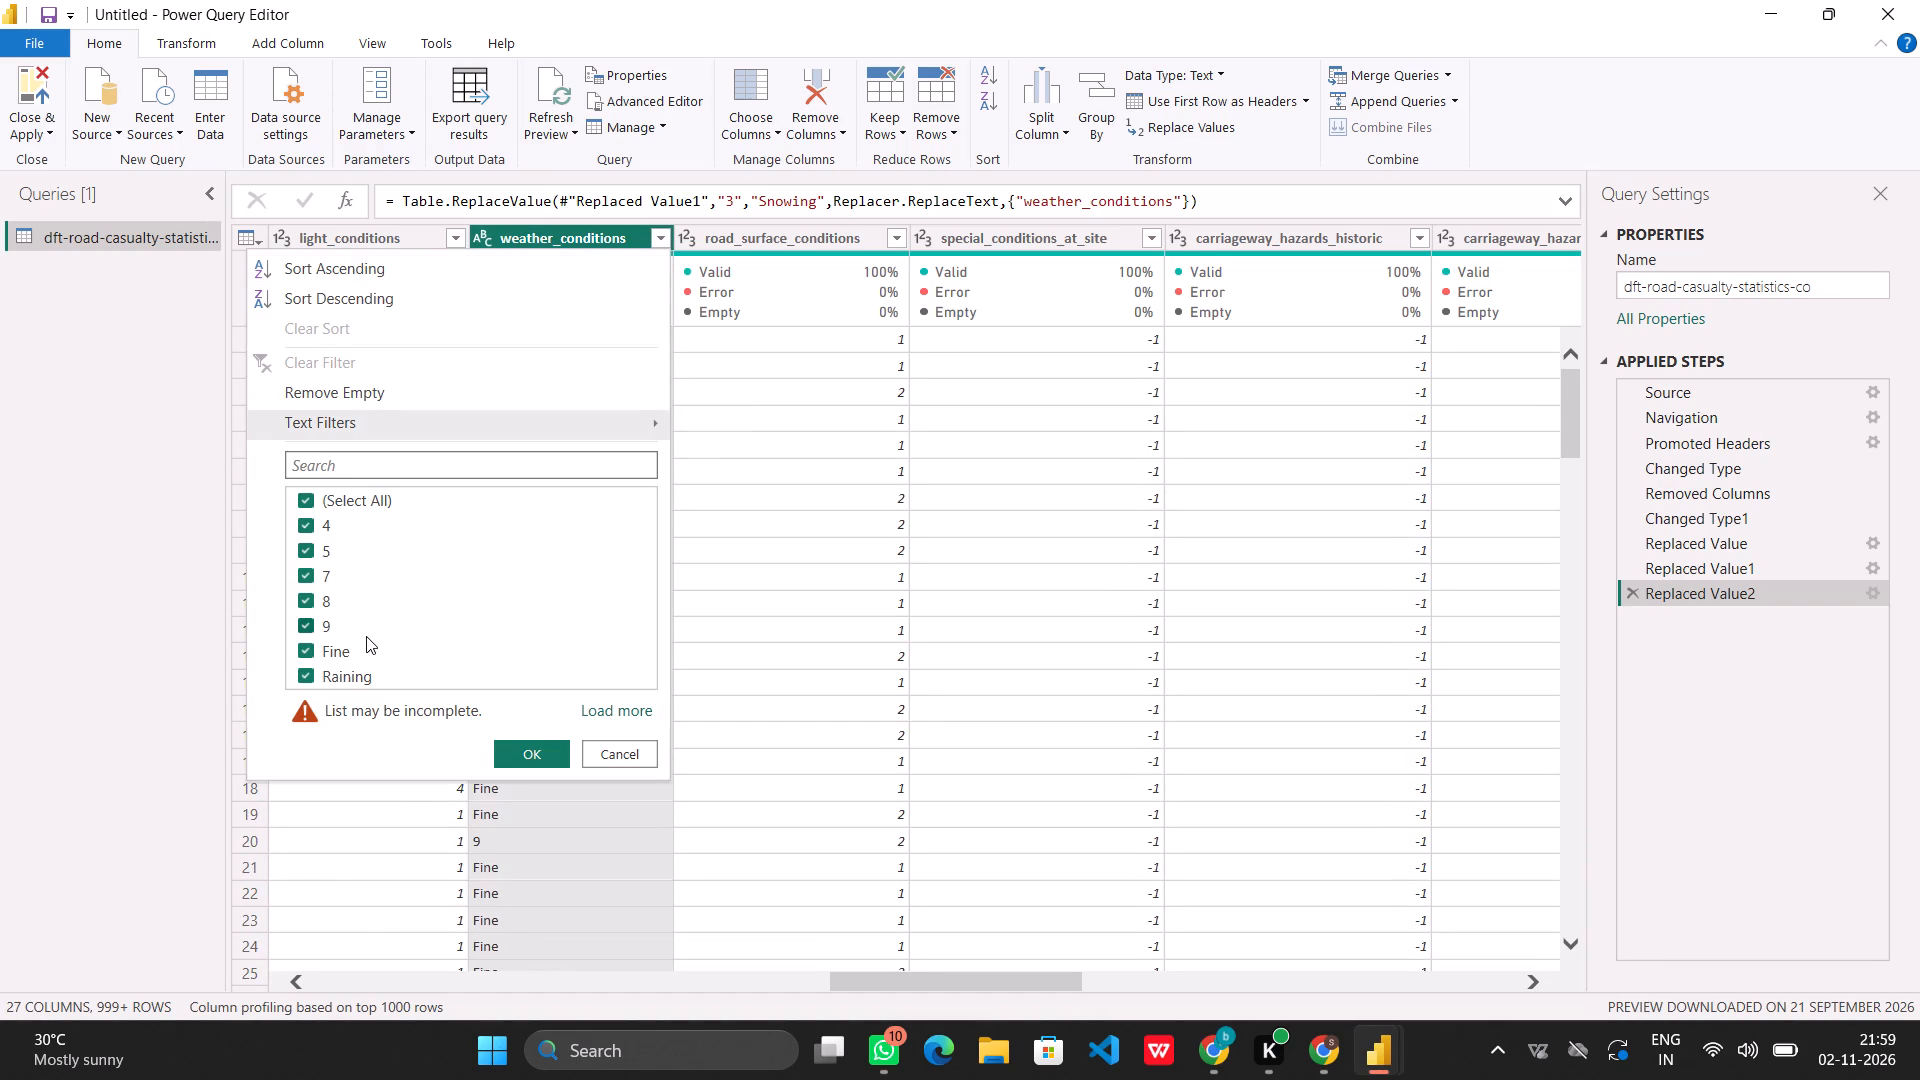
{"action": "left_click", "coordinate": [304, 503]}
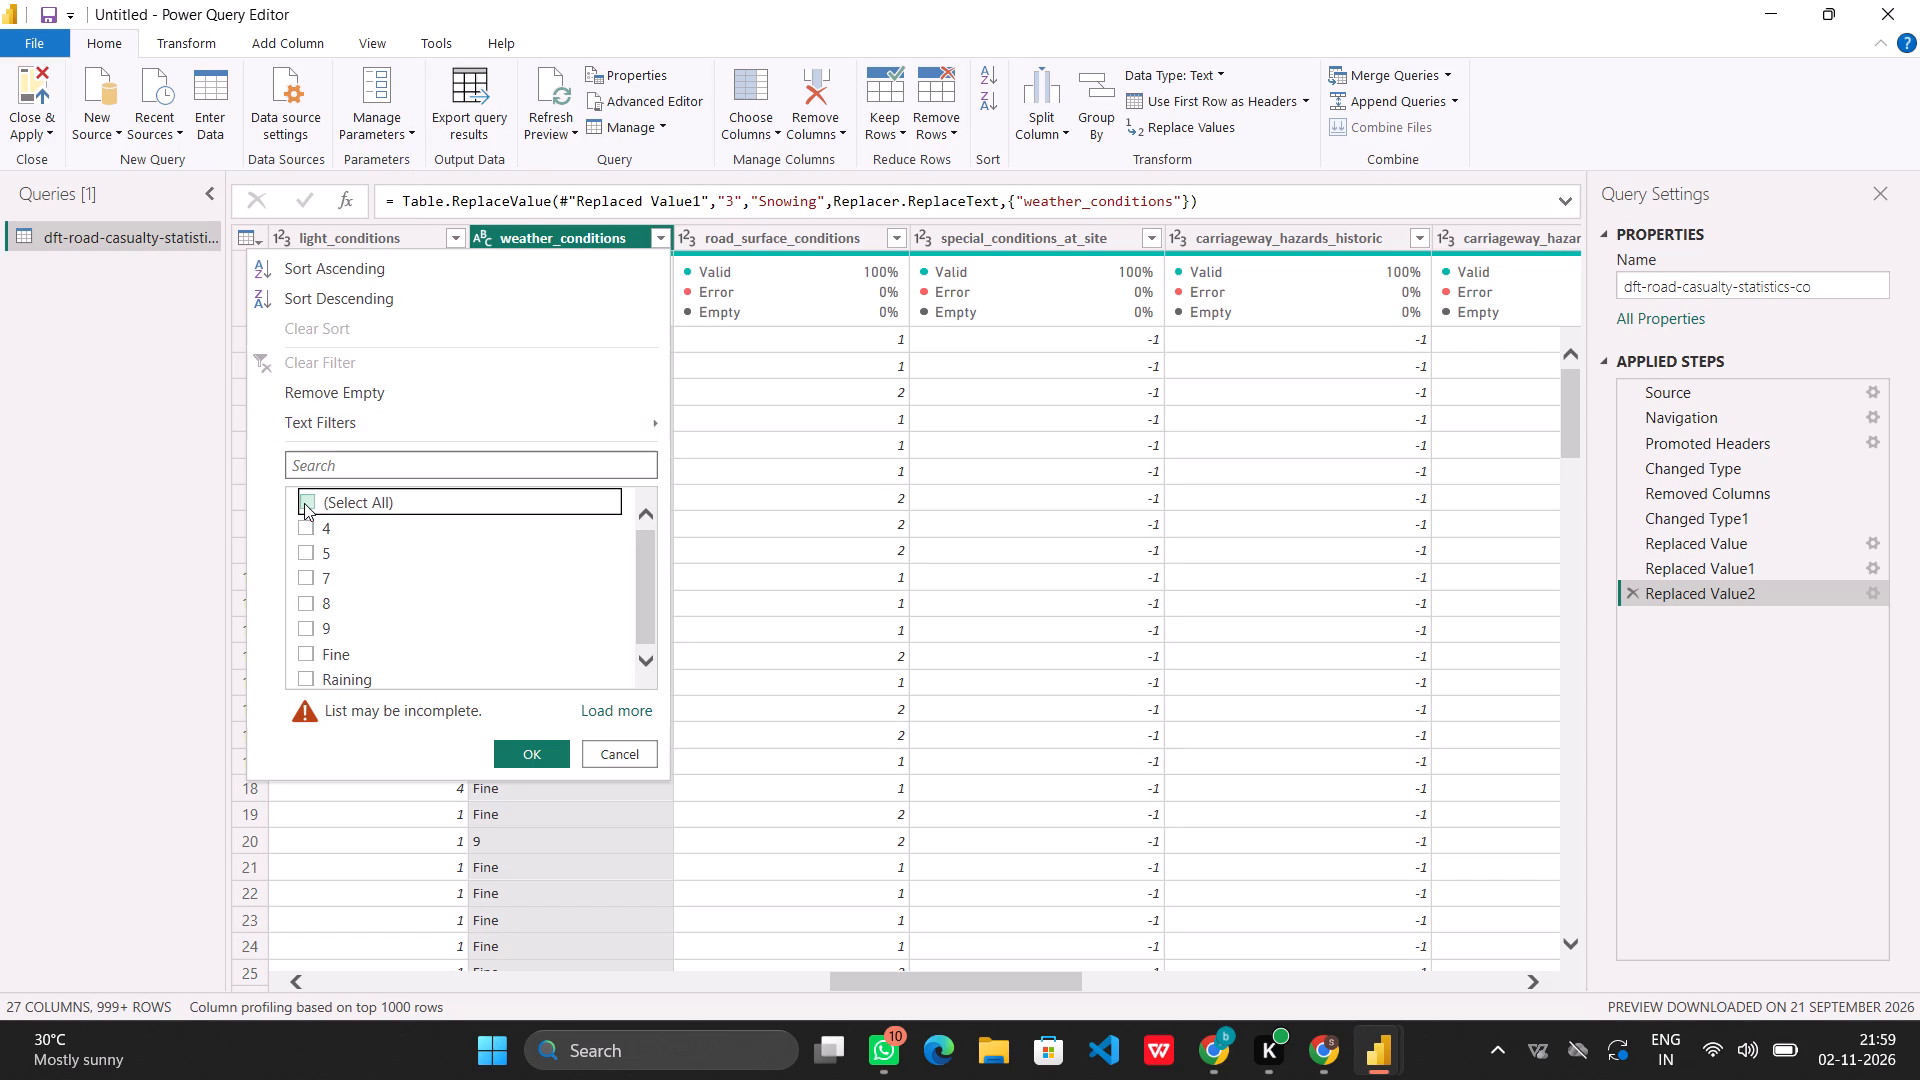
{"action": "left_click", "coordinate": [304, 524]}
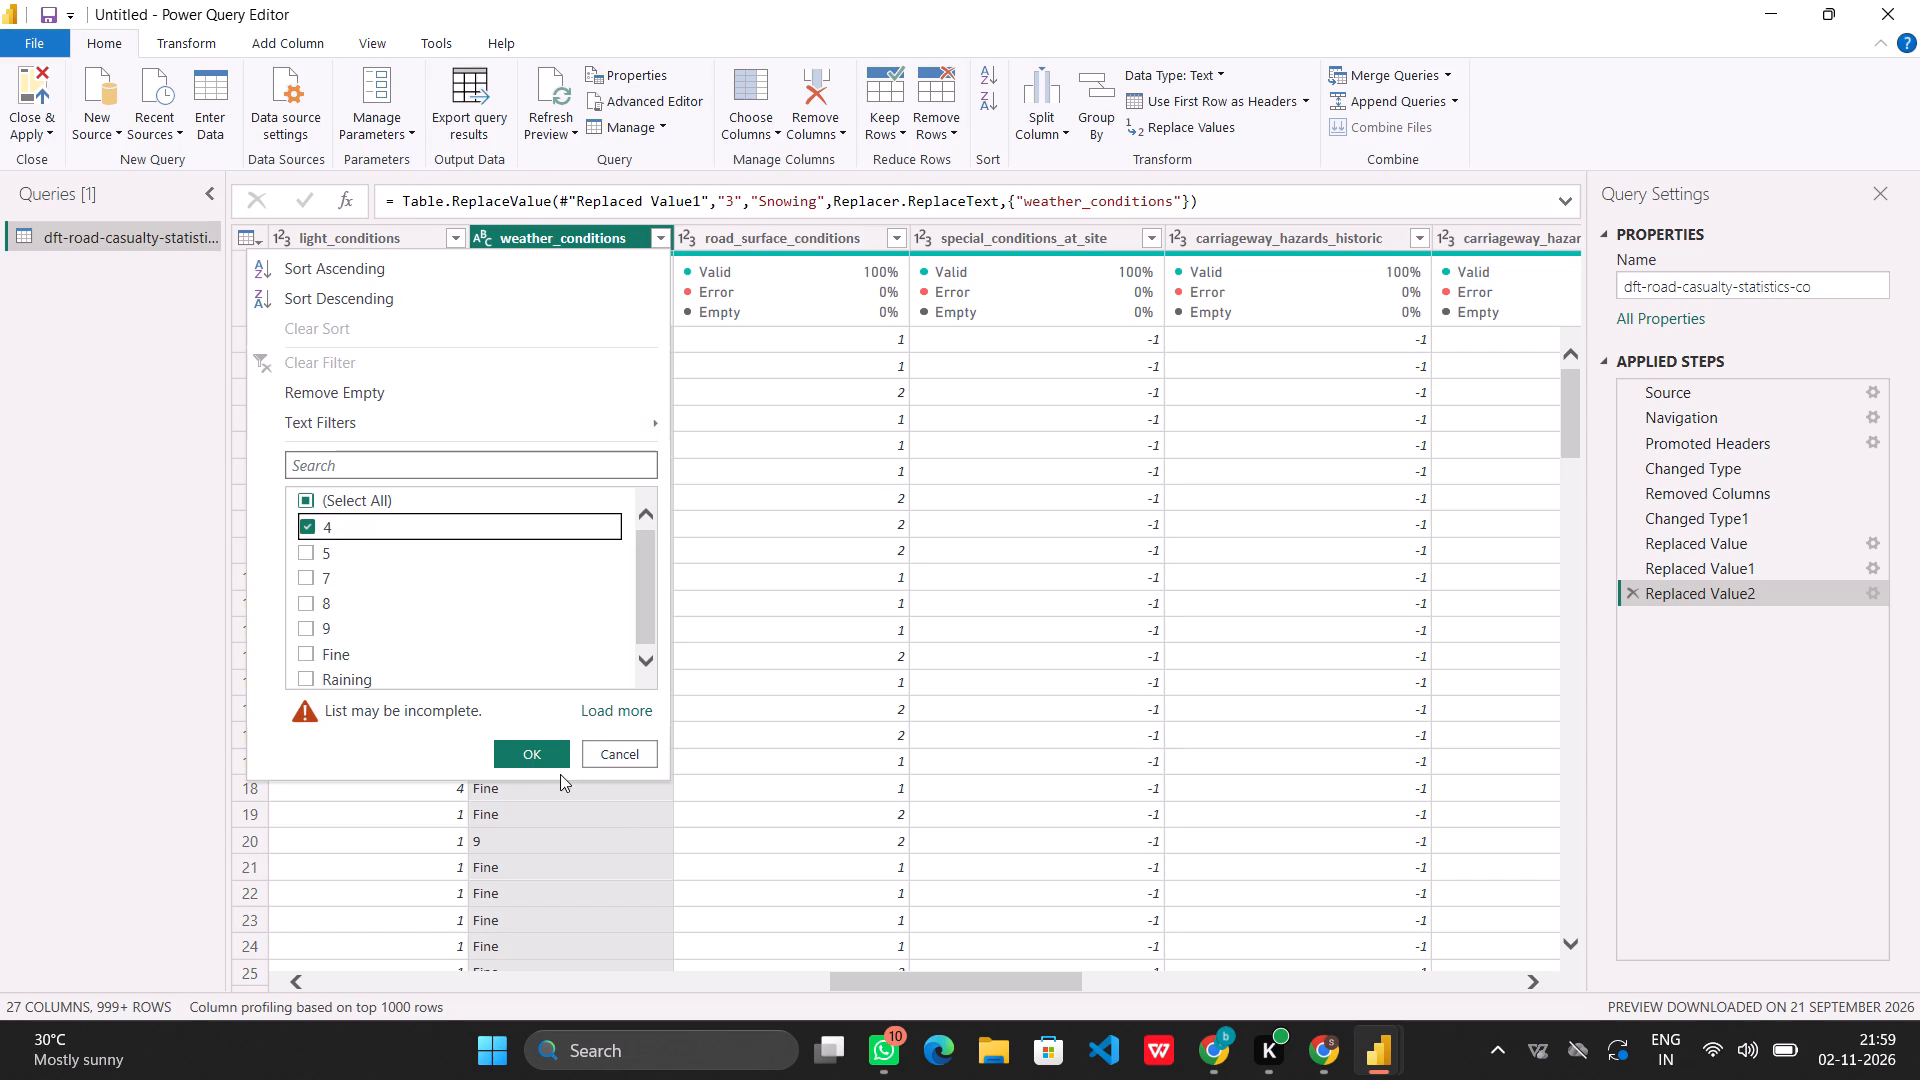
{"action": "left_click", "coordinate": [546, 747]}
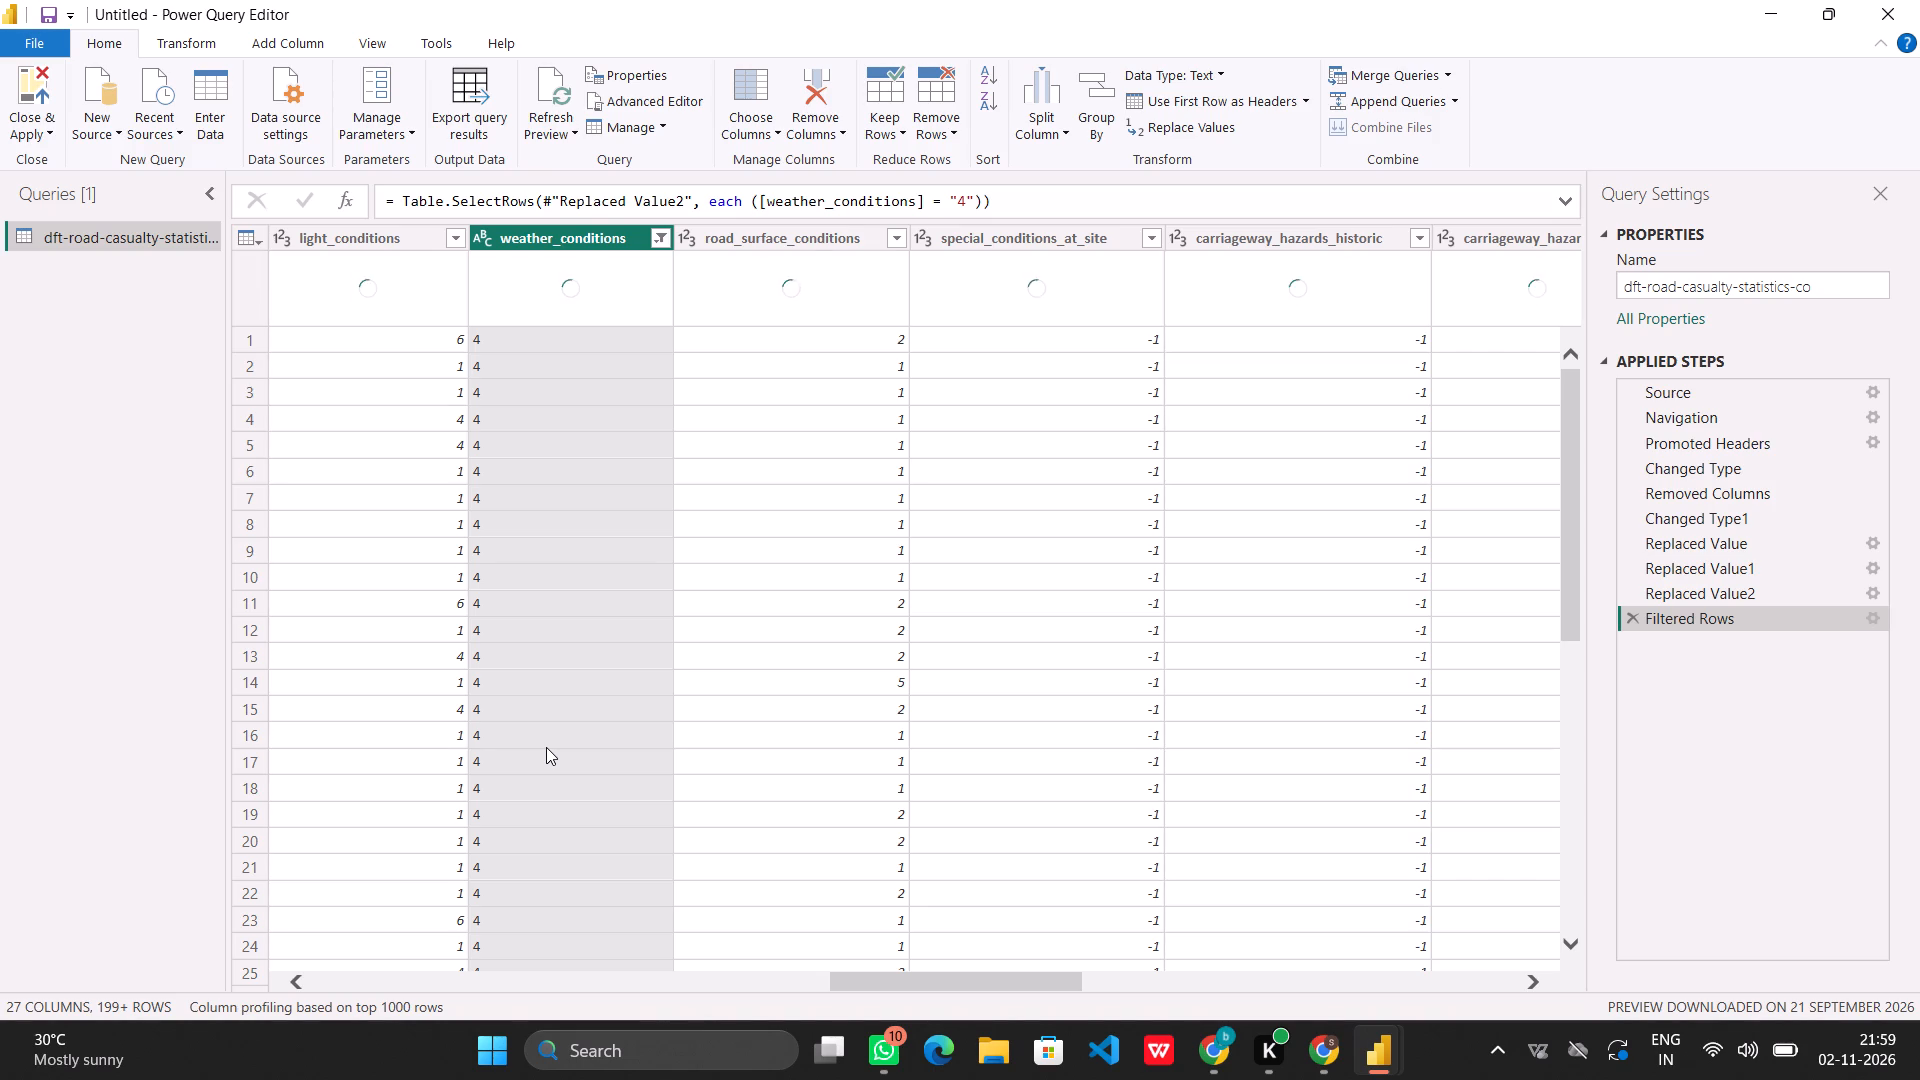
Examine the filtered rows with weather code 4 down through the loaded preview.
{"action": "scroll", "coordinate": [546, 747], "scroll_direction": "down", "scroll_amount": 12}
{"action": "scroll", "coordinate": [546, 747], "scroll_direction": "down", "scroll_amount": 20}
{"action": "scroll", "coordinate": [546, 747], "scroll_direction": "down", "scroll_amount": 6}
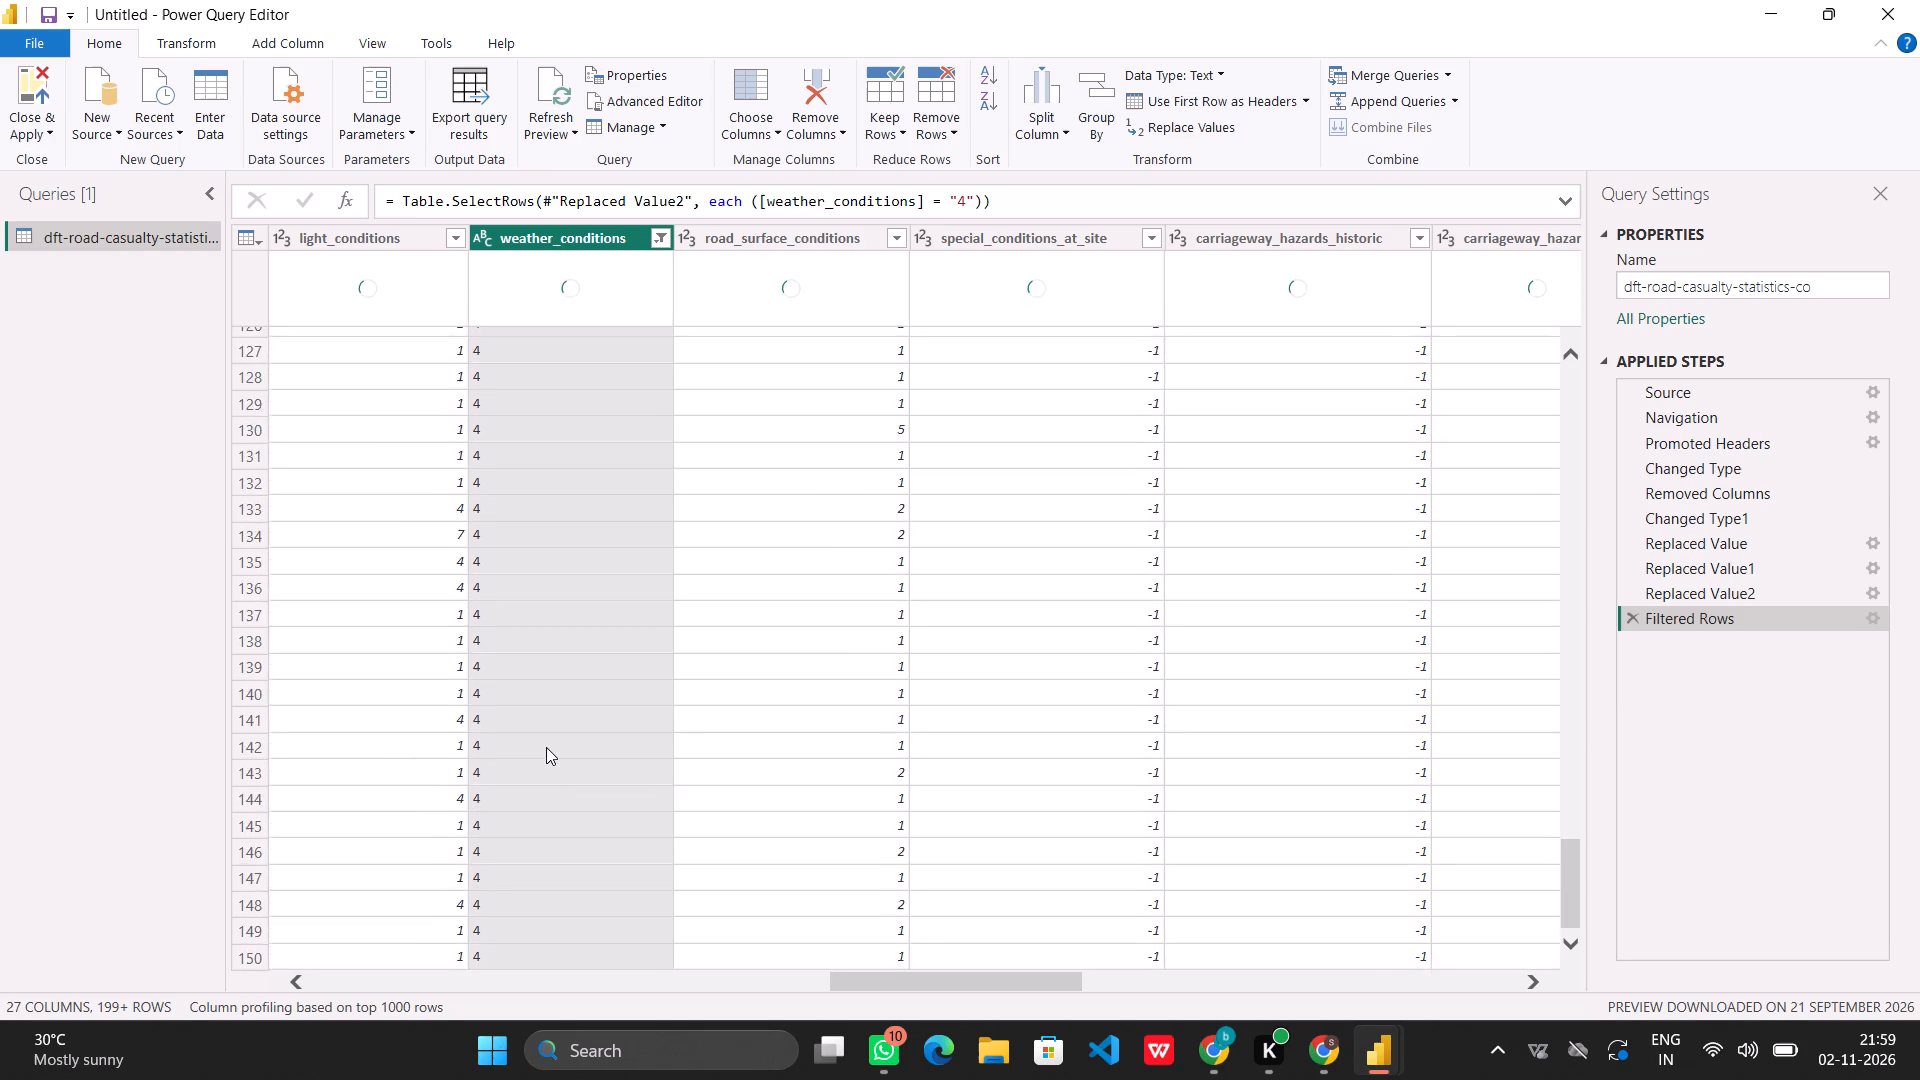
{"action": "scroll", "coordinate": [546, 747], "scroll_direction": "down", "scroll_amount": 13}
{"action": "scroll", "coordinate": [546, 747], "scroll_direction": "down", "scroll_amount": 20}
{"action": "scroll", "coordinate": [546, 747], "scroll_direction": "down", "scroll_amount": 20}
{"action": "scroll", "coordinate": [546, 747], "scroll_direction": "down", "scroll_amount": 20}
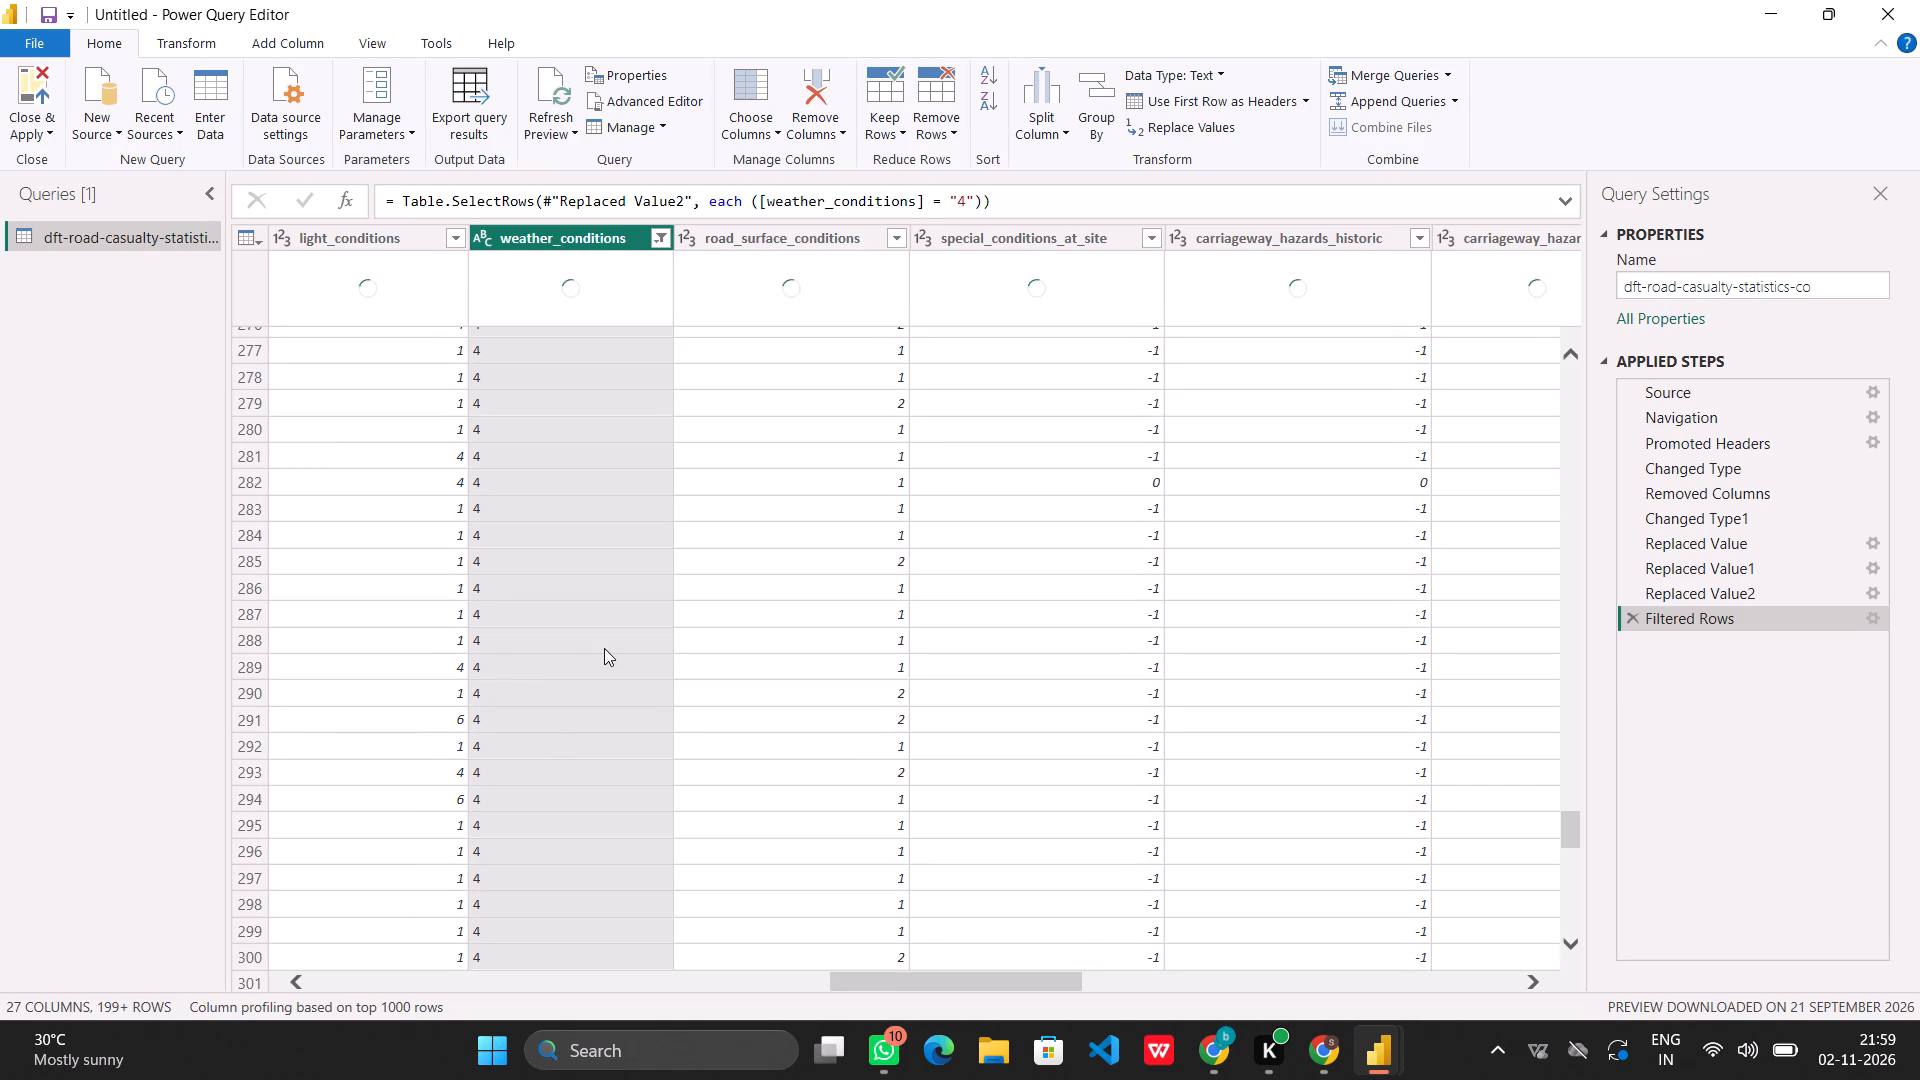
{"action": "scroll", "coordinate": [604, 648], "scroll_direction": "up", "scroll_amount": 20}
{"action": "scroll", "coordinate": [604, 648], "scroll_direction": "up", "scroll_amount": 20}
{"action": "scroll", "coordinate": [604, 648], "scroll_direction": "up", "scroll_amount": 20}
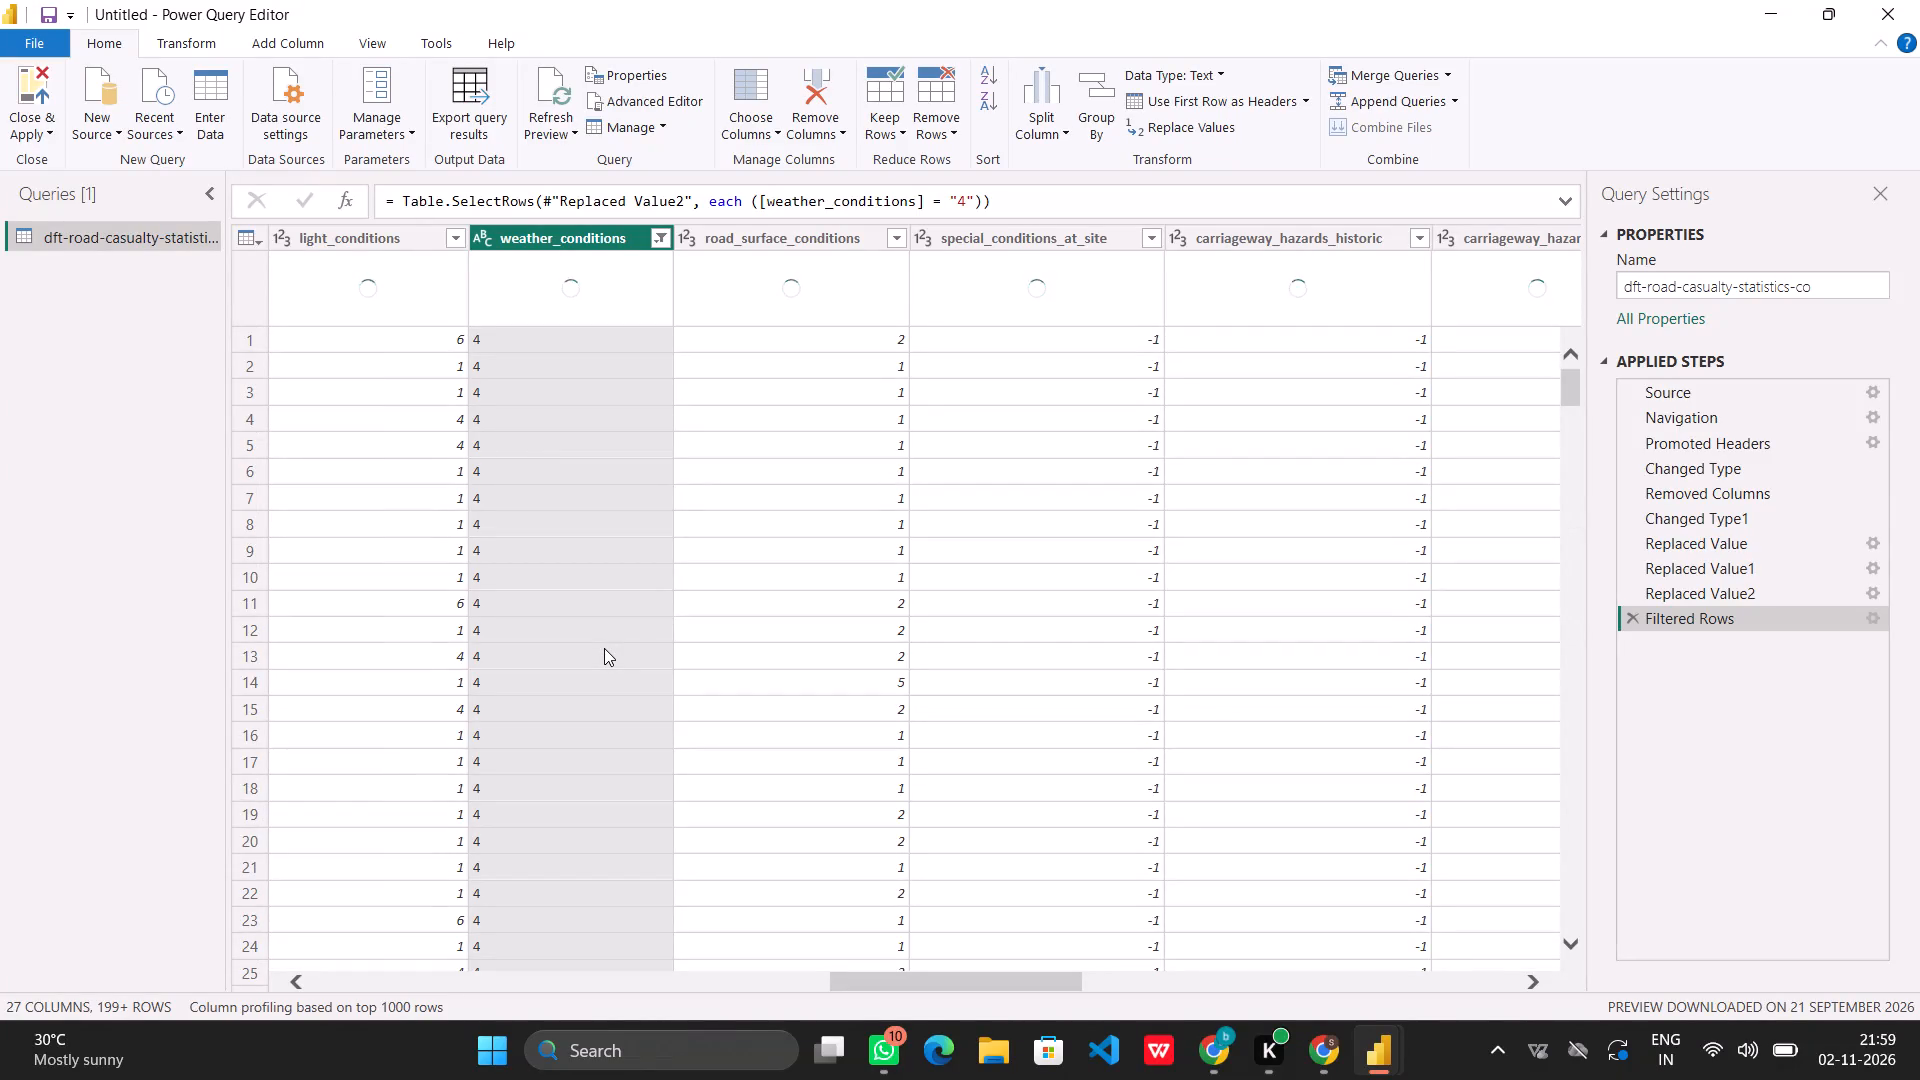
{"action": "scroll", "coordinate": [604, 648], "scroll_direction": "up", "scroll_amount": 16}
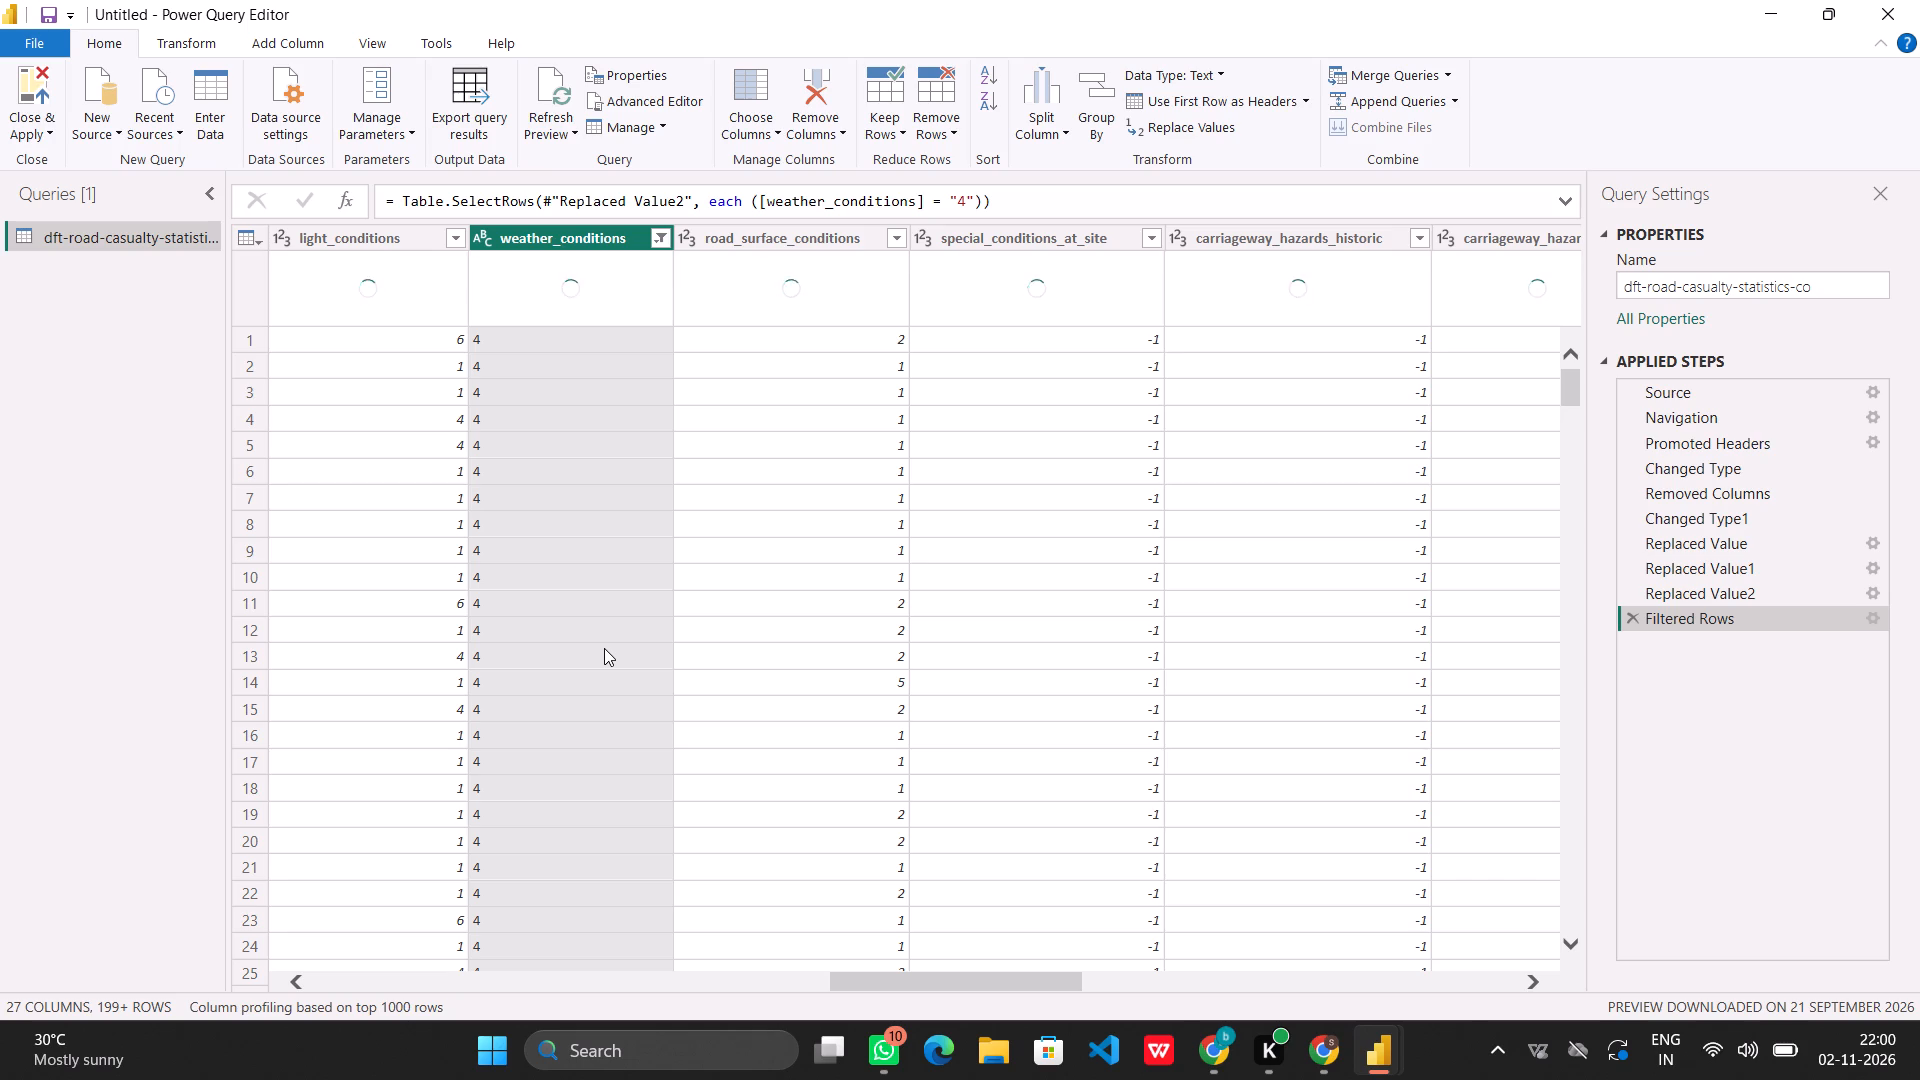
{"action": "scroll", "coordinate": [604, 648], "scroll_direction": "up", "scroll_amount": 4}
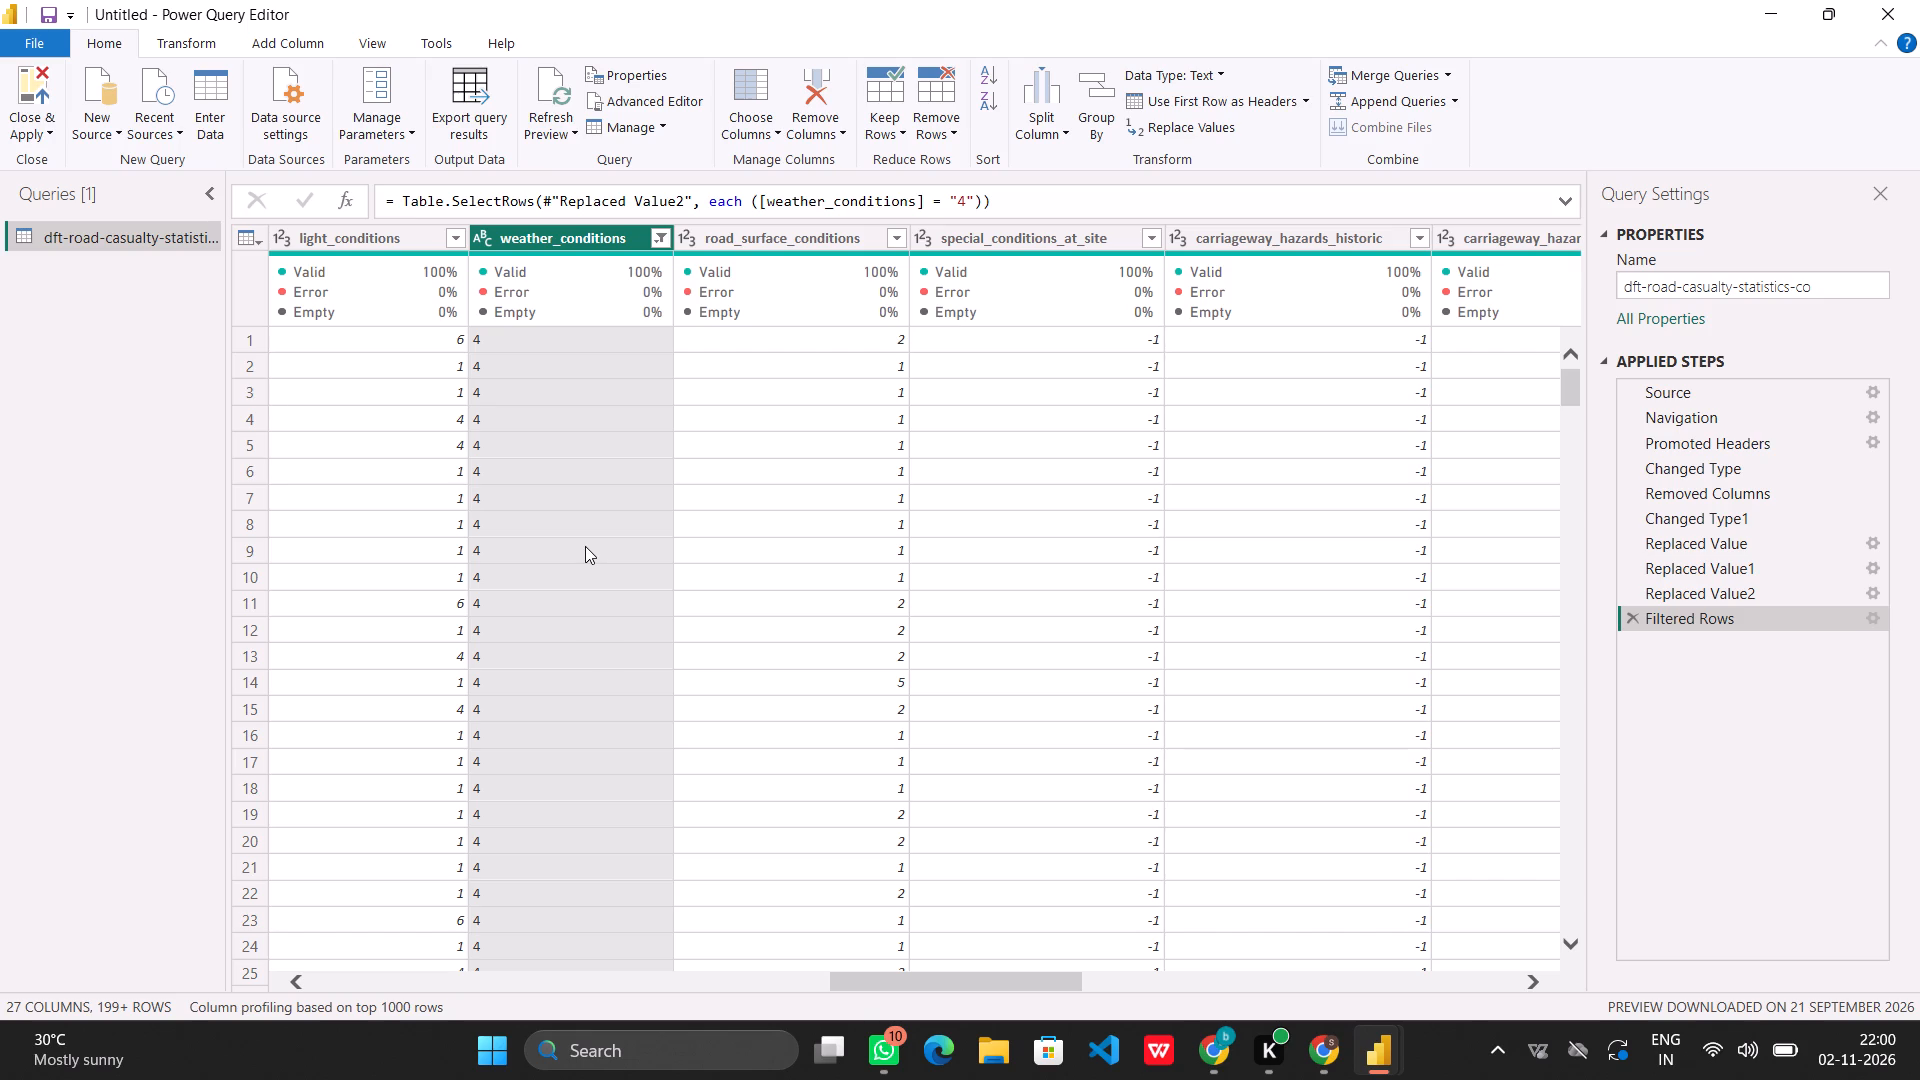
{"action": "scroll", "coordinate": [585, 546], "scroll_direction": "down", "scroll_amount": 20}
{"action": "scroll", "coordinate": [585, 546], "scroll_direction": "down", "scroll_amount": 20}
{"action": "scroll", "coordinate": [585, 546], "scroll_direction": "down", "scroll_amount": 2}
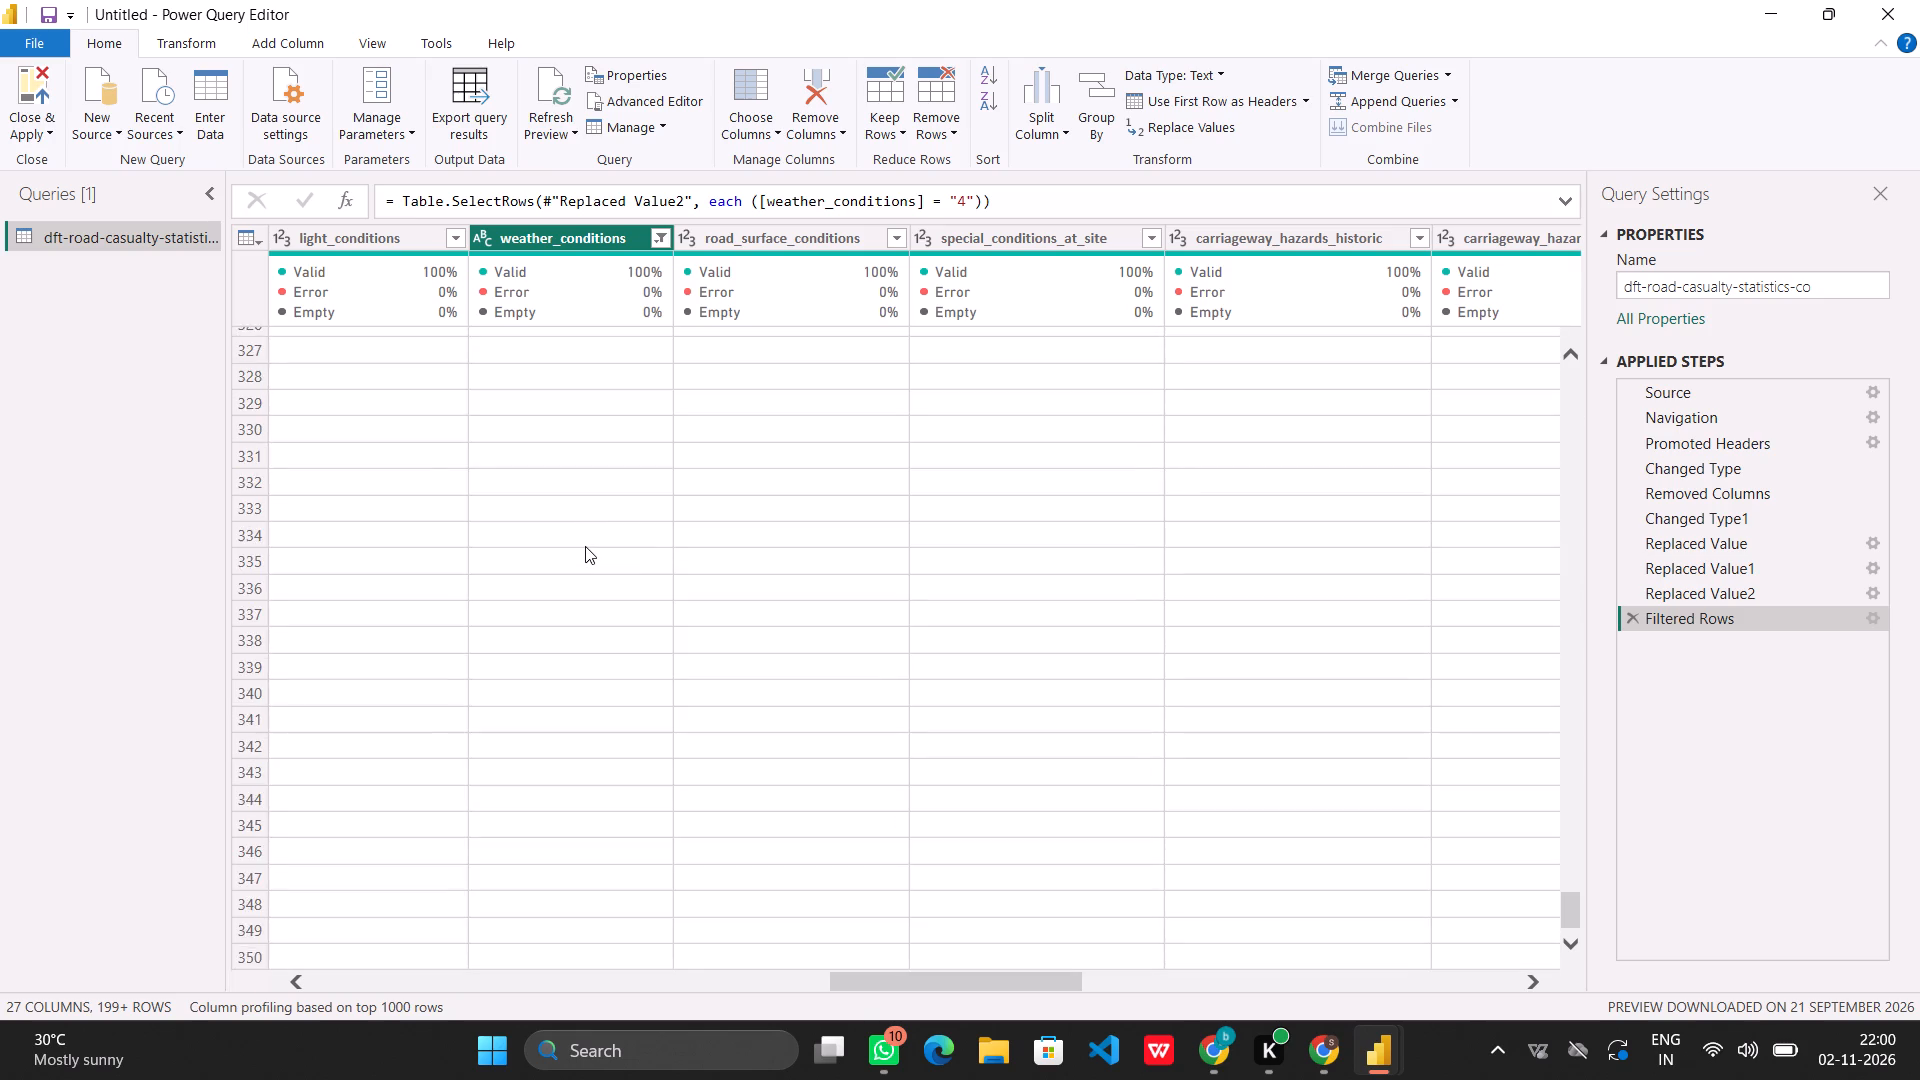
{"action": "scroll", "coordinate": [585, 546], "scroll_direction": "down", "scroll_amount": 20}
{"action": "scroll", "coordinate": [585, 546], "scroll_direction": "down", "scroll_amount": 9}
{"action": "scroll", "coordinate": [585, 546], "scroll_direction": "up", "scroll_amount": 1}
{"action": "scroll", "coordinate": [585, 546], "scroll_direction": "down", "scroll_amount": 10}
{"action": "scroll", "coordinate": [585, 546], "scroll_direction": "down", "scroll_amount": 20}
{"action": "scroll", "coordinate": [585, 546], "scroll_direction": "down", "scroll_amount": 20}
{"action": "scroll", "coordinate": [585, 546], "scroll_direction": "down", "scroll_amount": 20}
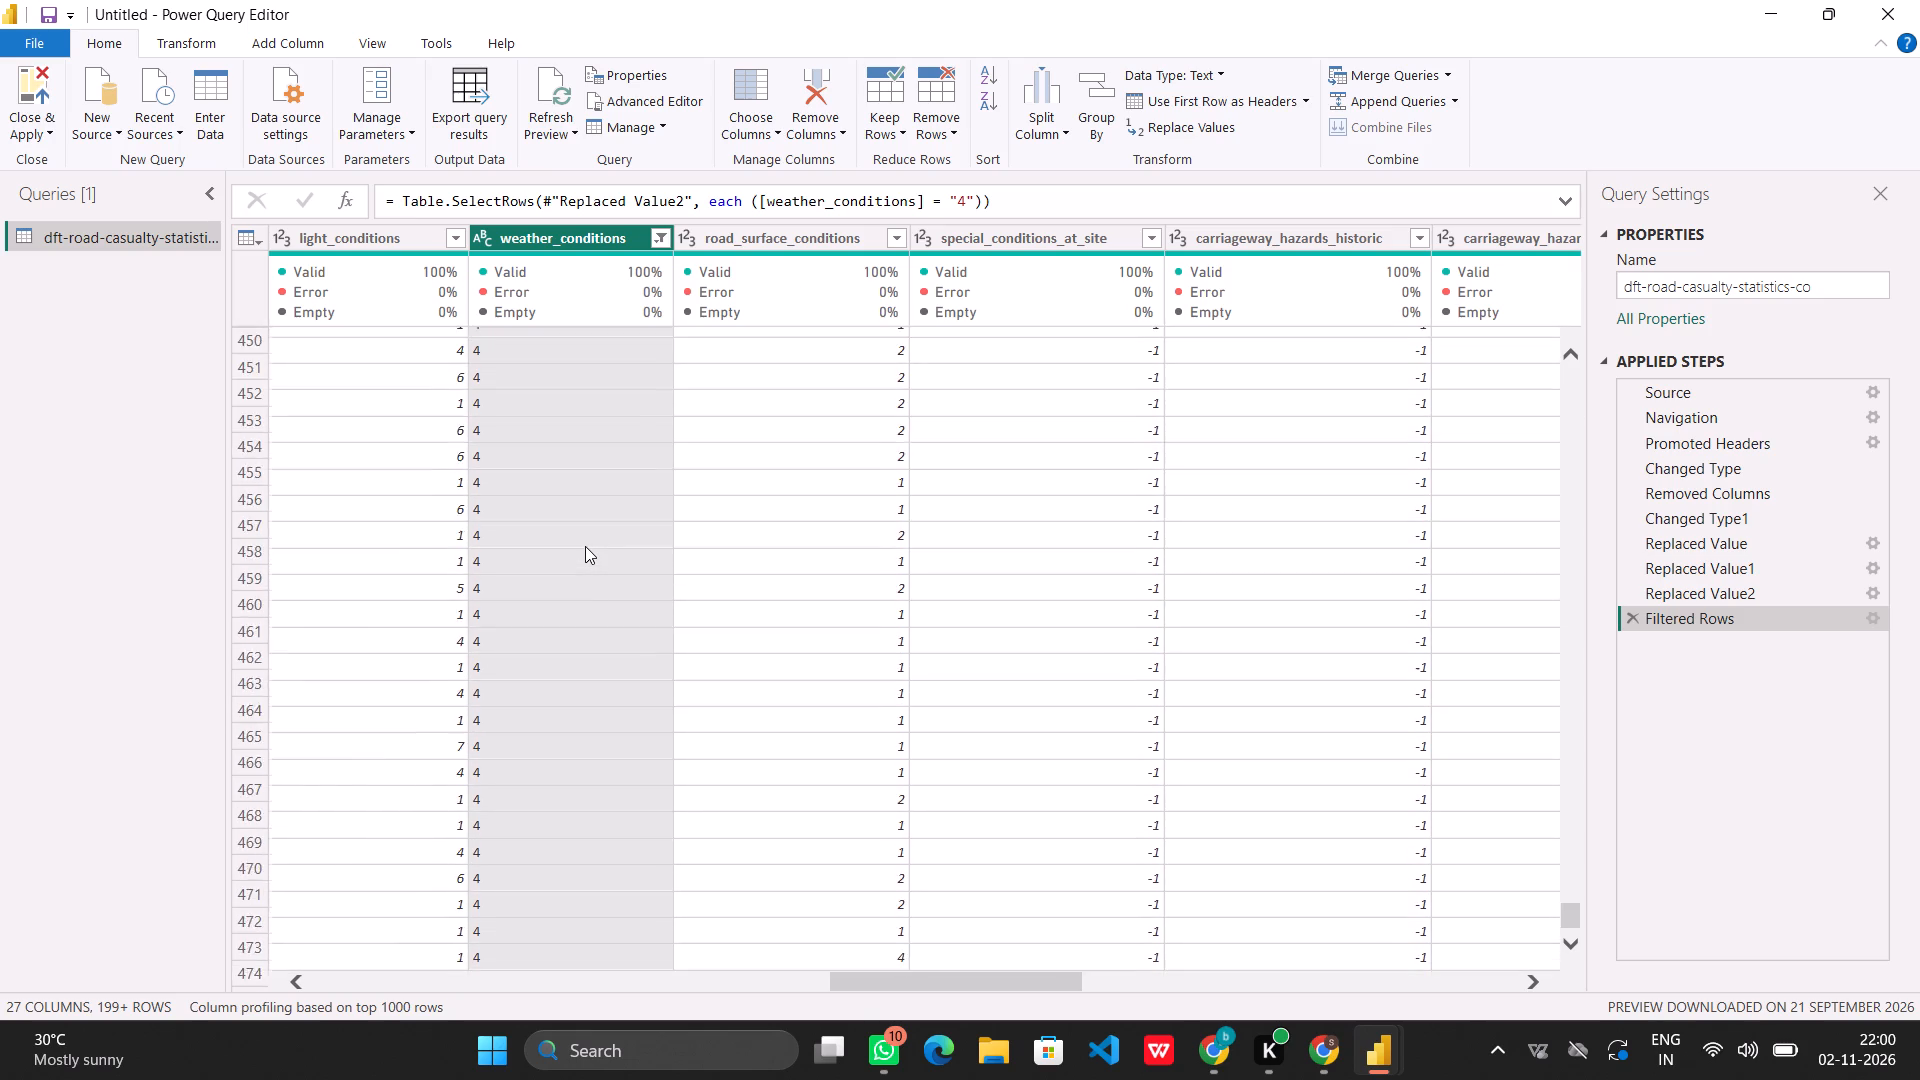
{"action": "scroll", "coordinate": [585, 546], "scroll_direction": "down", "scroll_amount": 20}
{"action": "scroll", "coordinate": [585, 546], "scroll_direction": "down", "scroll_amount": 20}
{"action": "scroll", "coordinate": [585, 546], "scroll_direction": "down", "scroll_amount": 11}
{"action": "scroll", "coordinate": [585, 546], "scroll_direction": "up", "scroll_amount": 14}
{"action": "scroll", "coordinate": [585, 546], "scroll_direction": "down", "scroll_amount": 20}
{"action": "scroll", "coordinate": [585, 546], "scroll_direction": "down", "scroll_amount": 20}
{"action": "scroll", "coordinate": [585, 546], "scroll_direction": "down", "scroll_amount": 20}
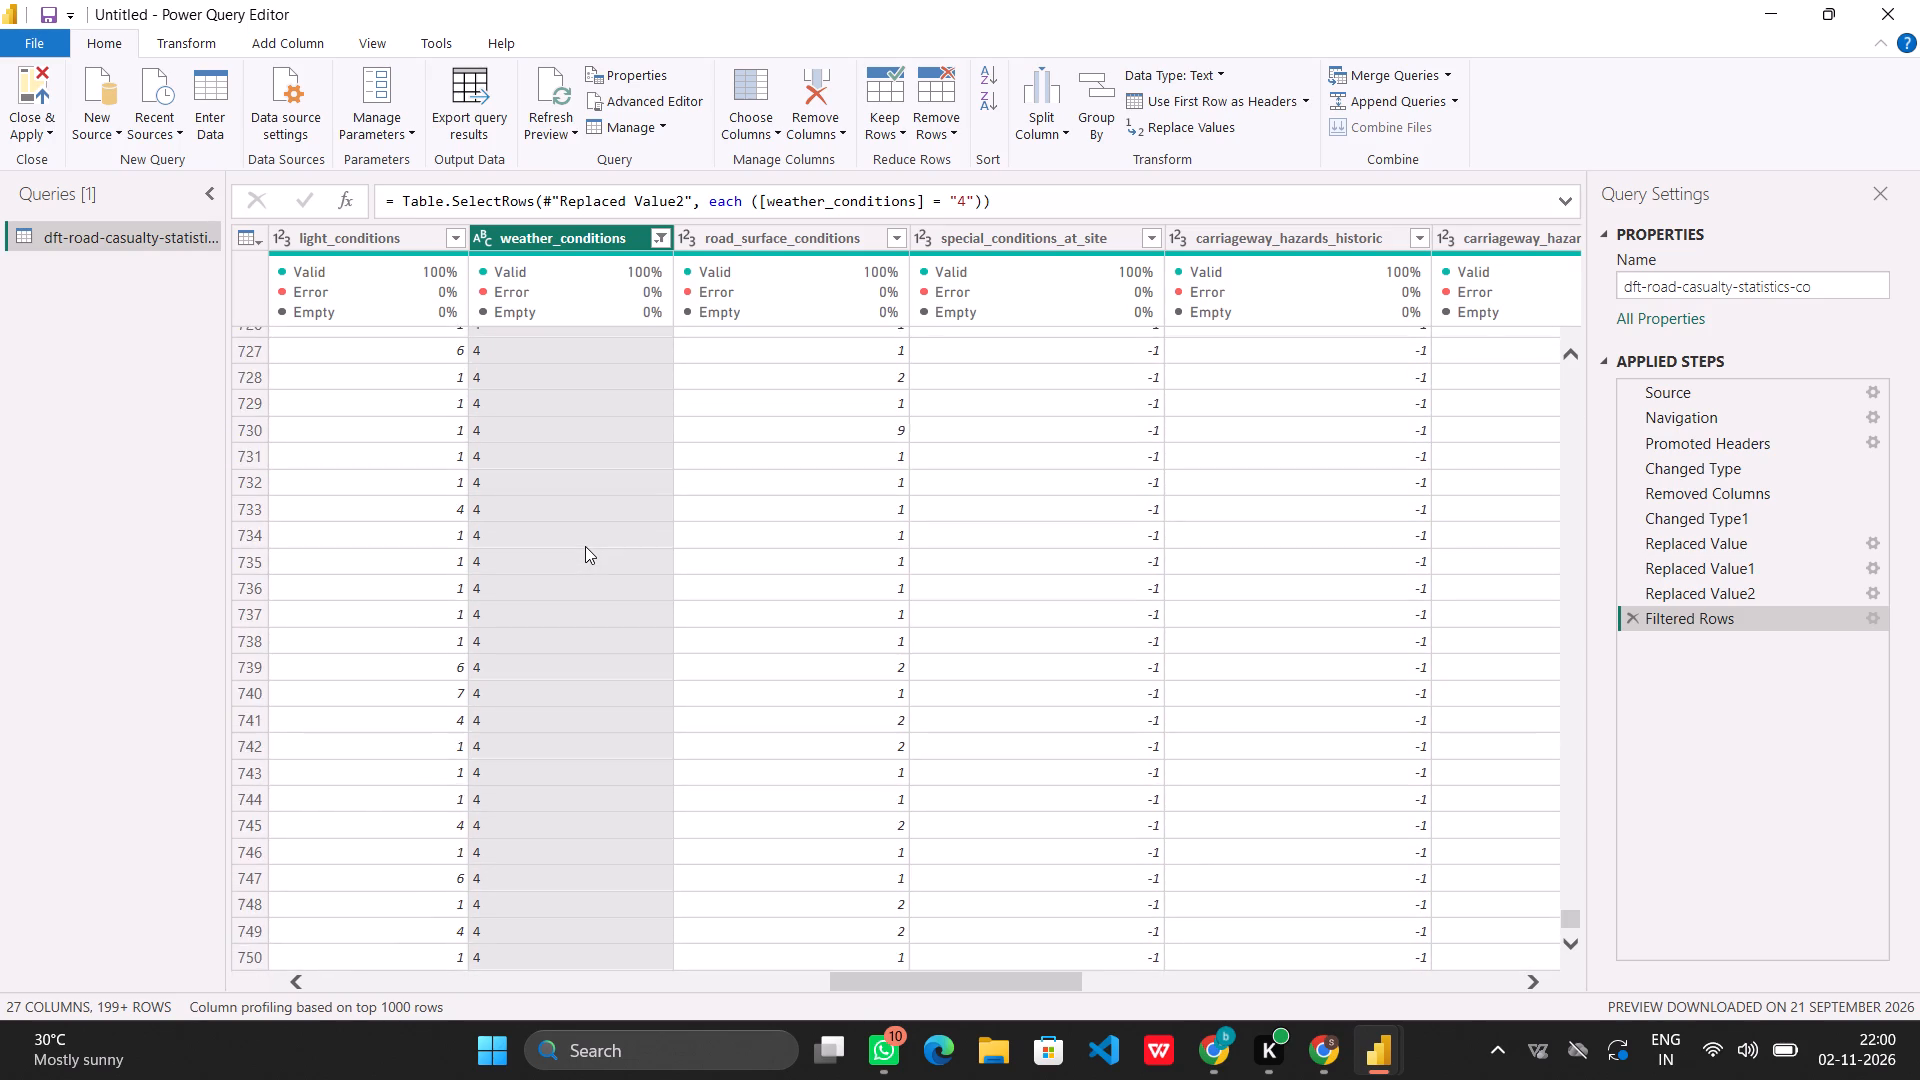
{"action": "scroll", "coordinate": [585, 546], "scroll_direction": "down", "scroll_amount": 20}
{"action": "scroll", "coordinate": [585, 546], "scroll_direction": "down", "scroll_amount": 20}
{"action": "scroll", "coordinate": [585, 546], "scroll_direction": "down", "scroll_amount": 20}
{"action": "scroll", "coordinate": [585, 546], "scroll_direction": "down", "scroll_amount": 14}
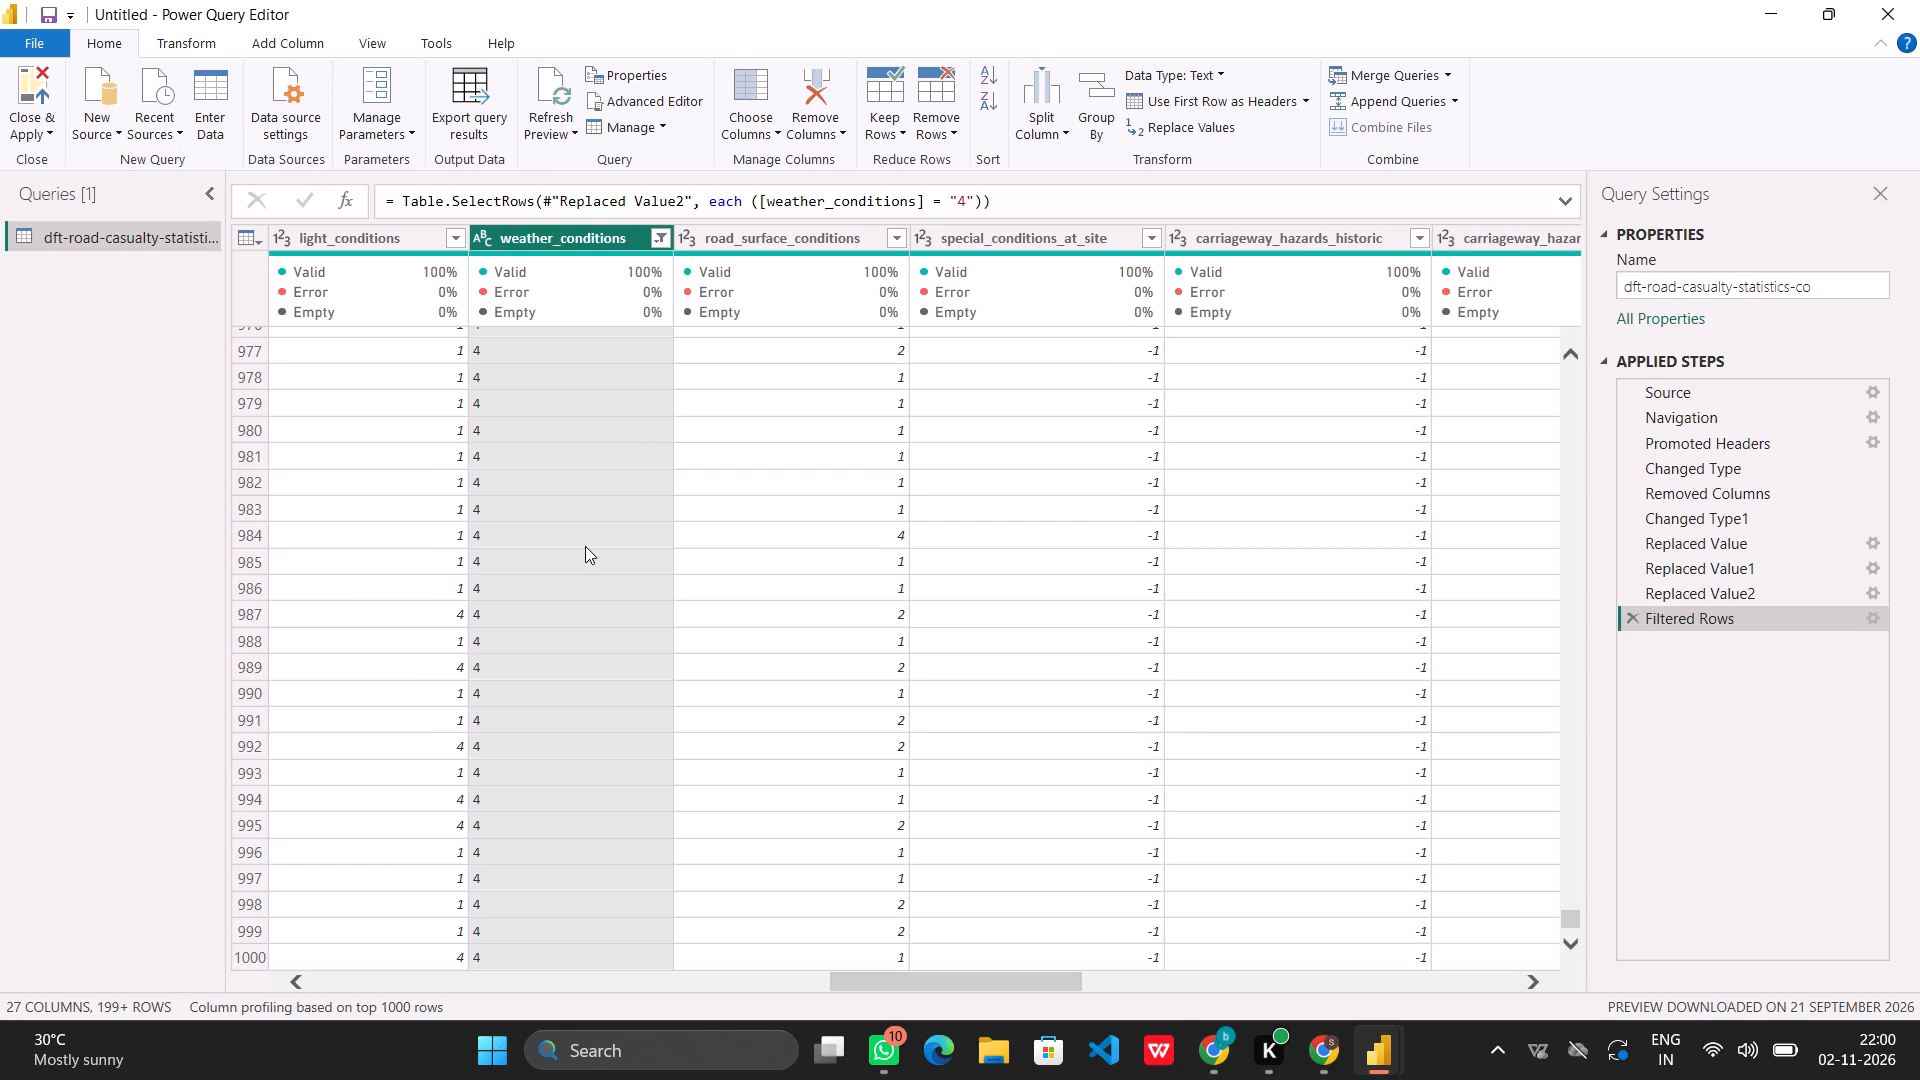
{"action": "scroll", "coordinate": [585, 546], "scroll_direction": "down", "scroll_amount": 1}
Reset the weather_conditions filter in Power Query so that all values are selected.
{"action": "left_click", "coordinate": [663, 233]}
{"action": "scroll", "coordinate": [521, 561], "scroll_direction": "up", "scroll_amount": 9}
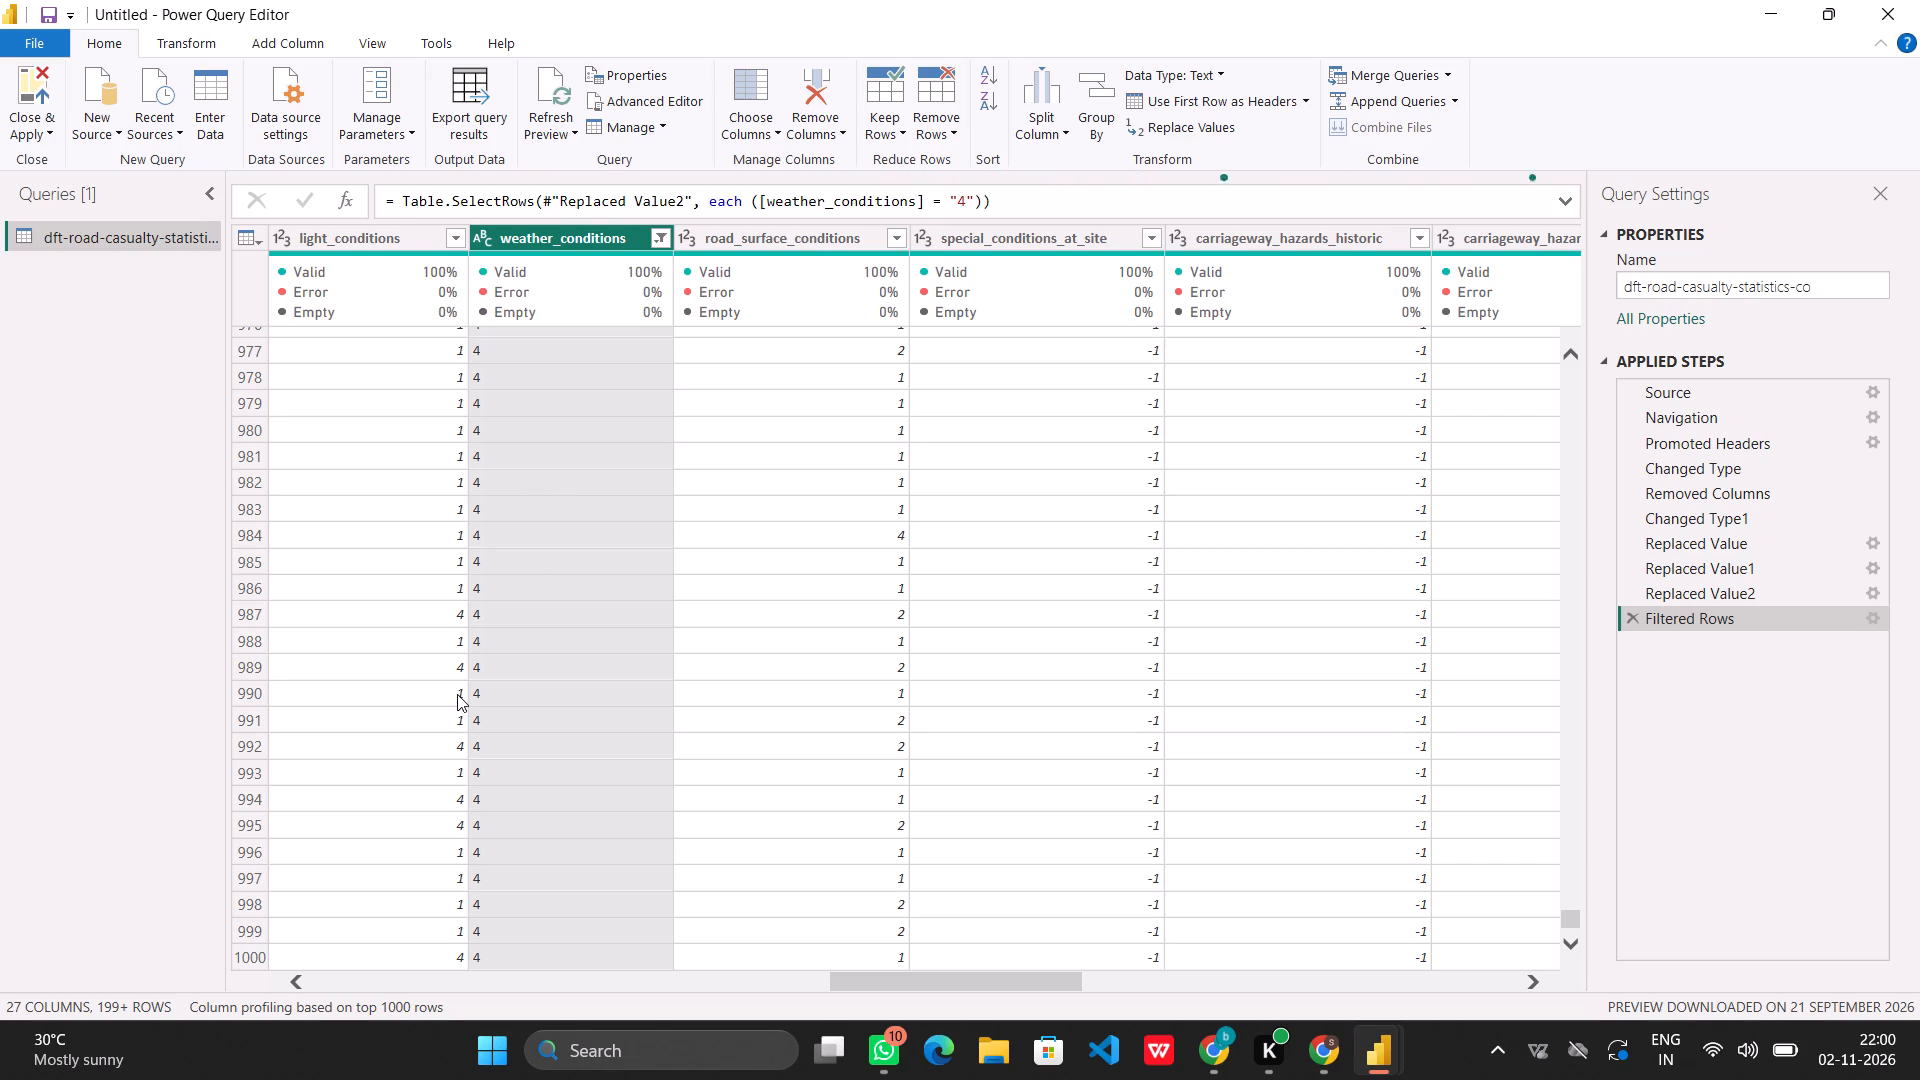
{"action": "scroll", "coordinate": [457, 694], "scroll_direction": "down", "scroll_amount": 7}
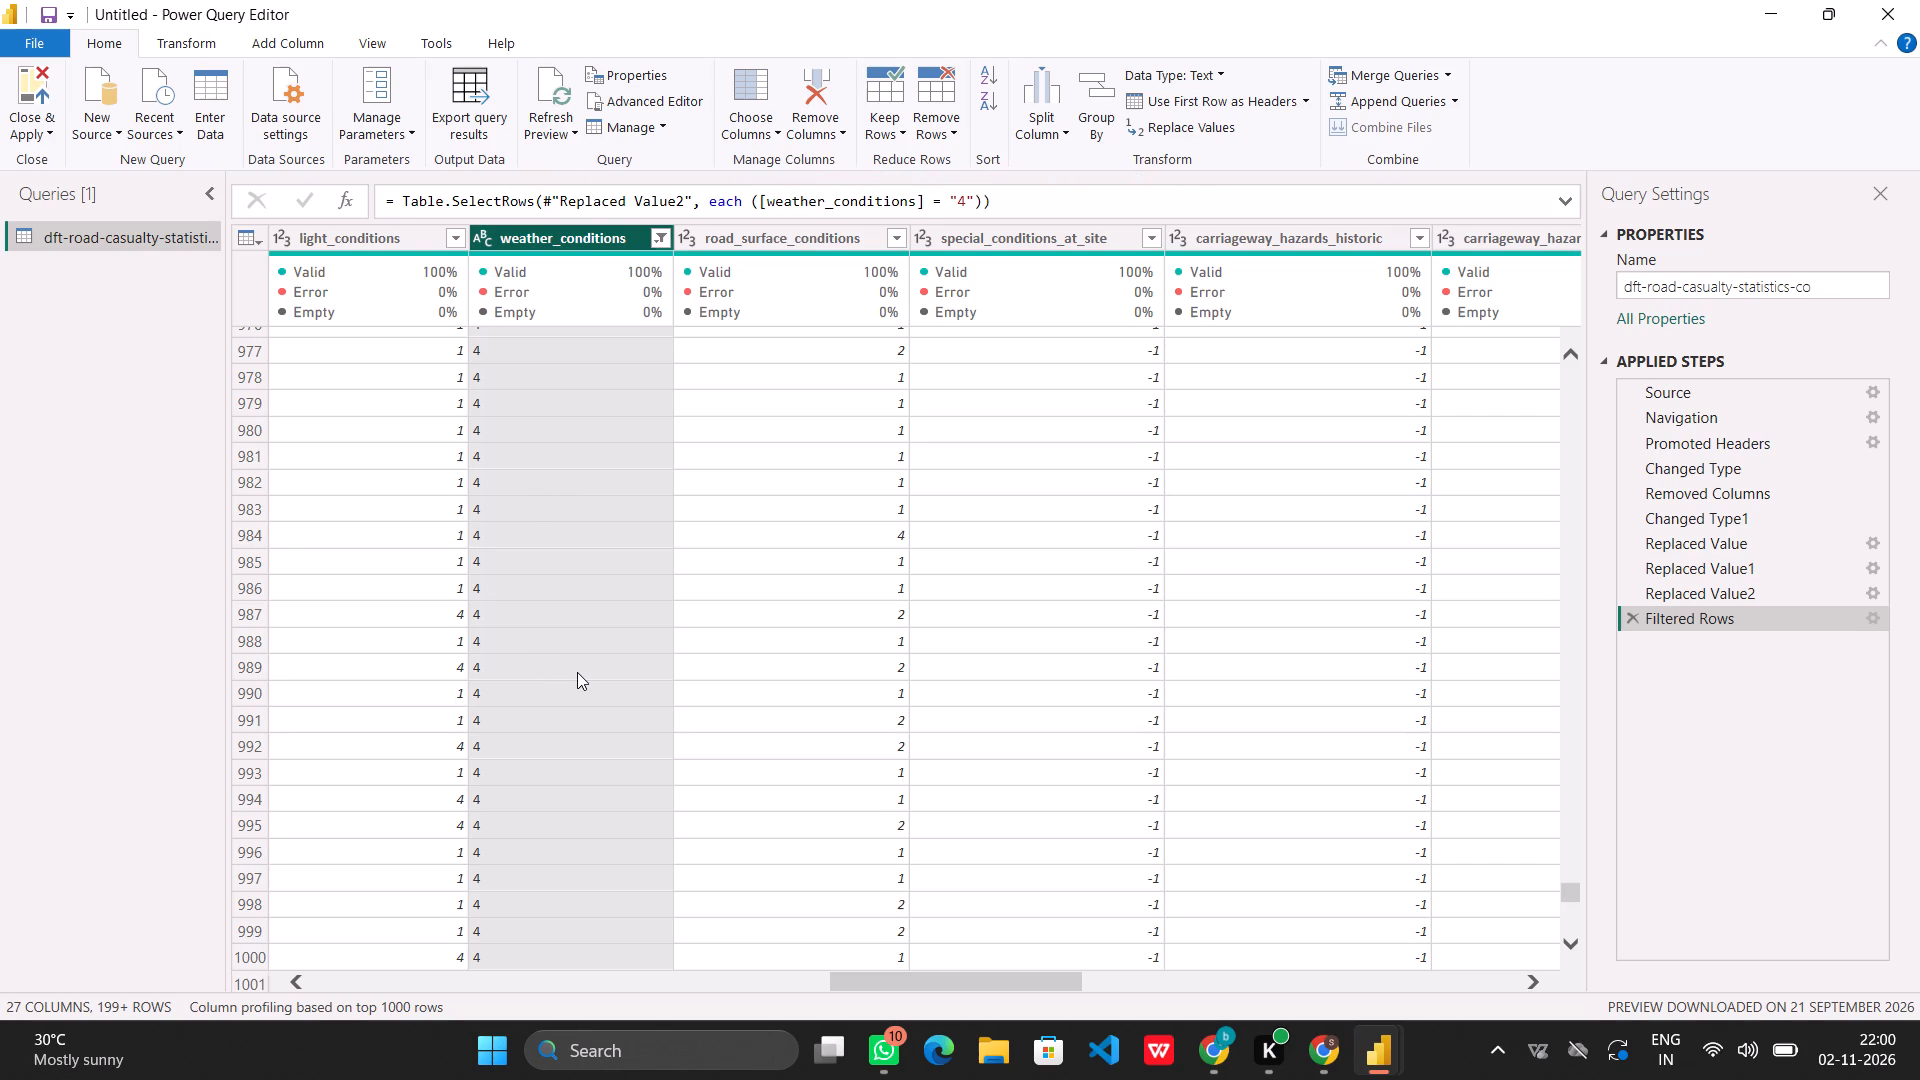
{"action": "left_click", "coordinate": [662, 242]}
{"action": "scroll", "coordinate": [447, 657], "scroll_direction": "down", "scroll_amount": 5}
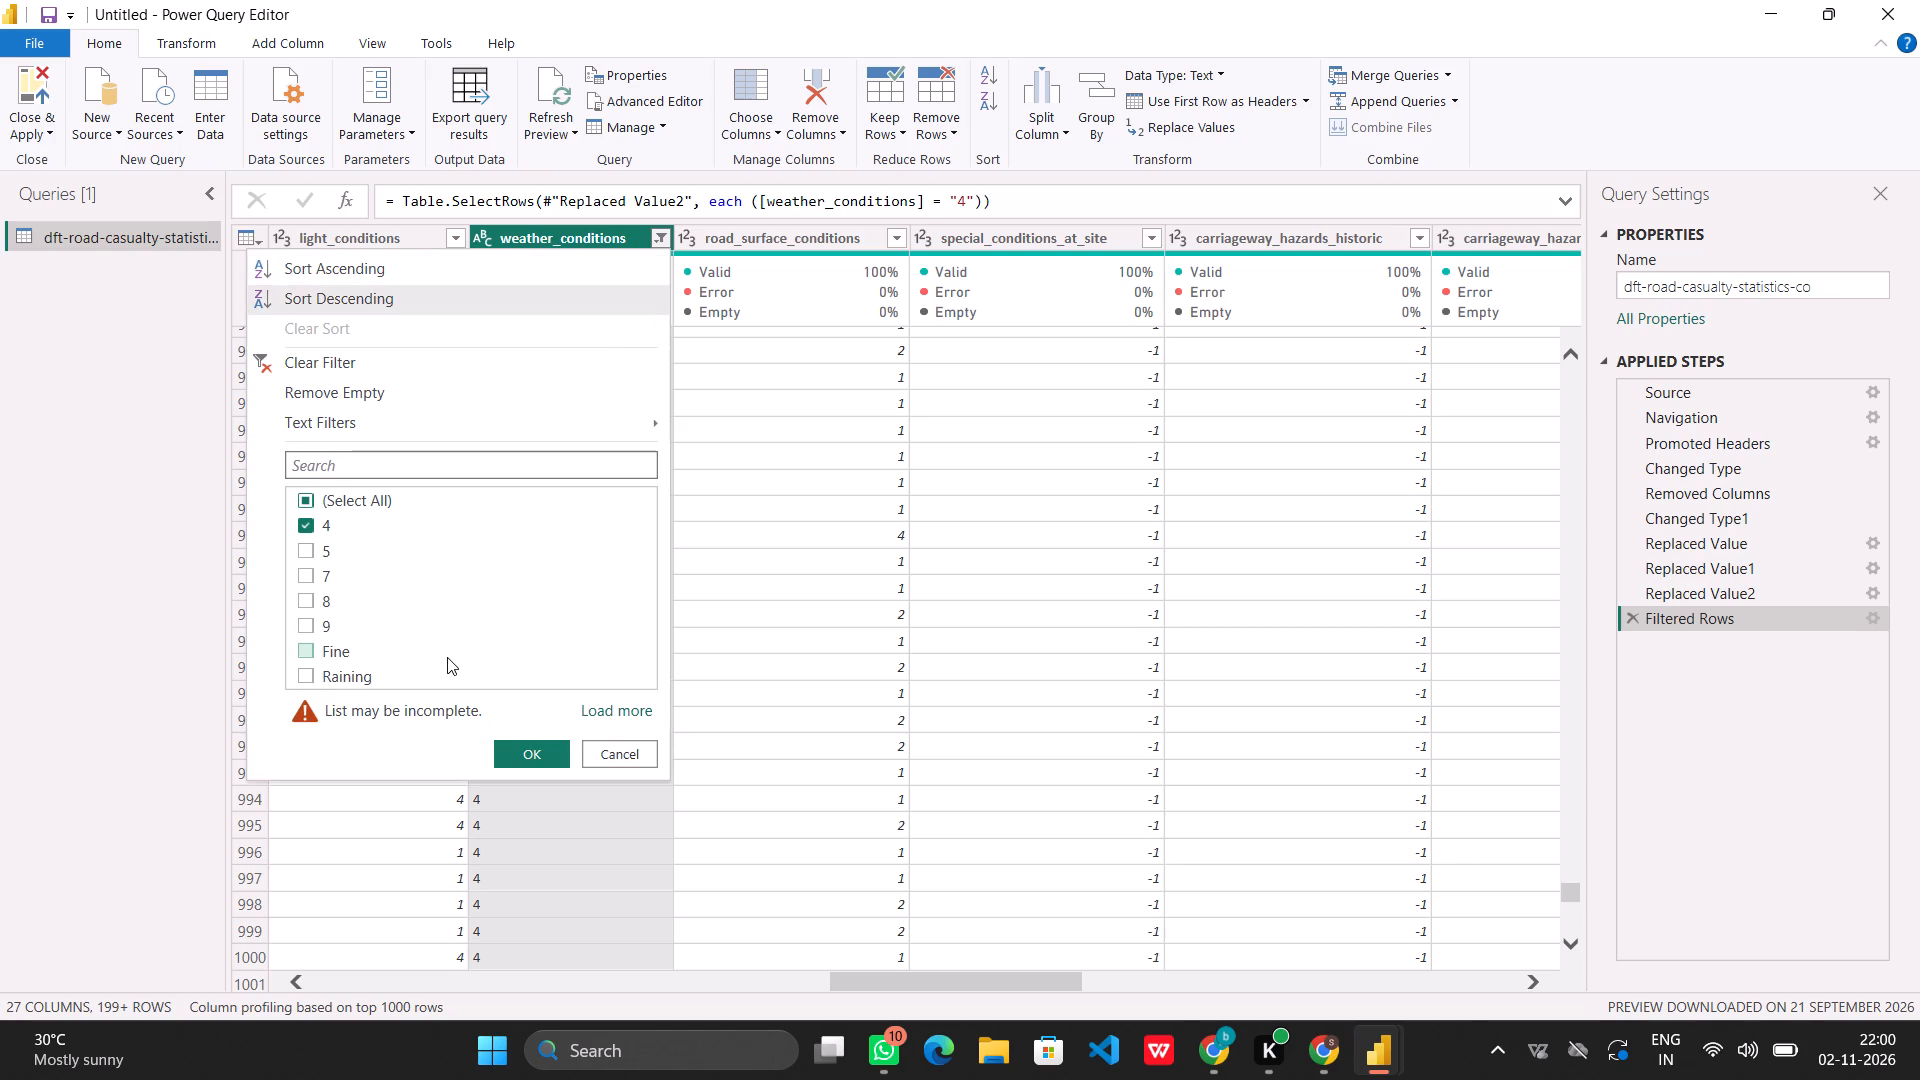
{"action": "scroll", "coordinate": [447, 657], "scroll_direction": "down", "scroll_amount": 3}
{"action": "left_click", "coordinate": [306, 498]}
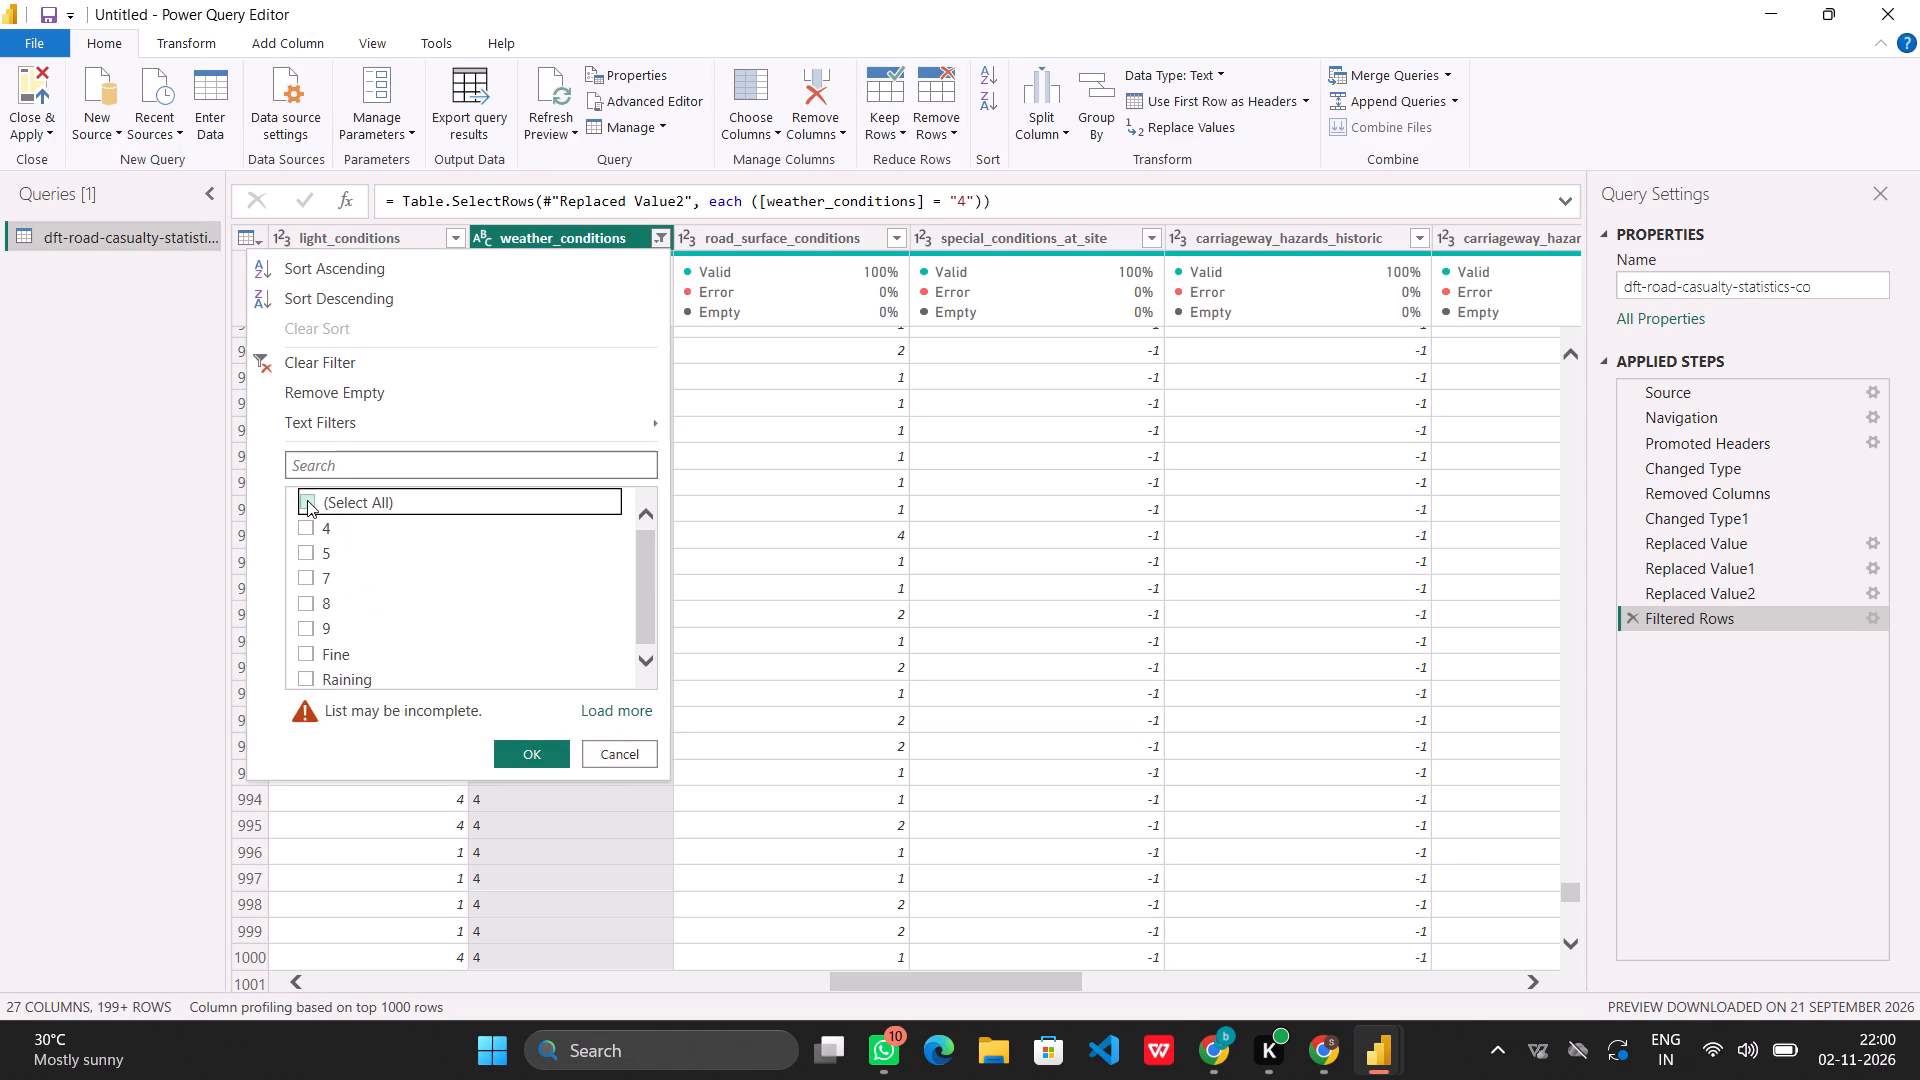
{"action": "left_click", "coordinate": [307, 500]}
{"action": "left_click", "coordinate": [547, 761]}
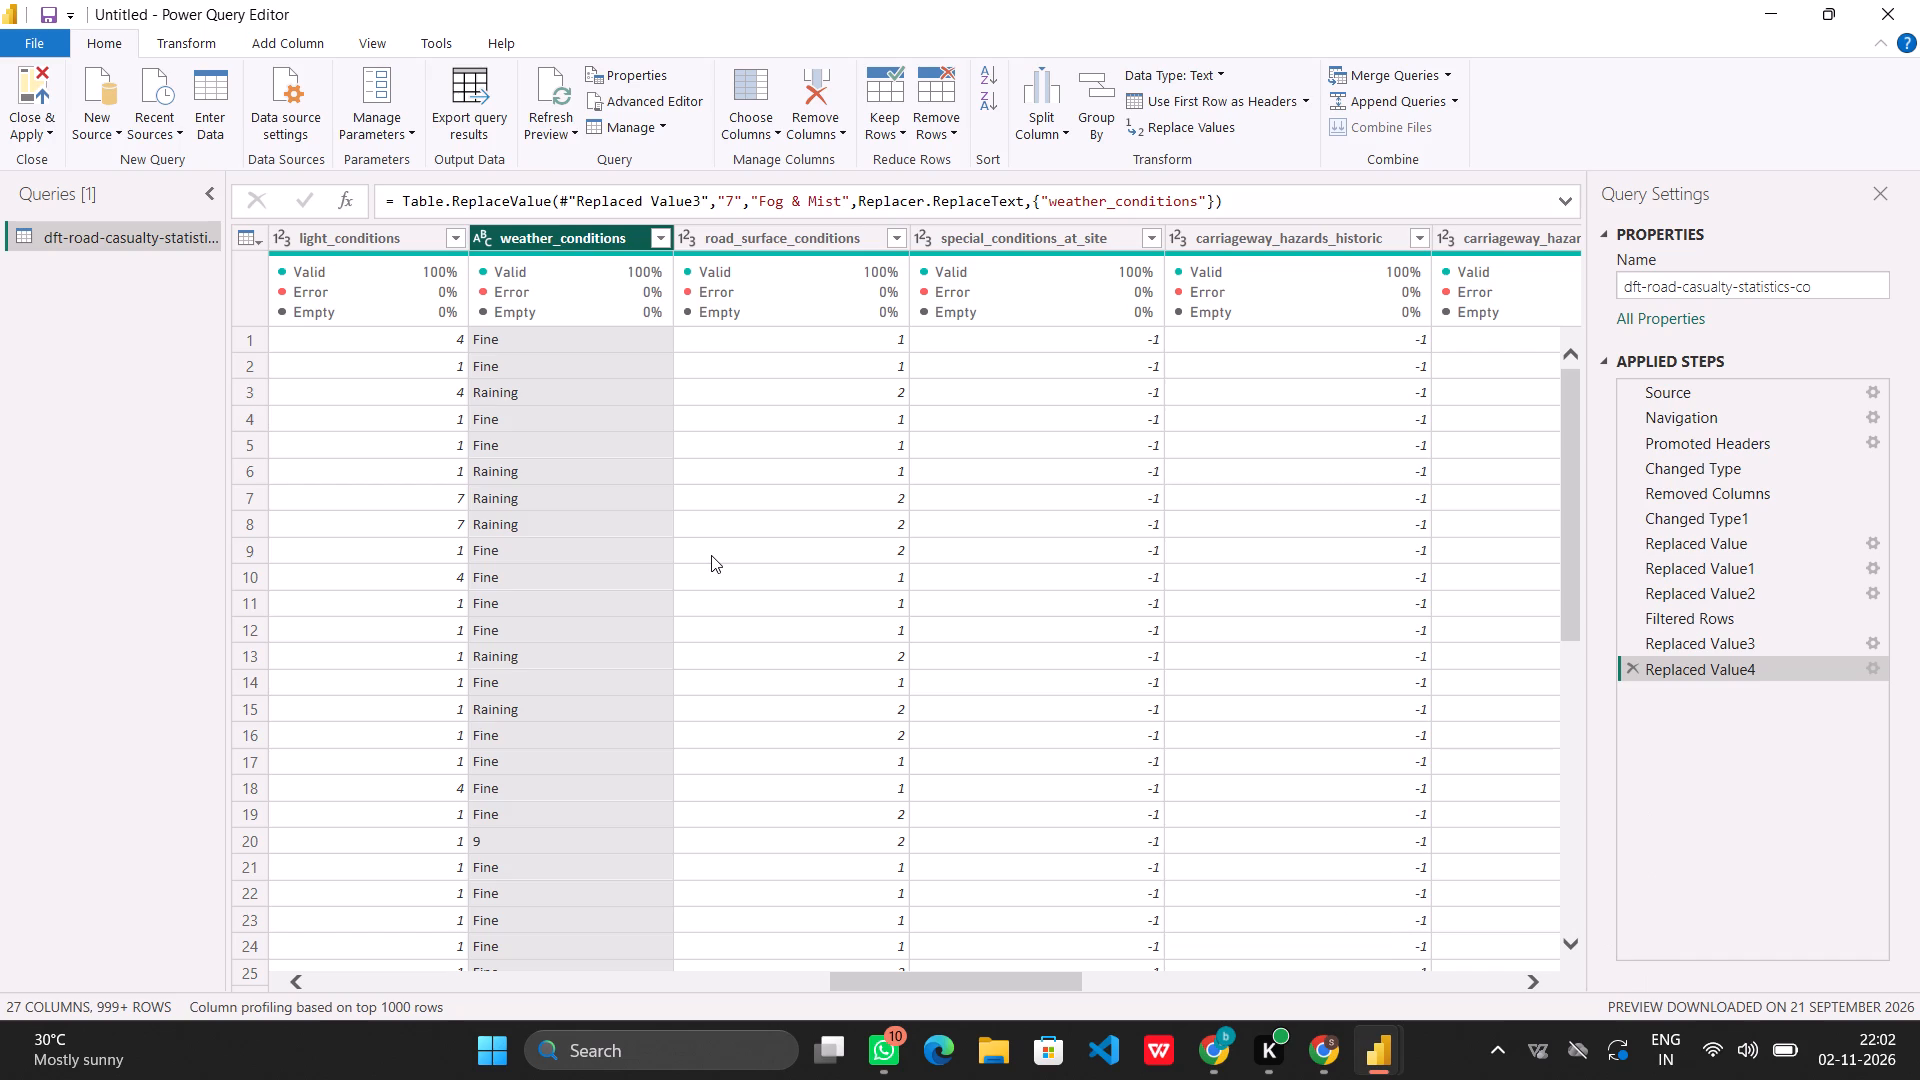
{"action": "left_click", "coordinate": [950, 137]}
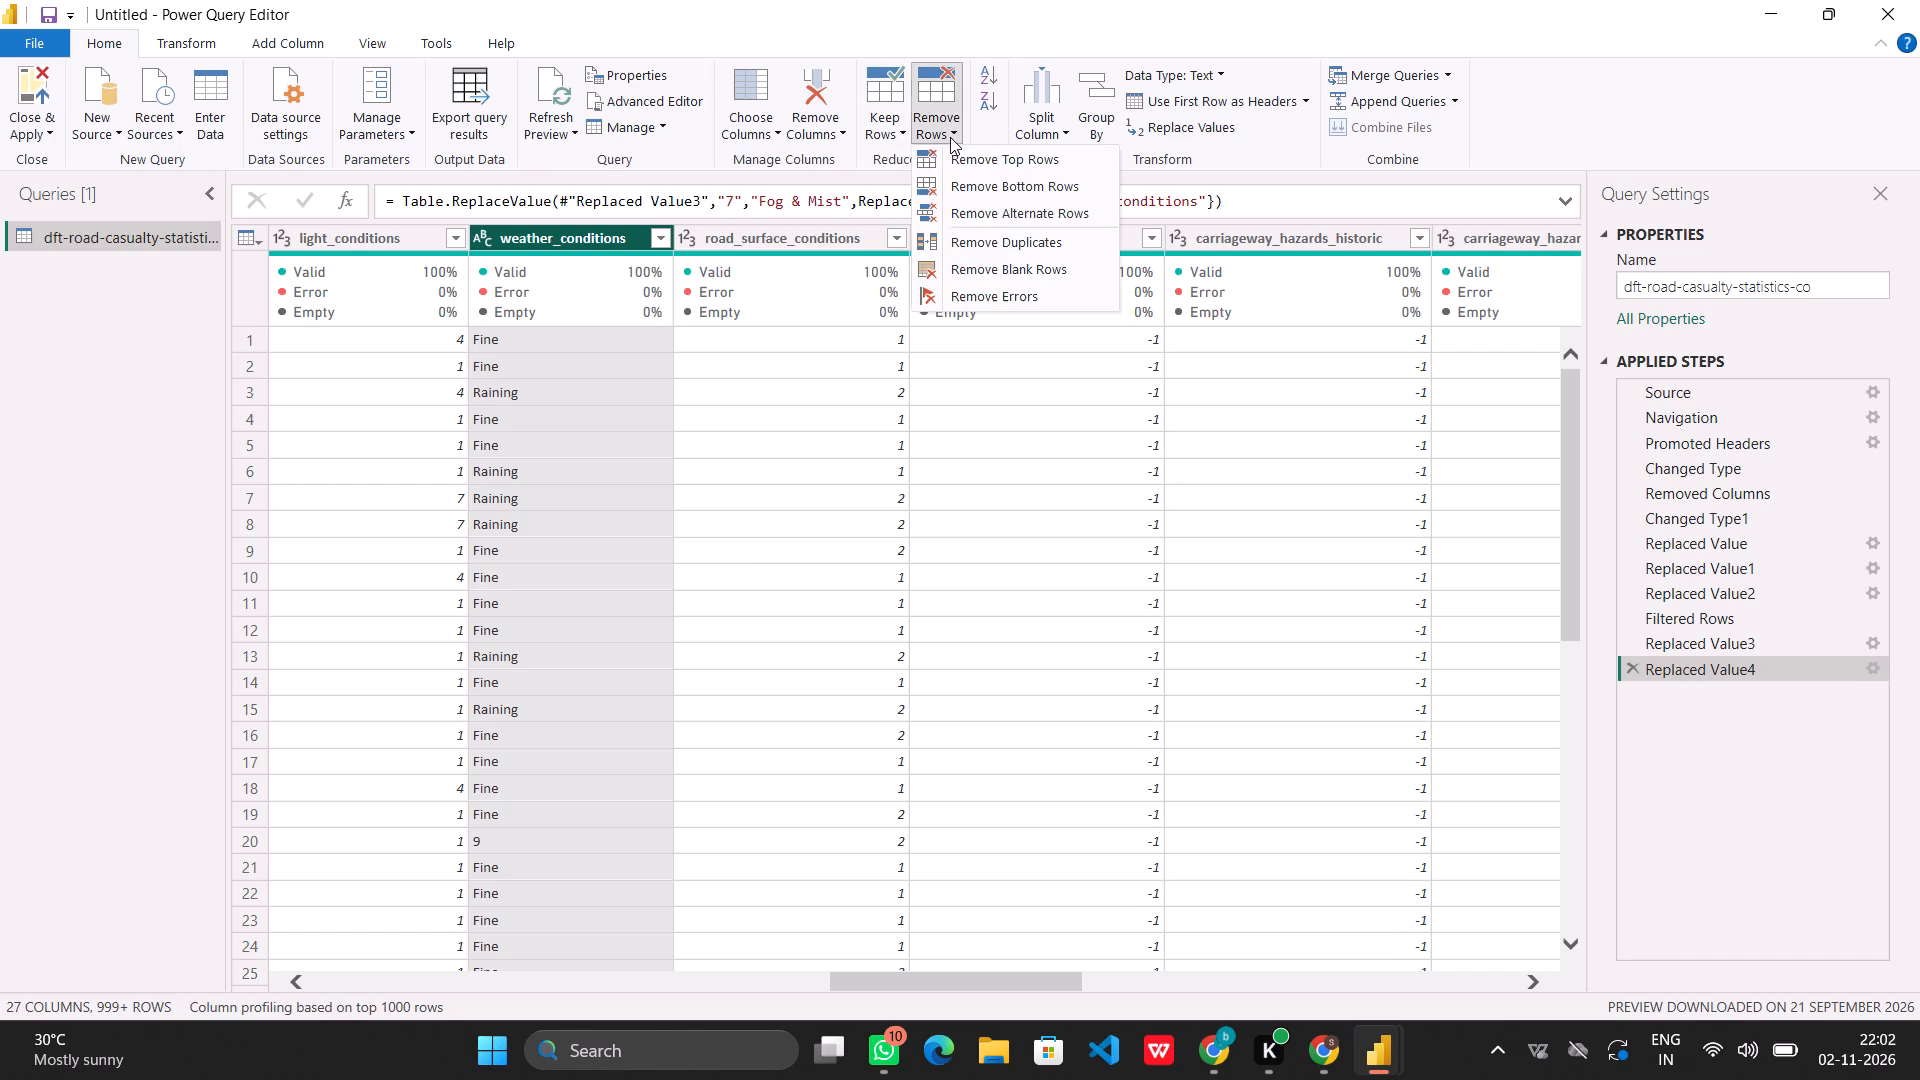
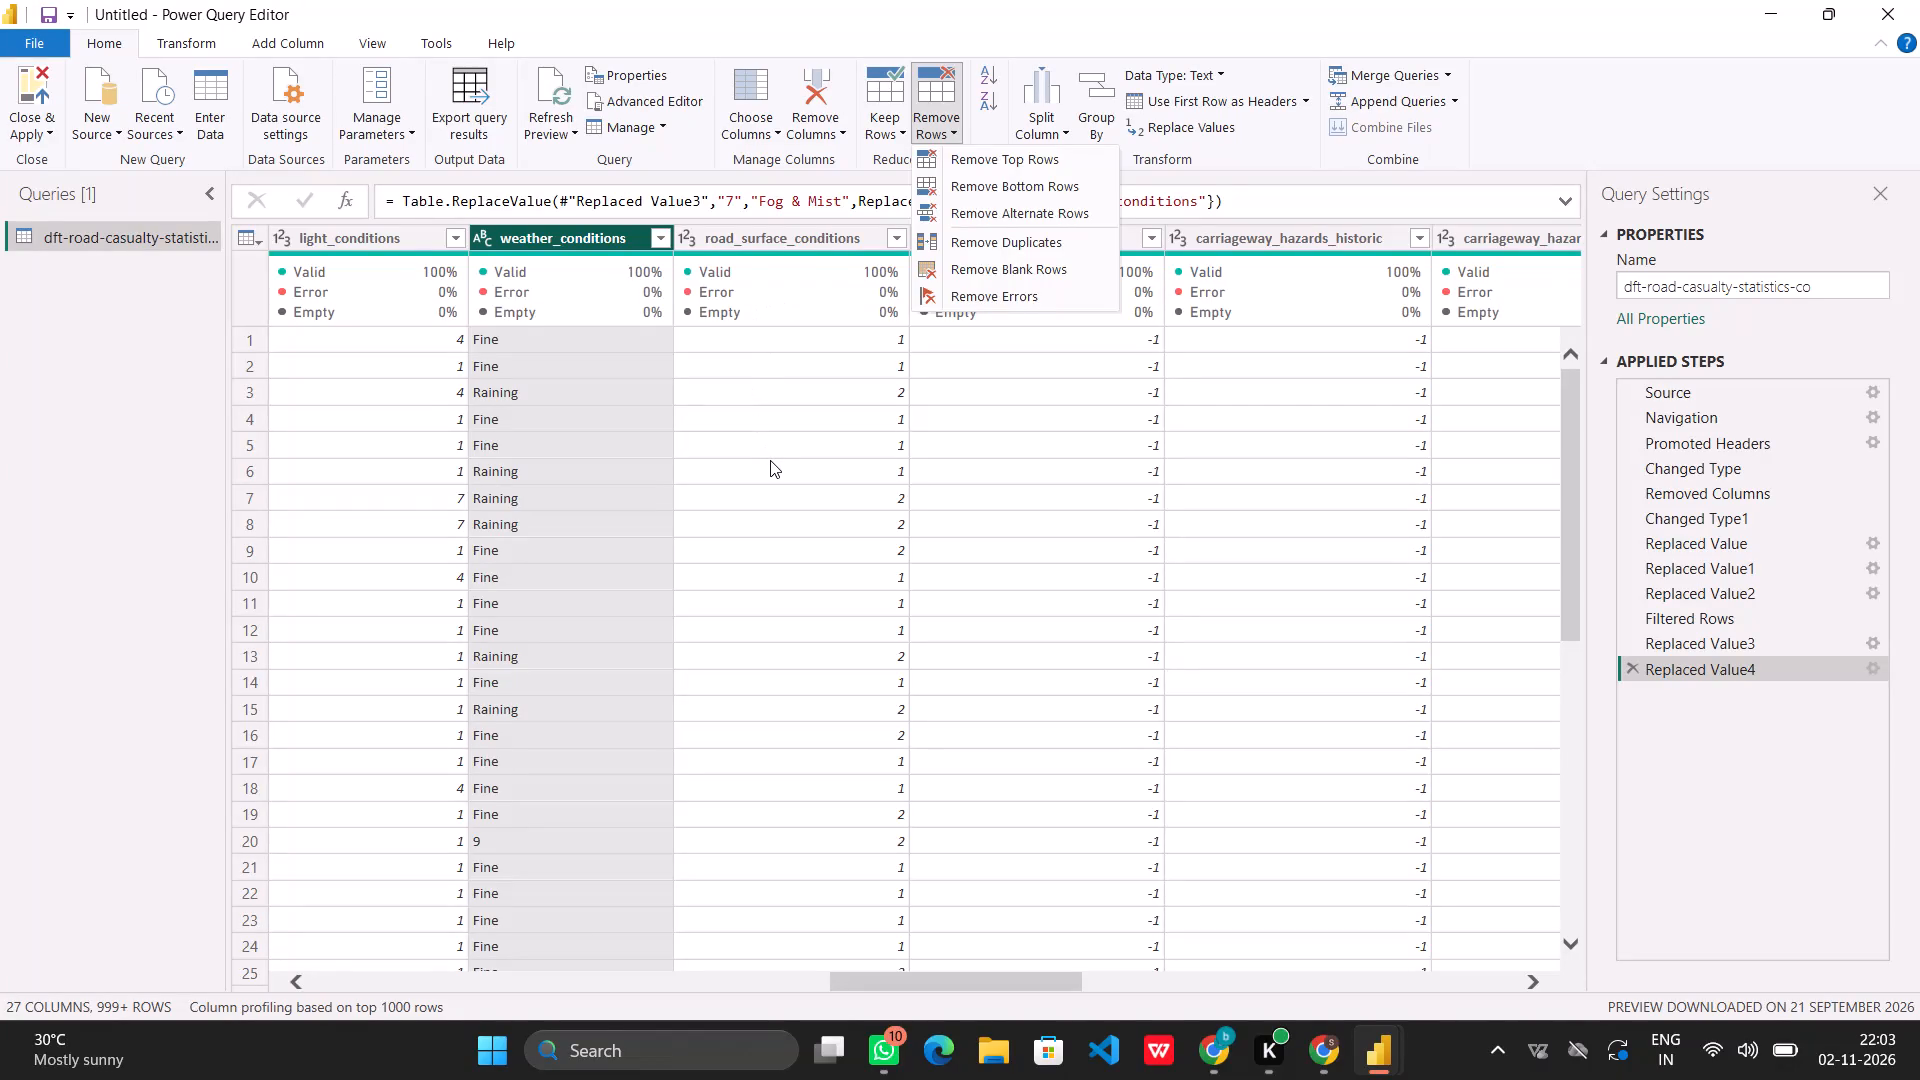
Remove the road_surface_conditions column from the query.
{"action": "left_click", "coordinate": [770, 460]}
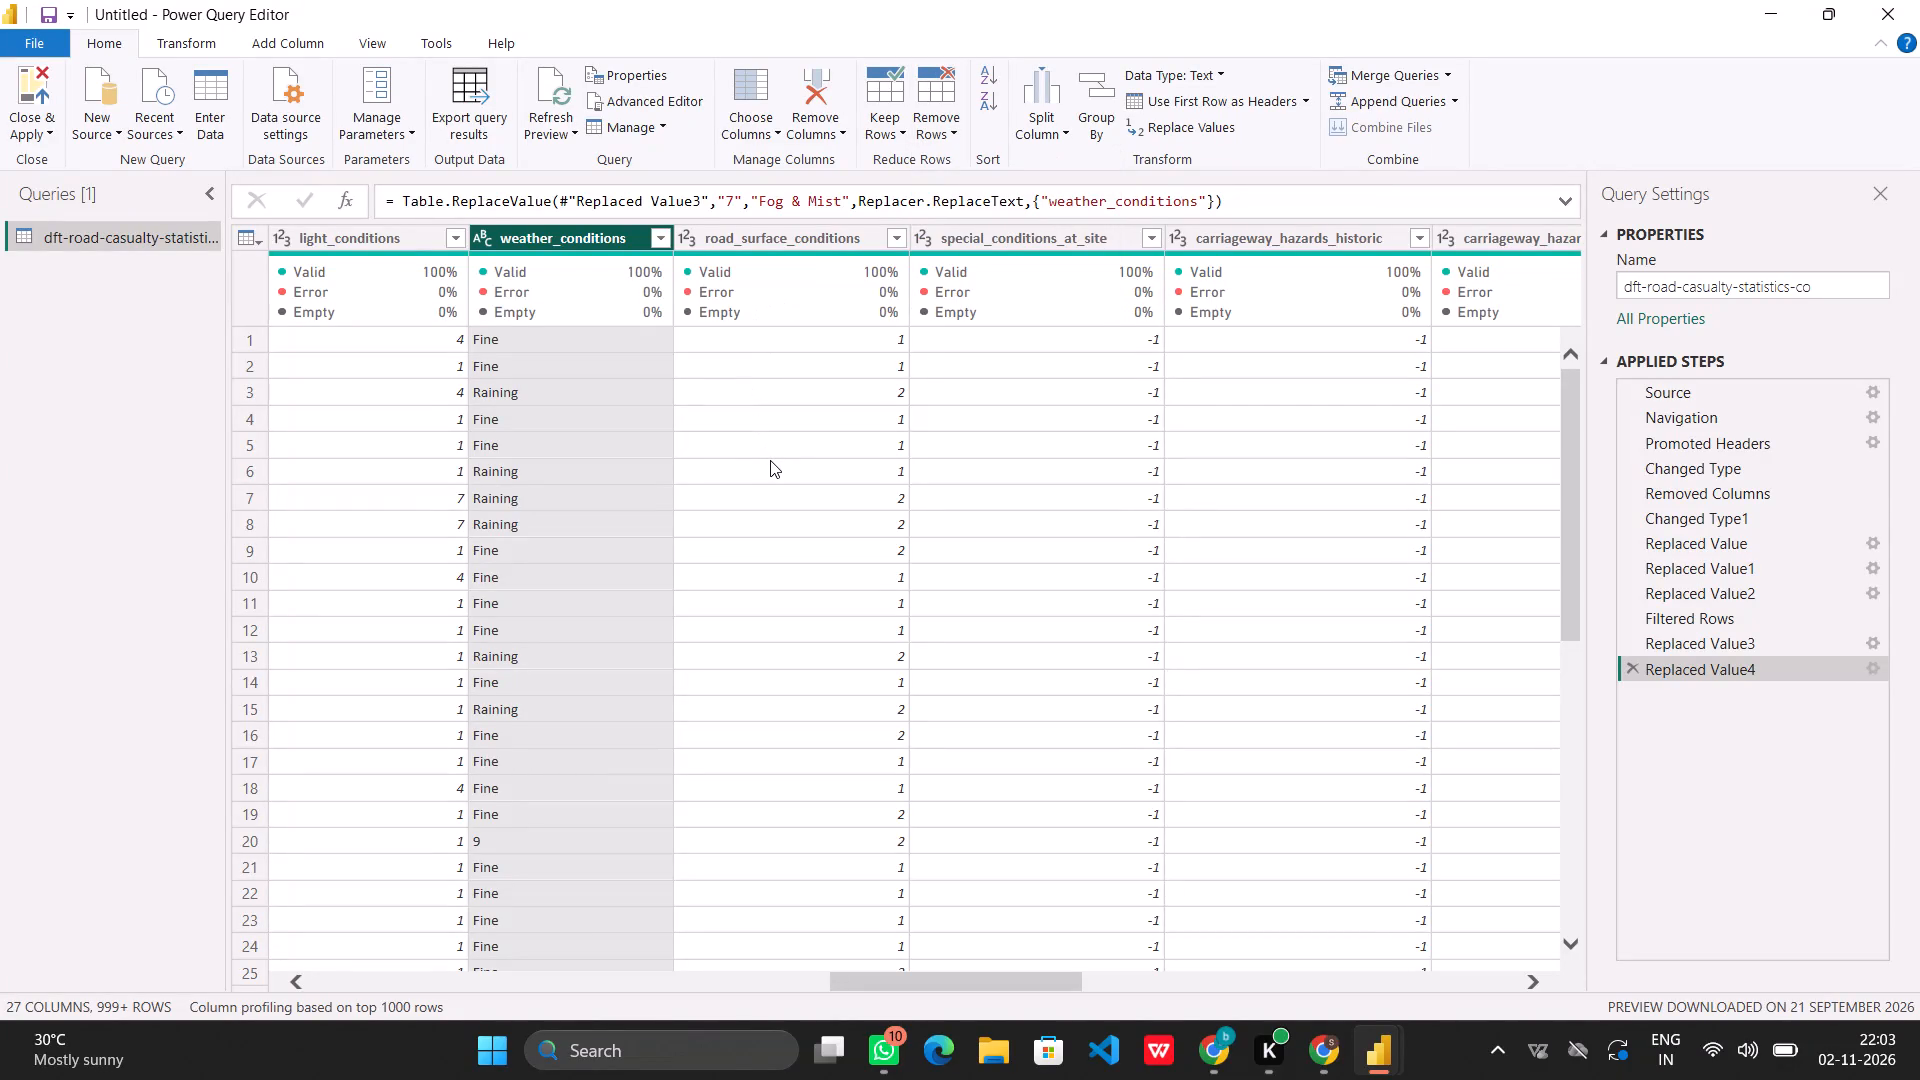
{"action": "left_click", "coordinate": [823, 232]}
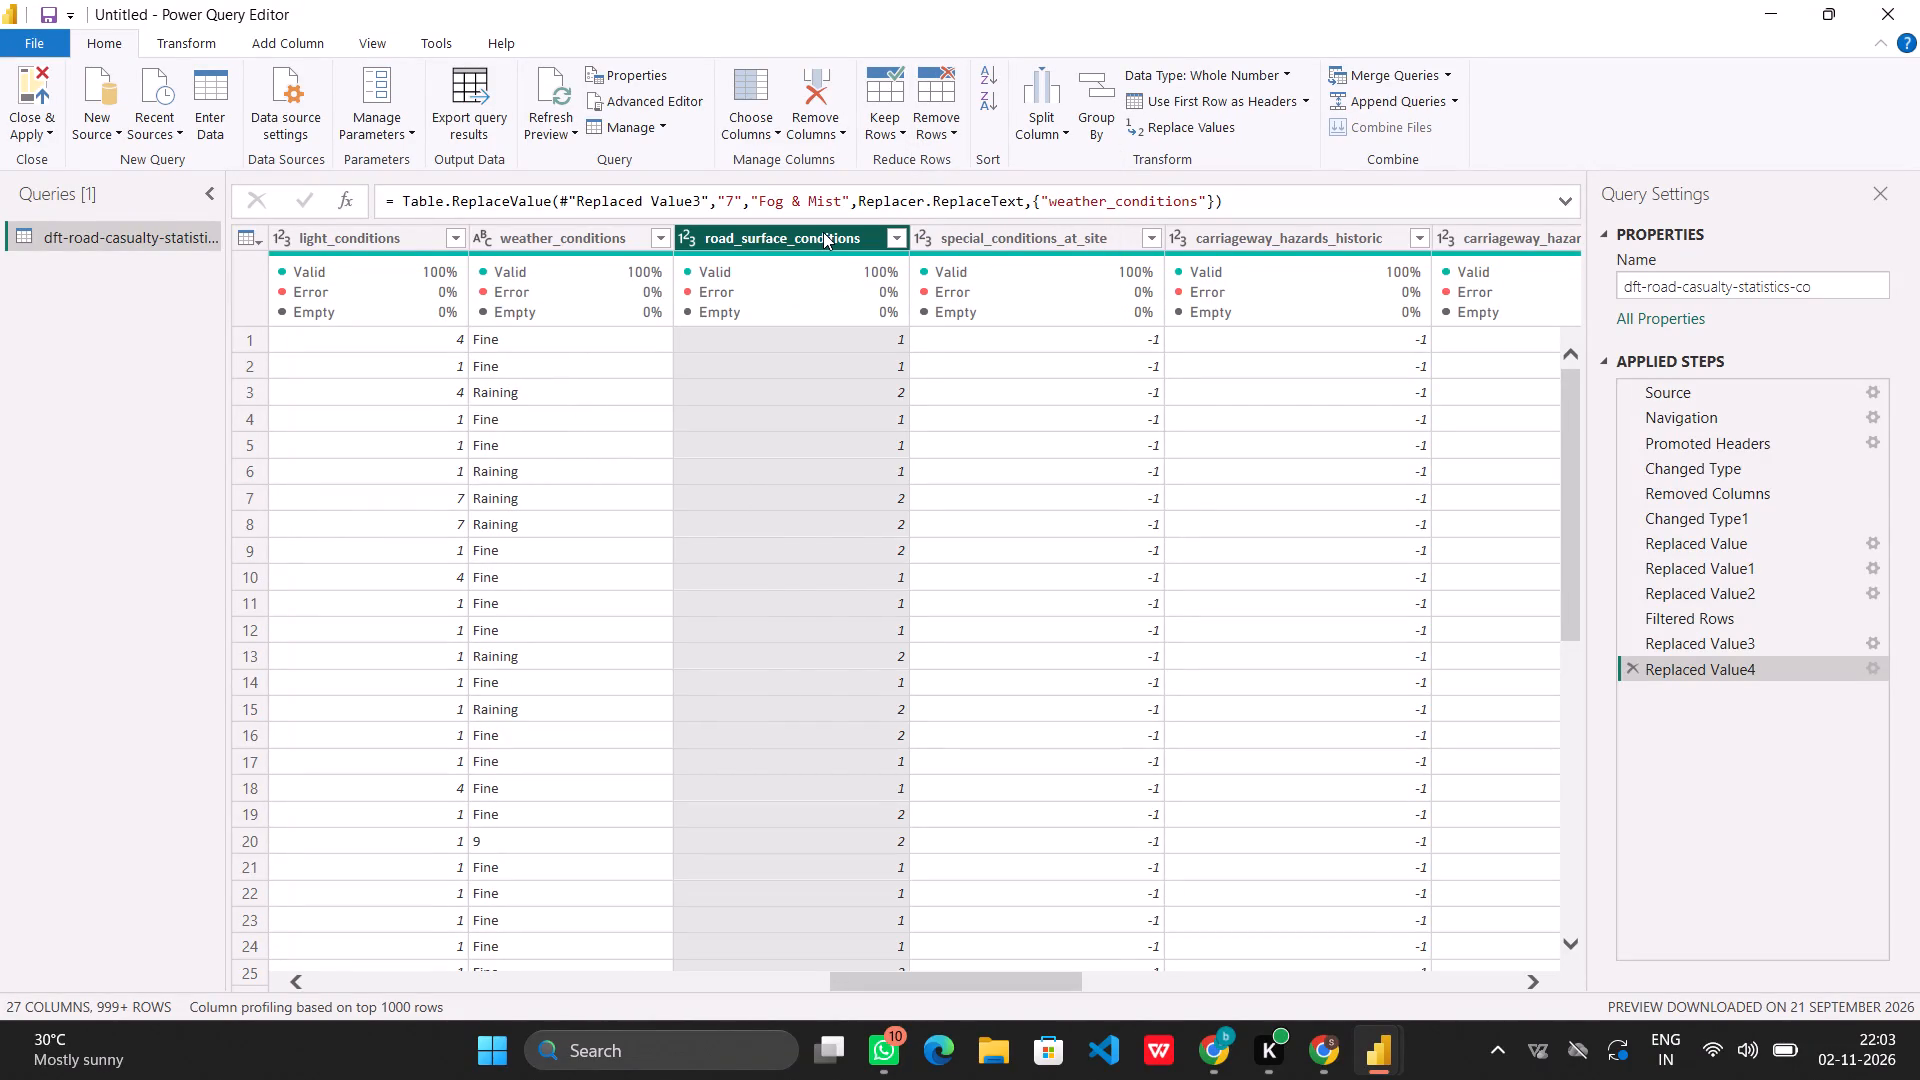
{"action": "left_click", "coordinate": [805, 121]}
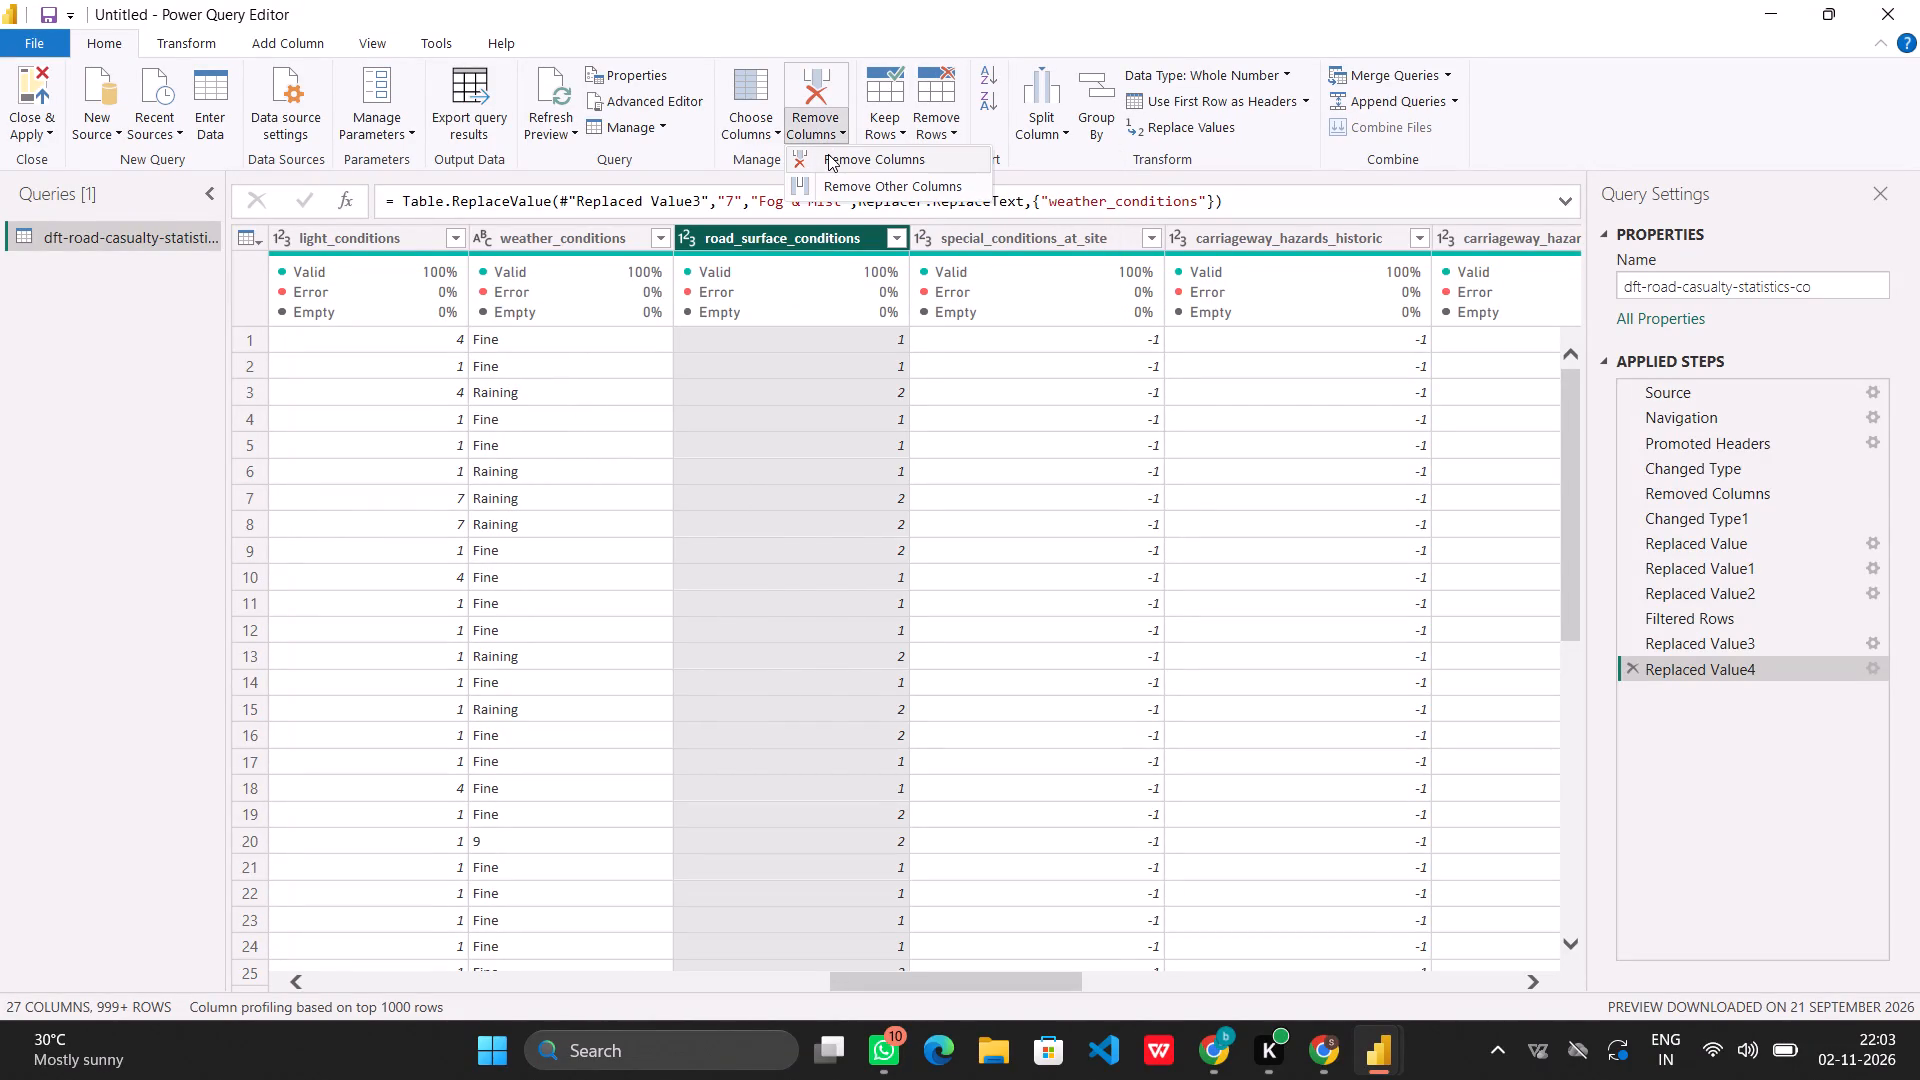
{"action": "left_click", "coordinate": [828, 154]}
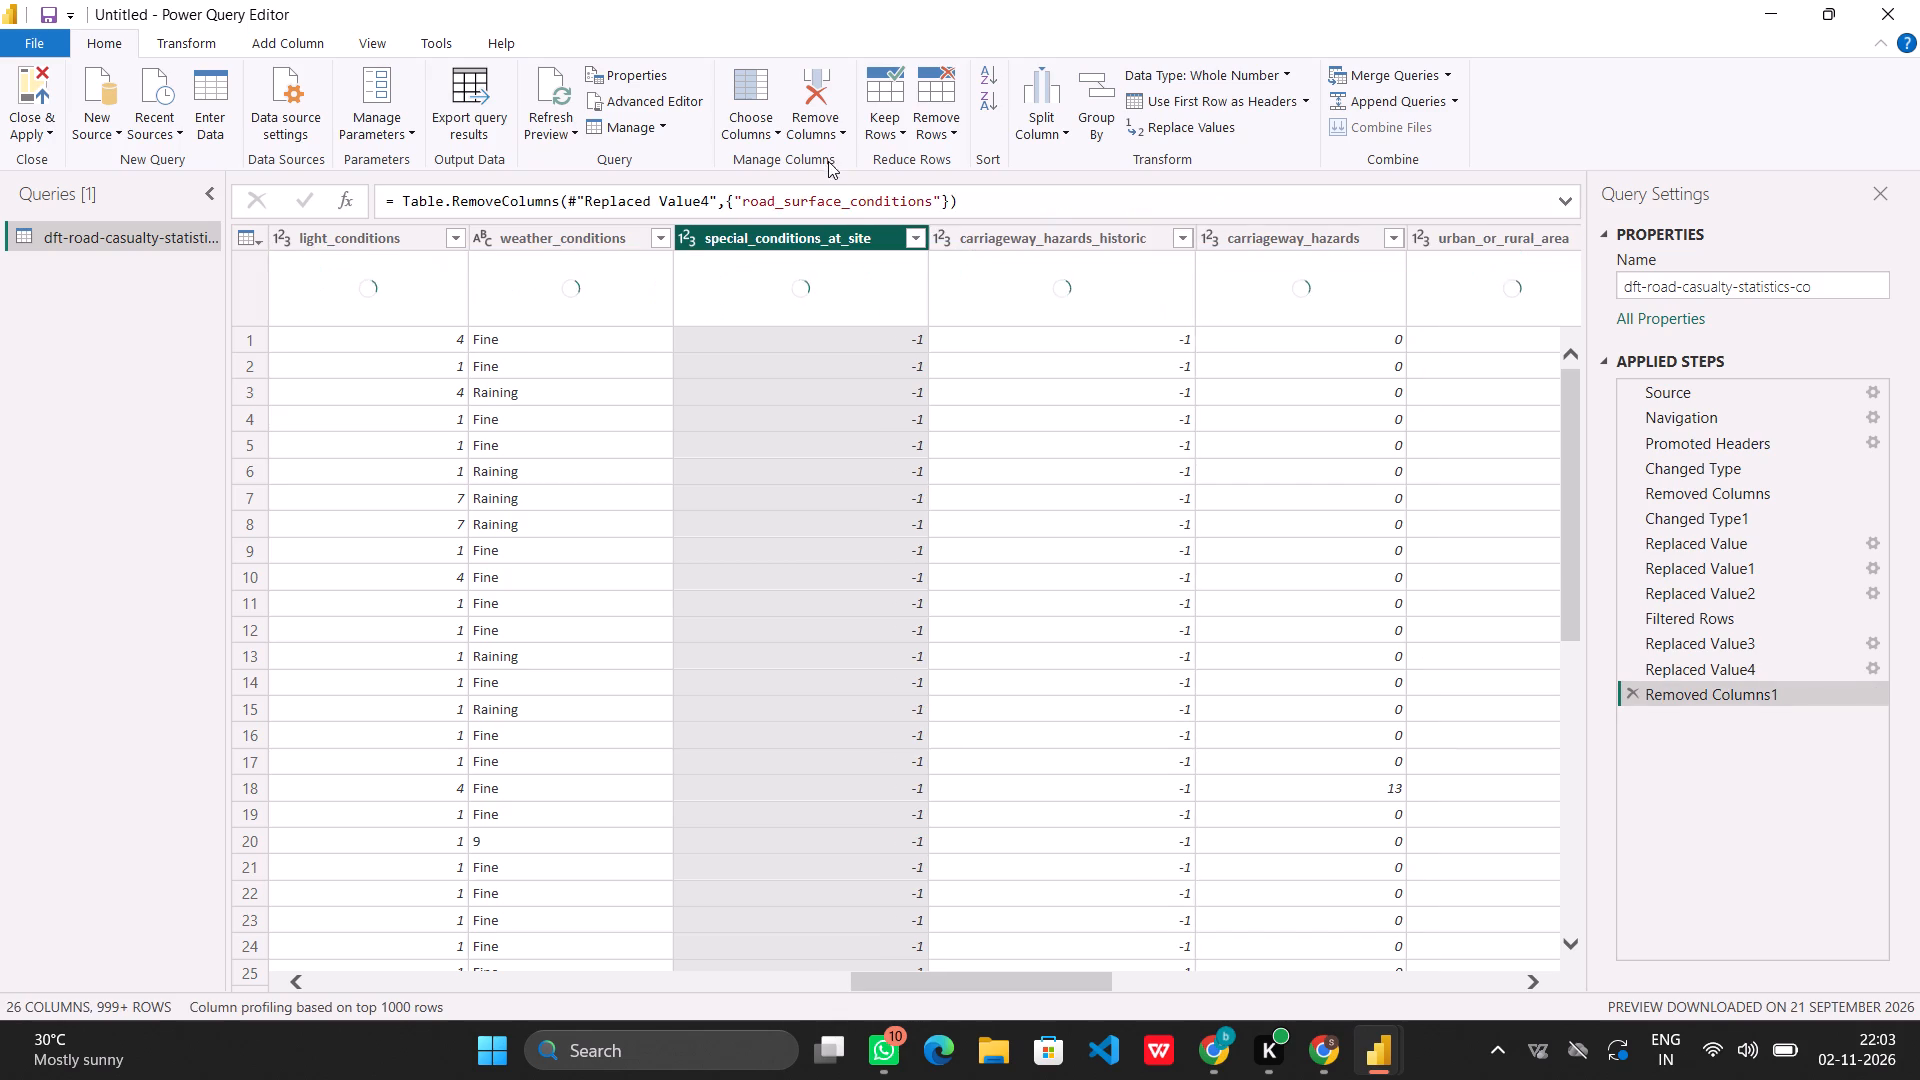
Remove the columns special_conditions_at_site, carriageway_hazards_historic, carriageway_hazards, did_police_officer_attend_scene_of_accident, trunk_road_flag and lsoa_of_accident_location together.
{"action": "left_click", "coordinate": [829, 234]}
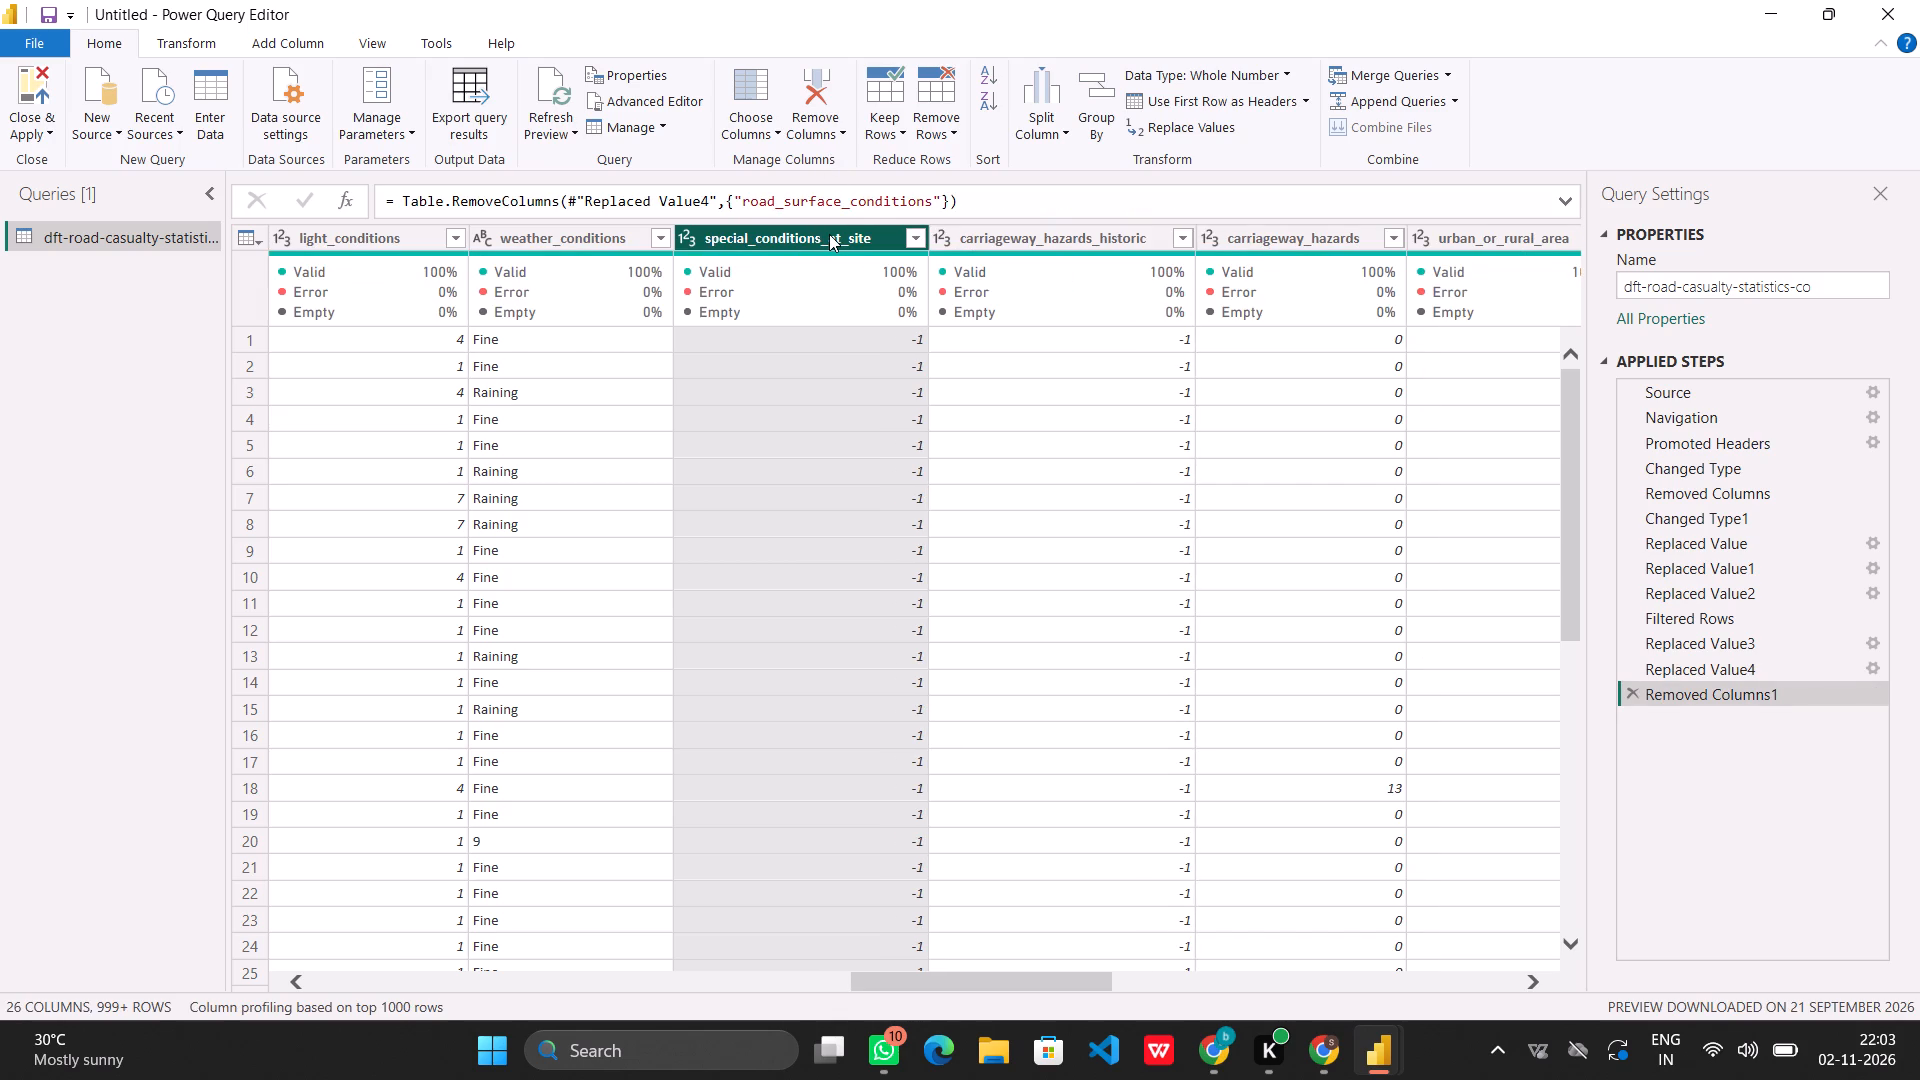
{"action": "left_click", "coordinate": [984, 236], "text": "ctrl"}
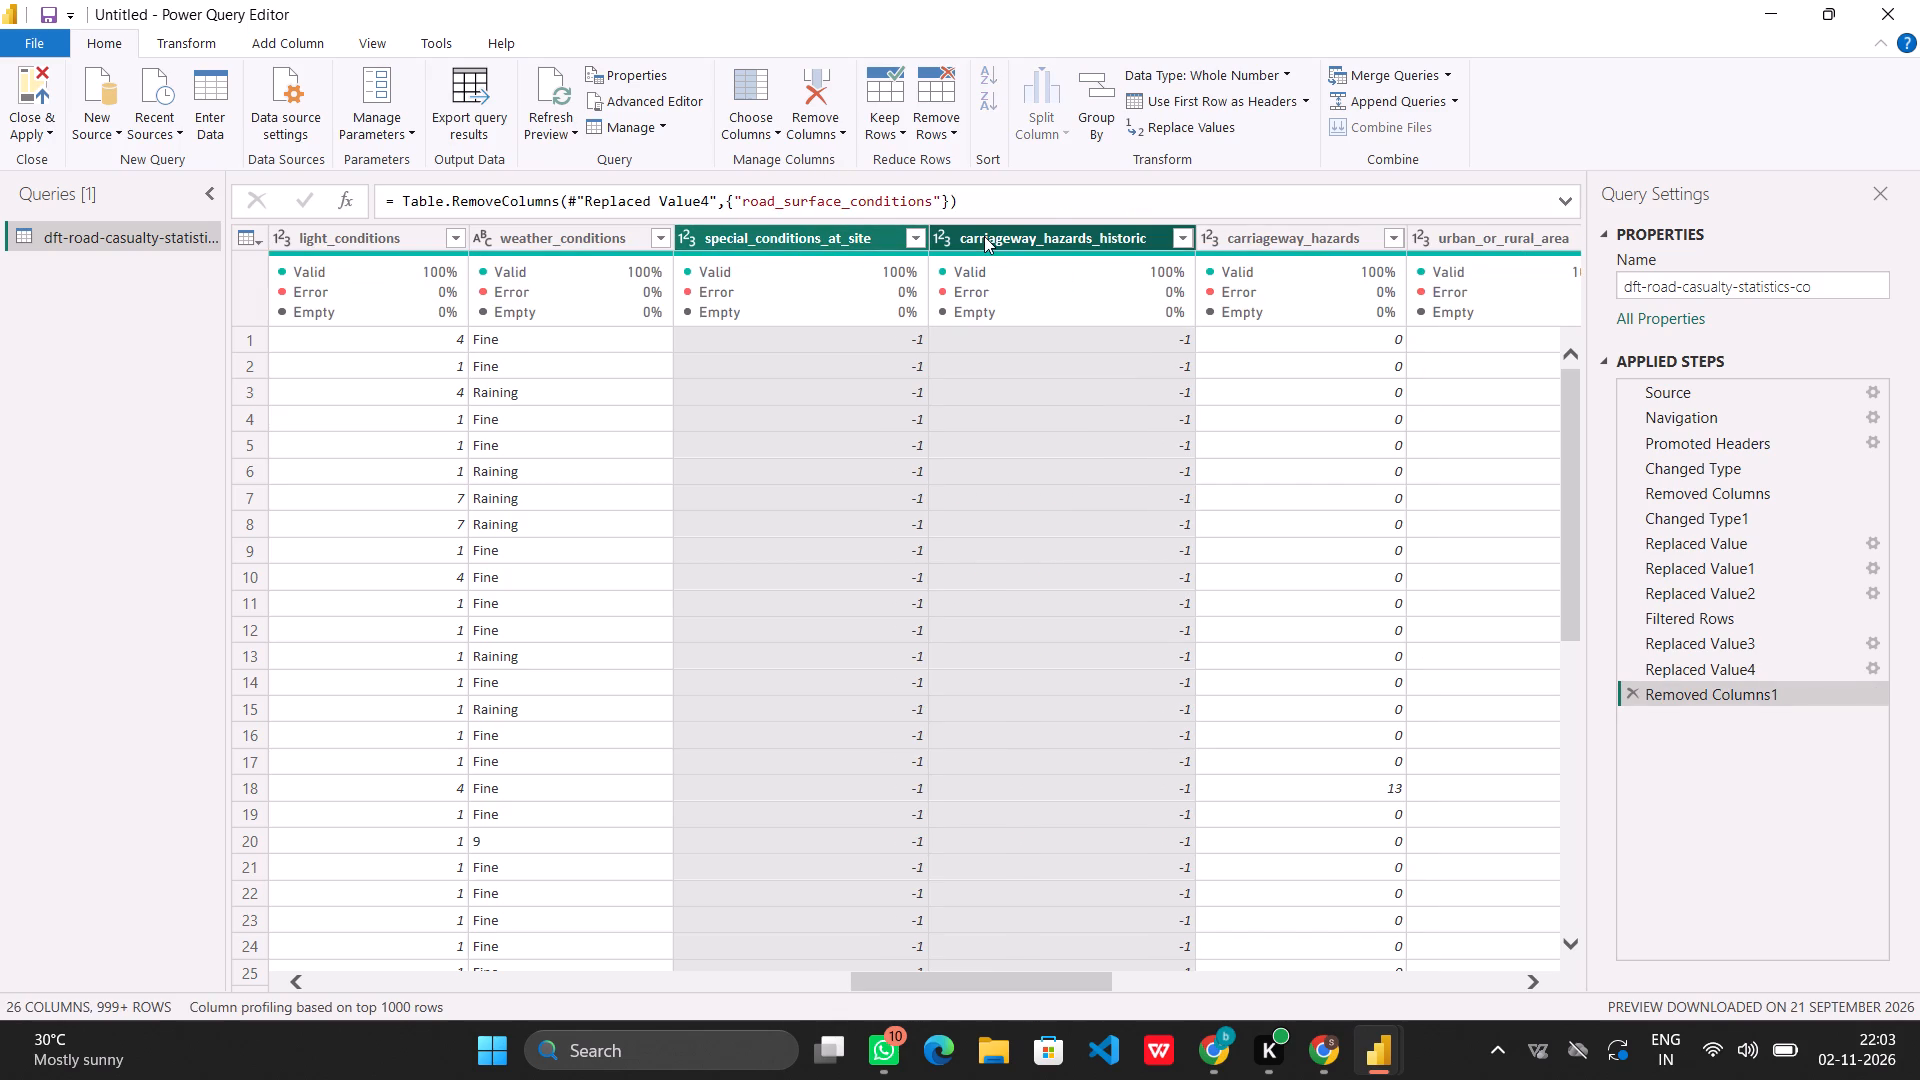
{"action": "left_click", "coordinate": [1228, 237], "text": "ctrl"}
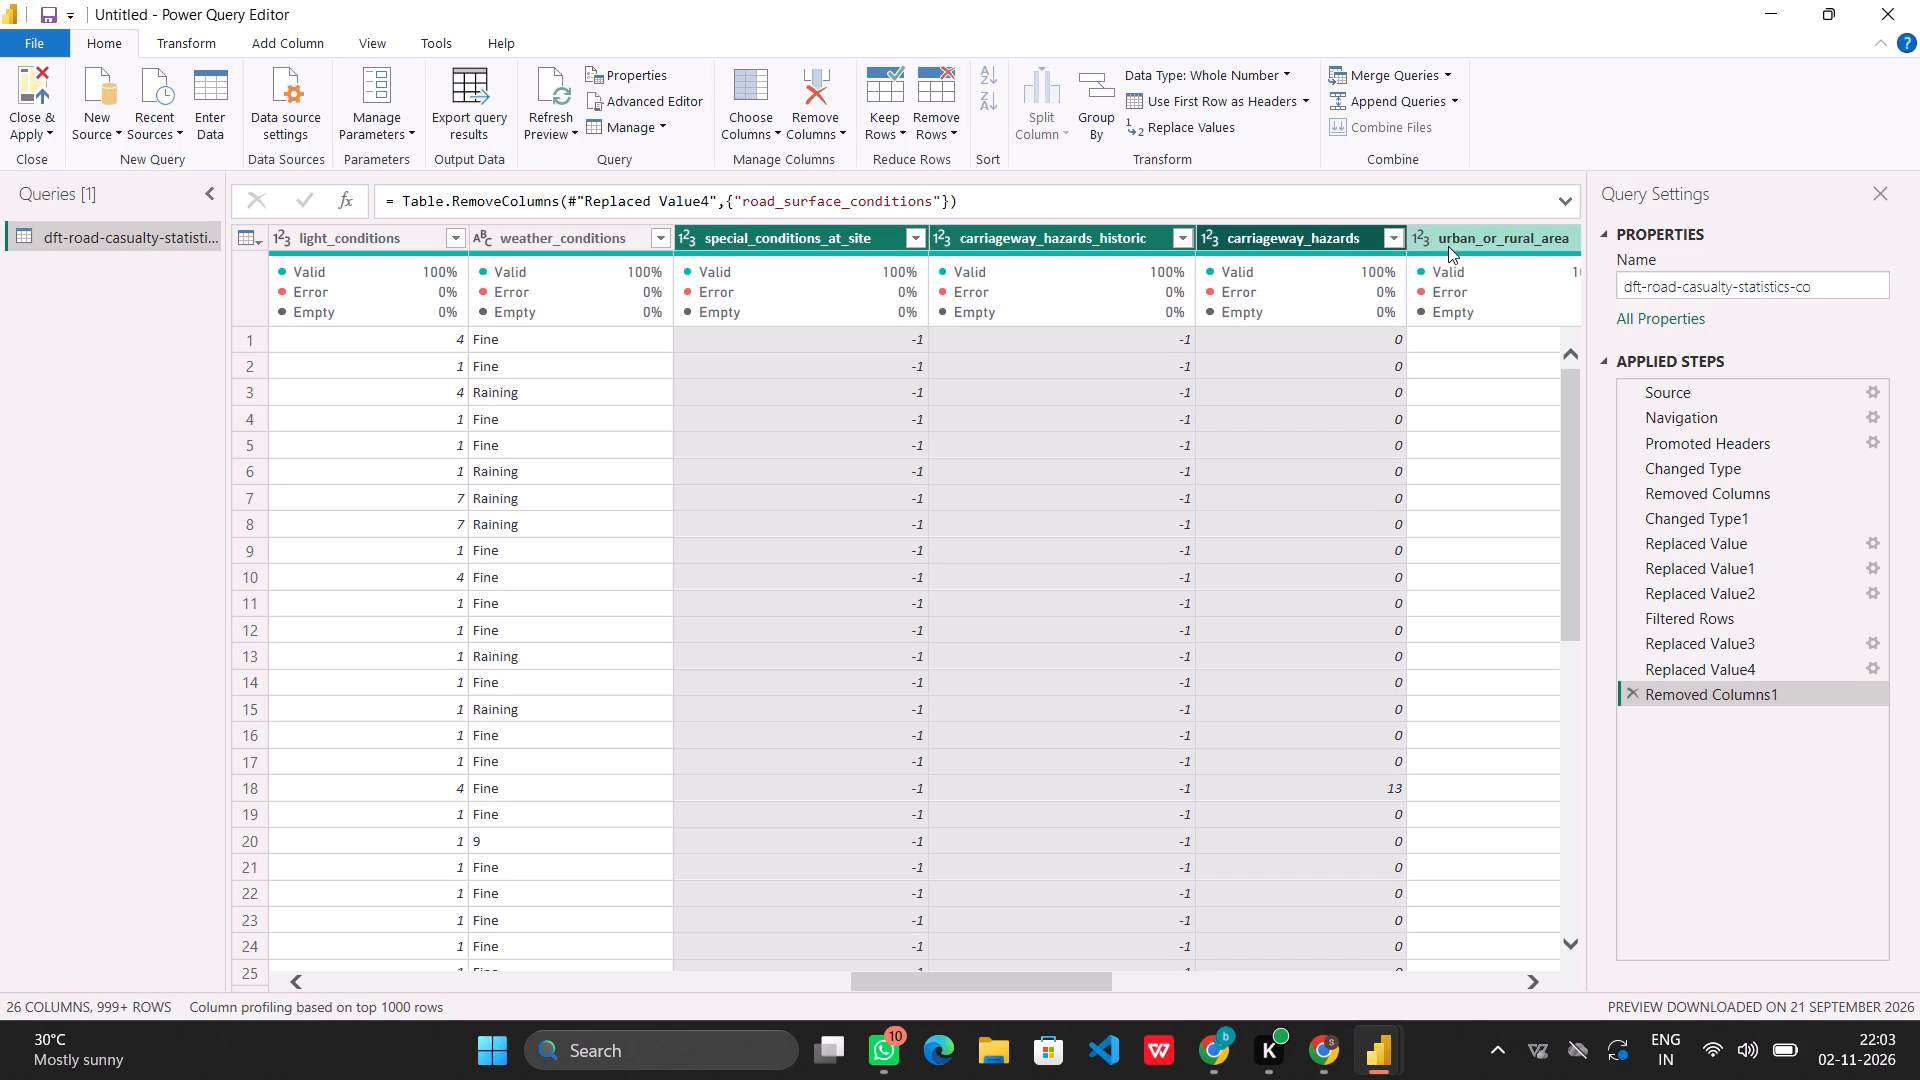
{"action": "scroll", "coordinate": [1380, 439], "scroll_direction": "left", "scroll_amount": 2}
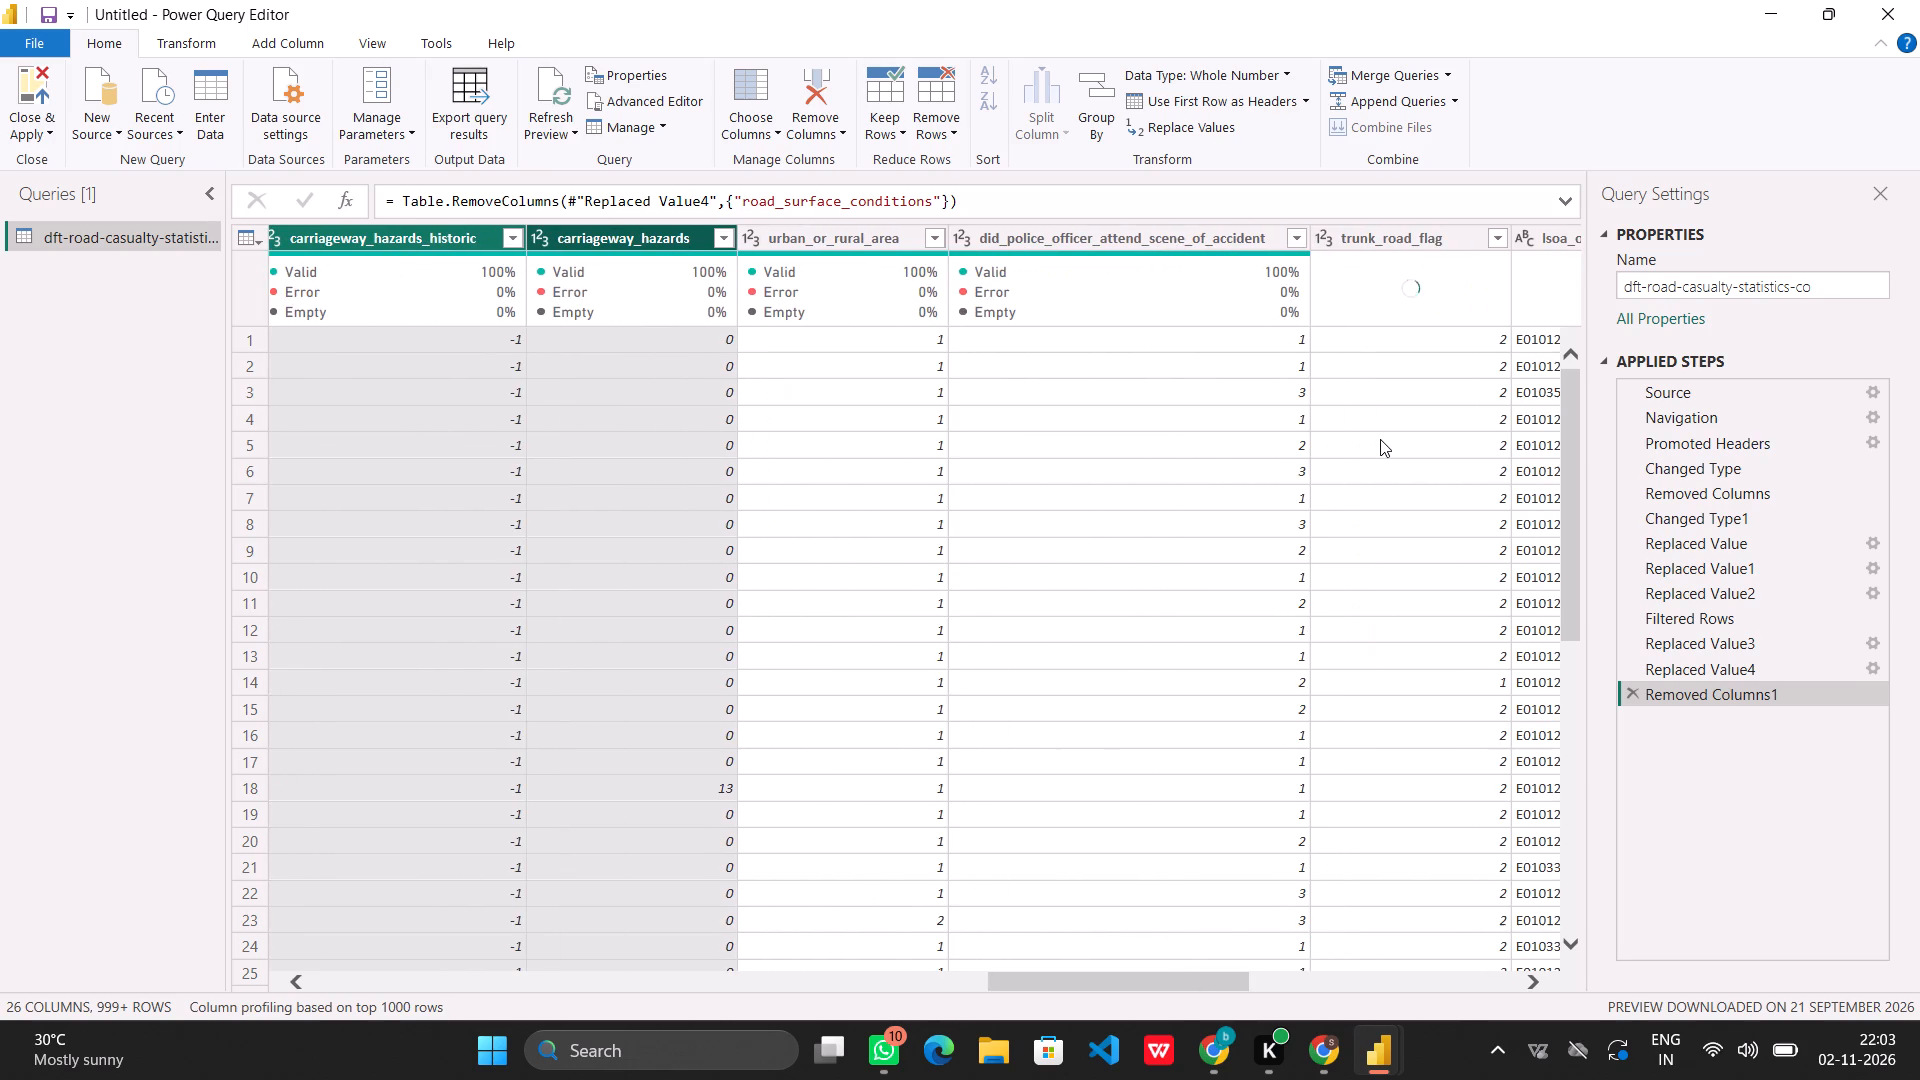
{"action": "left_click", "coordinate": [1175, 242], "text": "ctrl"}
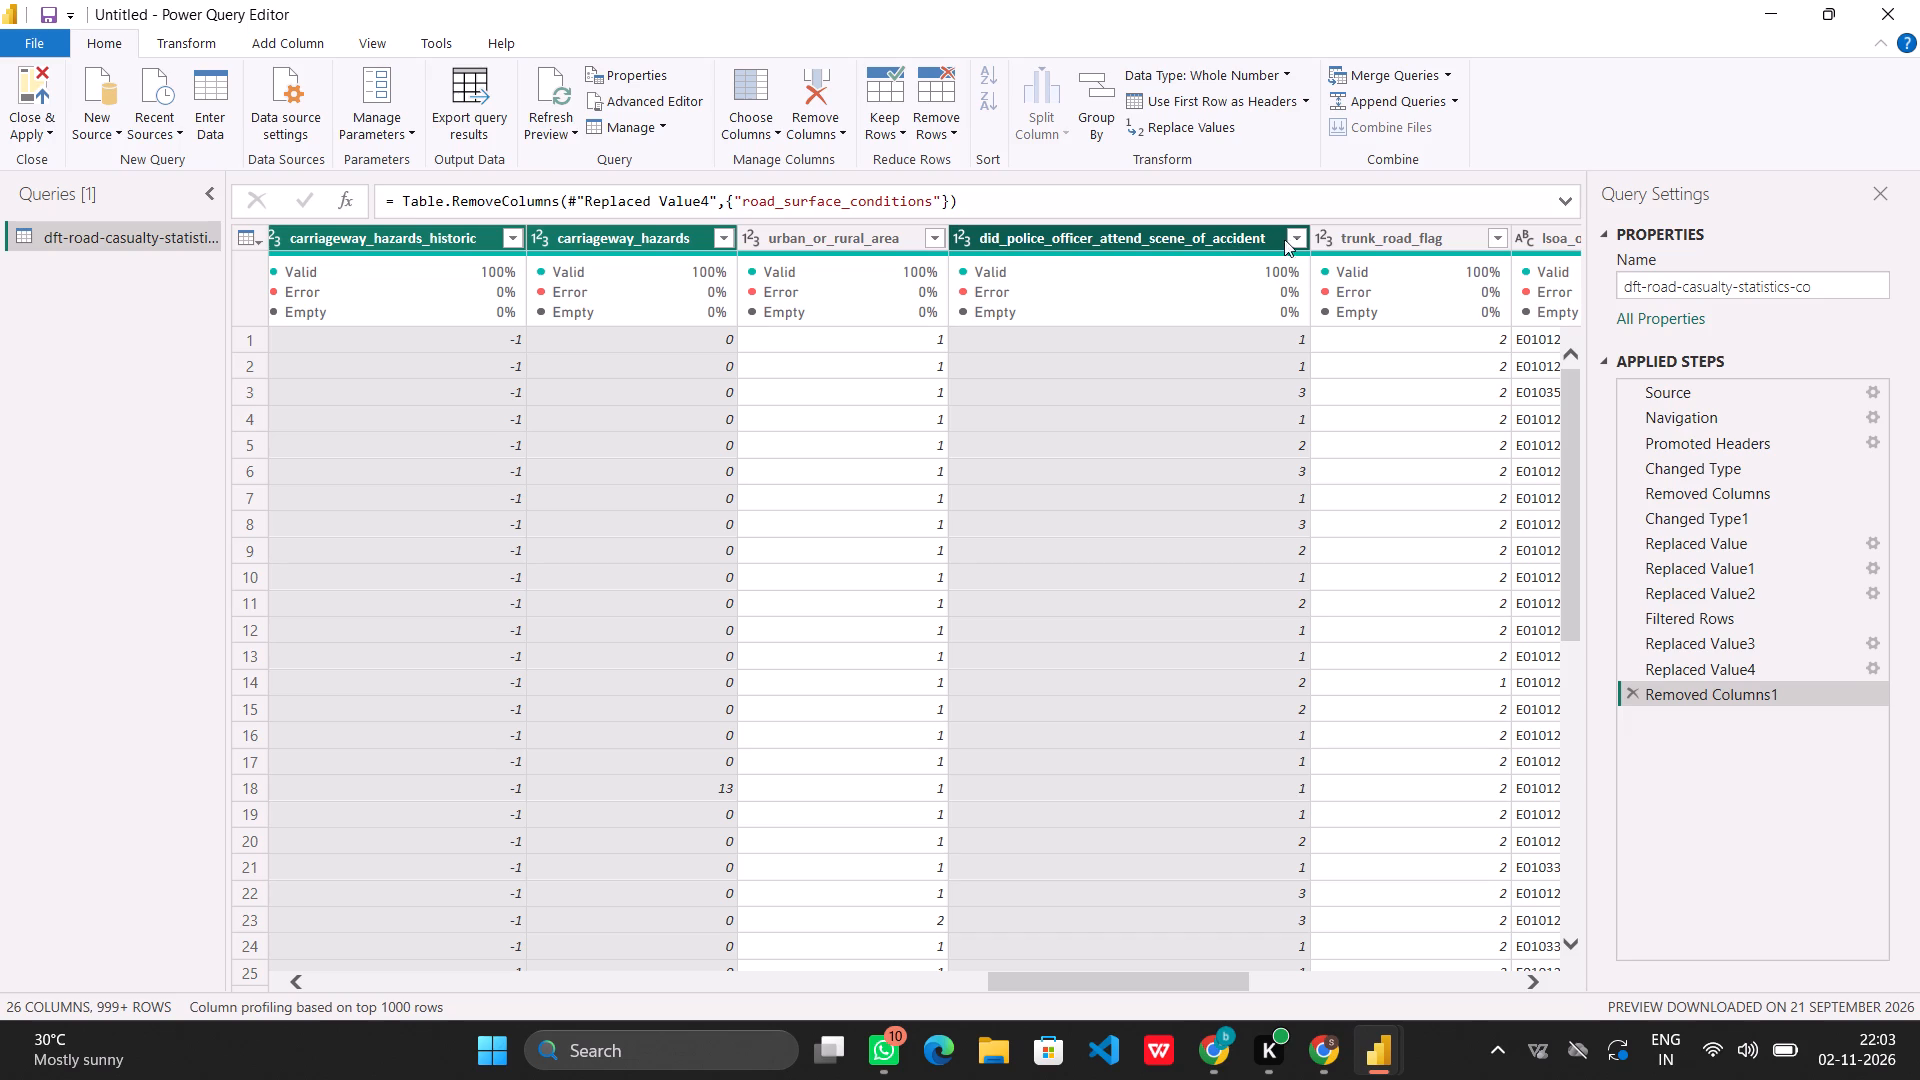
{"action": "left_click", "coordinate": [1339, 234], "text": "ctrl"}
{"action": "left_click", "coordinate": [1548, 239], "text": "ctrl"}
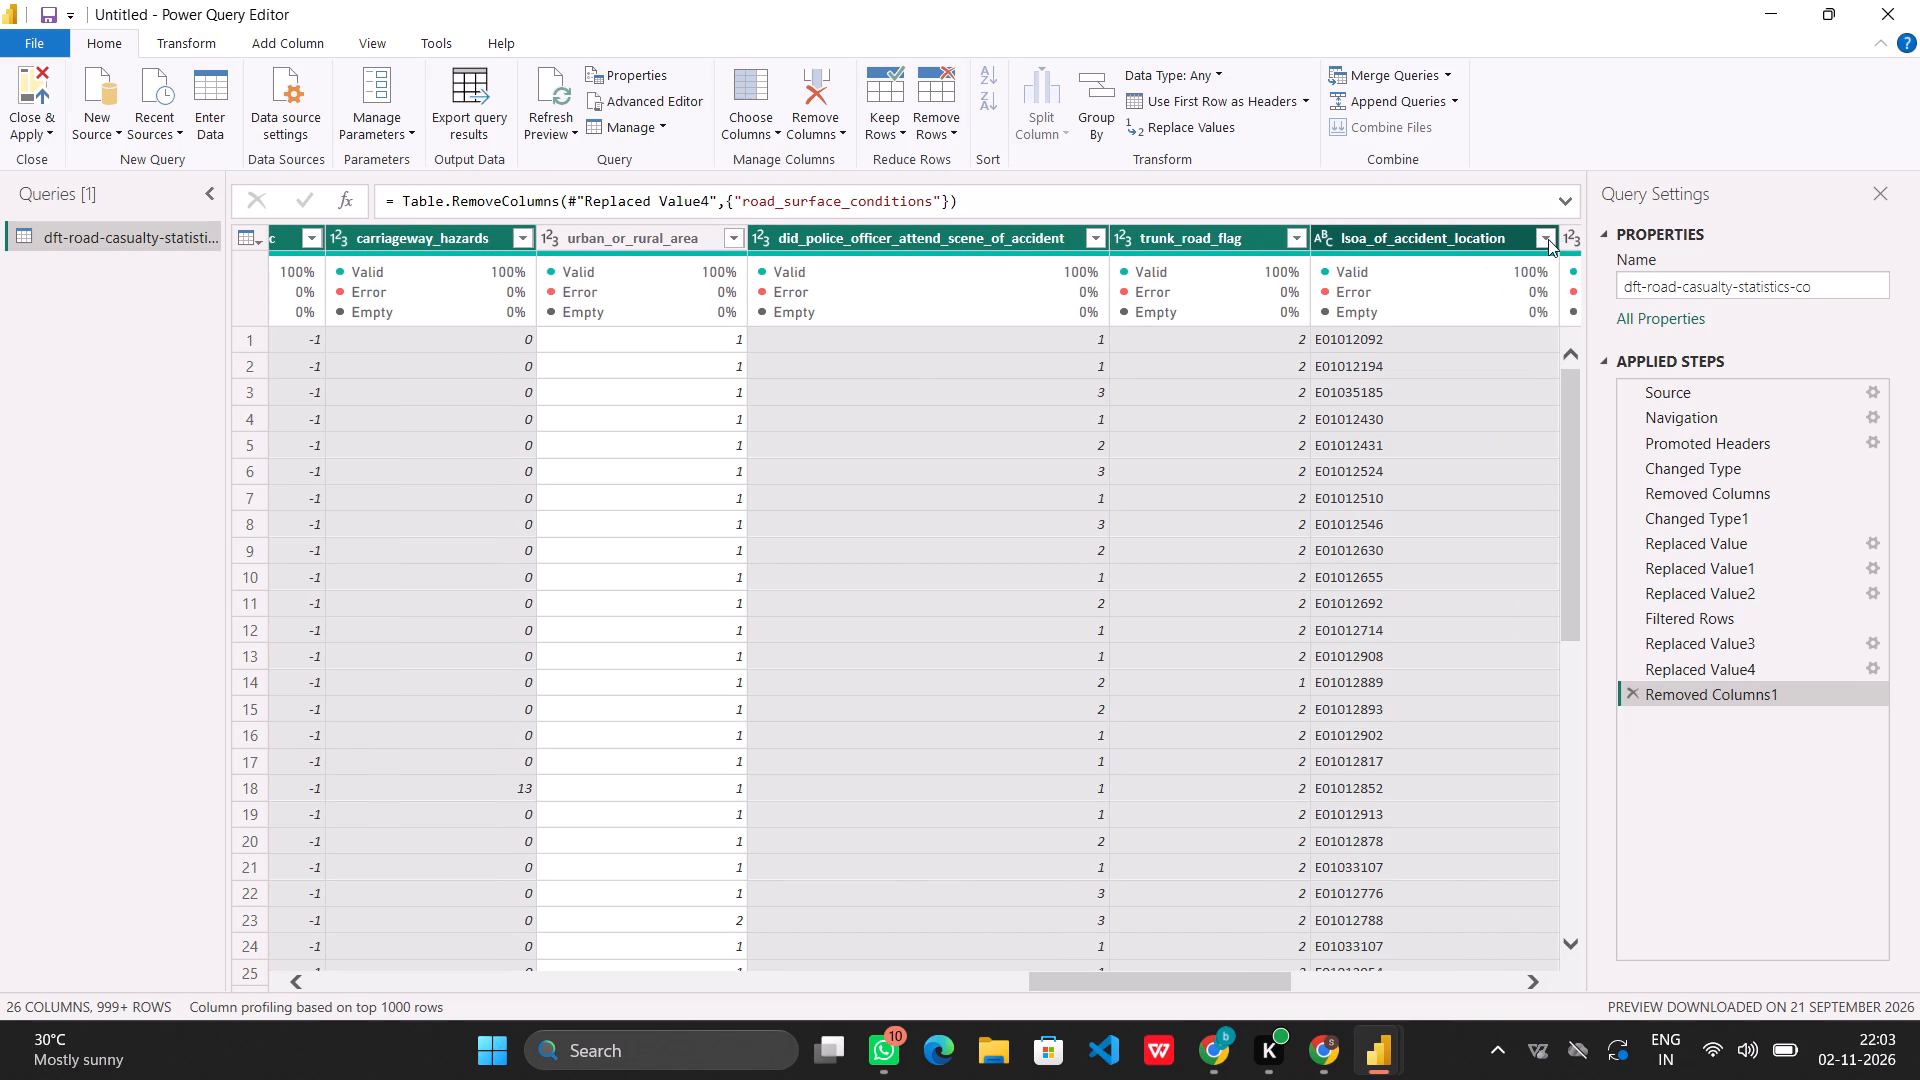
{"action": "scroll", "coordinate": [1457, 369], "scroll_direction": "left", "scroll_amount": 2}
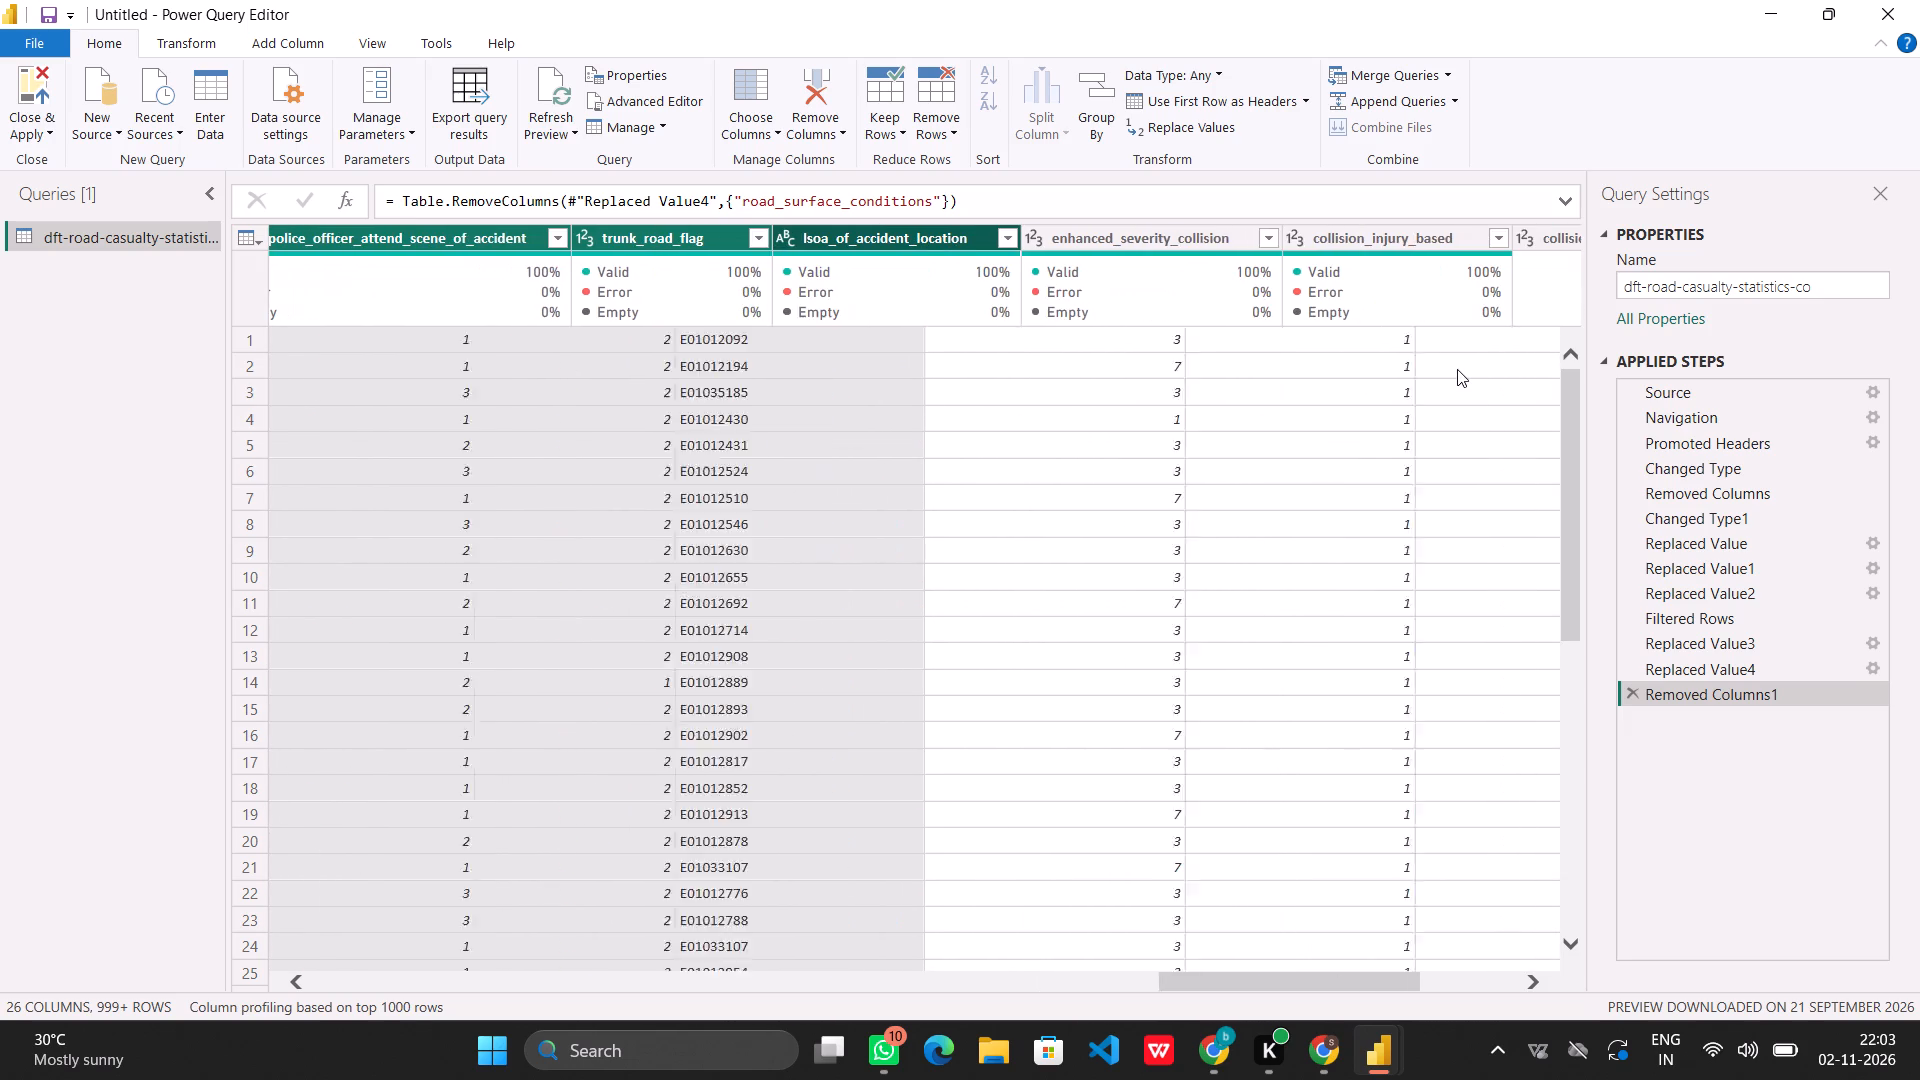
{"action": "scroll", "coordinate": [1457, 369], "scroll_direction": "left", "scroll_amount": 1}
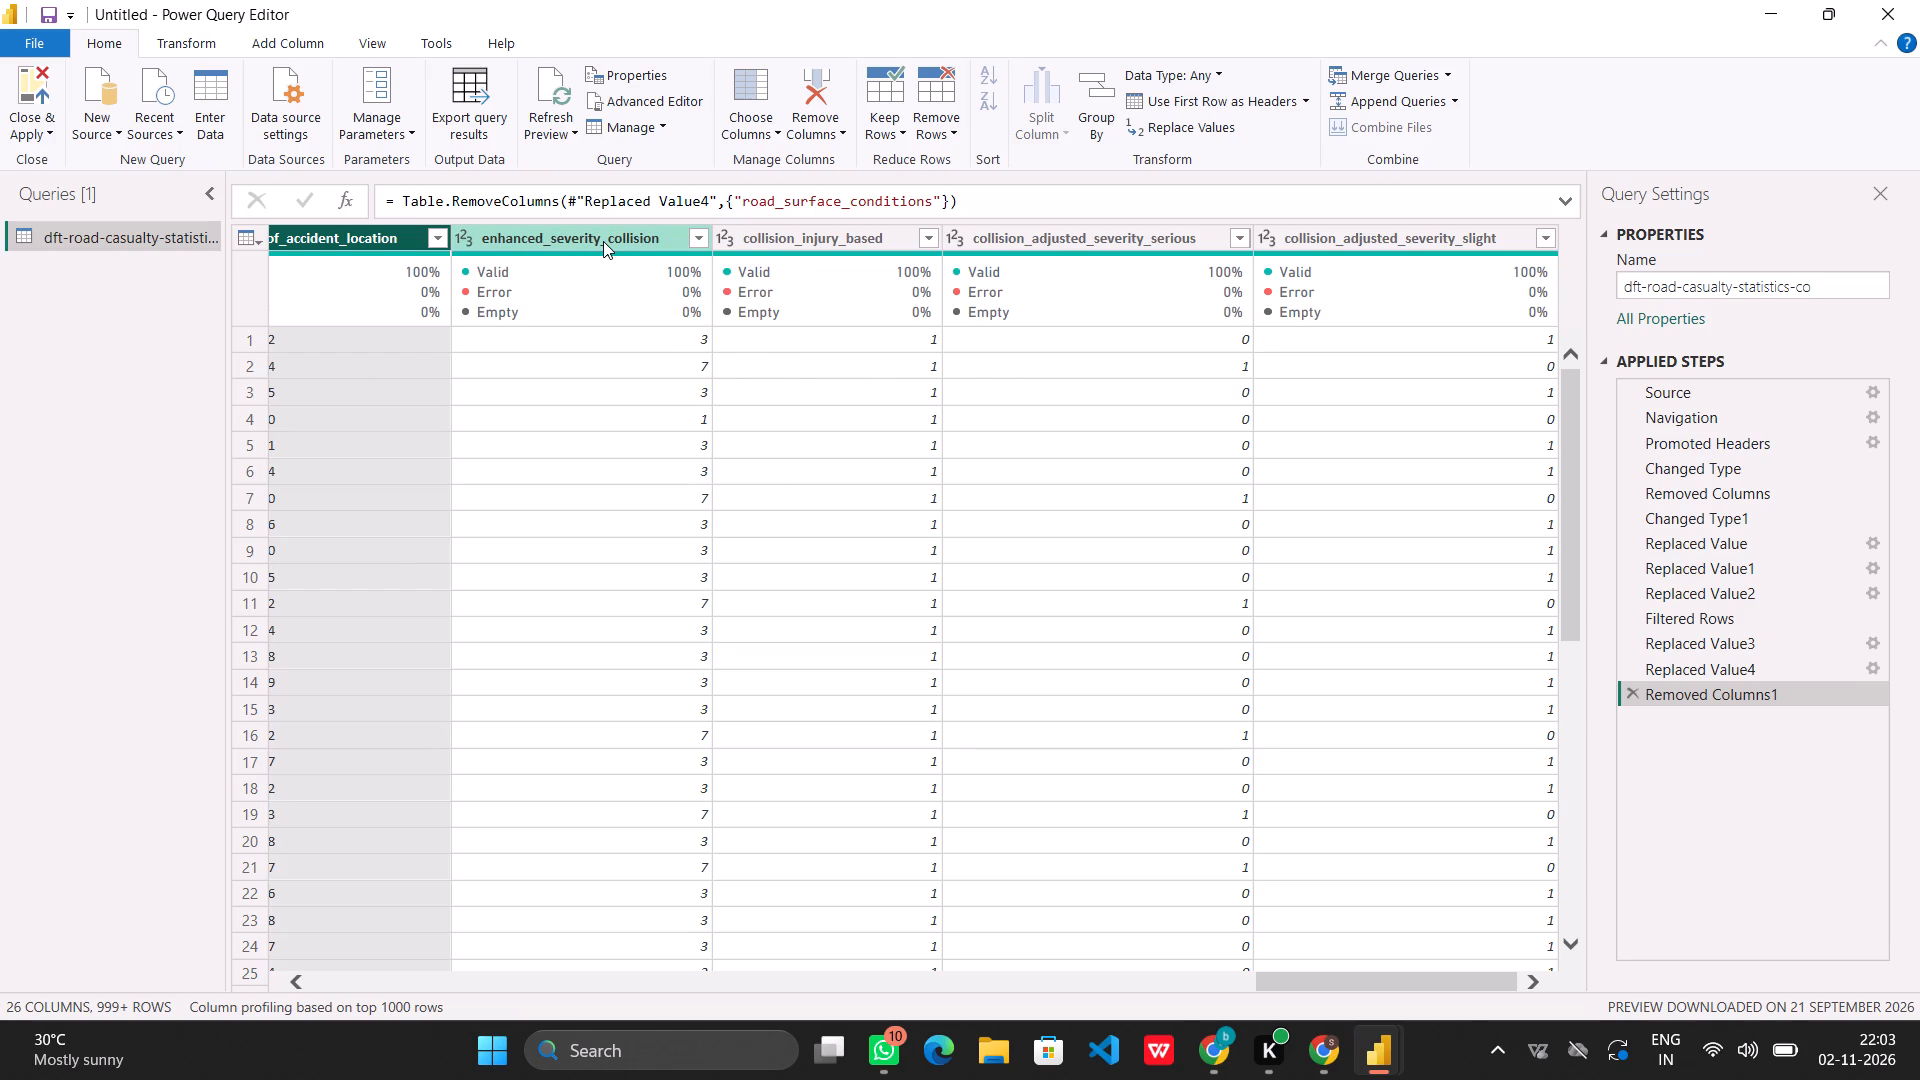
{"action": "scroll", "coordinate": [603, 241], "scroll_direction": "right", "scroll_amount": 2}
{"action": "left_click", "coordinate": [813, 116]}
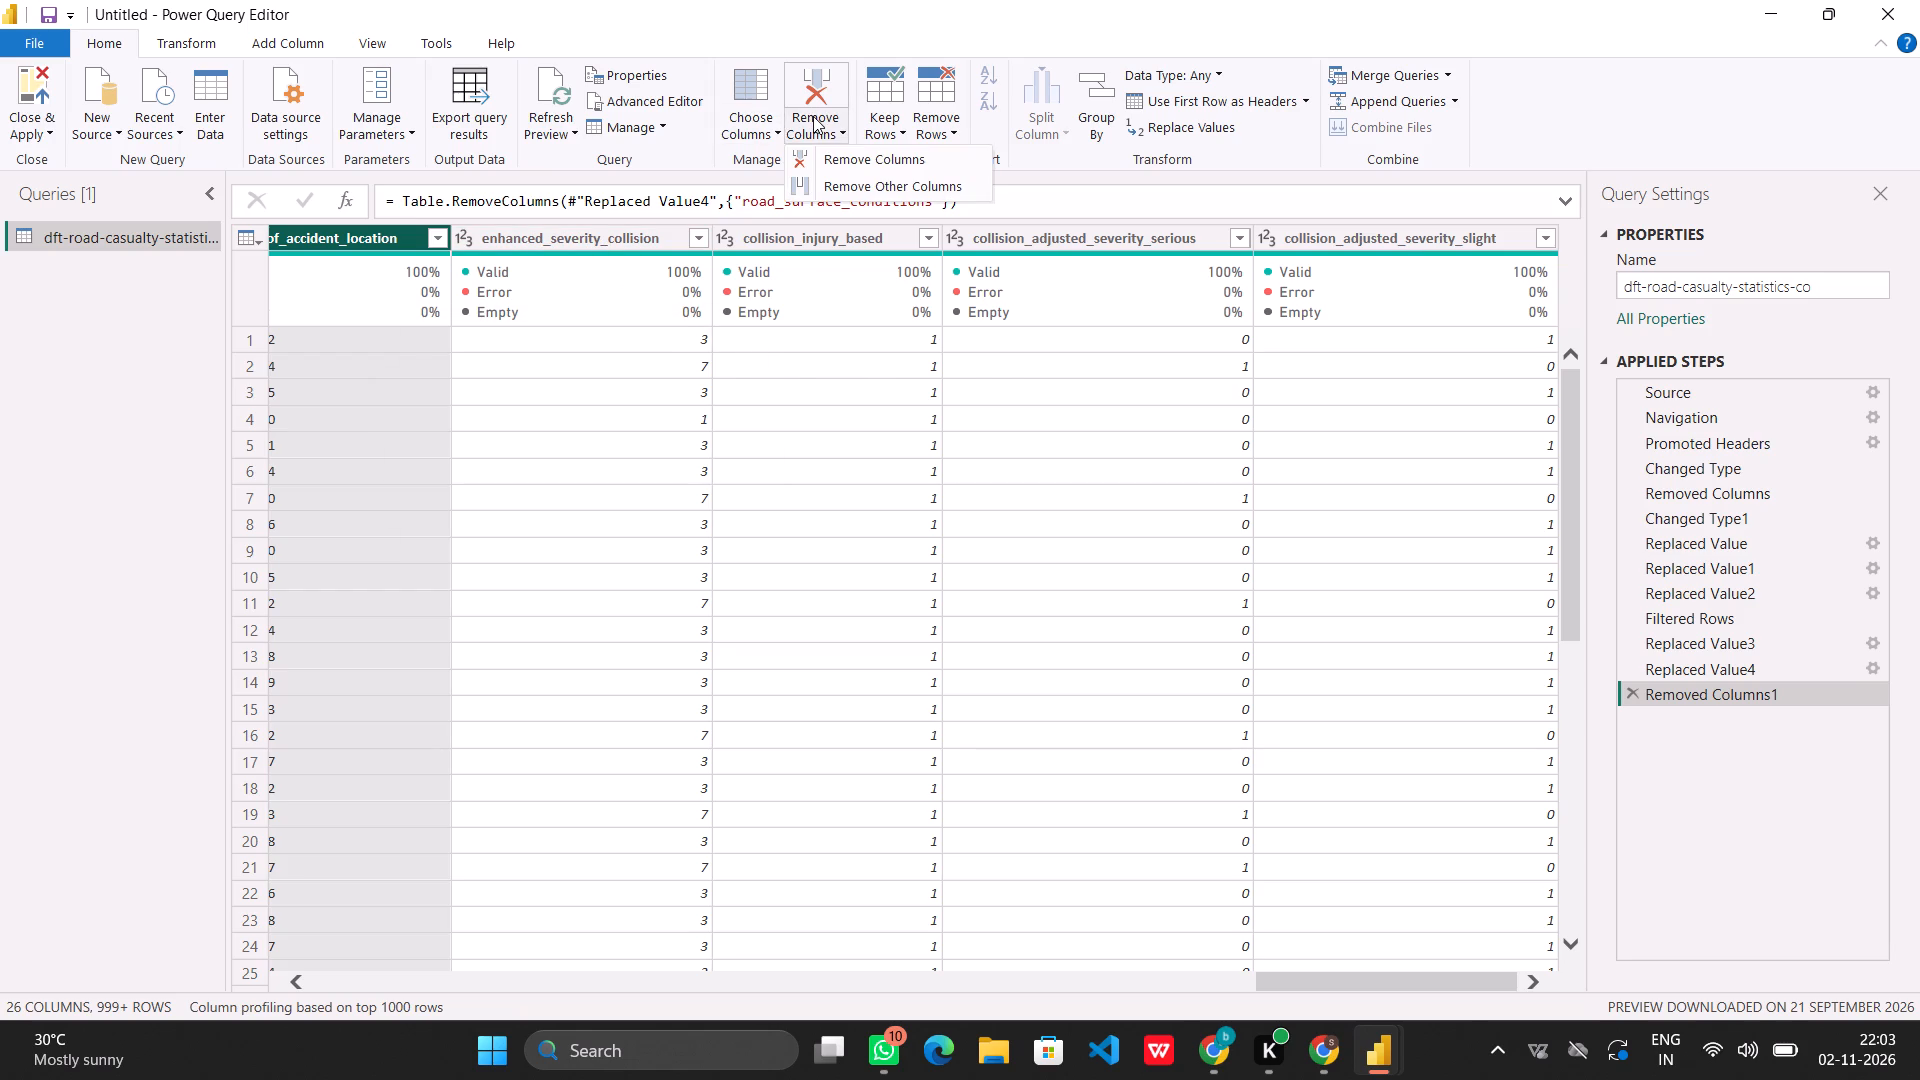
{"action": "left_click", "coordinate": [823, 152]}
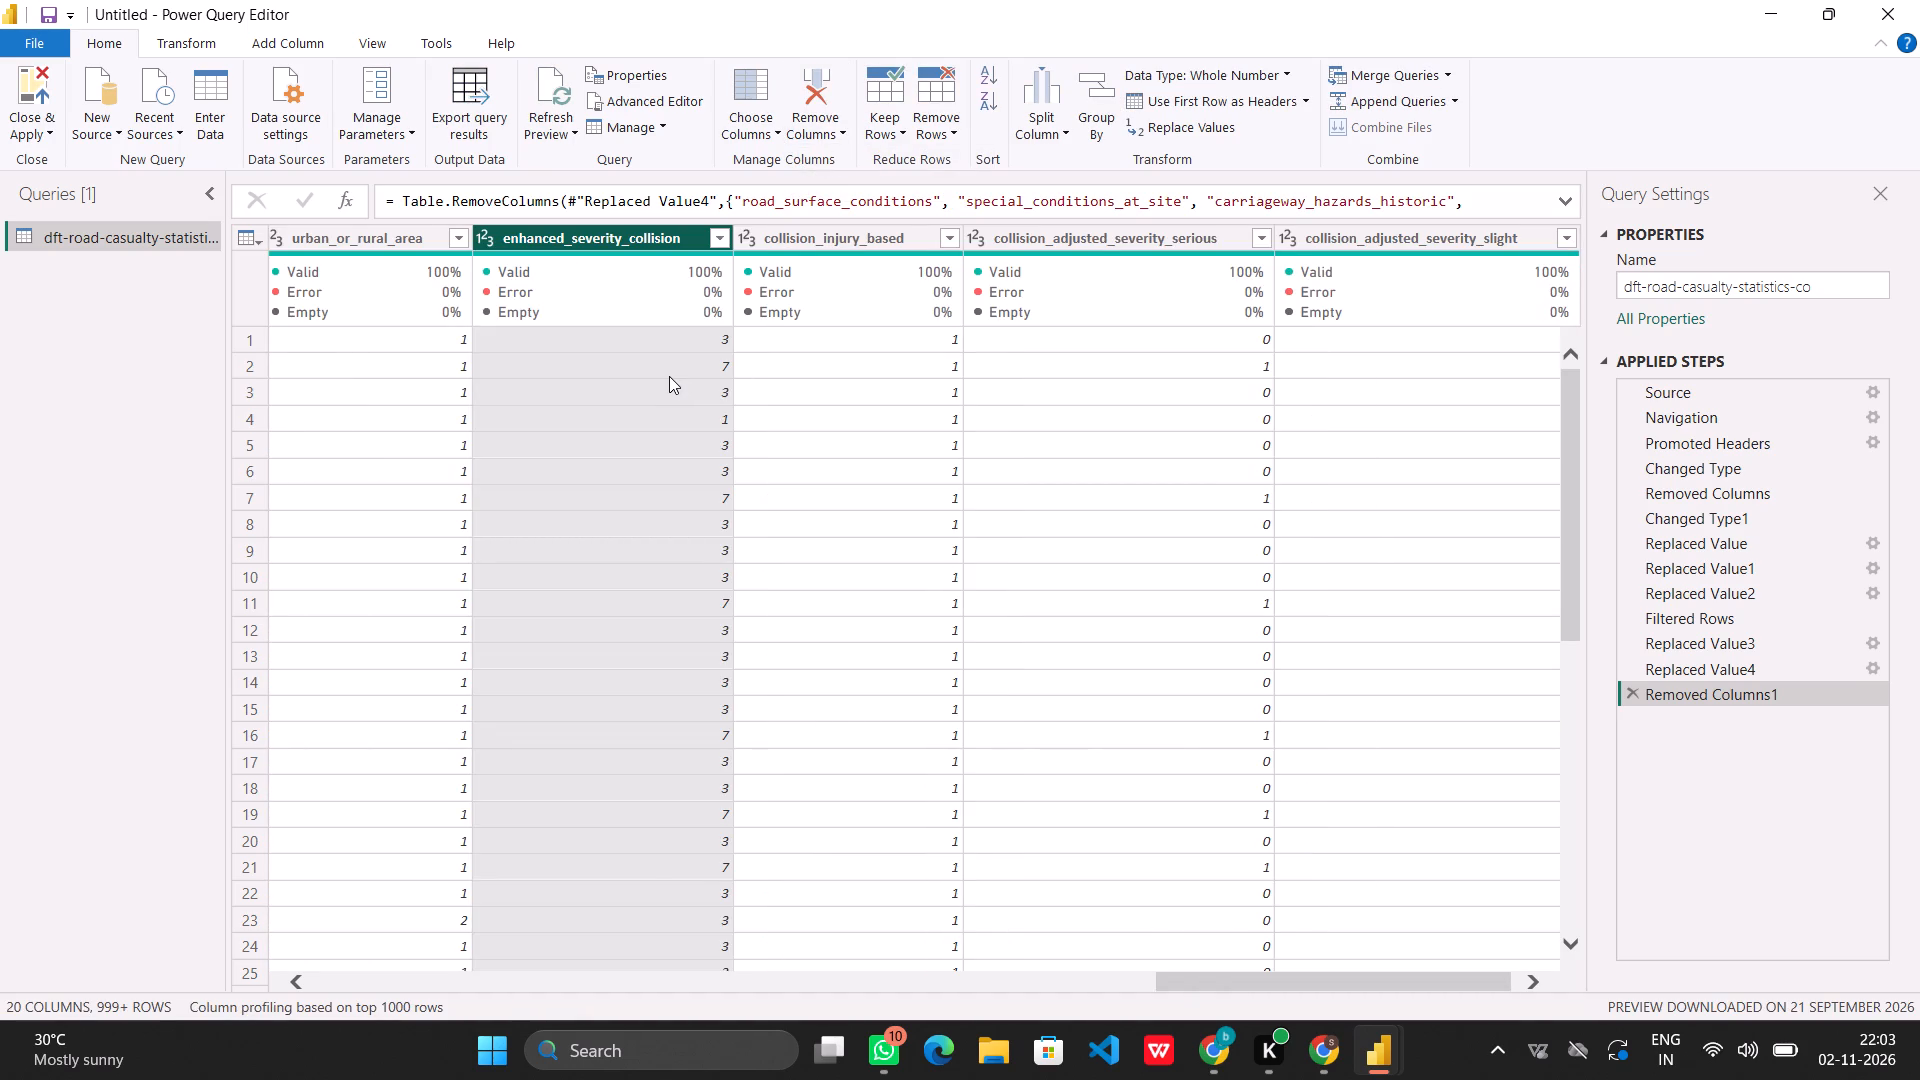
Change the data type of the urban_or_rural_area column to Text.
{"action": "scroll", "coordinate": [669, 376], "scroll_direction": "right", "scroll_amount": 1}
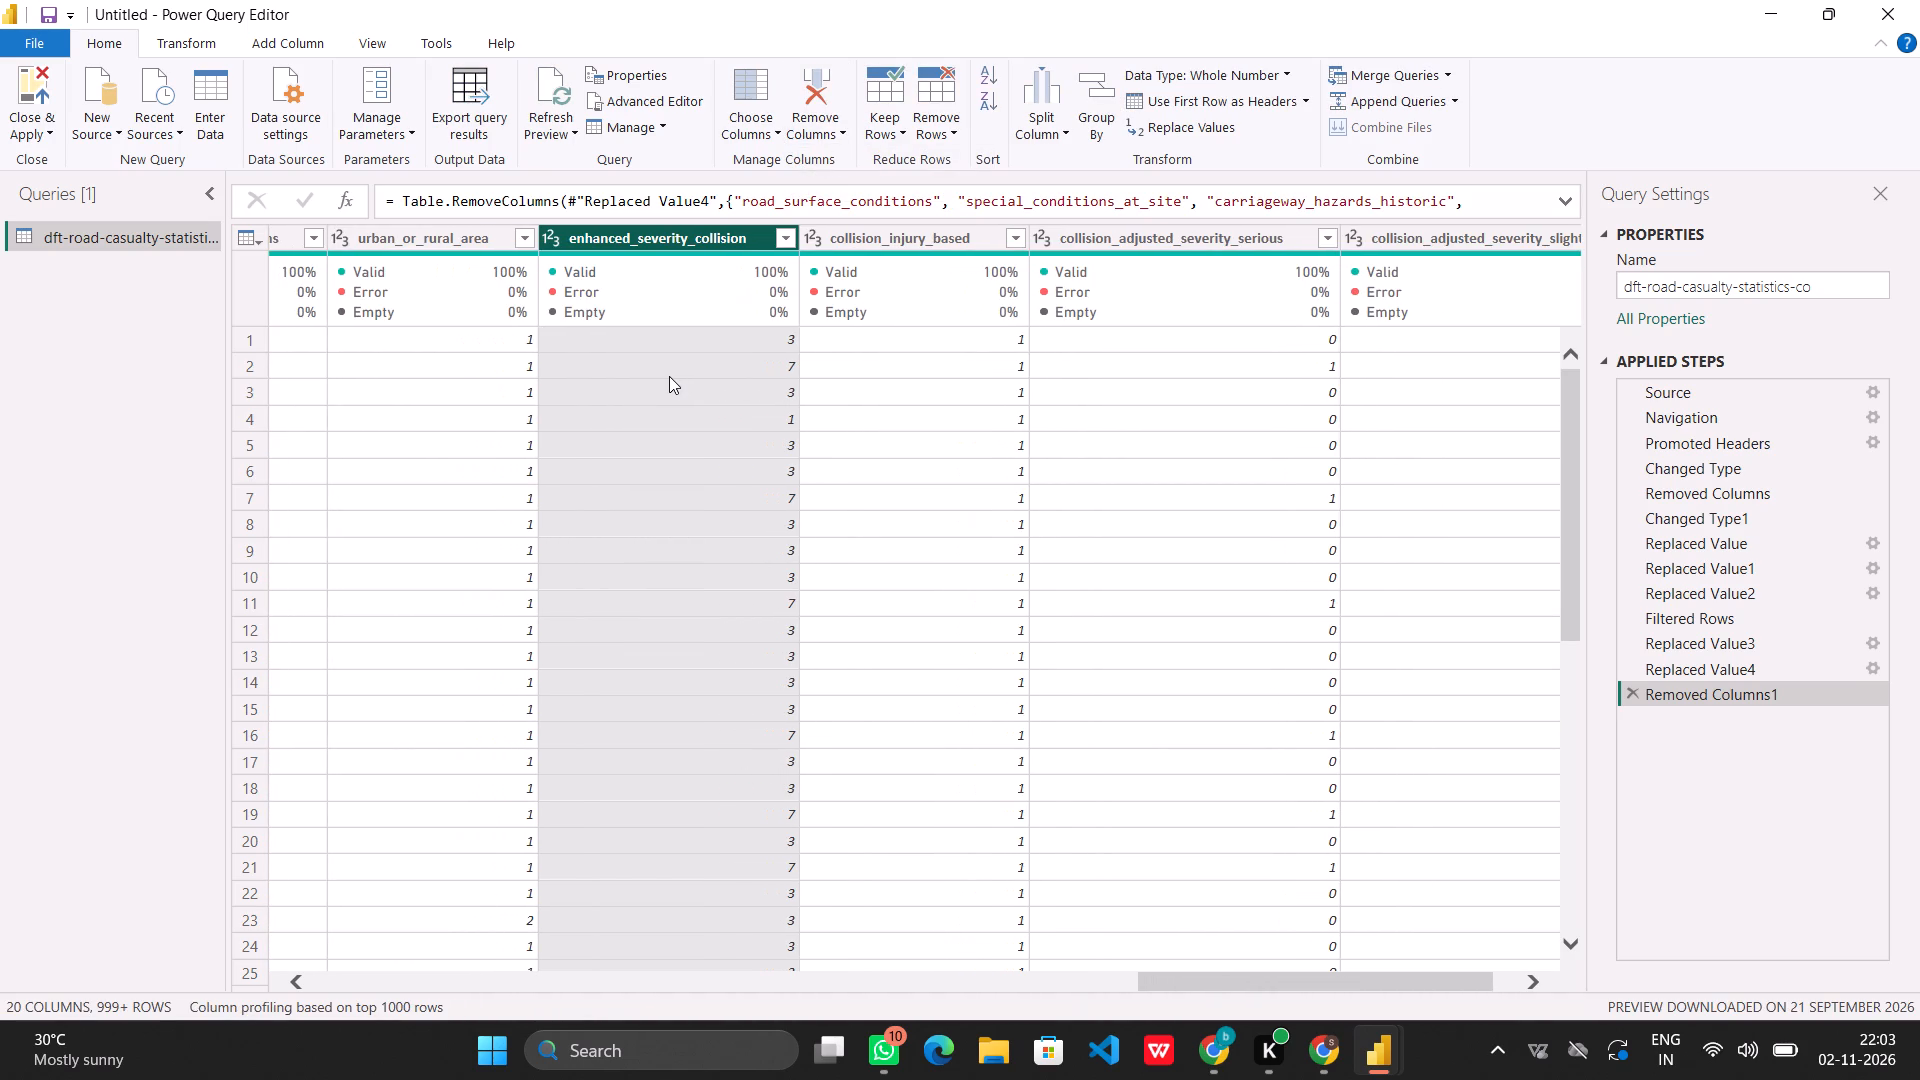
{"action": "left_click", "coordinate": [523, 234]}
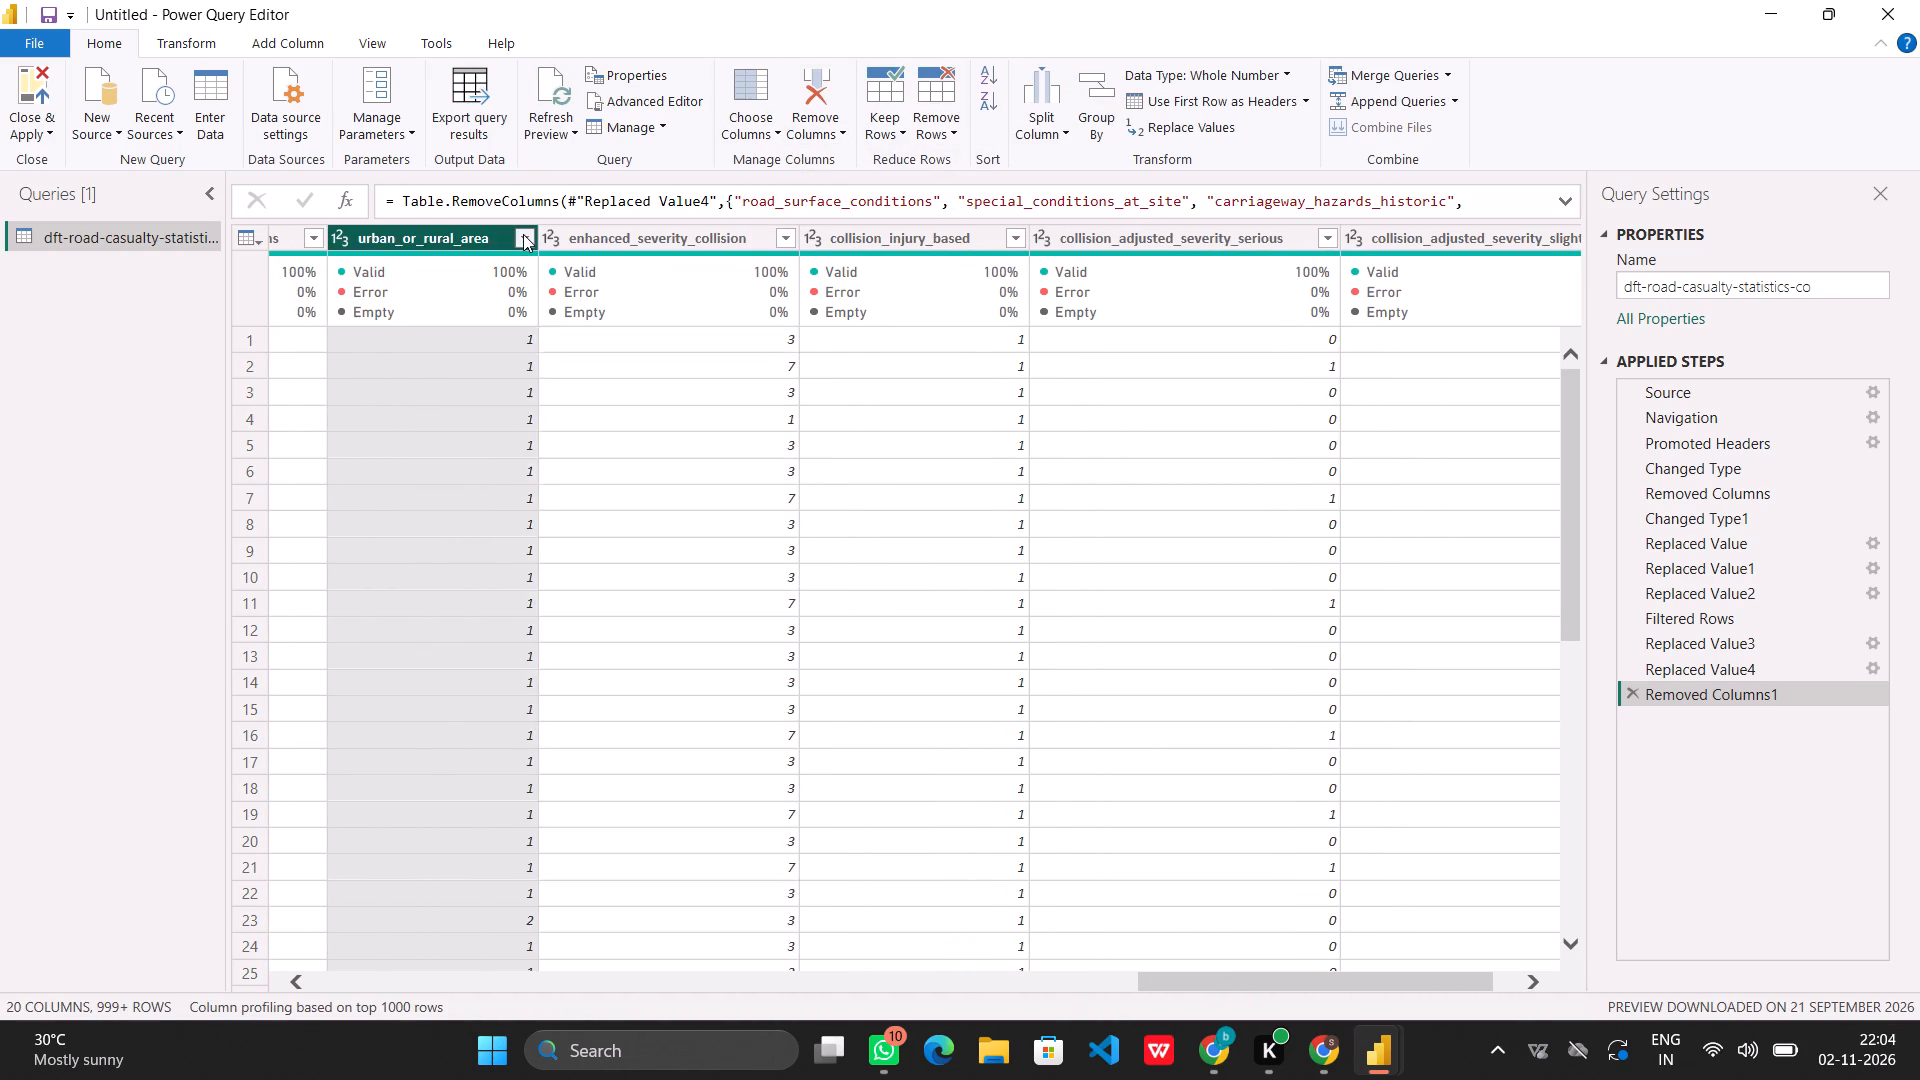
{"action": "left_click", "coordinate": [523, 234]}
{"action": "left_click", "coordinate": [469, 236]}
{"action": "left_click", "coordinate": [343, 234]}
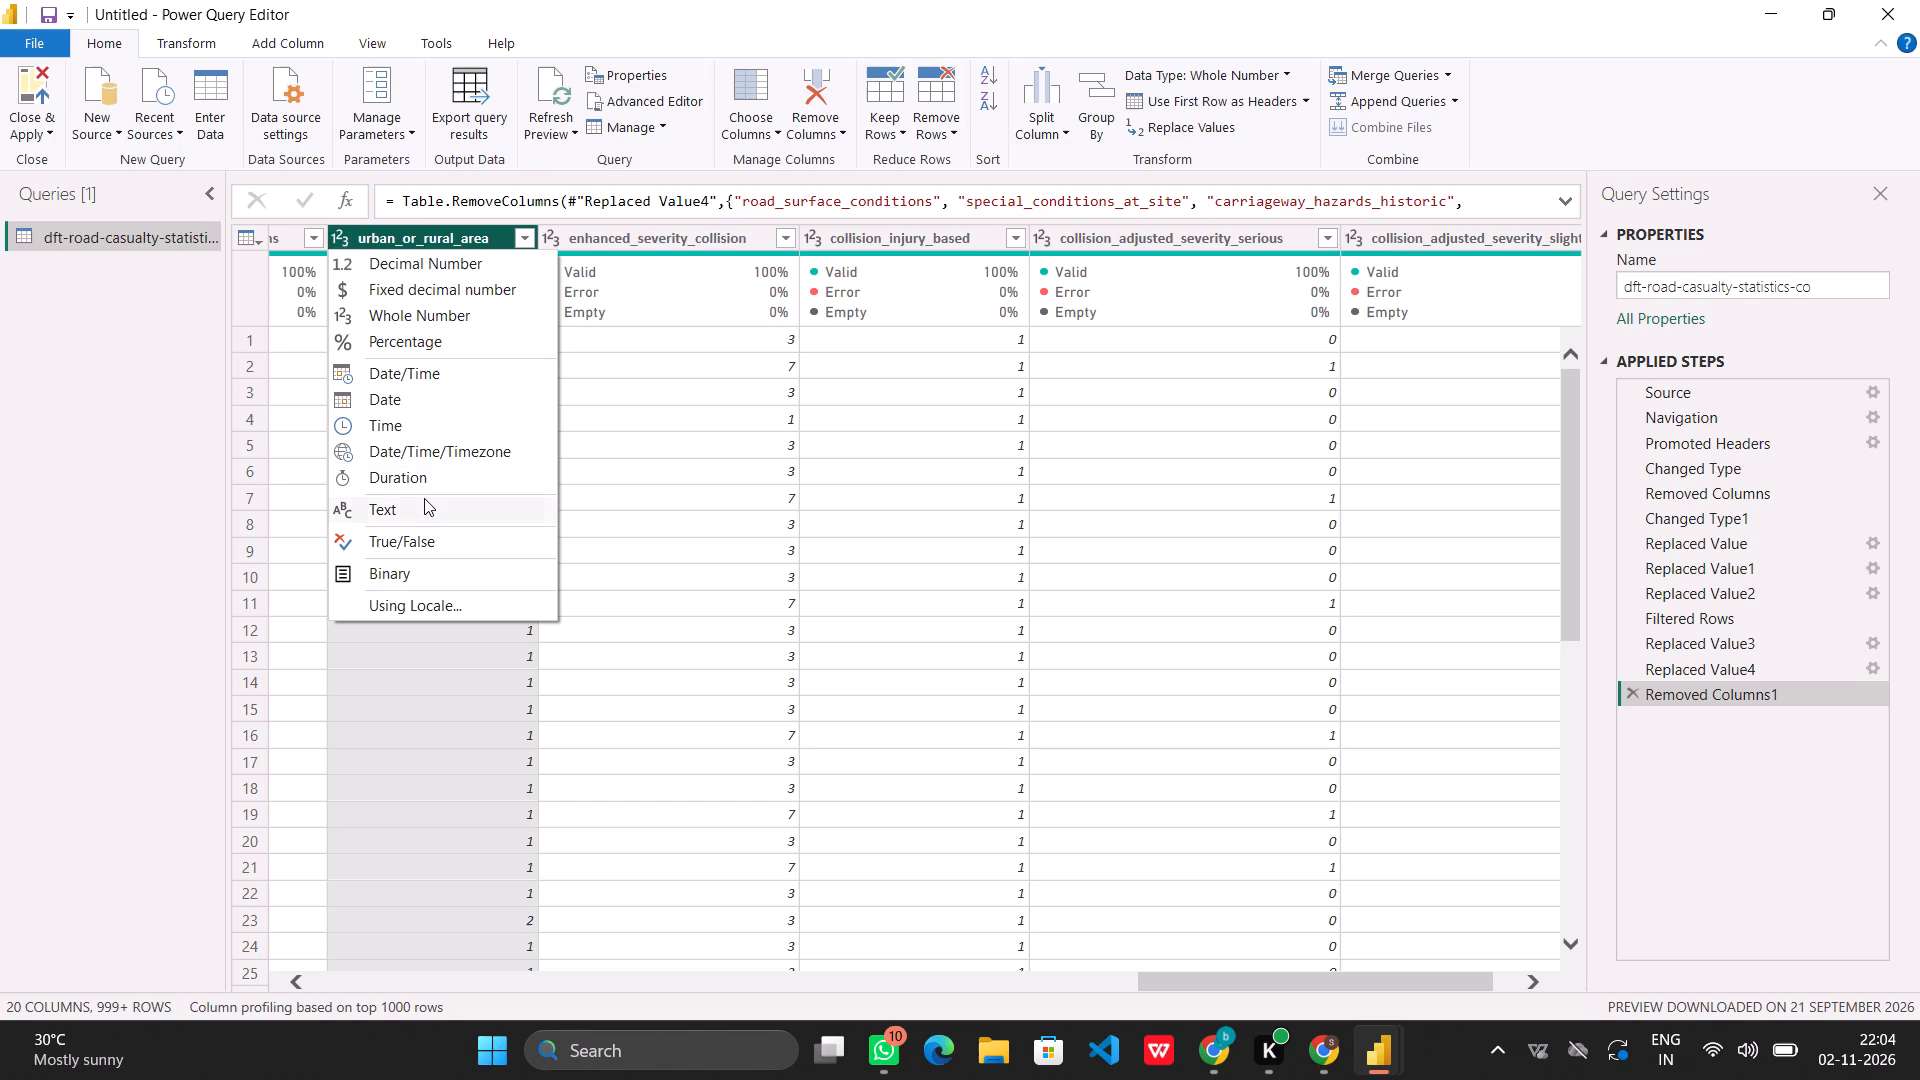
{"action": "left_click", "coordinate": [412, 511]}
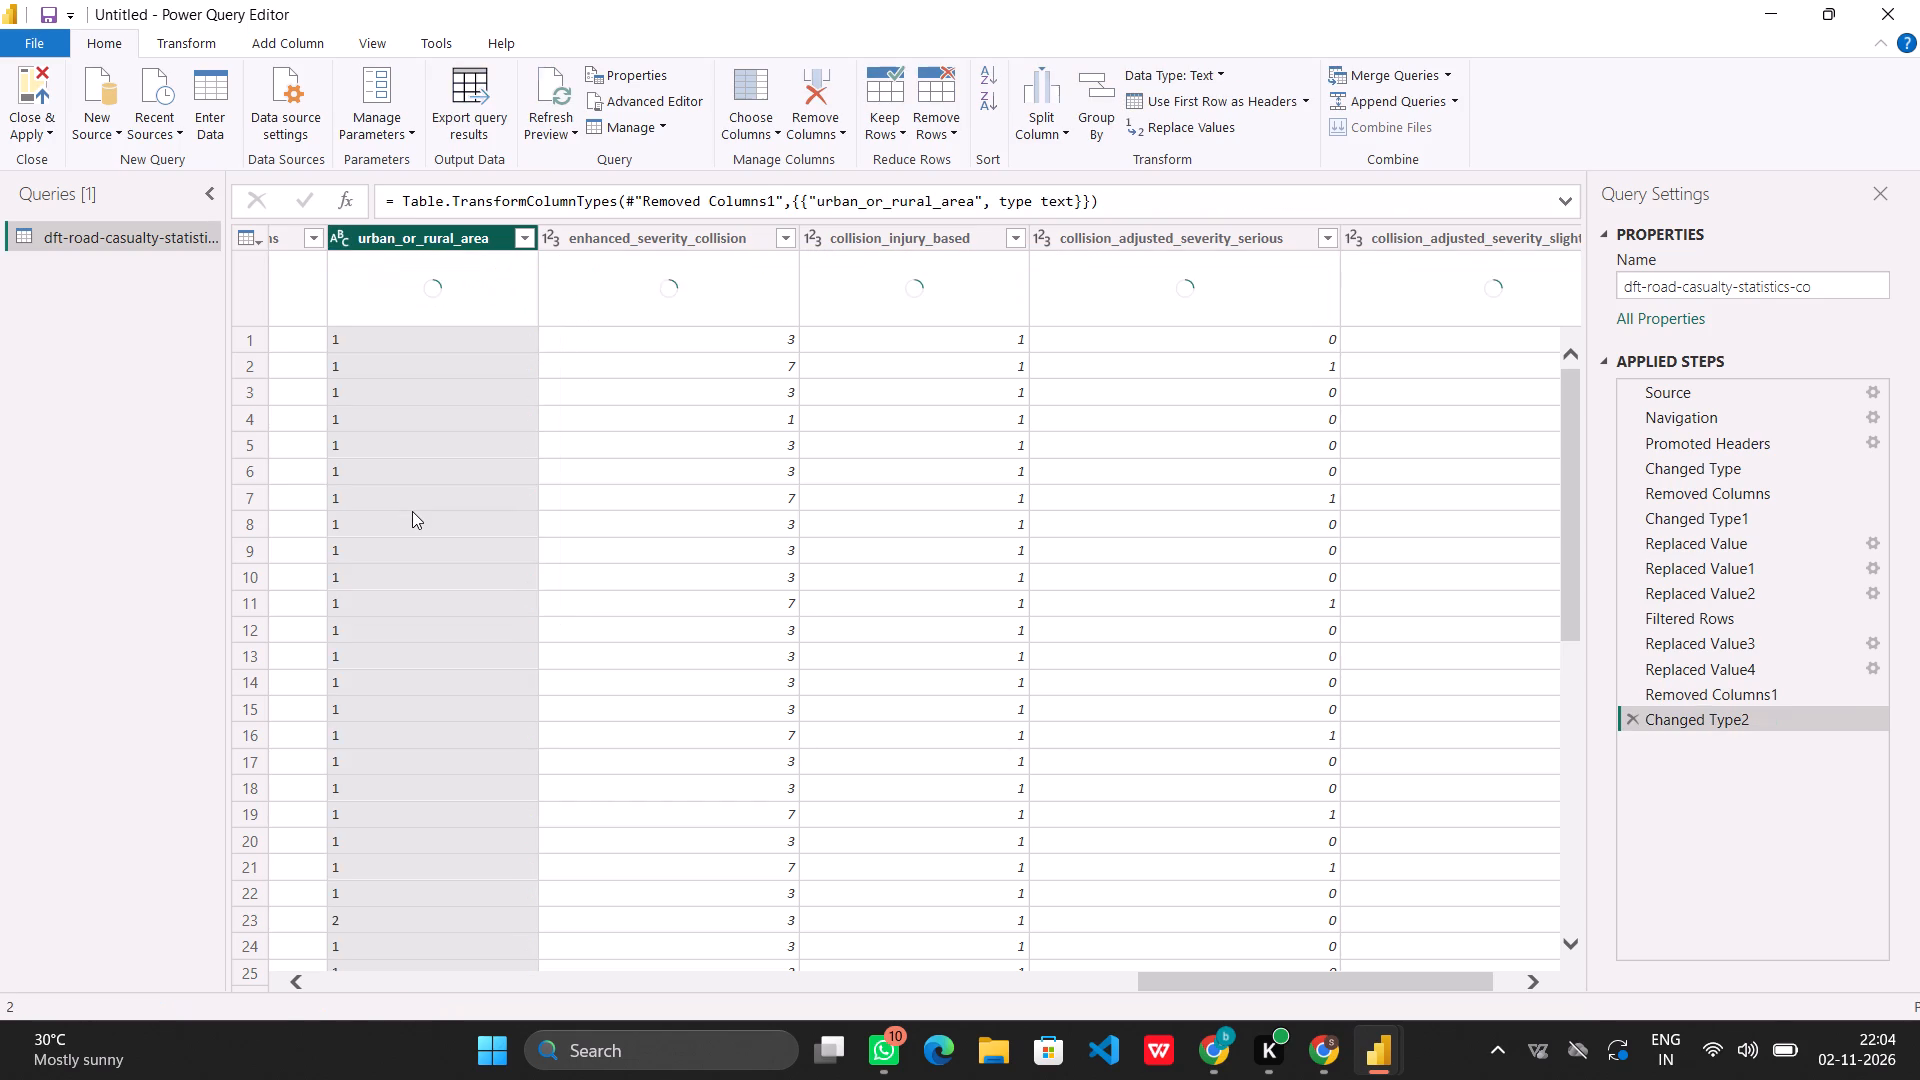
Try to replace the value 1, entered with a trailing space, with "Urban" in the urban_or_rural_area column.
{"action": "right_click", "coordinate": [494, 242]}
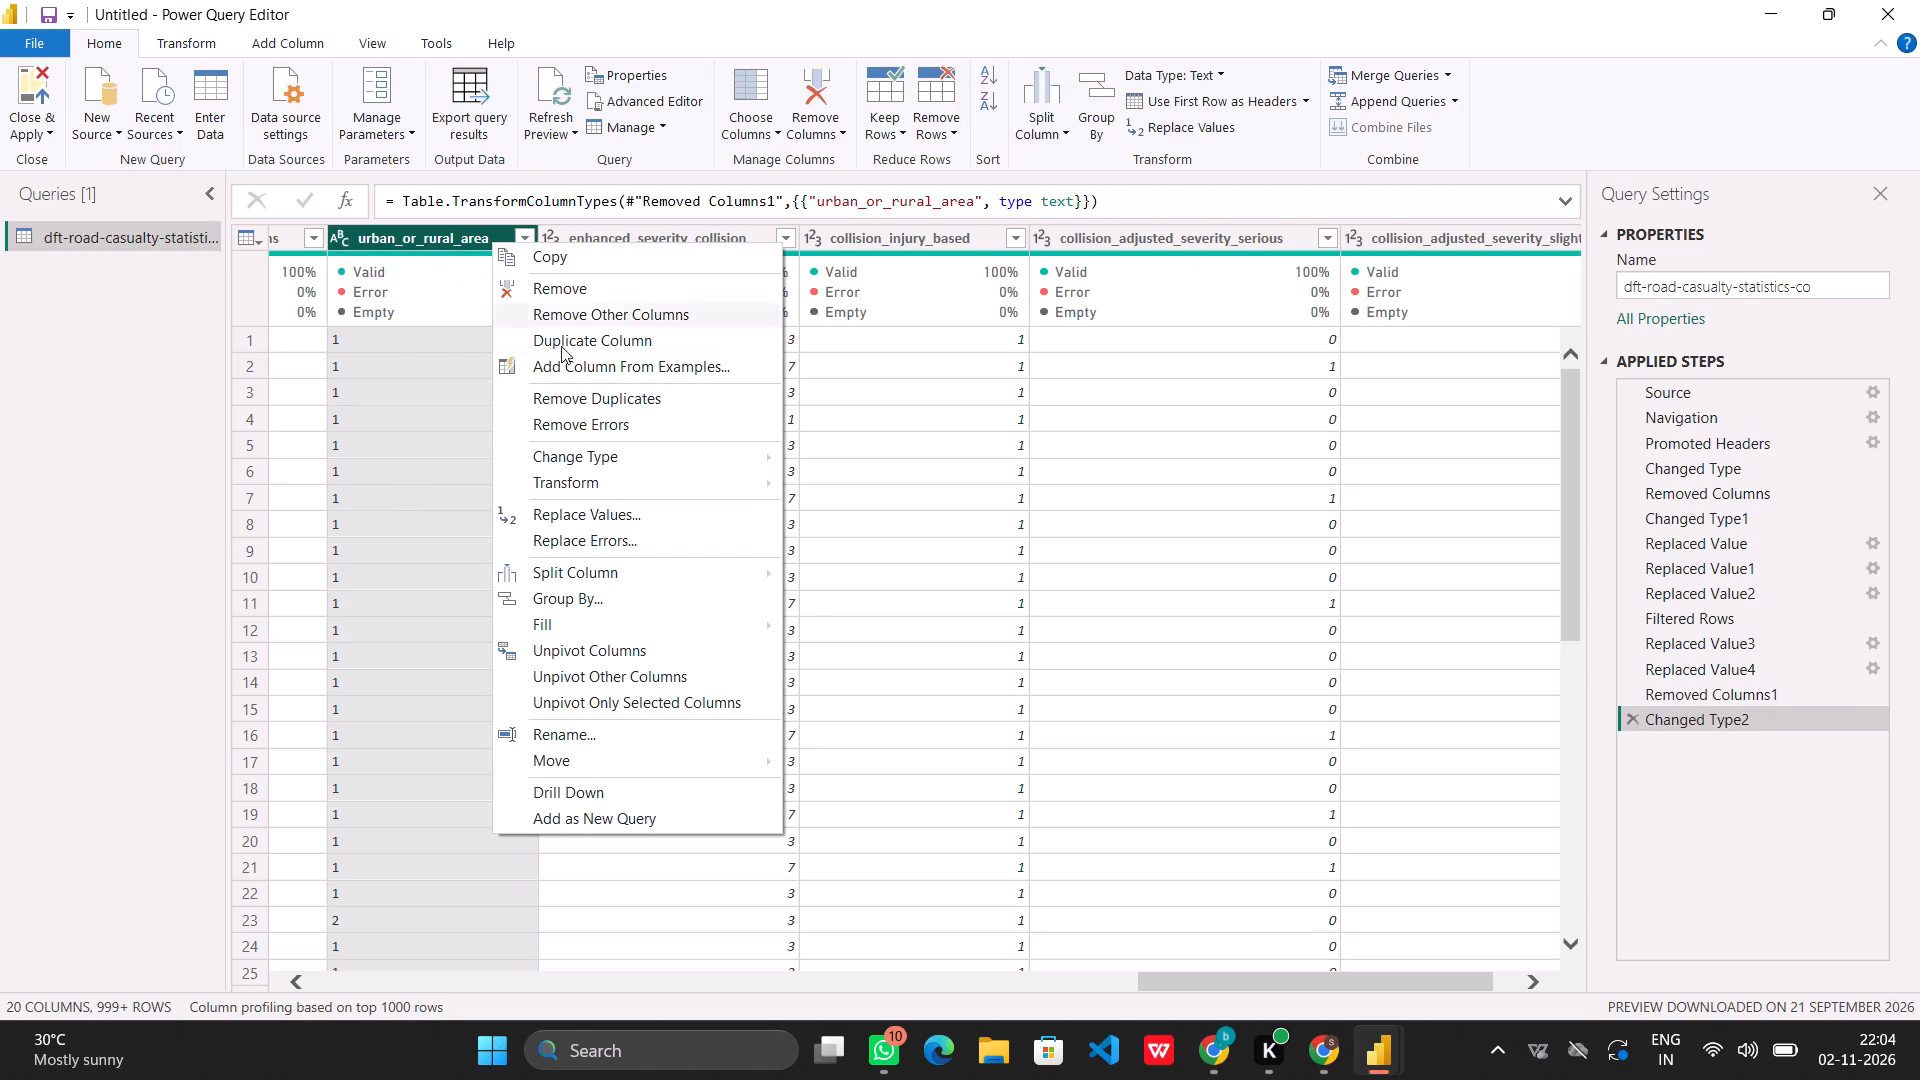
{"action": "left_click", "coordinate": [619, 511]}
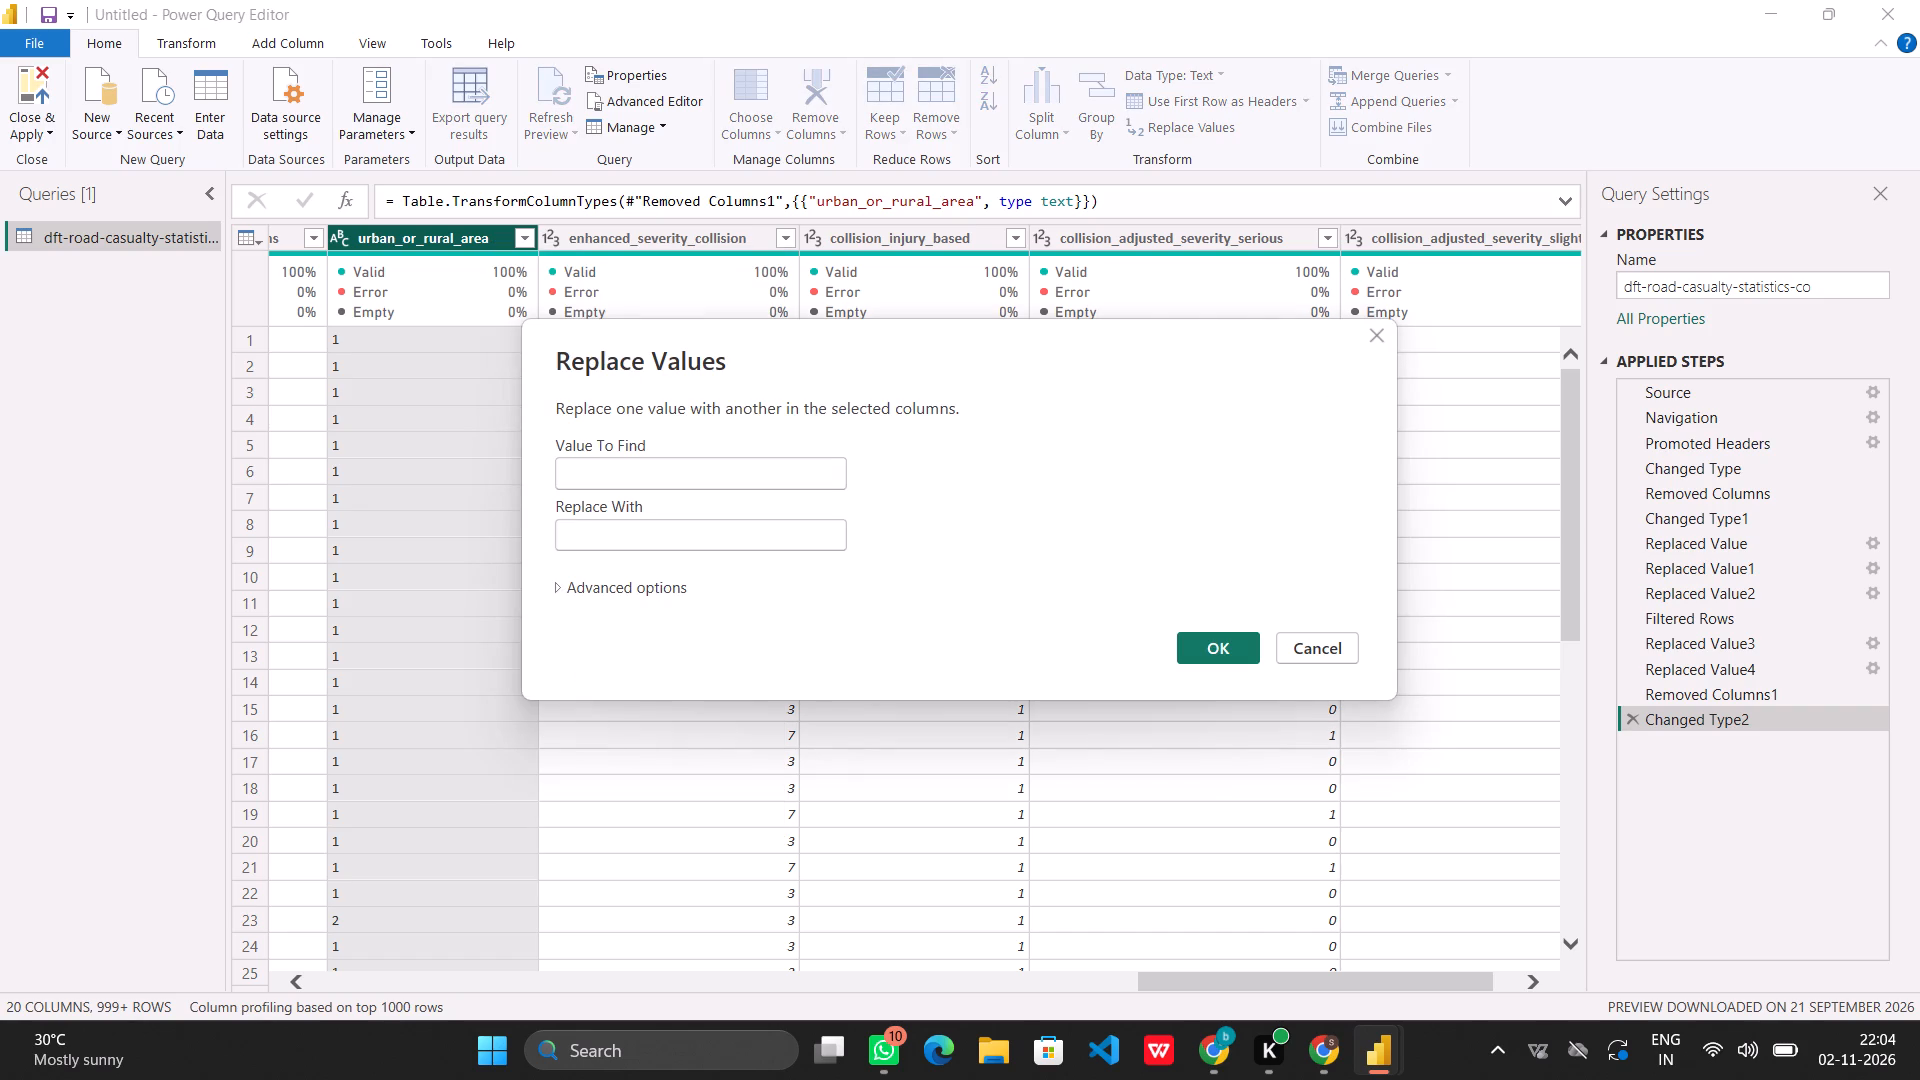
{"action": "key", "text": "1"}
{"action": "key", "text": "space"}
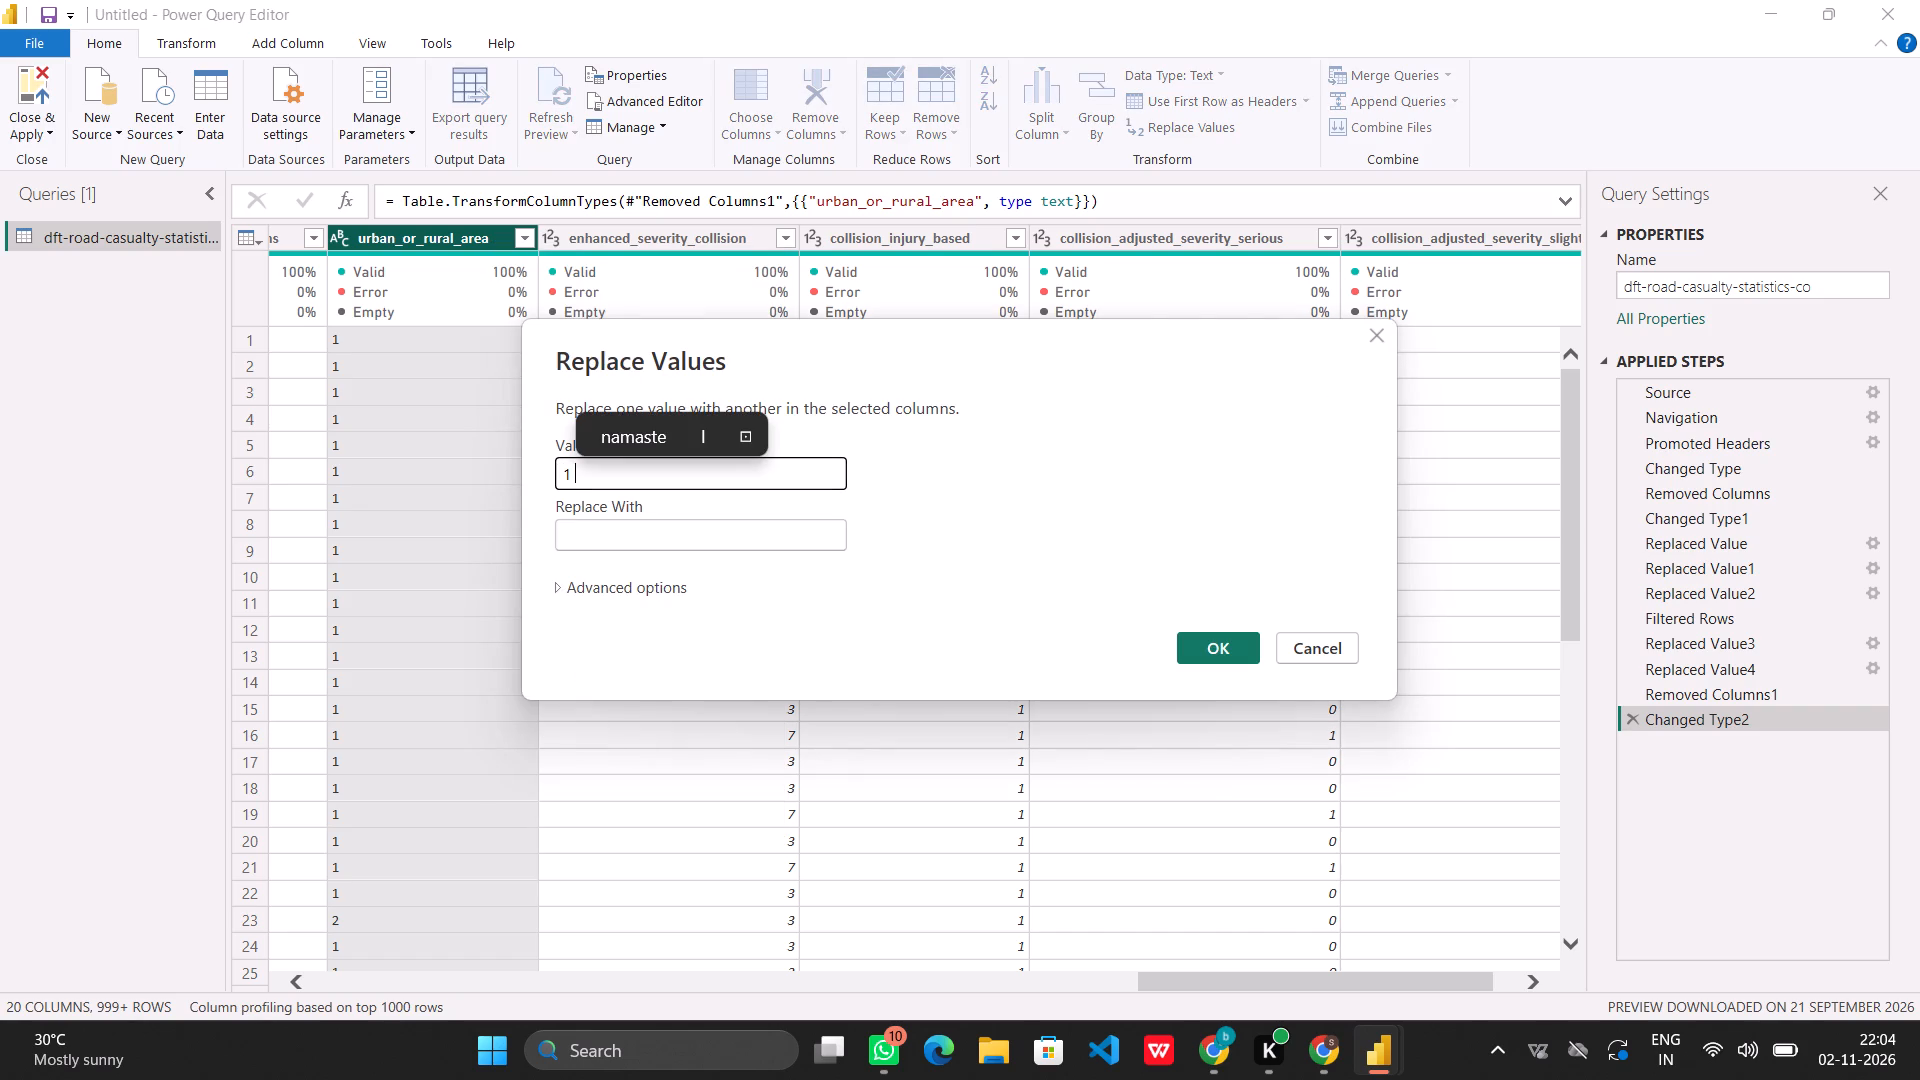
{"action": "left_click", "coordinate": [608, 526]}
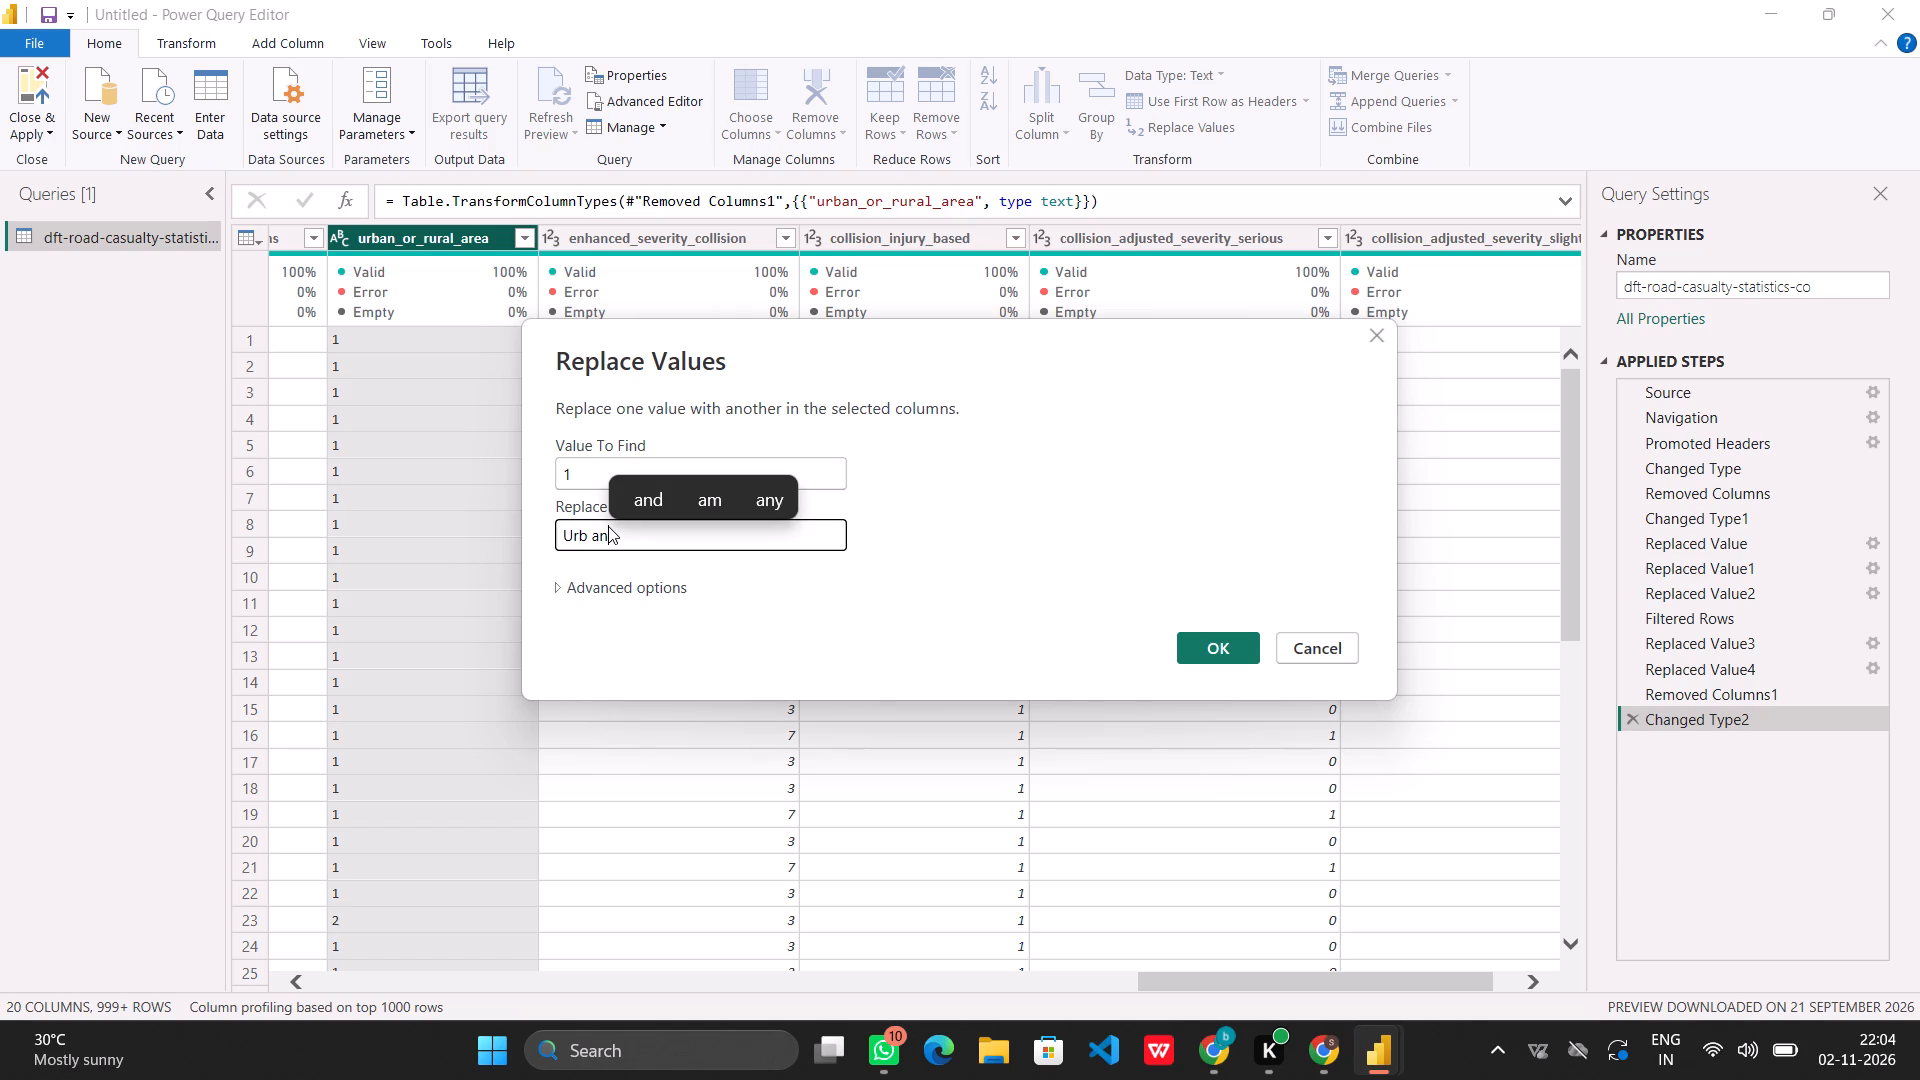
{"action": "key", "text": "BackSpace"}
{"action": "key", "text": "BackSpace"}
{"action": "key", "text": "BackSpace"}
{"action": "type", "text": "ba"}
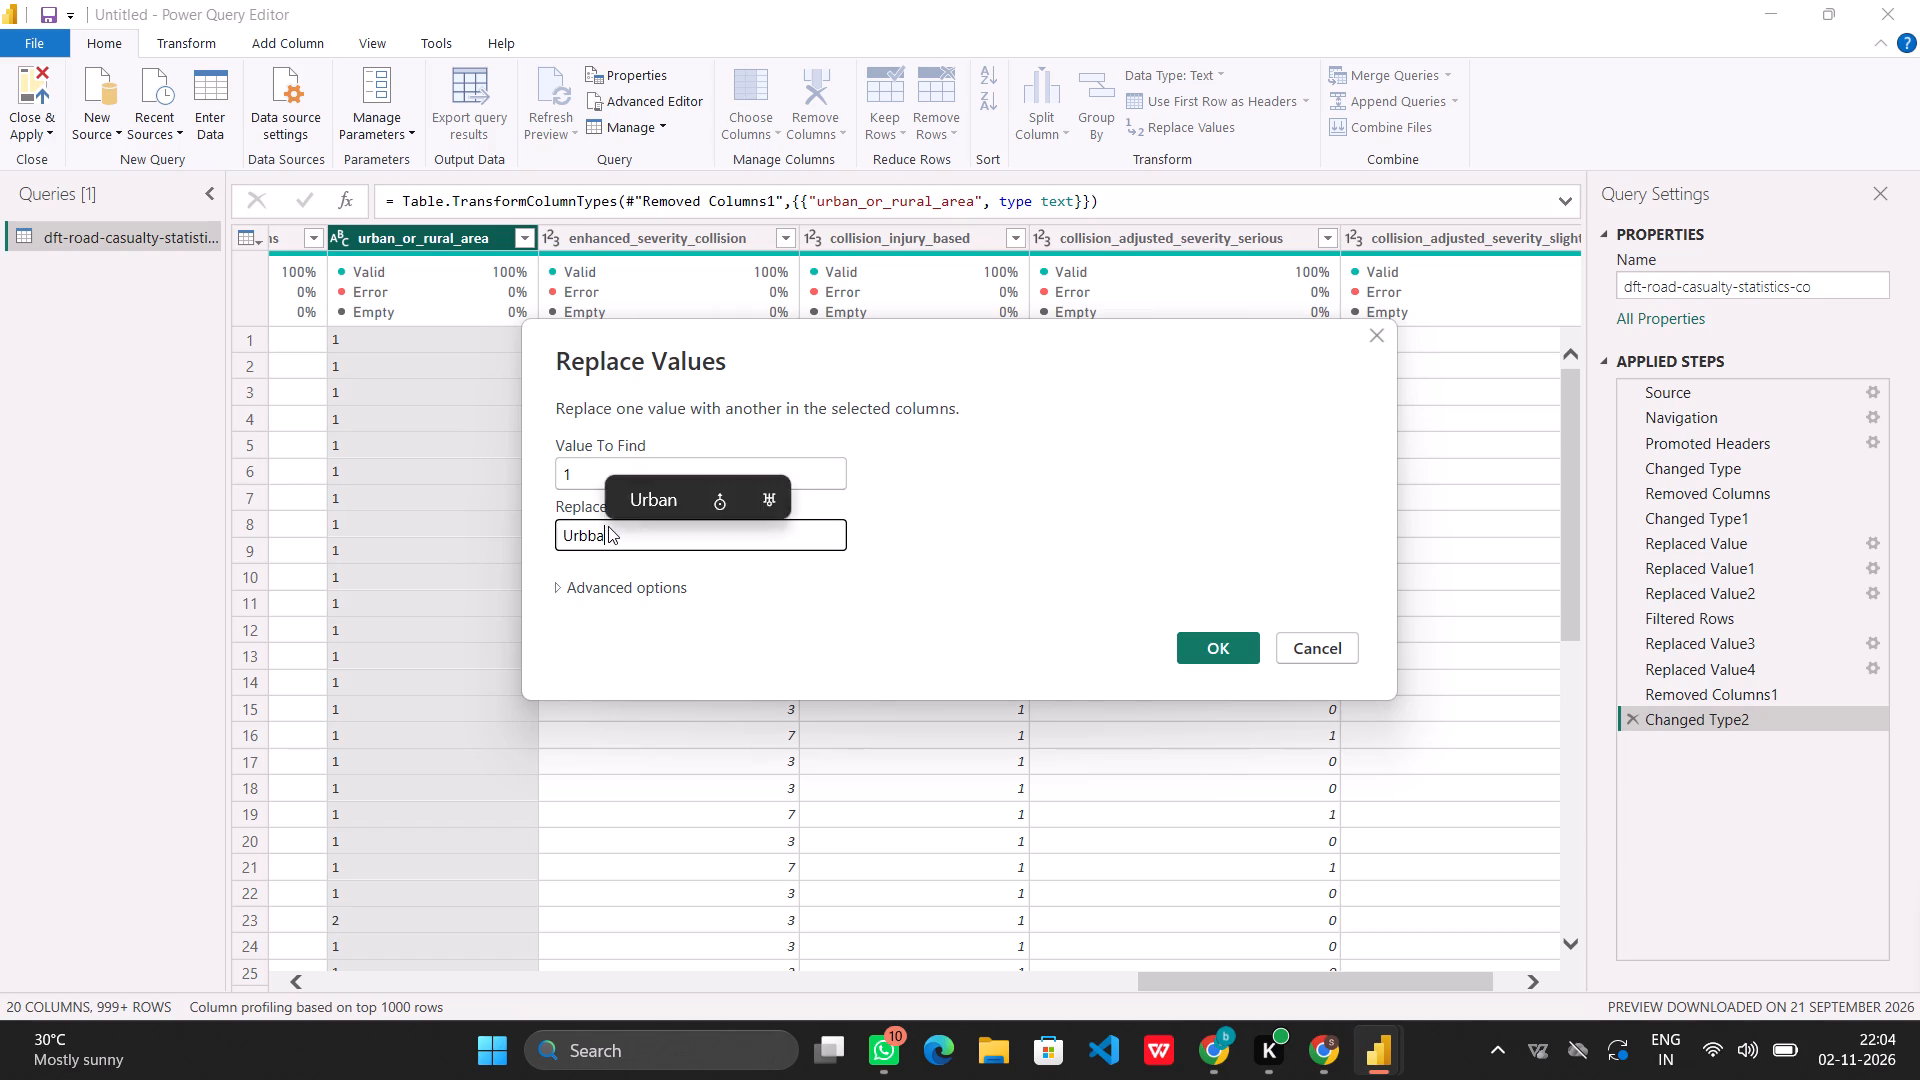
{"action": "key", "text": "BackSpace"}
{"action": "key", "text": "BackSpace"}
{"action": "type", "text": "an"}
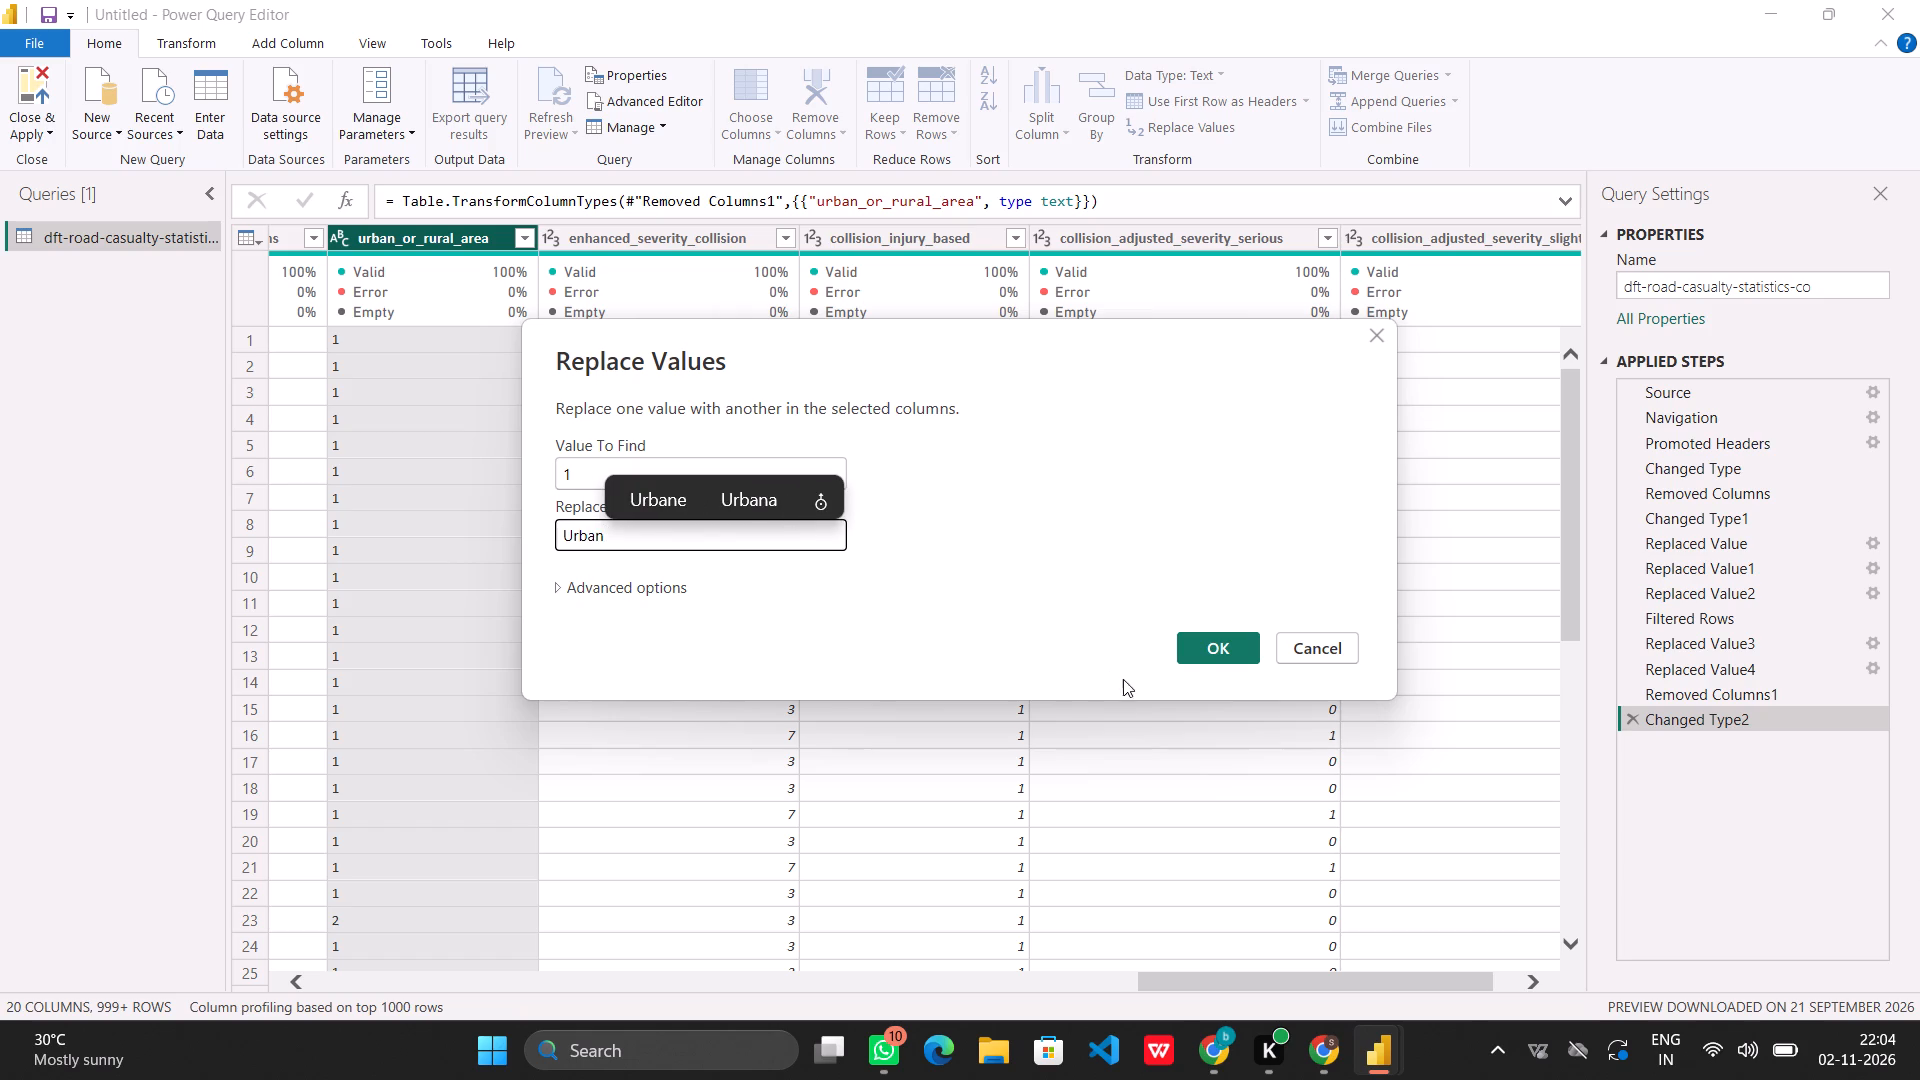
{"action": "left_click", "coordinate": [1194, 648]}
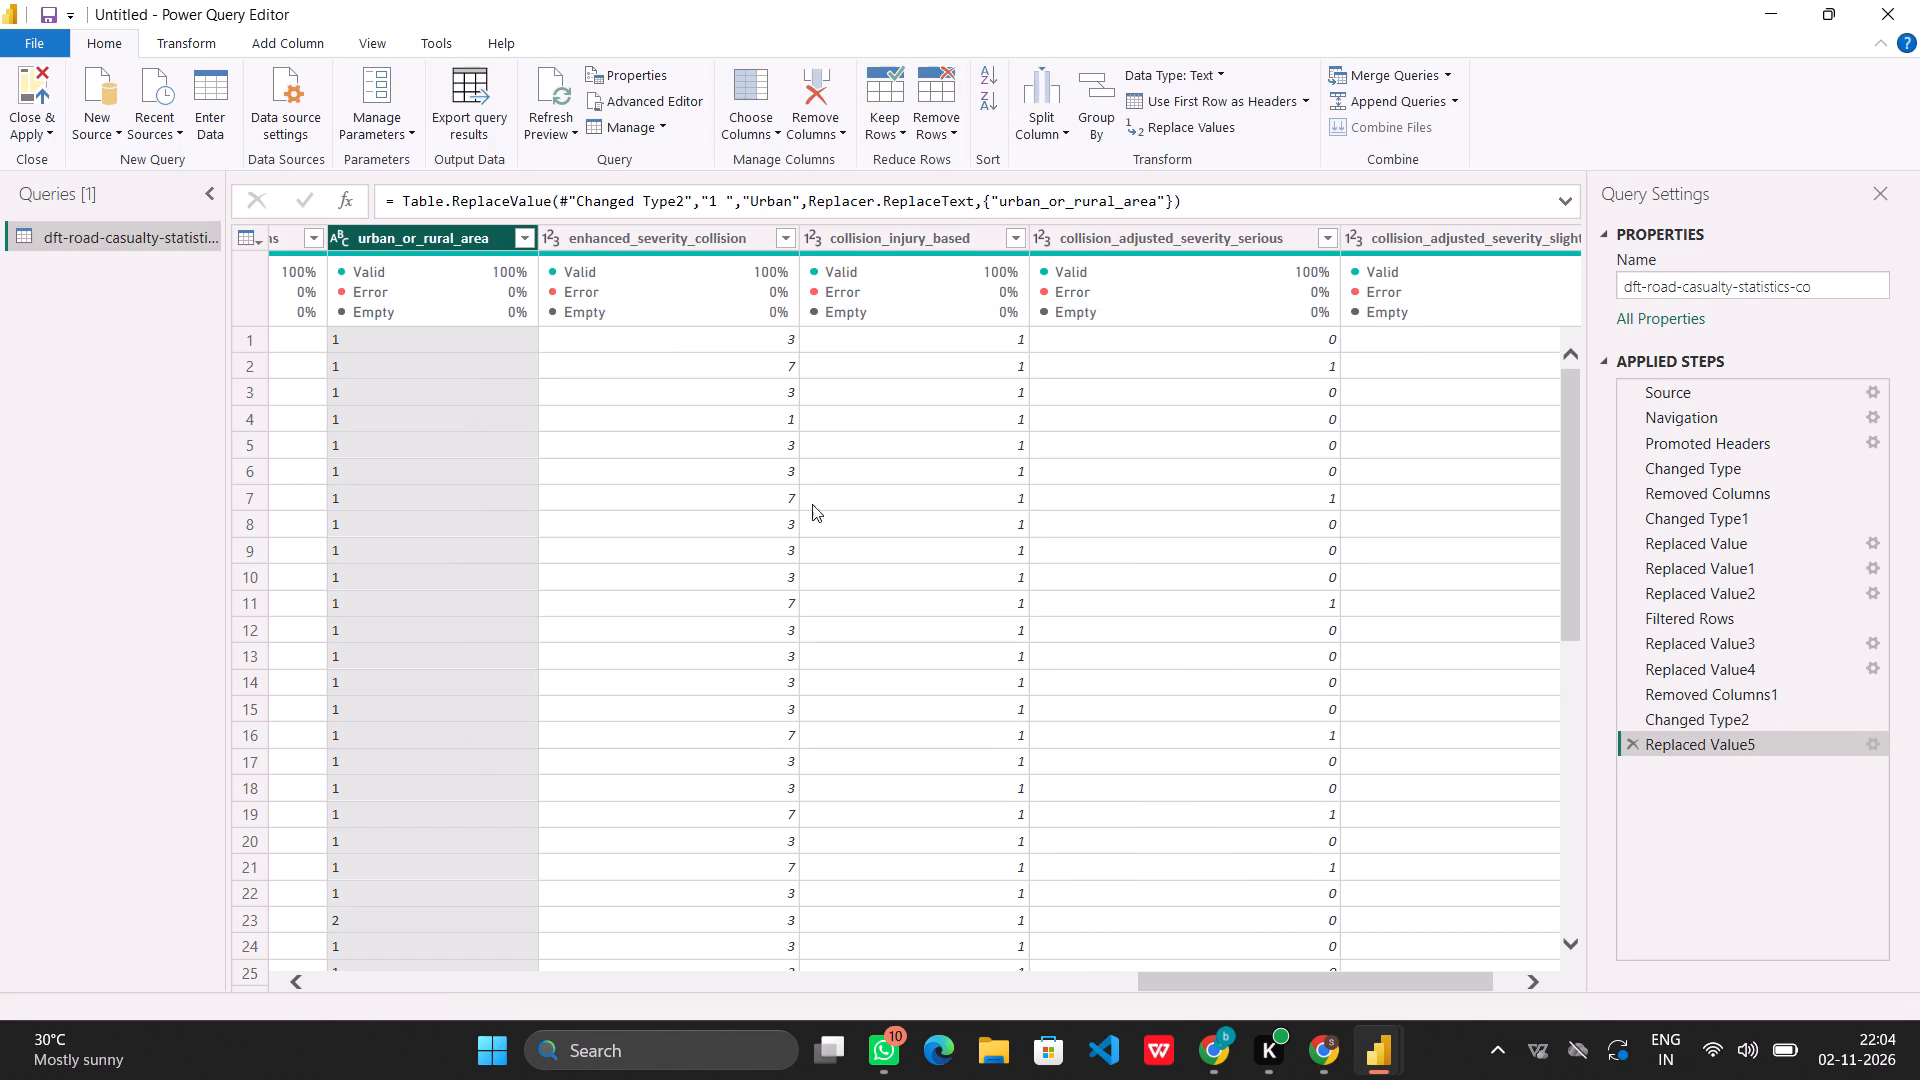
Replace the value 2 with "Rural" in the urban_or_rural_area column.
{"action": "right_click", "coordinate": [497, 237]}
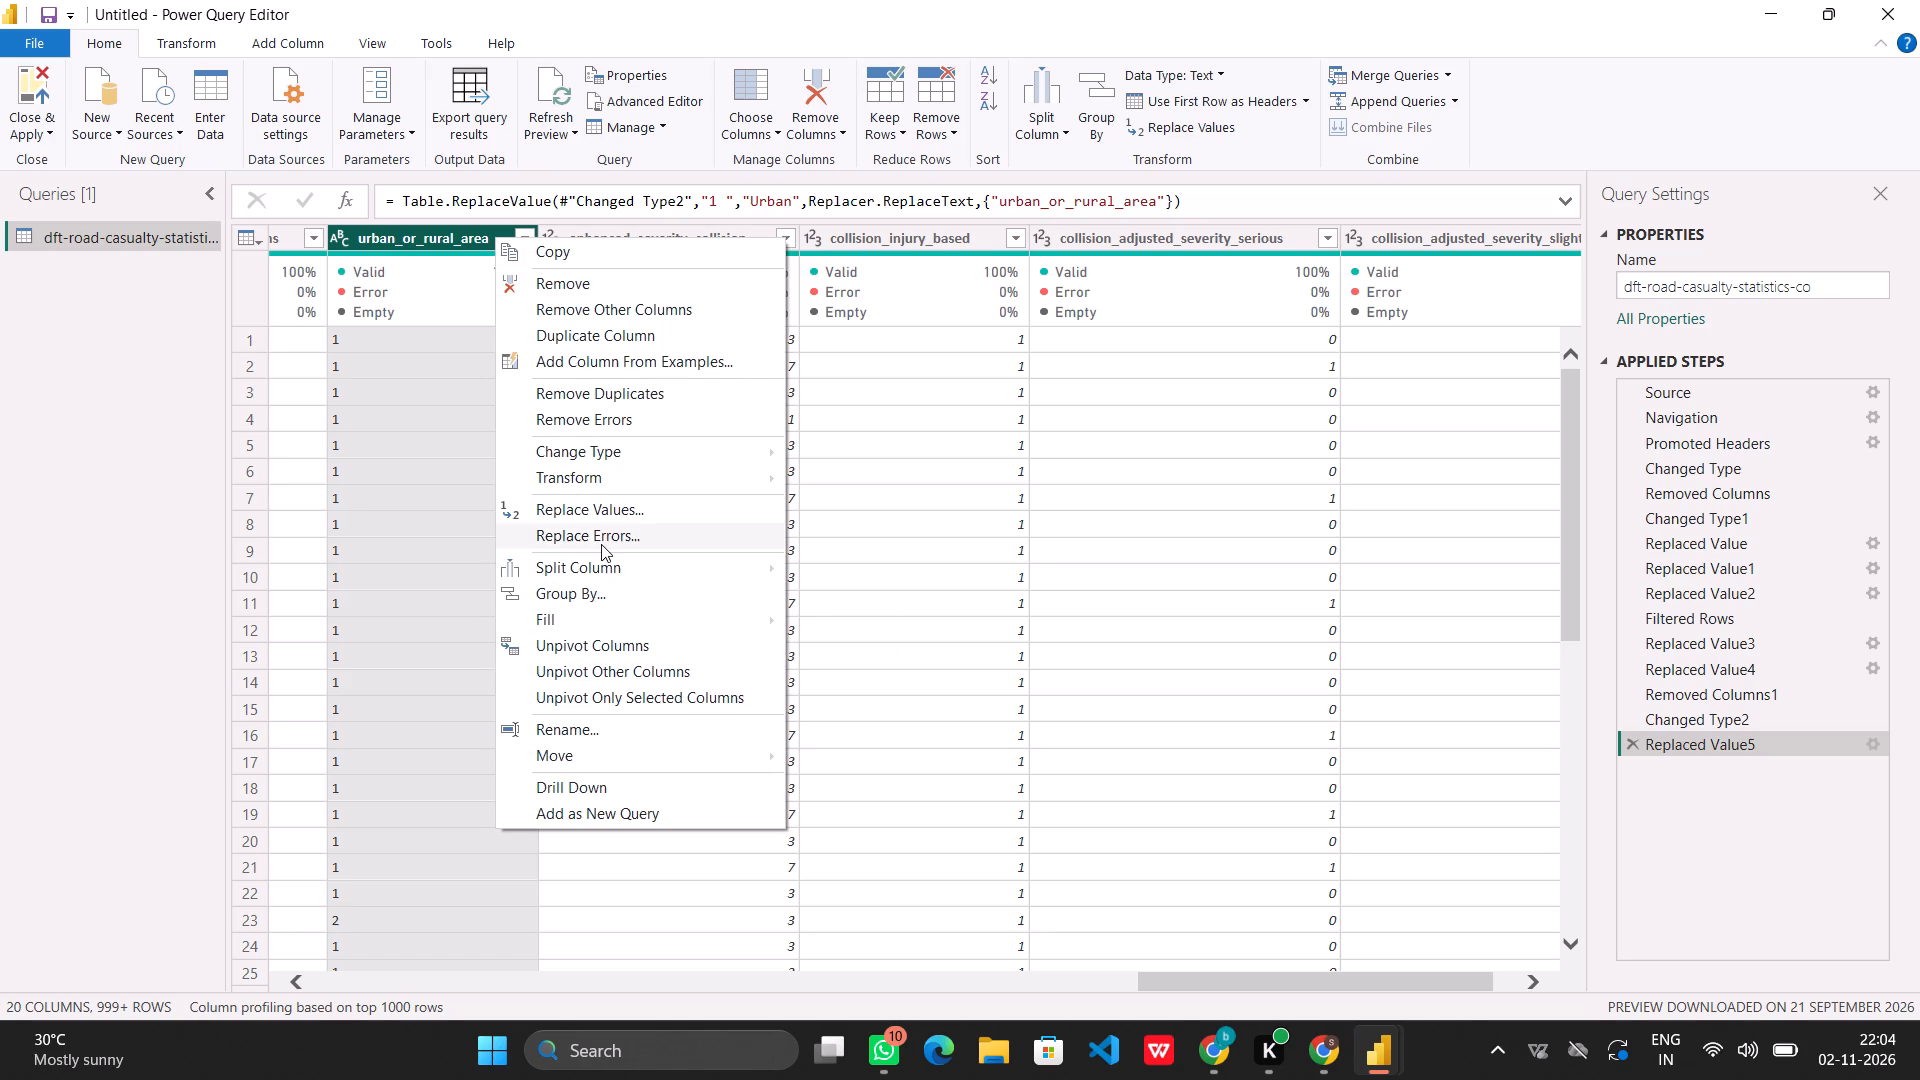
{"action": "left_click", "coordinate": [603, 512]}
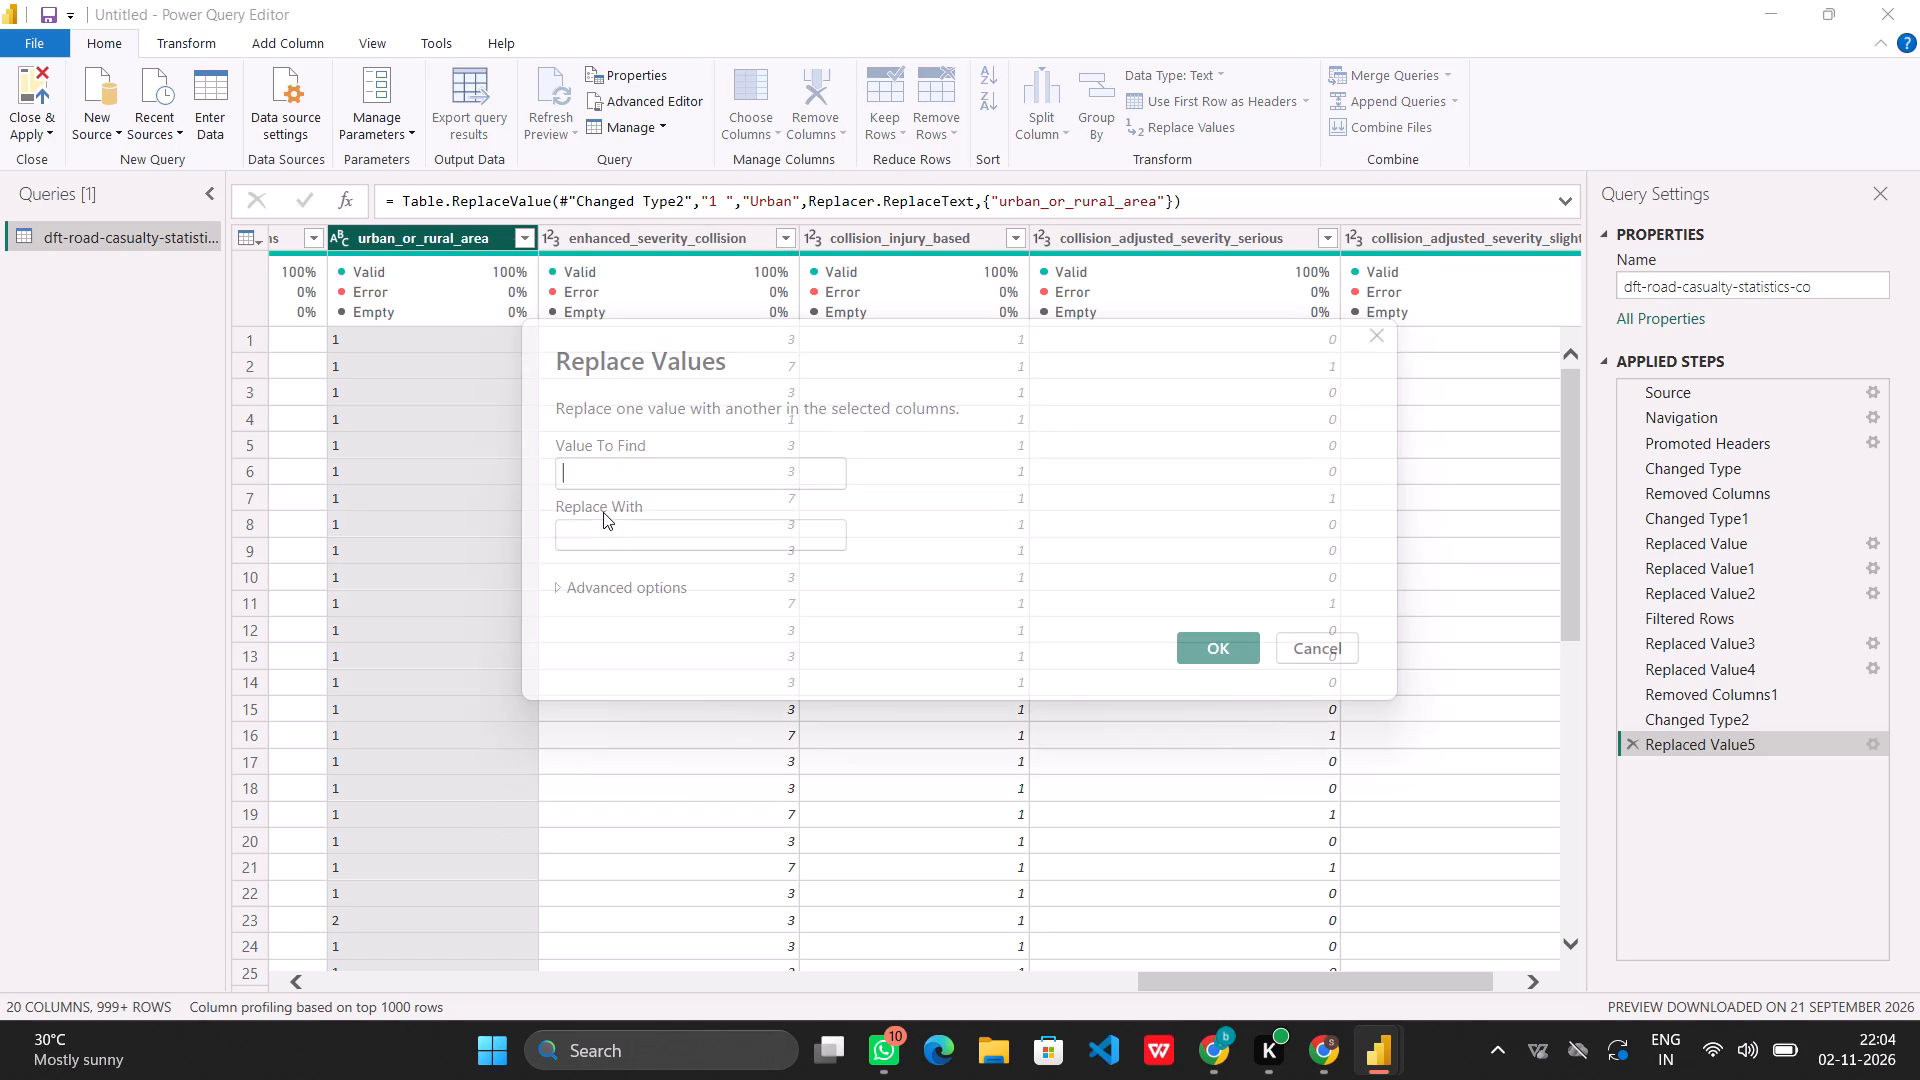
{"action": "key", "text": "2"}
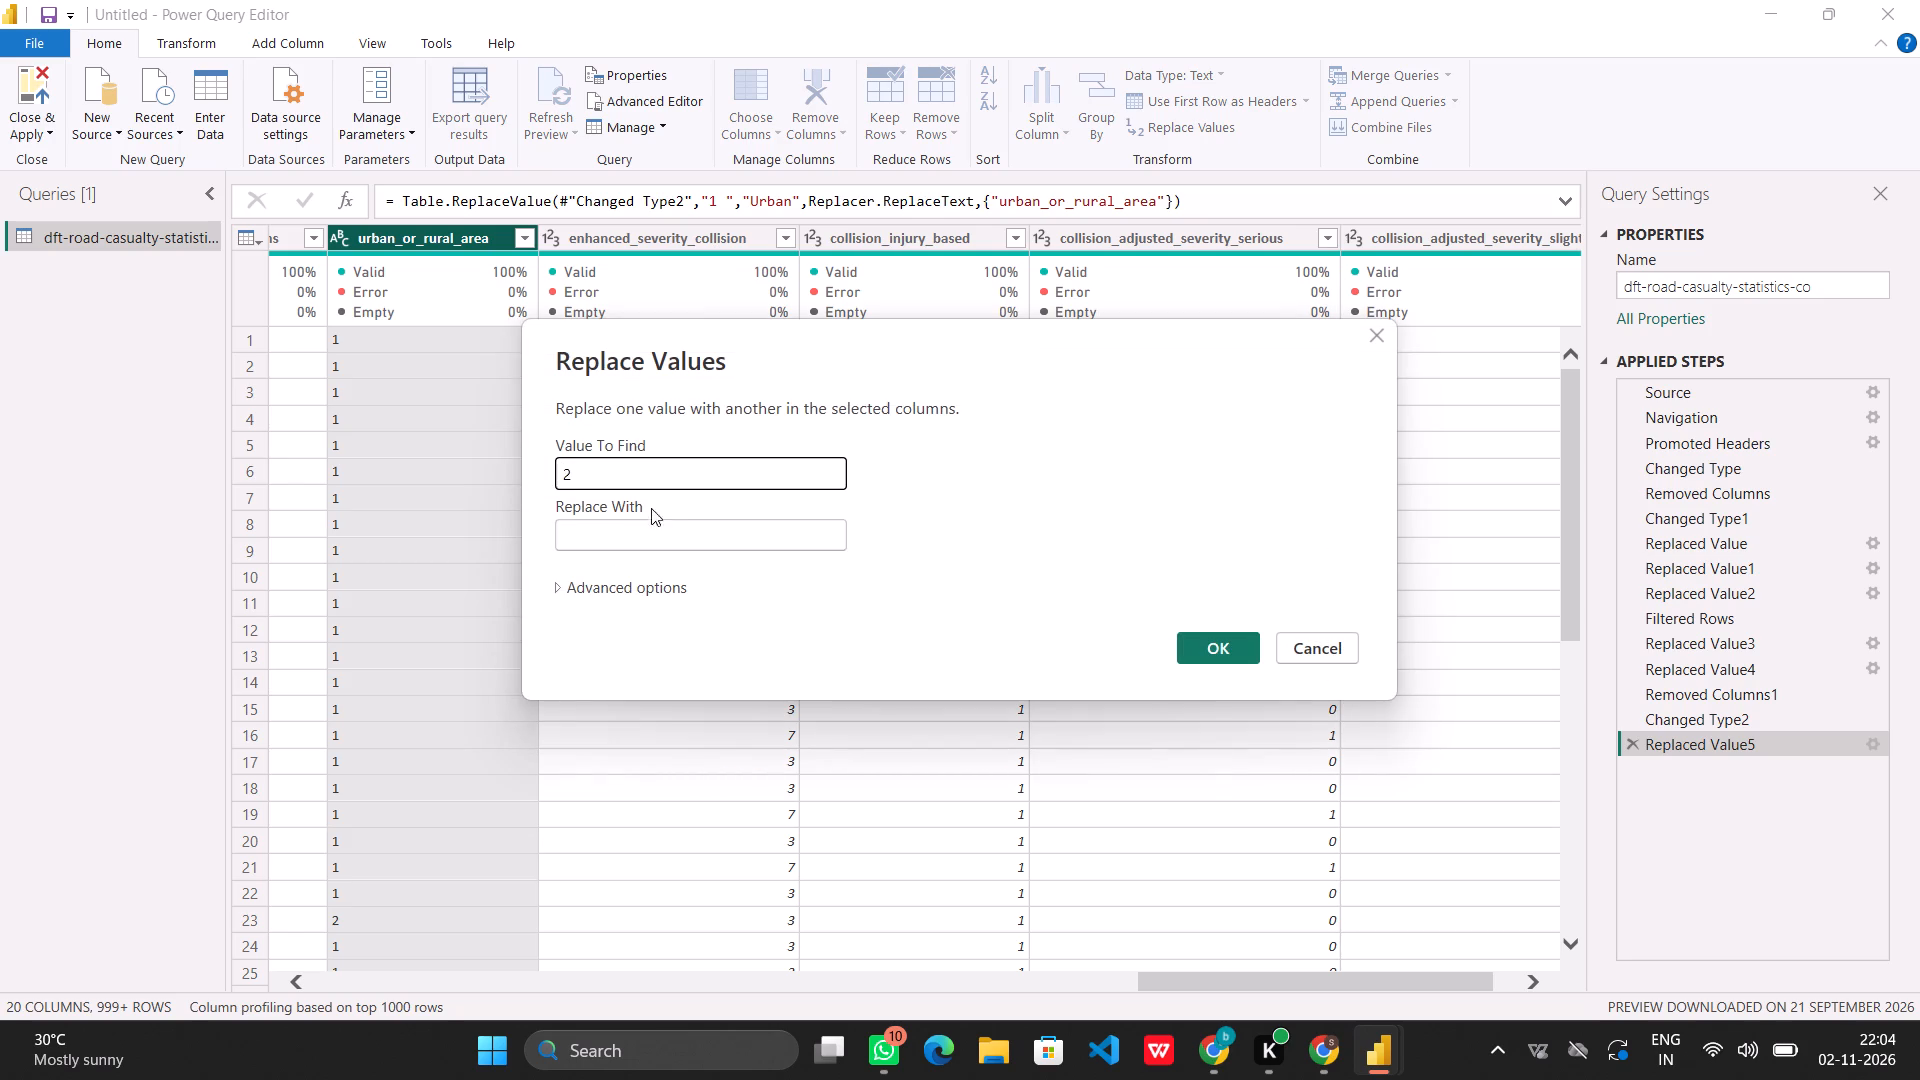
{"action": "left_click", "coordinate": [629, 534]}
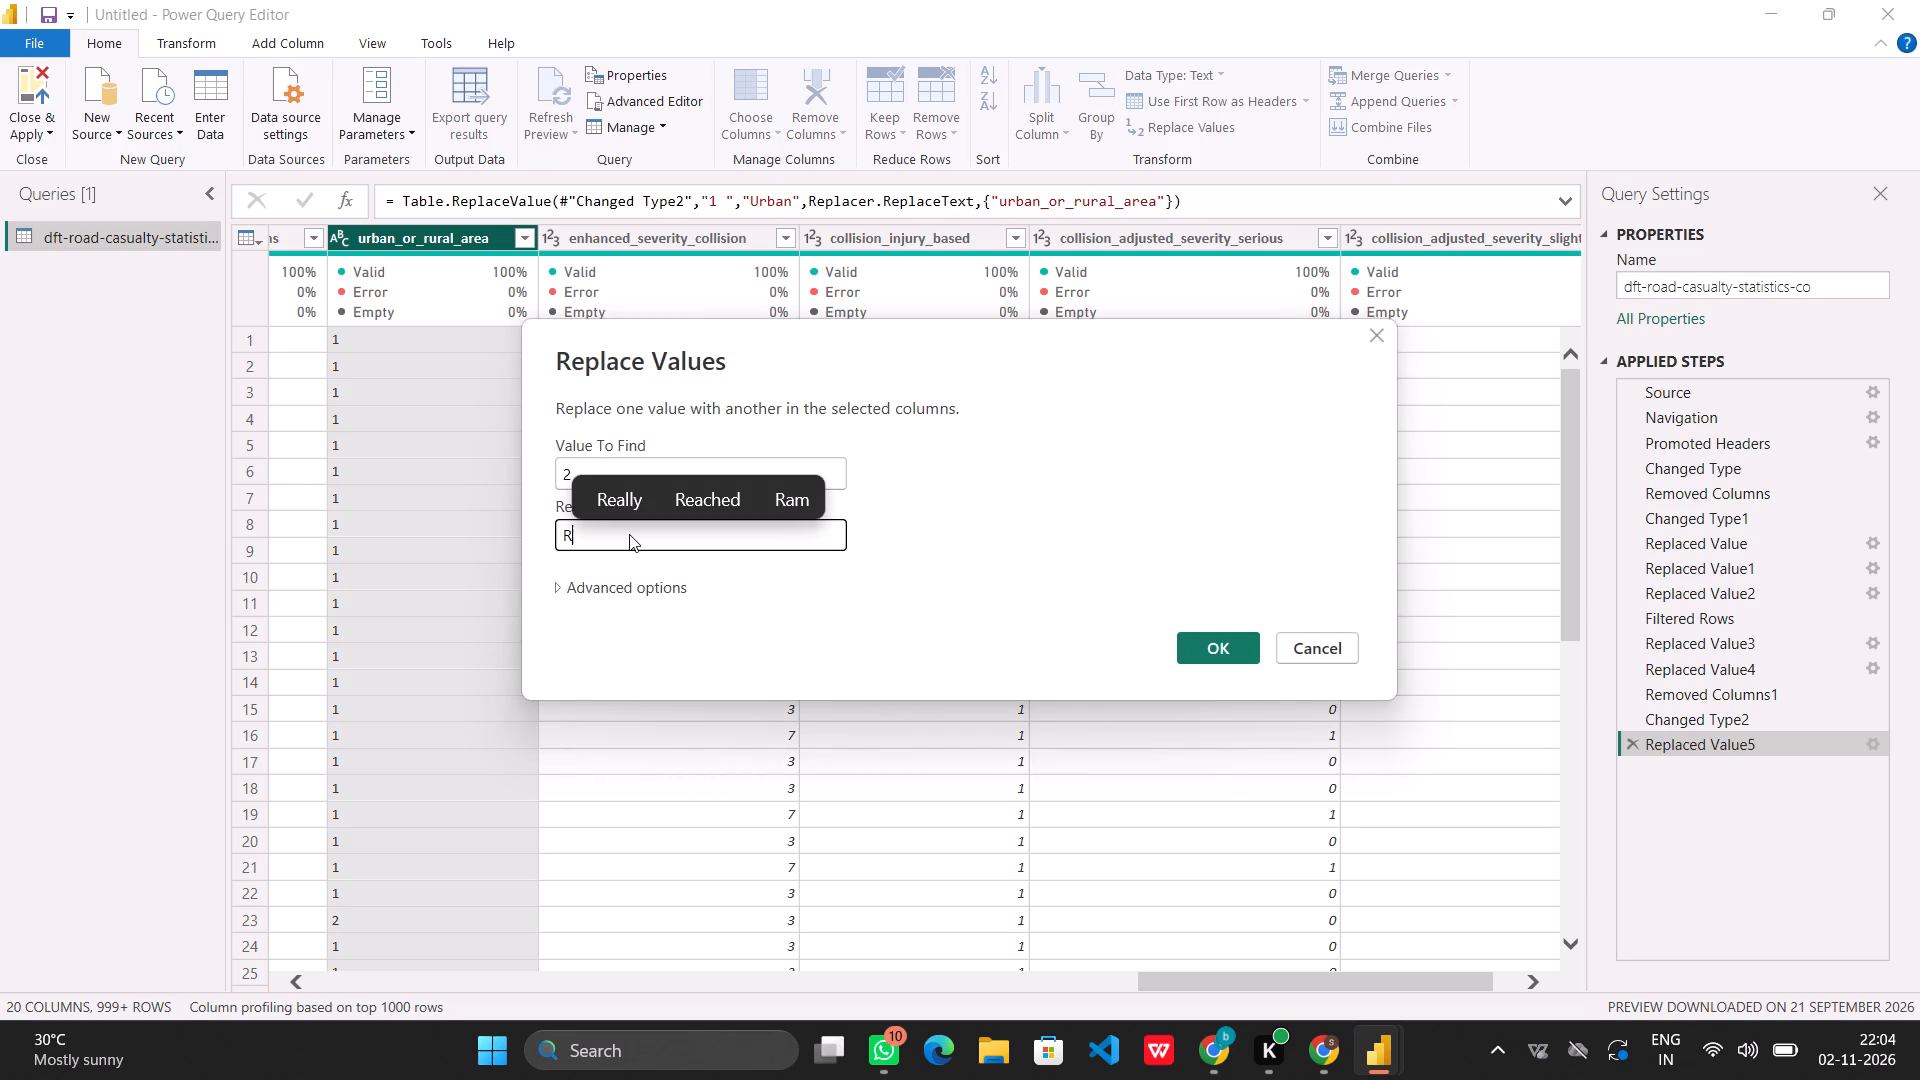
{"action": "type", "text": "ural"}
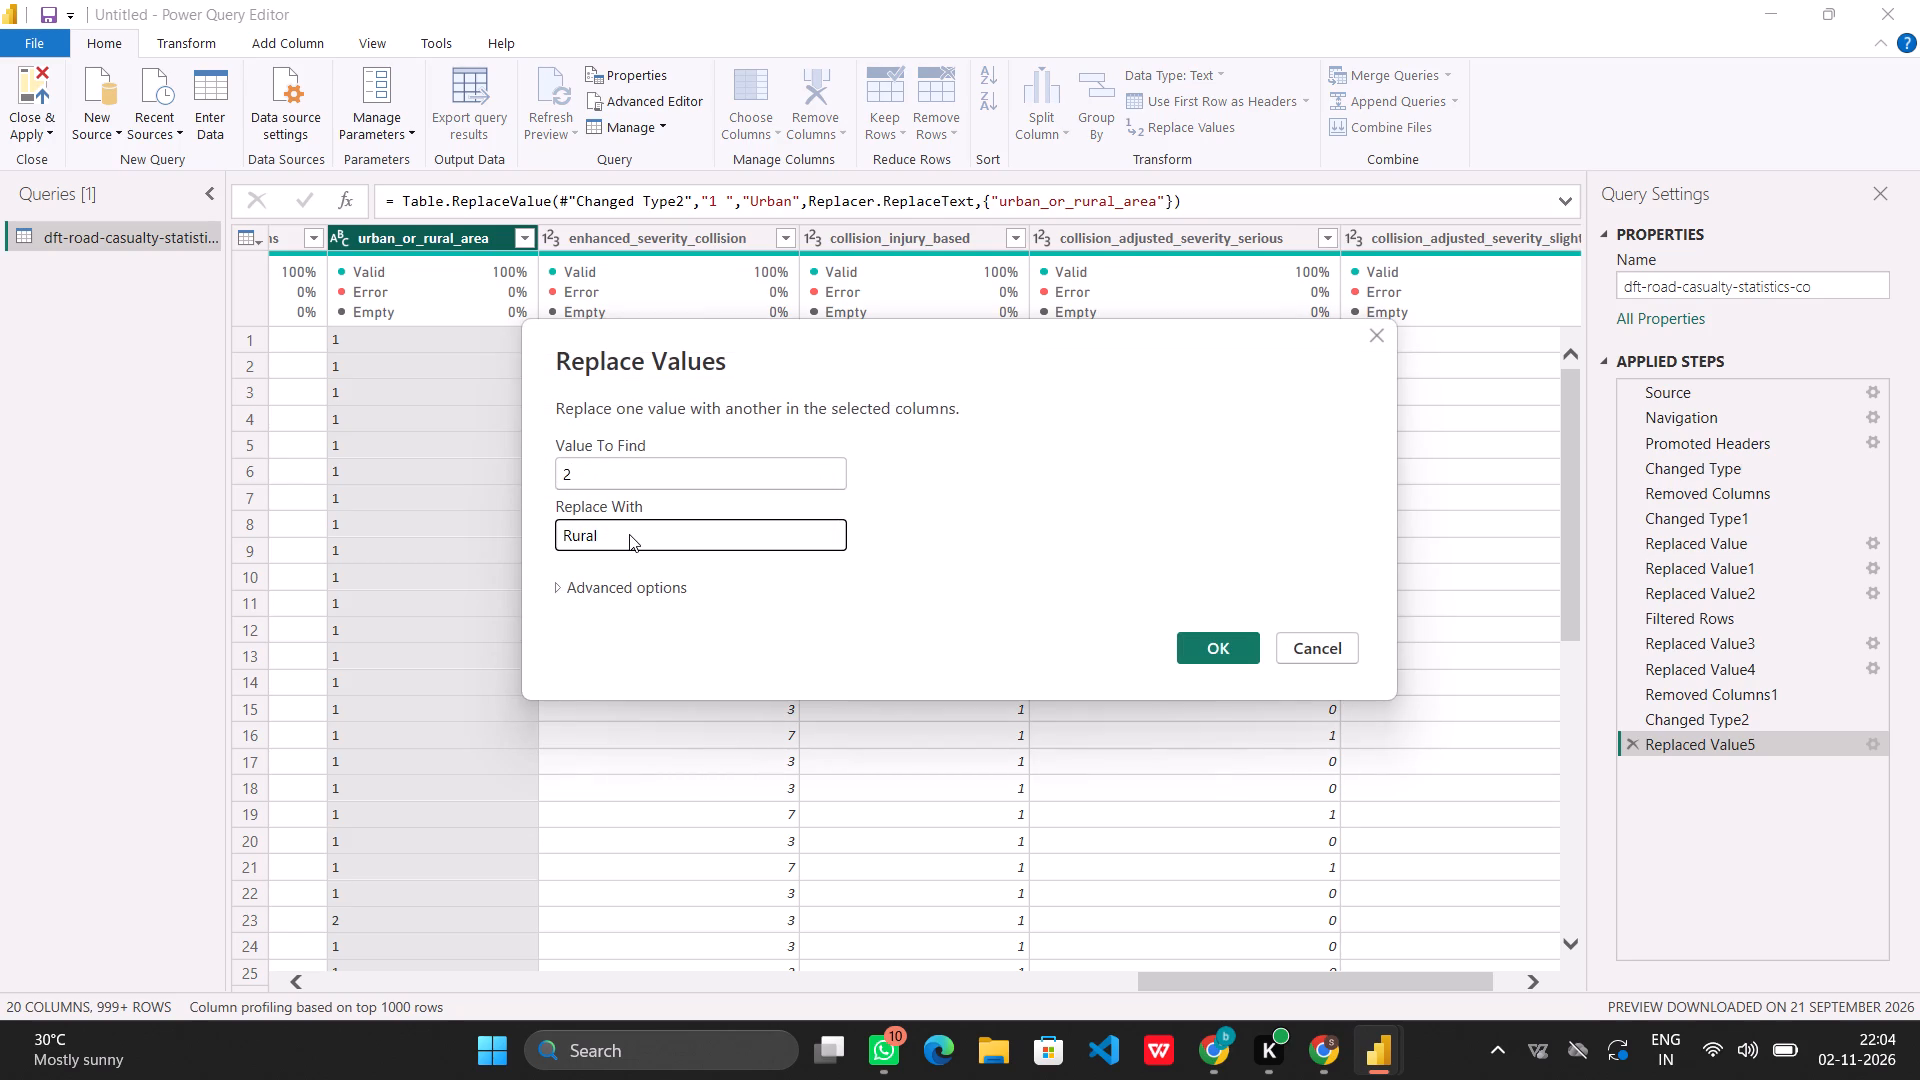
{"action": "left_click", "coordinate": [1198, 657]}
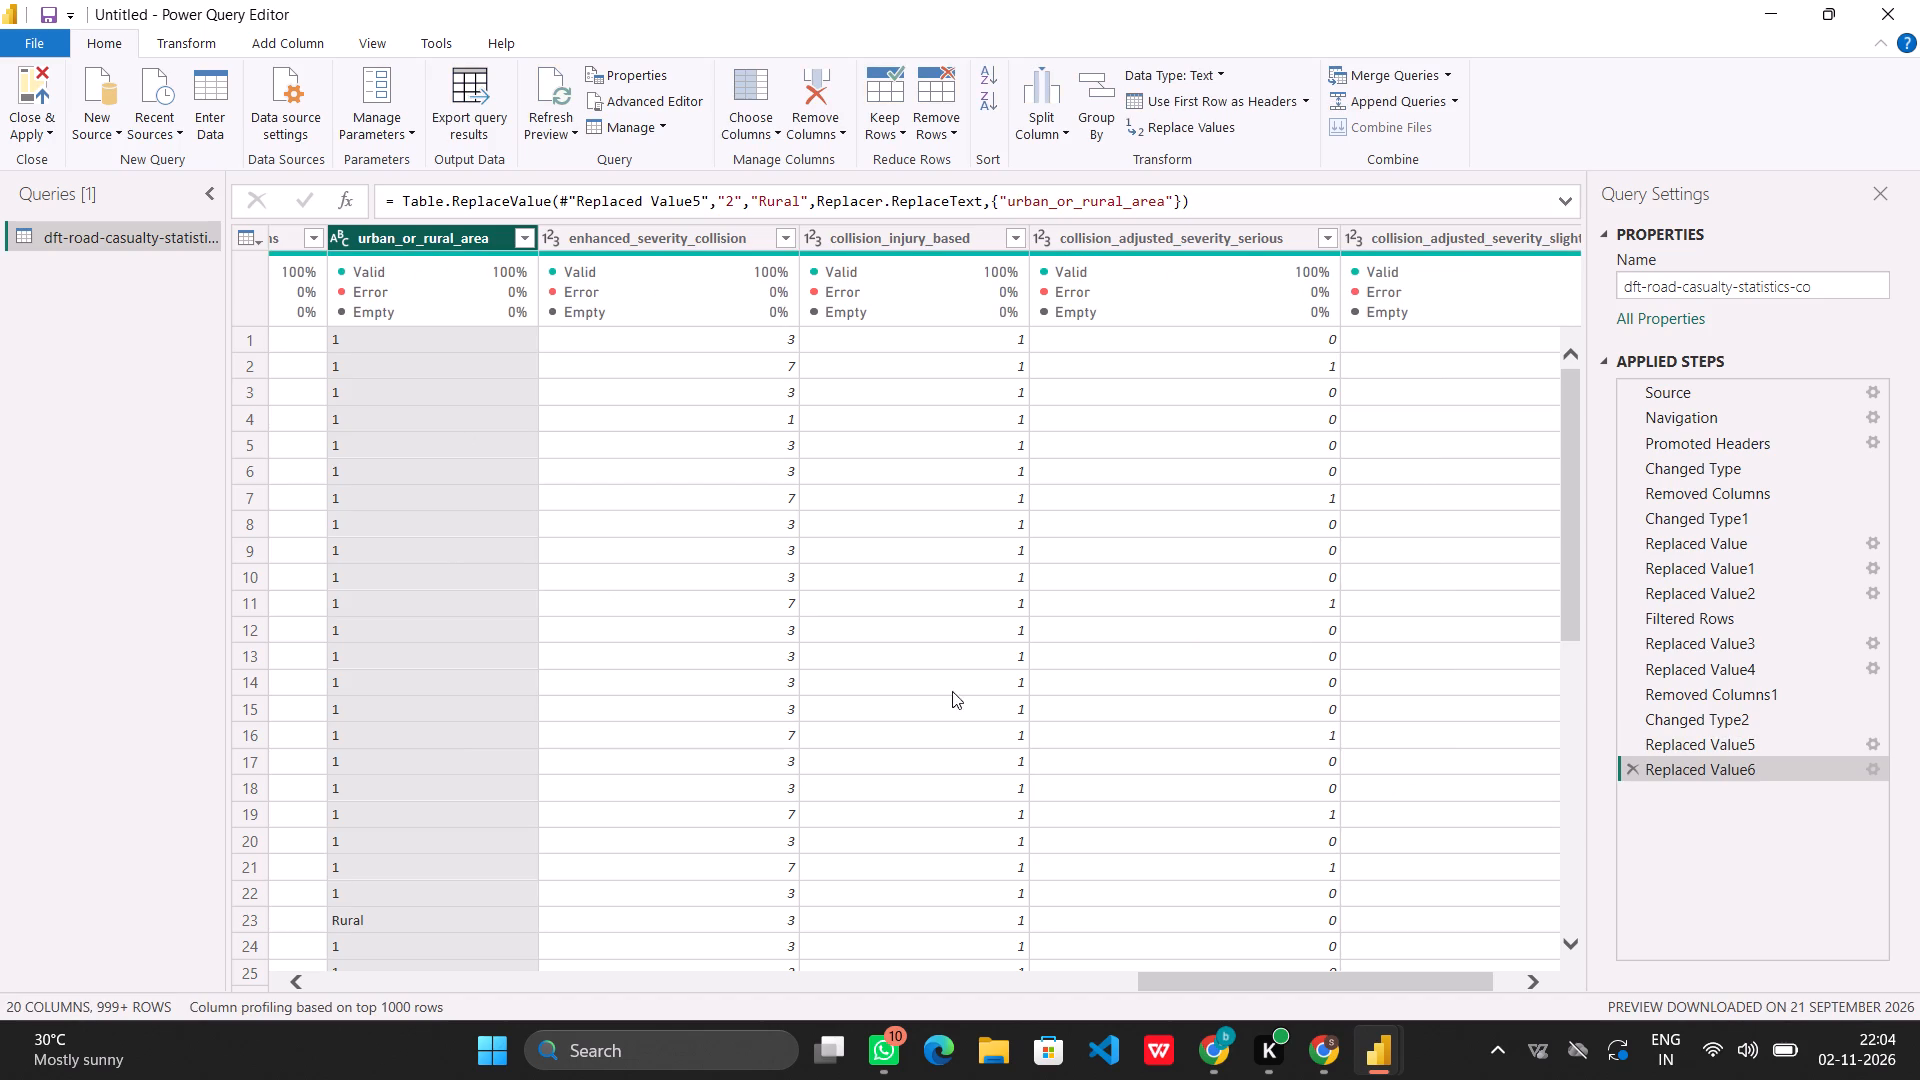
Replace the value 1 with "Urban" in the urban_or_rural_area column, entering the search value without a trailing space.
{"action": "right_click", "coordinate": [492, 235]}
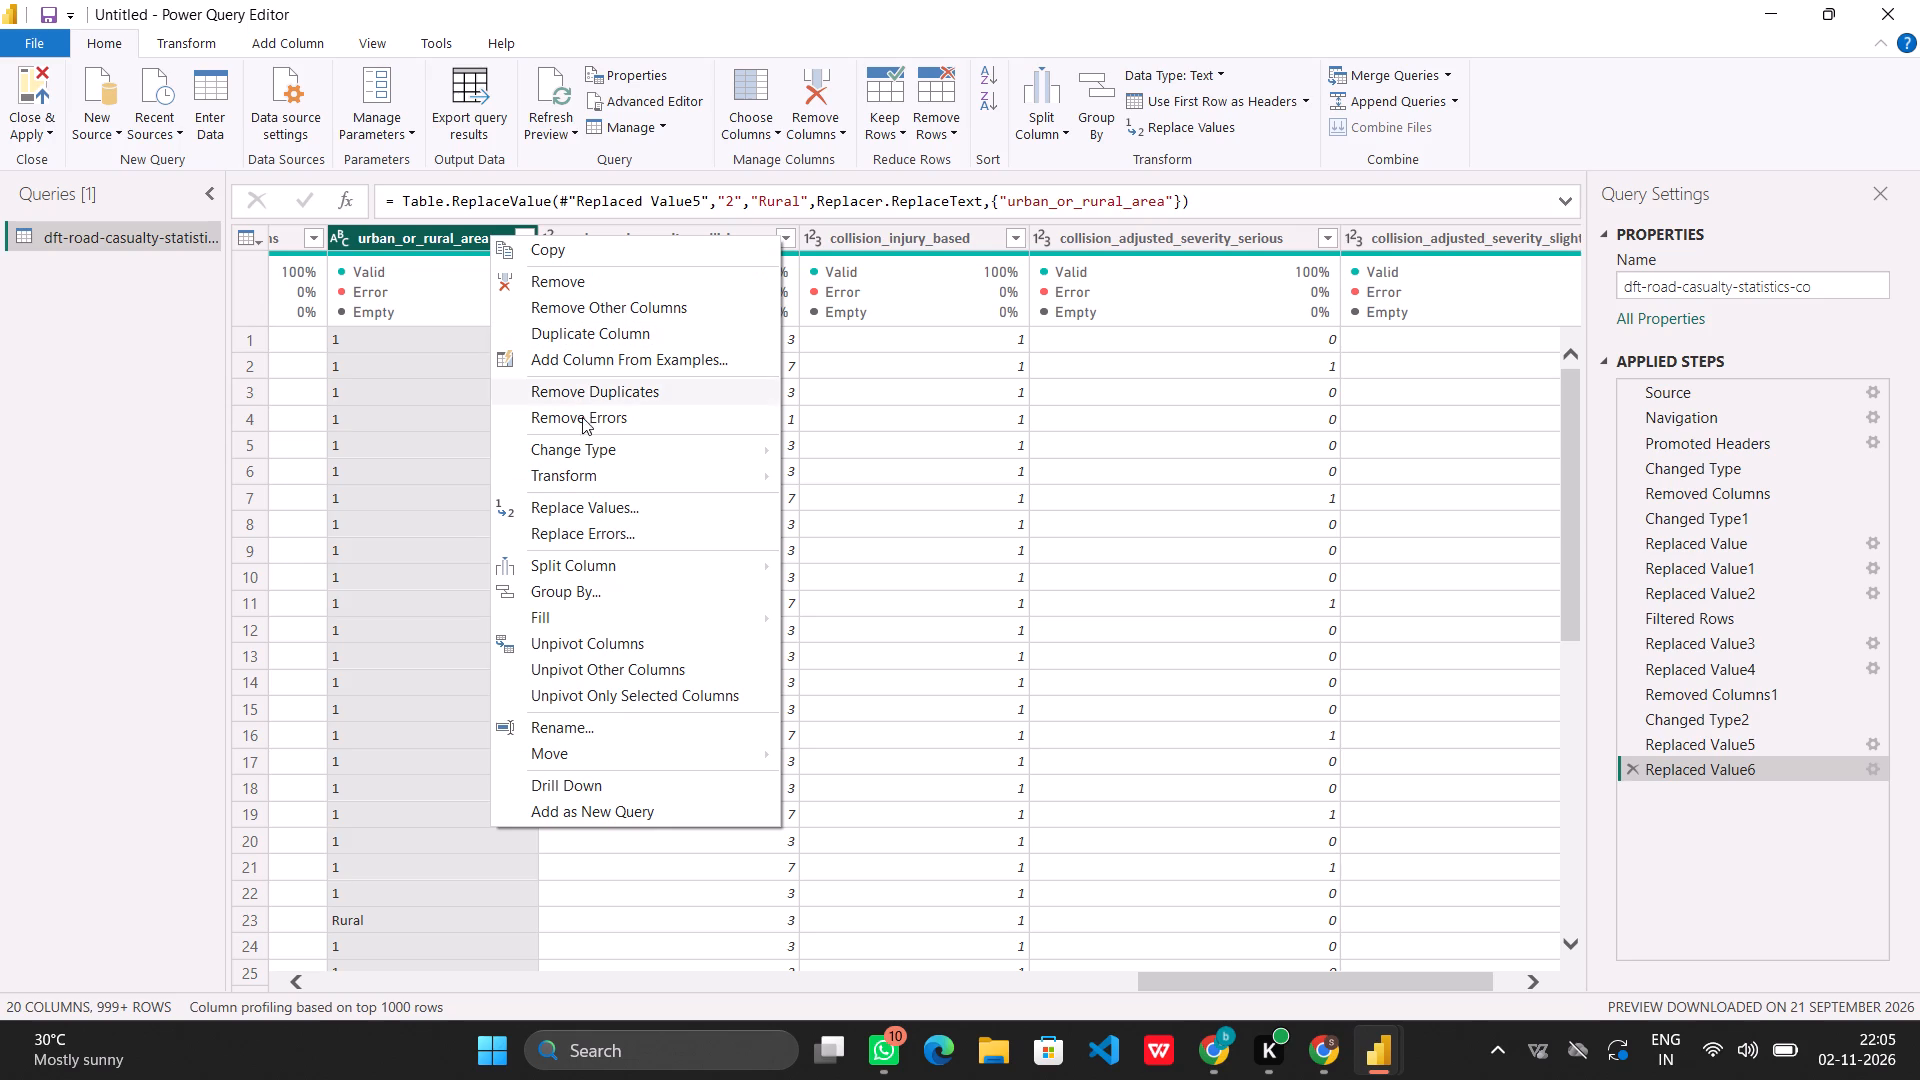
{"action": "left_click", "coordinate": [590, 509]}
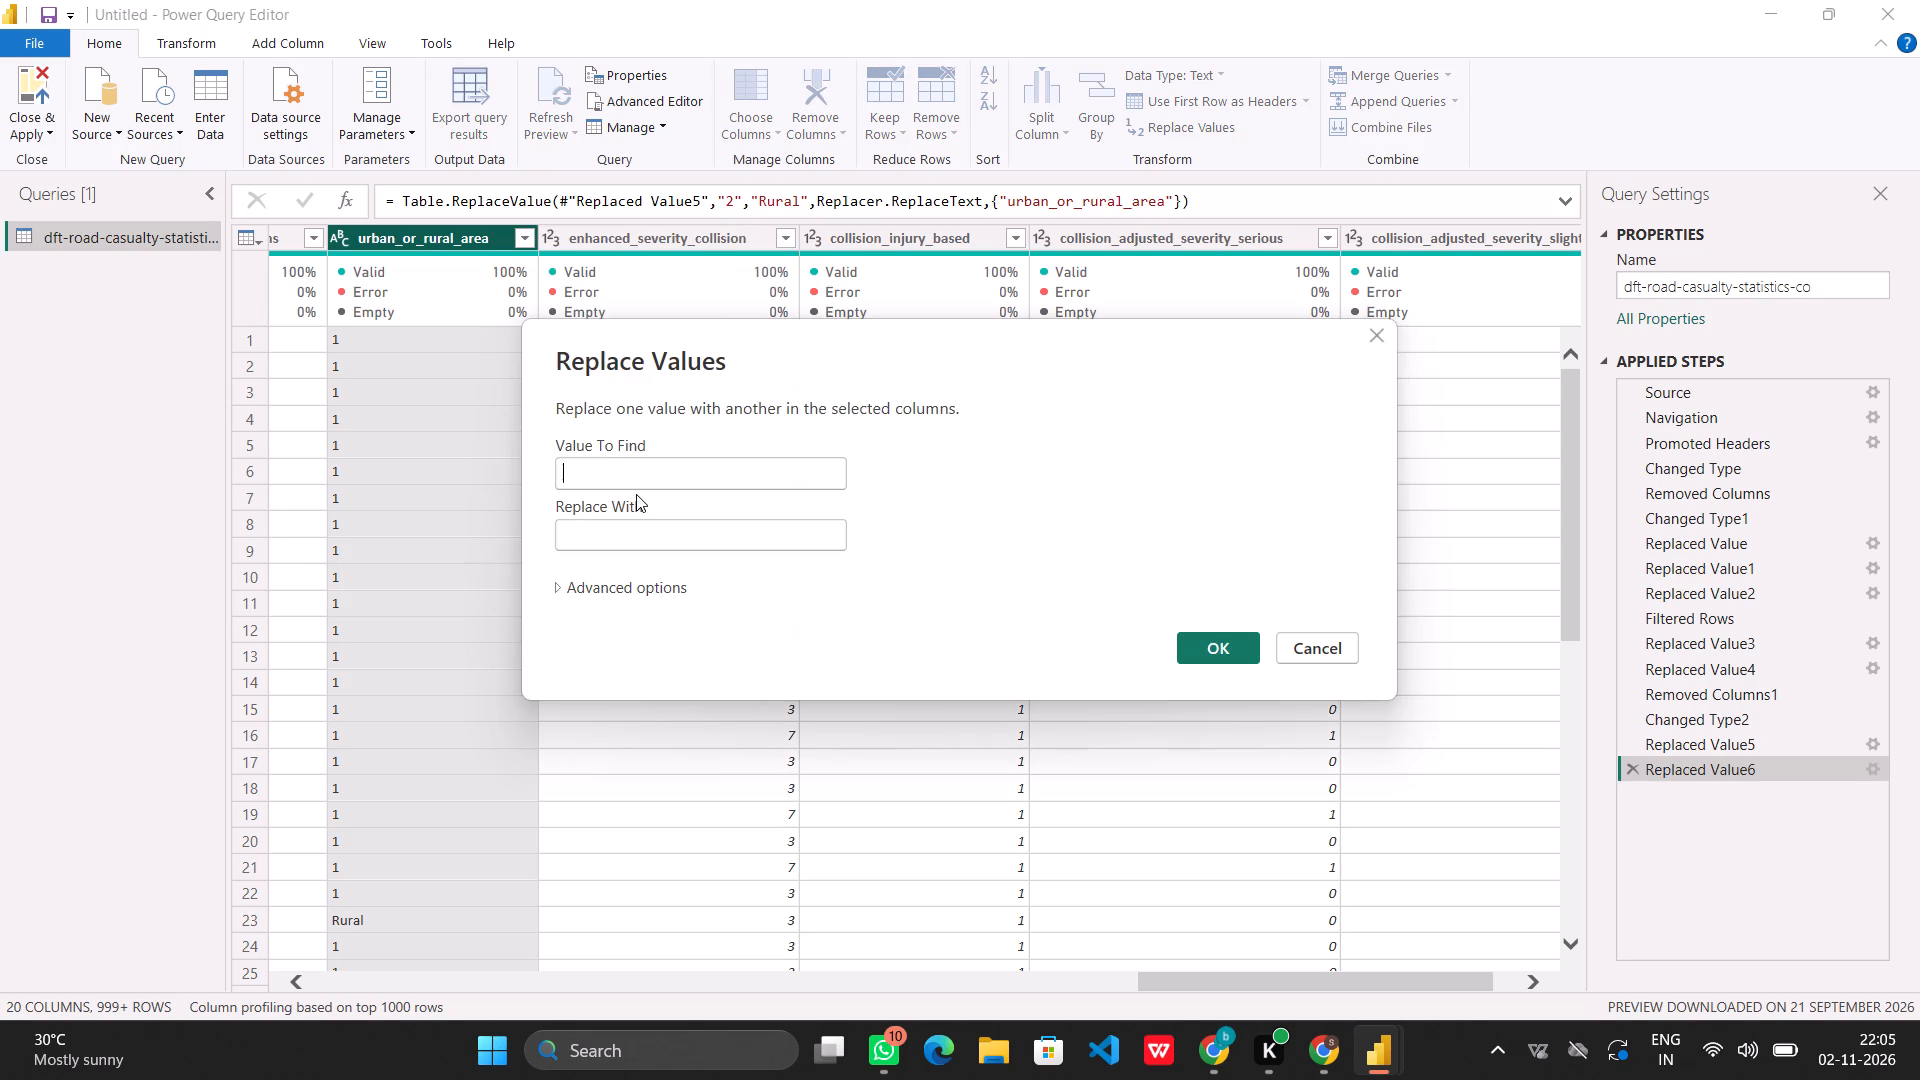
{"action": "key", "text": "1"}
{"action": "left_click", "coordinate": [604, 530]}
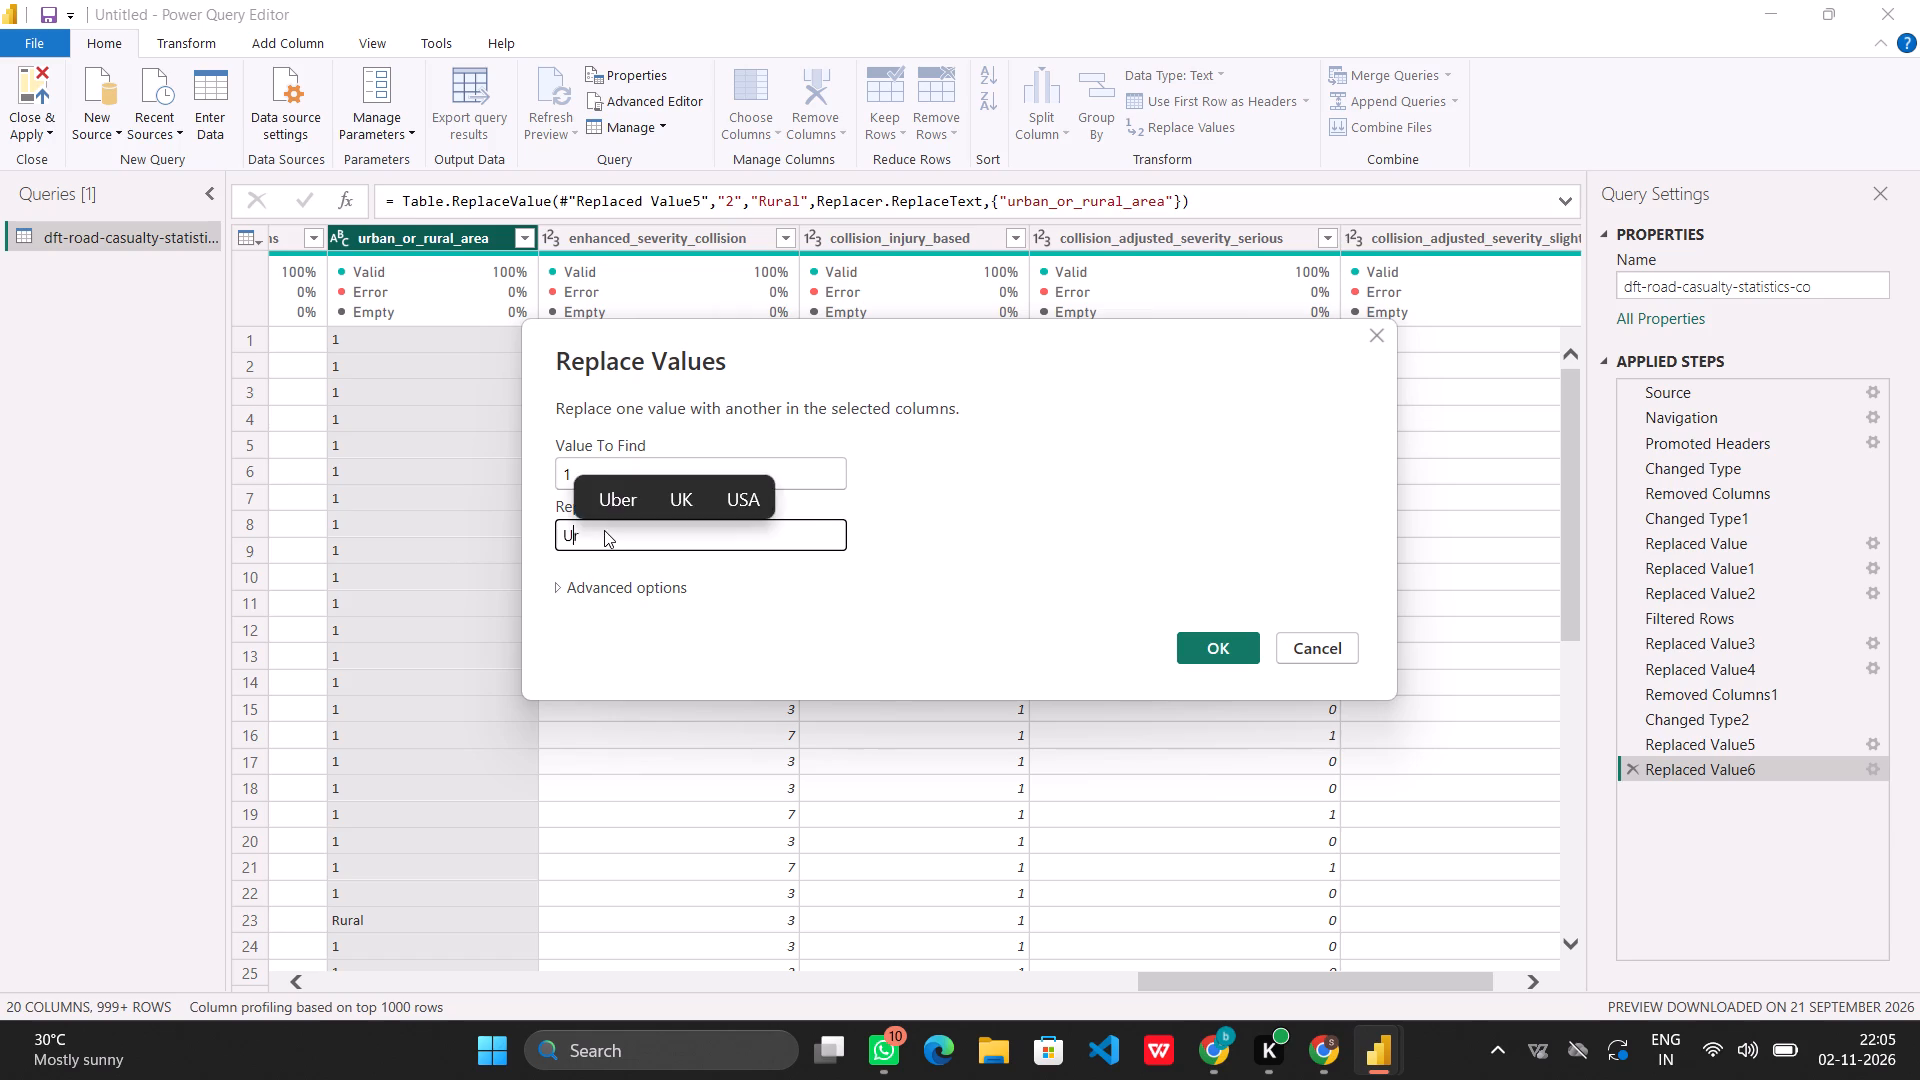
{"action": "left_click", "coordinate": [1216, 647]}
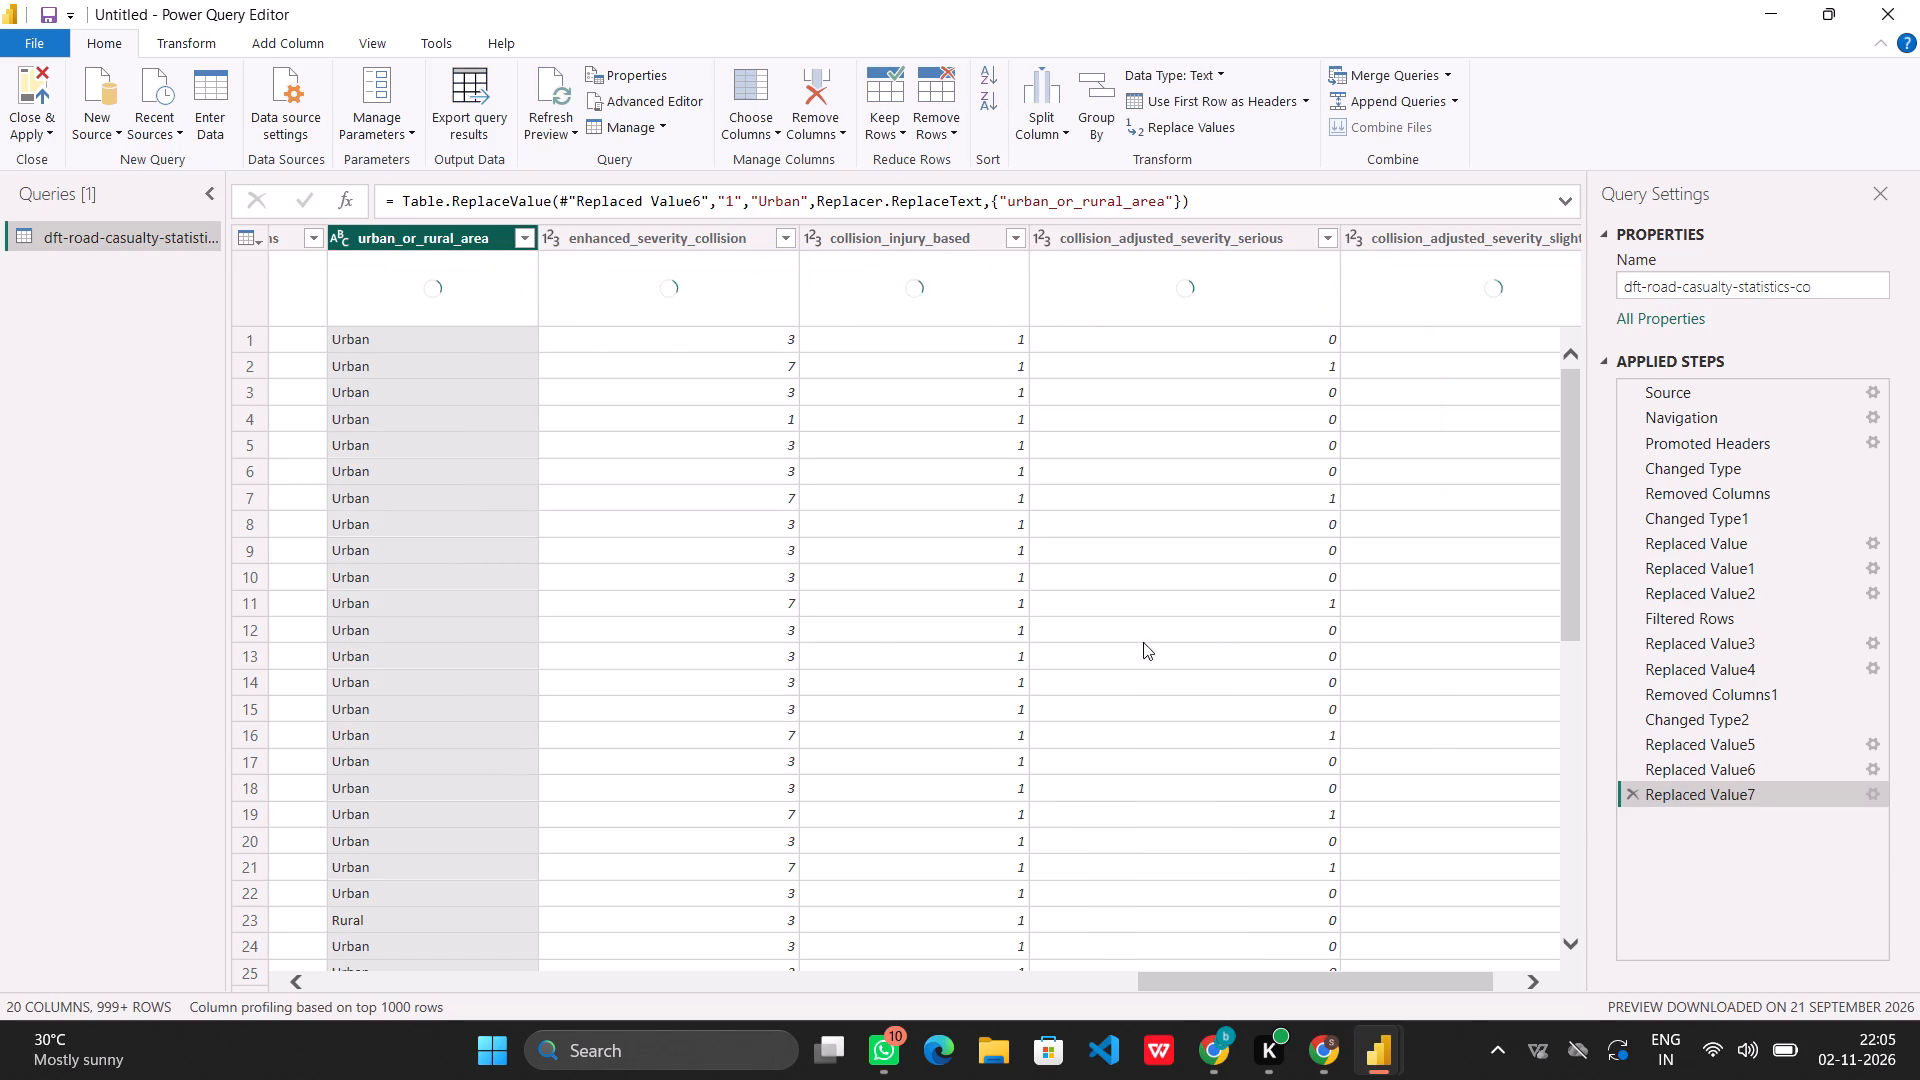
Switch to Chrome and open the YouTube home page in a new tab.
{"action": "left_click", "coordinate": [1325, 1044]}
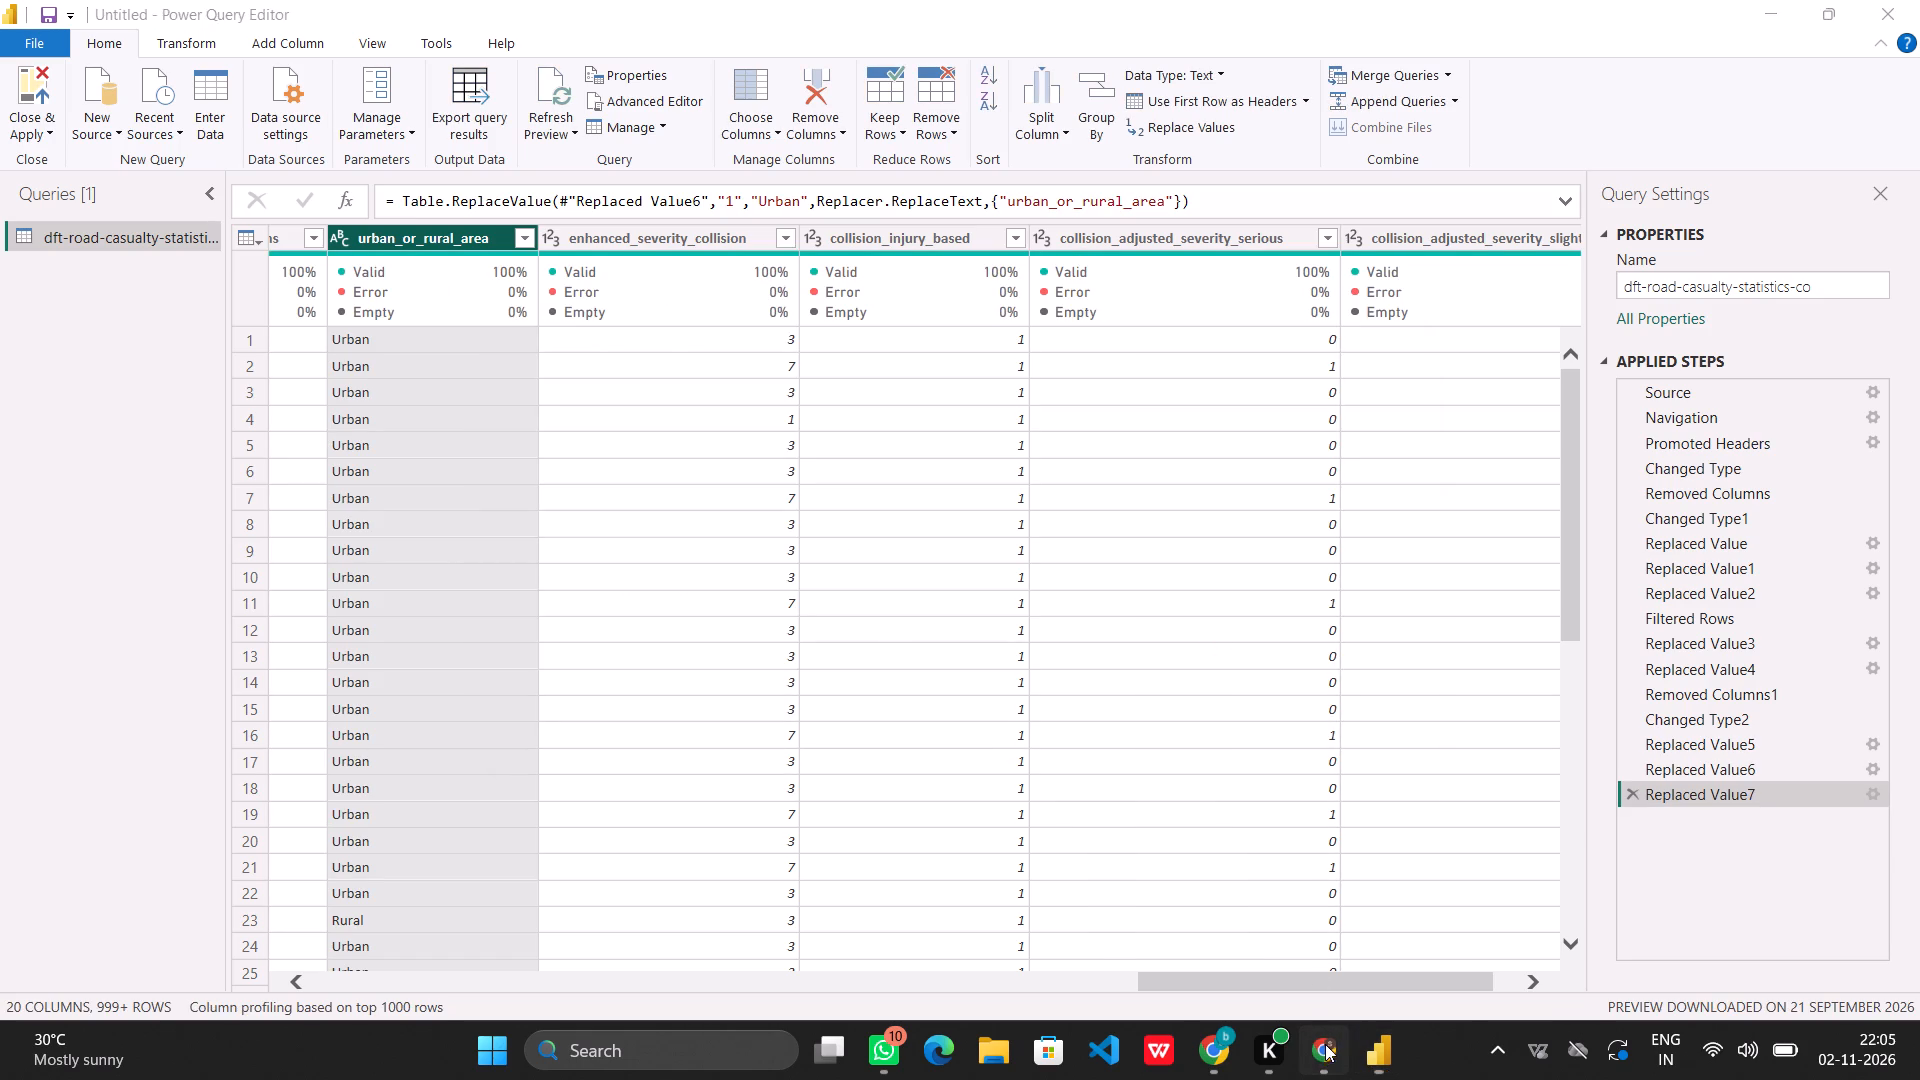
{"action": "left_click", "coordinate": [361, 3]}
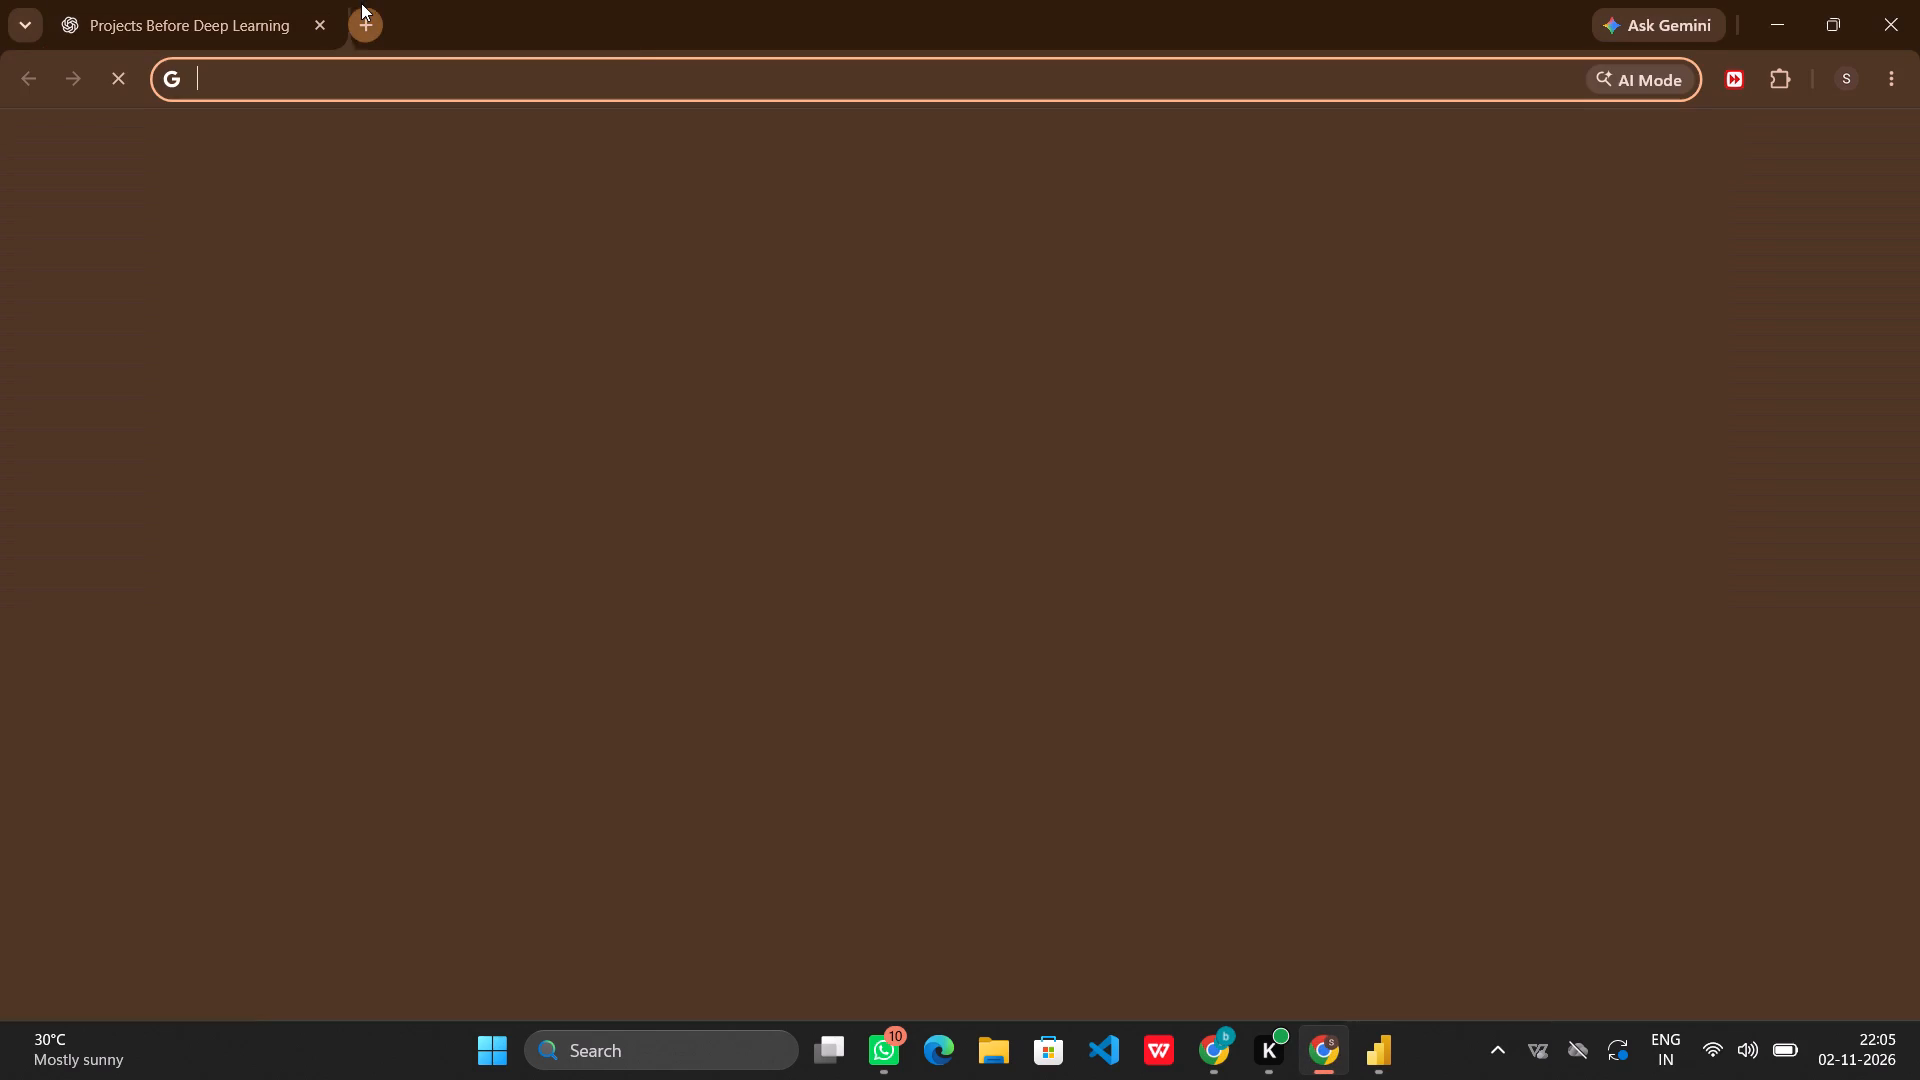